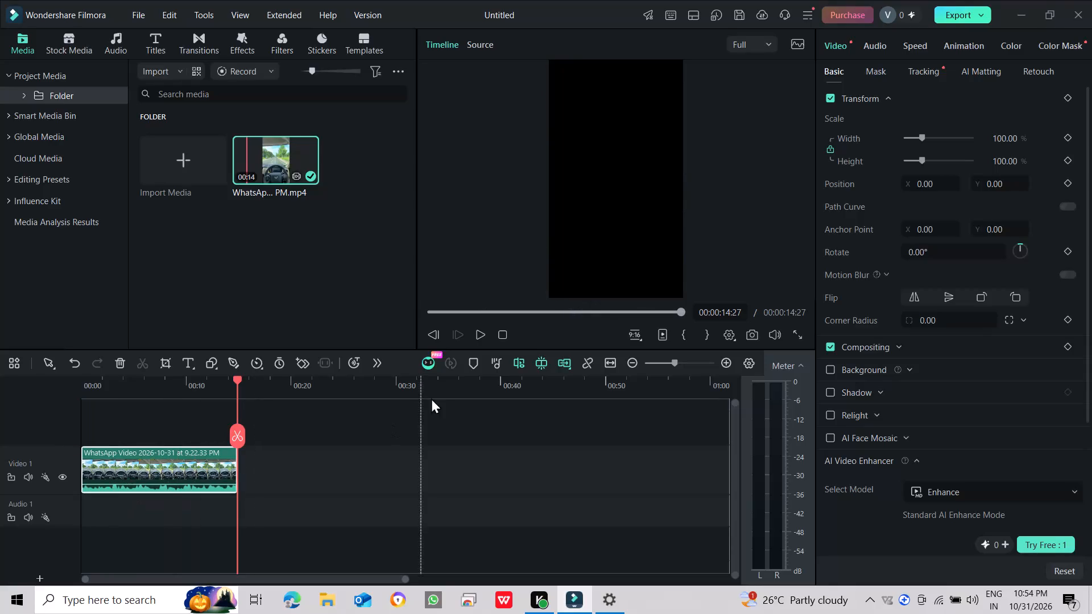
Play the driving video clip on the timeline from its beginning to preview it.
click(488, 333)
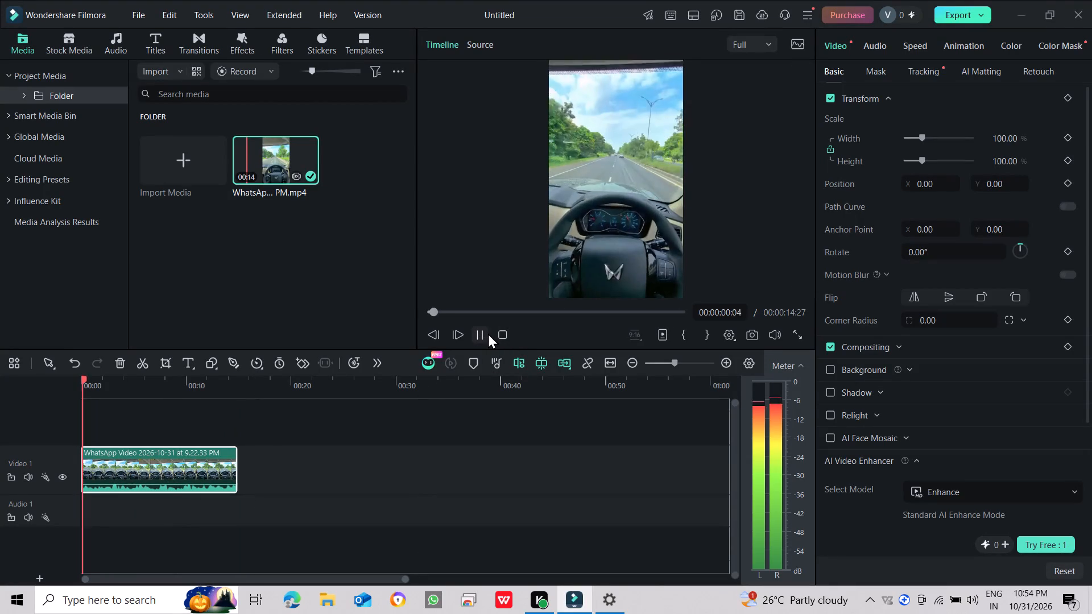
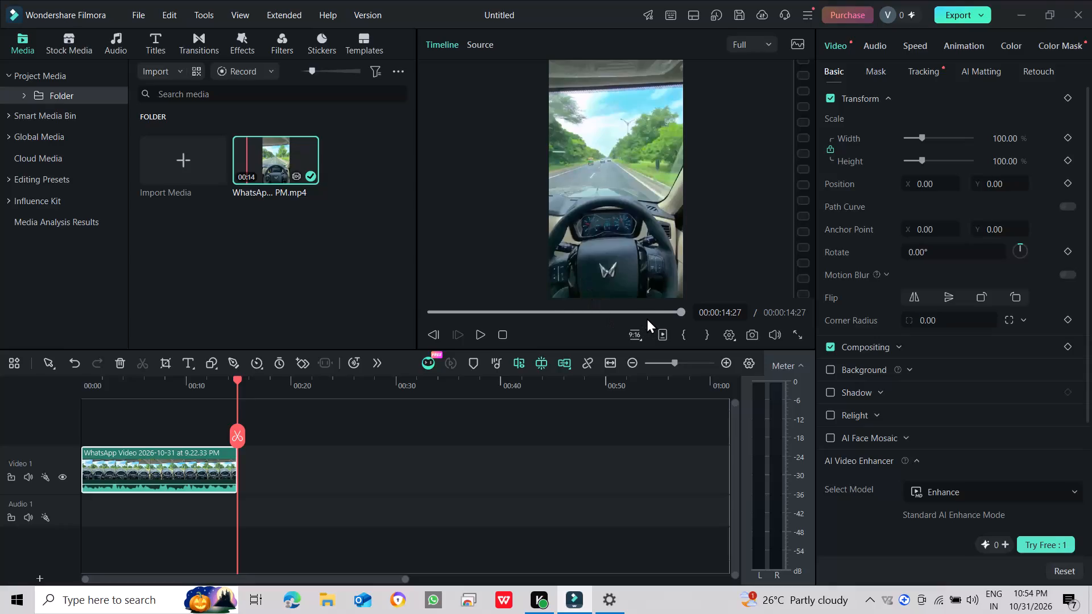
Replay the driving video clip from near its beginning.
drag(640, 313, 505, 313)
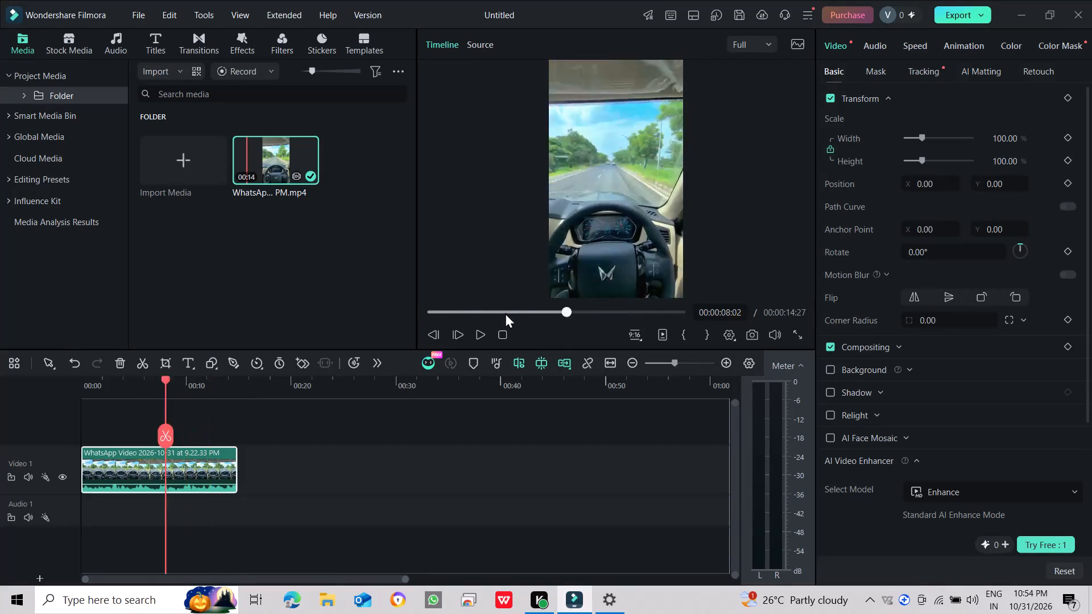
drag(505, 313, 437, 310)
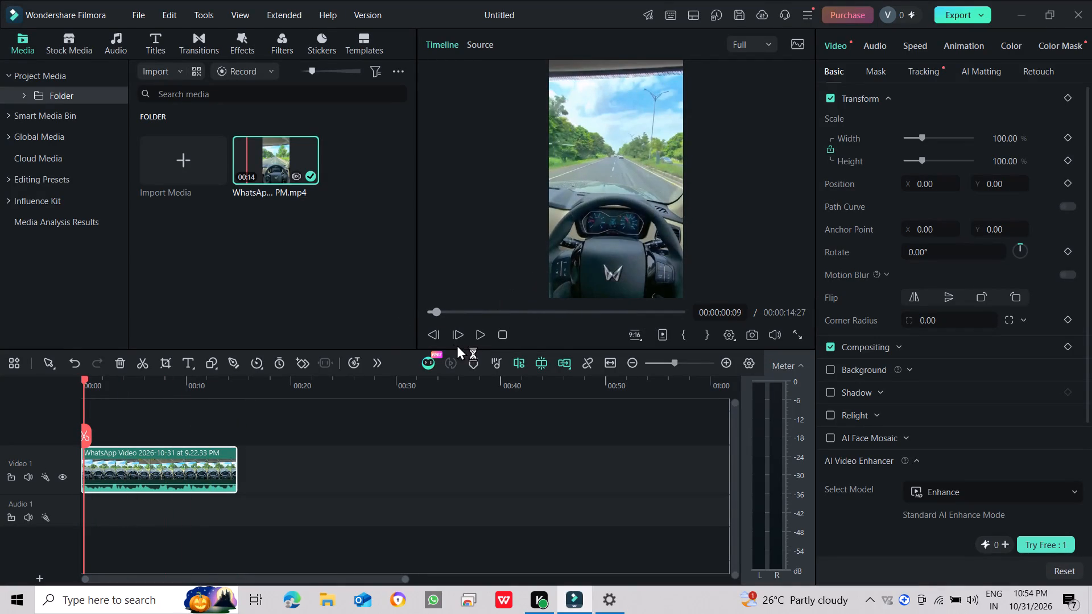
click(474, 335)
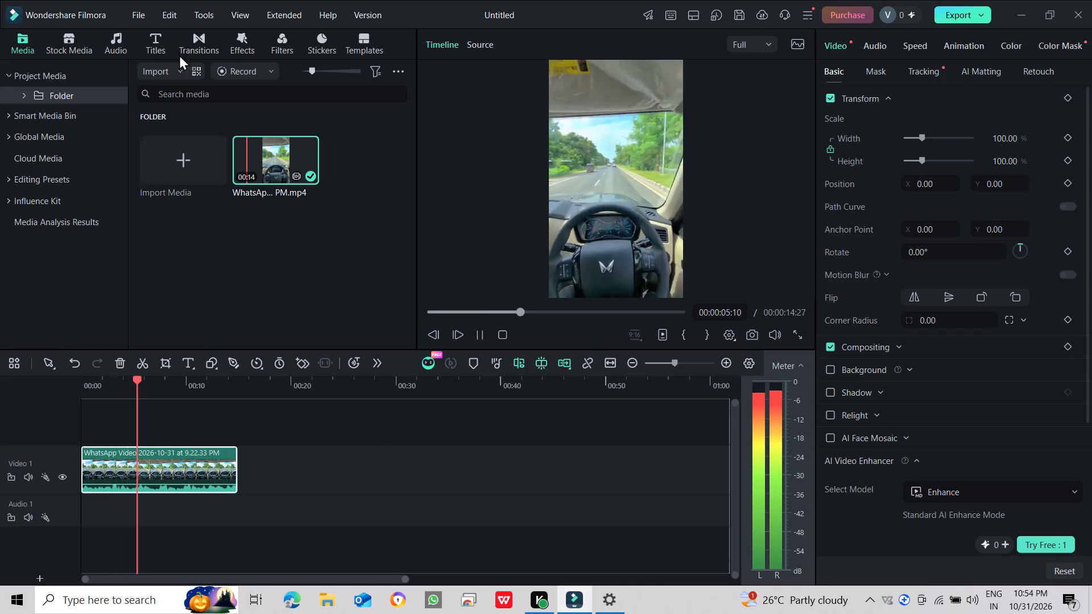
Add the Black Gold Style filter from the Basic filters on a track above the video clip, starting at the timeline's beginning.
click(279, 45)
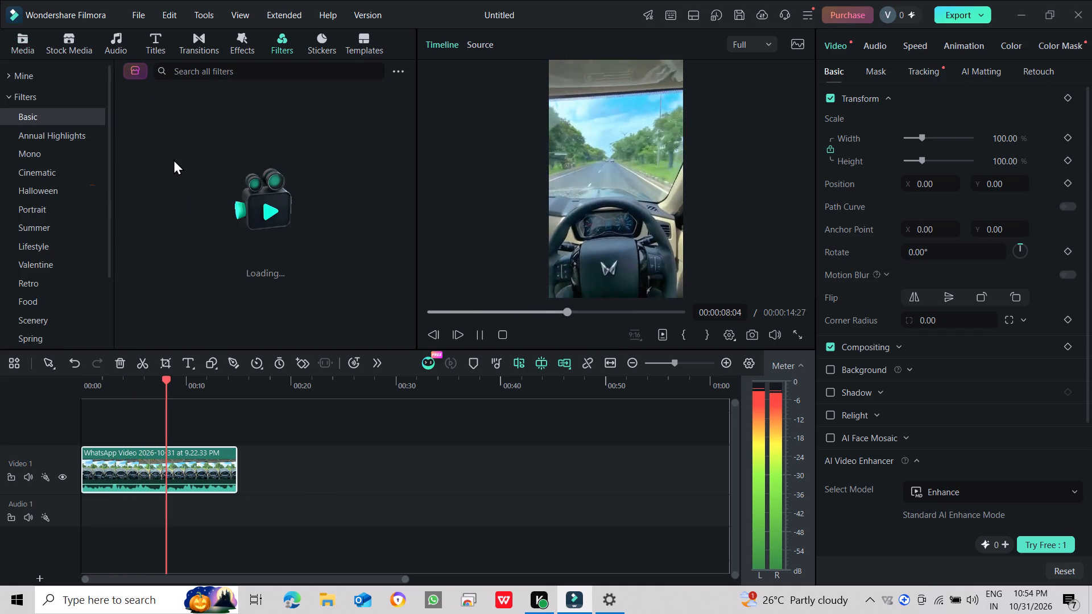
scroll(260, 266, down, 1)
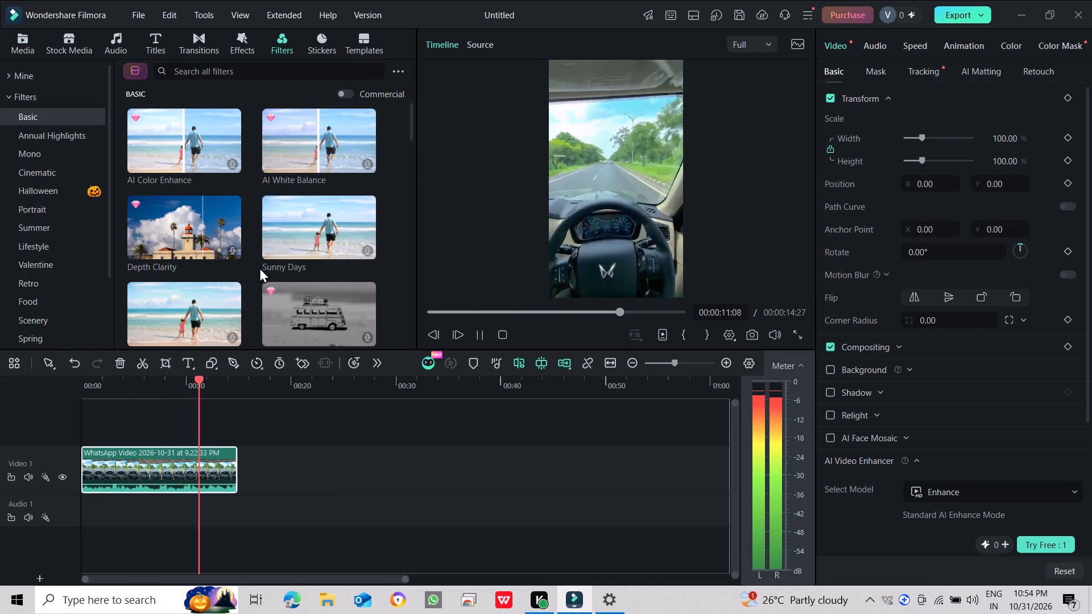
scroll(260, 267, down, 3)
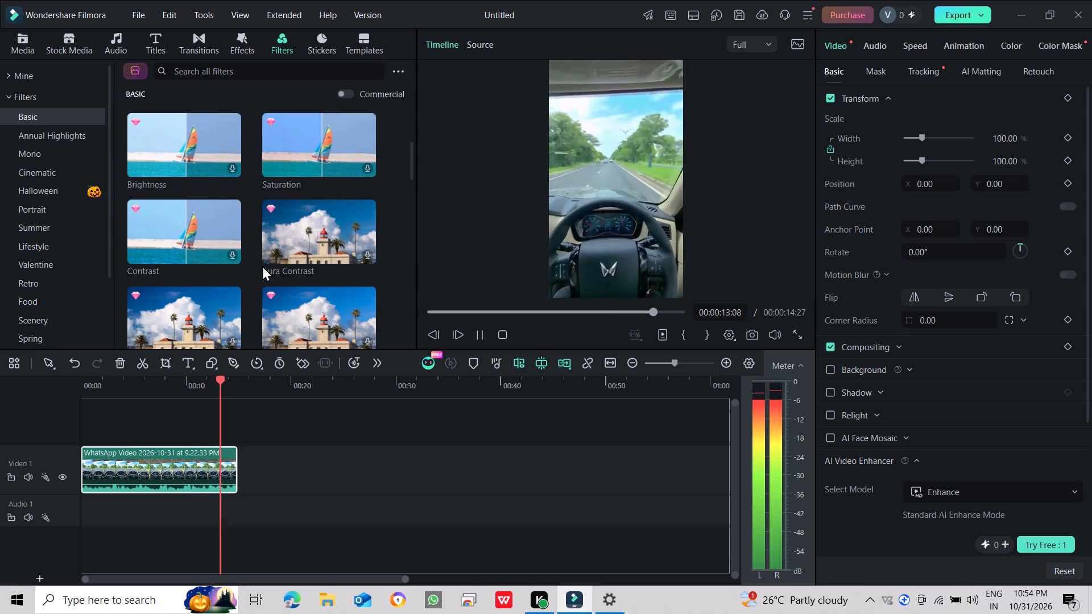
scroll(262, 265, down, 3)
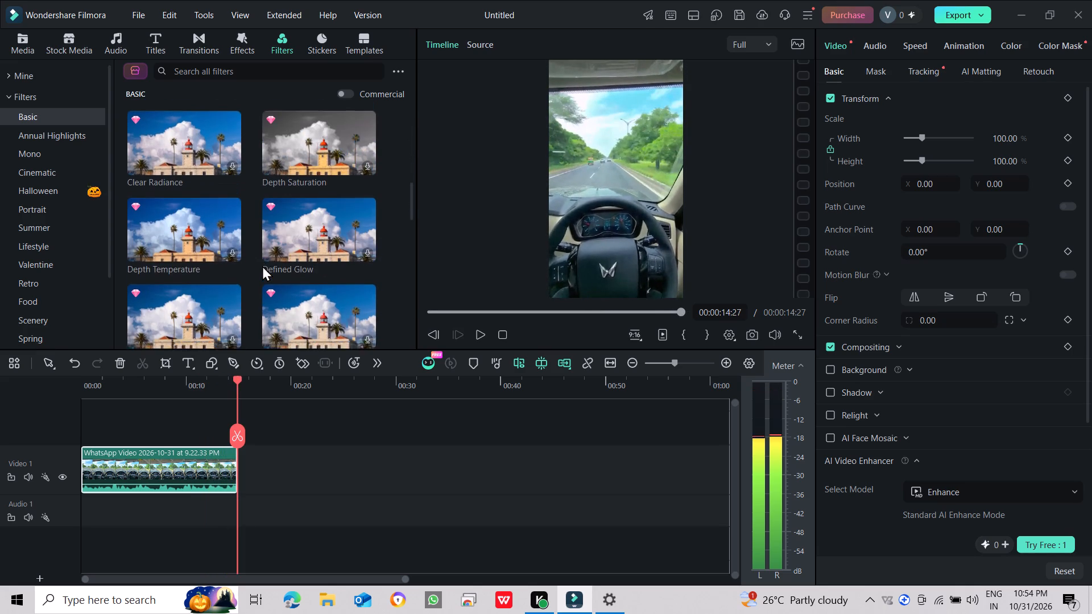
scroll(262, 264, down, 3)
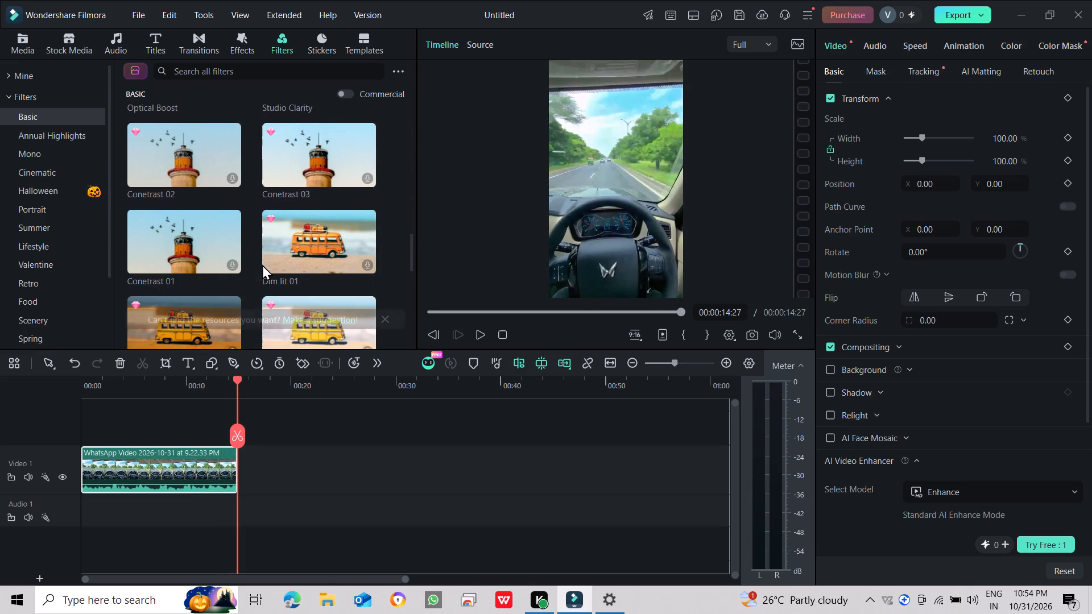
scroll(262, 264, down, 1)
drag(179, 262, 177, 264)
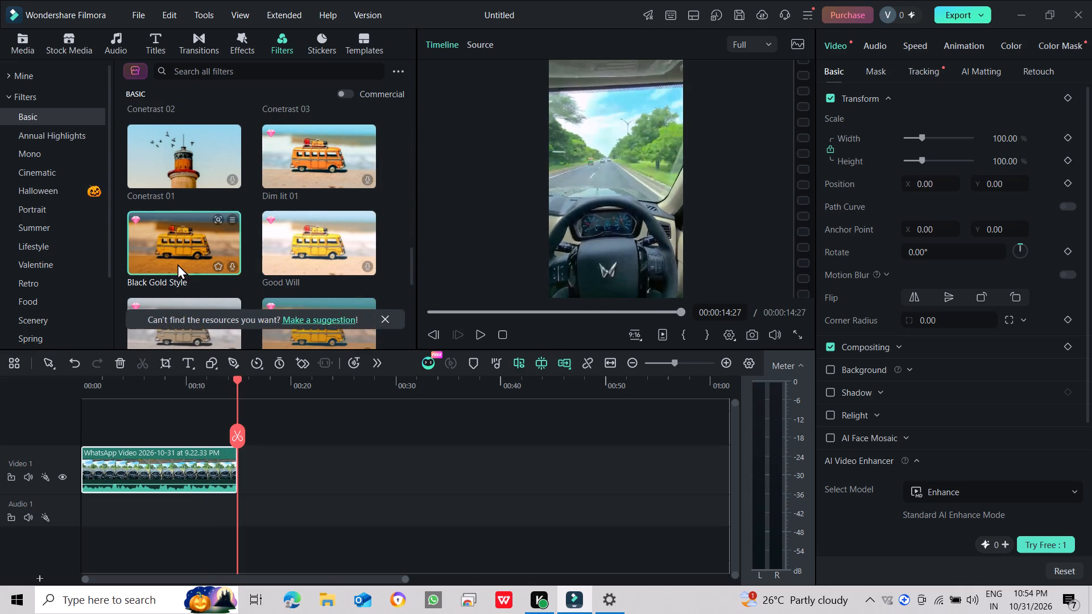
drag(177, 264, 102, 455)
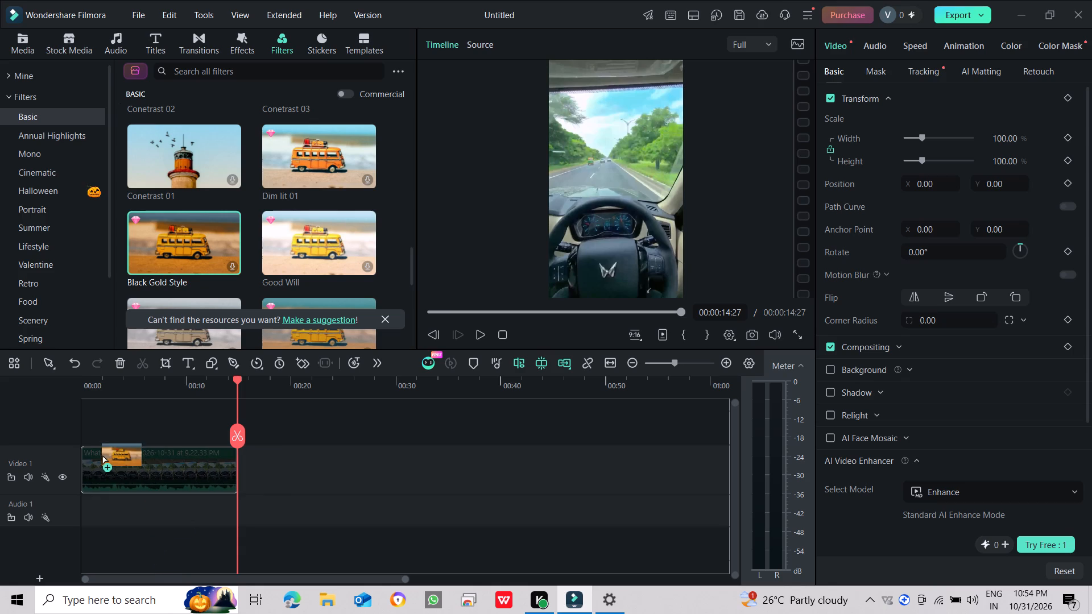
drag(102, 455, 90, 425)
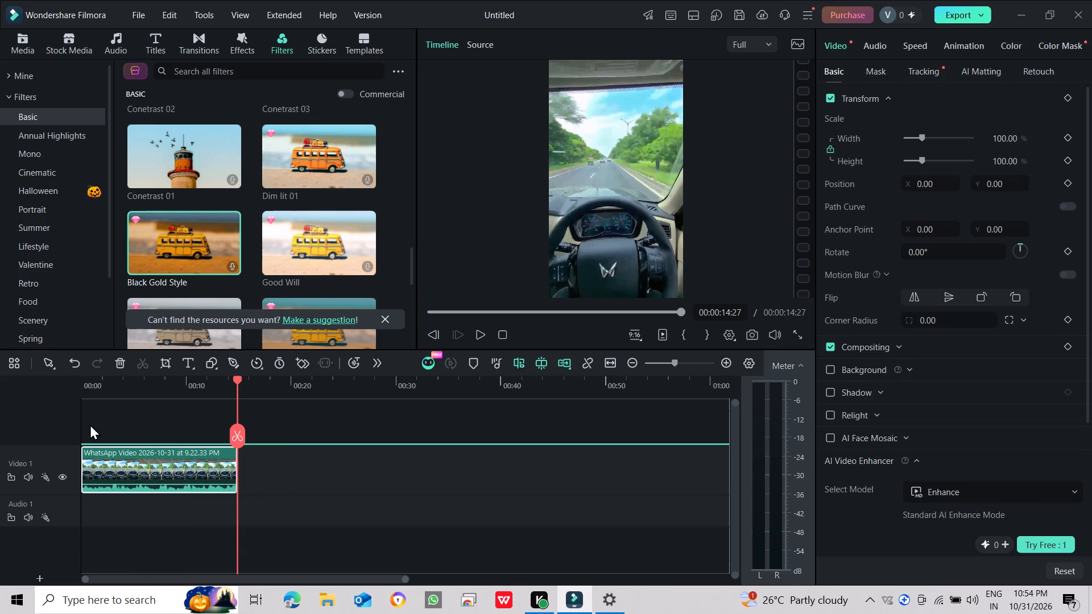
drag(106, 445, 91, 446)
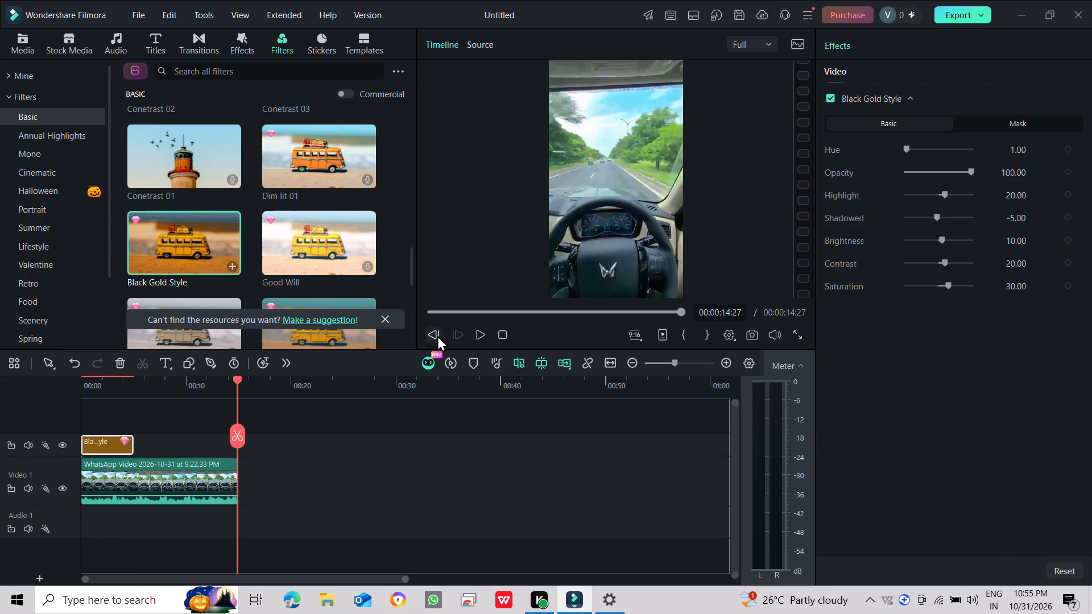
Play back the timeline from its beginning to preview the Black Gold Style filter on the clip.
click(561, 310)
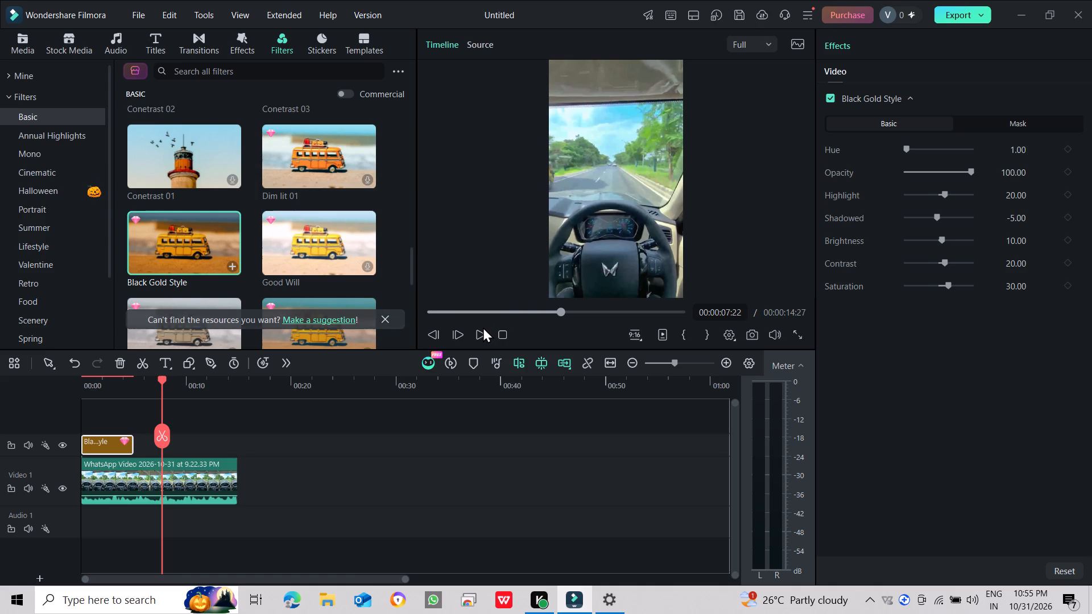
click(477, 333)
drag(462, 315, 388, 330)
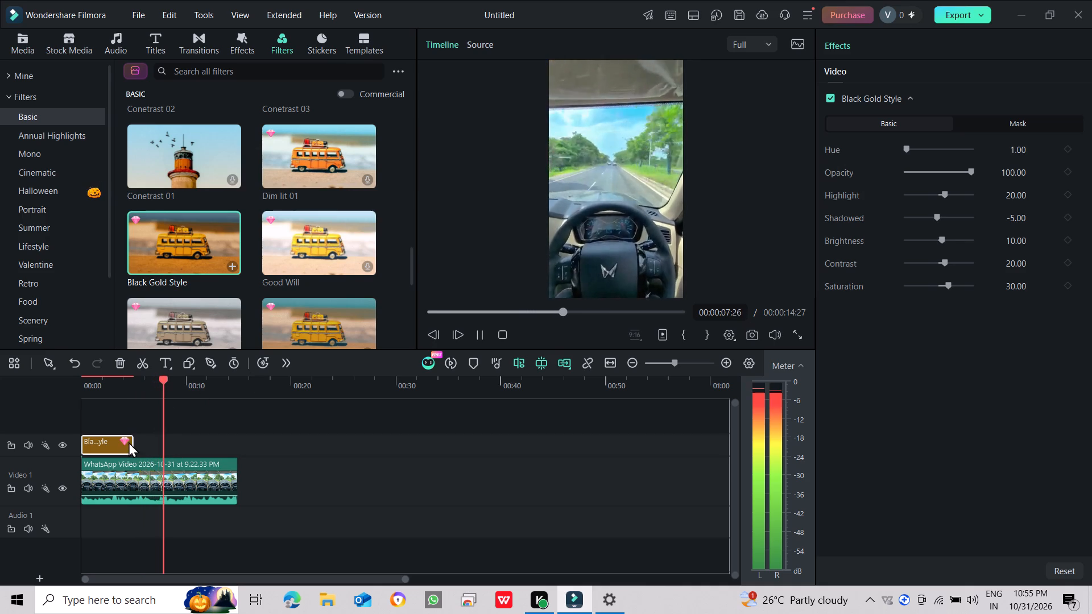
Extend the Black Gold Style filter to the end of the driving video clip.
drag(129, 439, 204, 436)
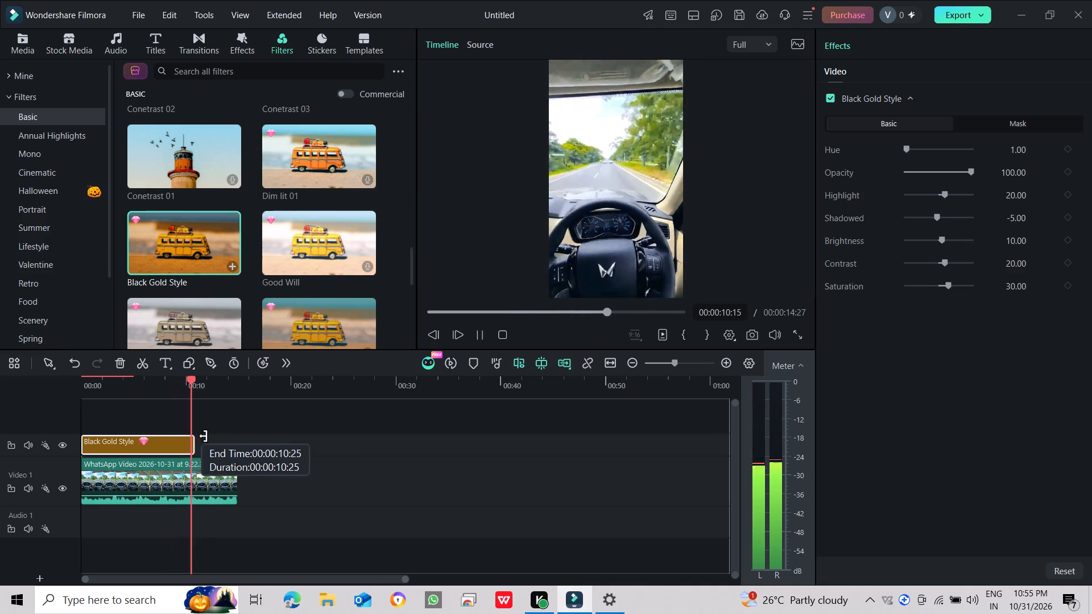
drag(204, 436, 229, 434)
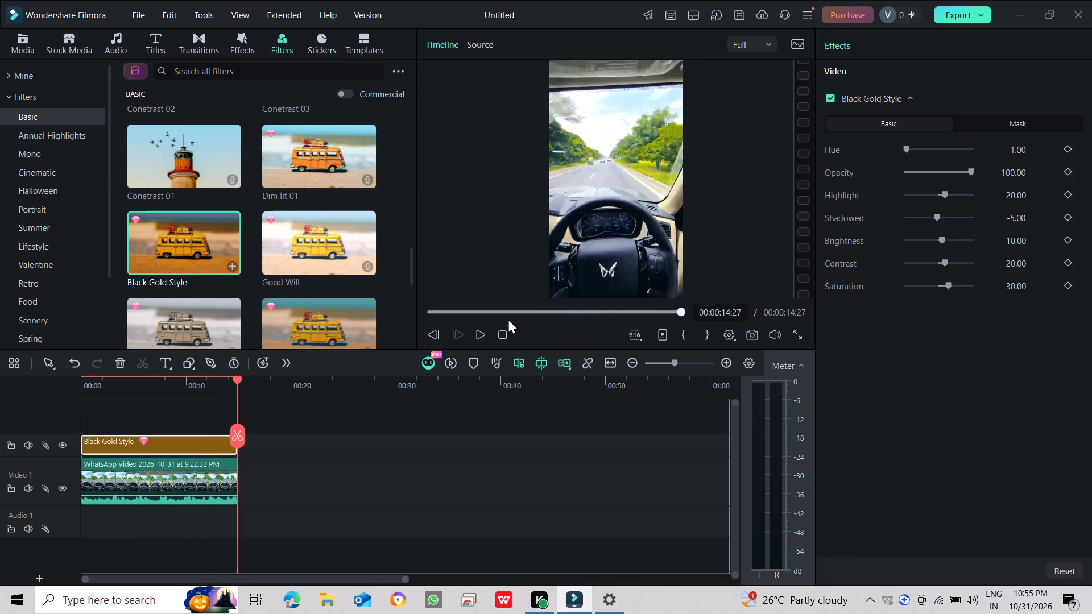
Replay the fully filtered clip and zoom the preview in and out to examine the image.
click(485, 329)
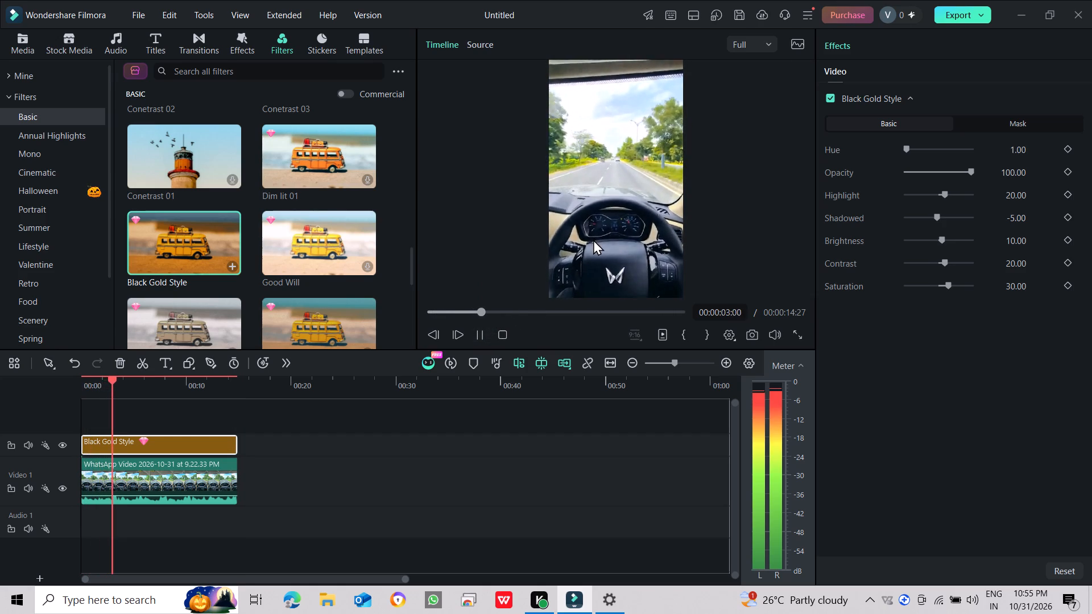
ctrl+scroll(593, 239, up, 16)
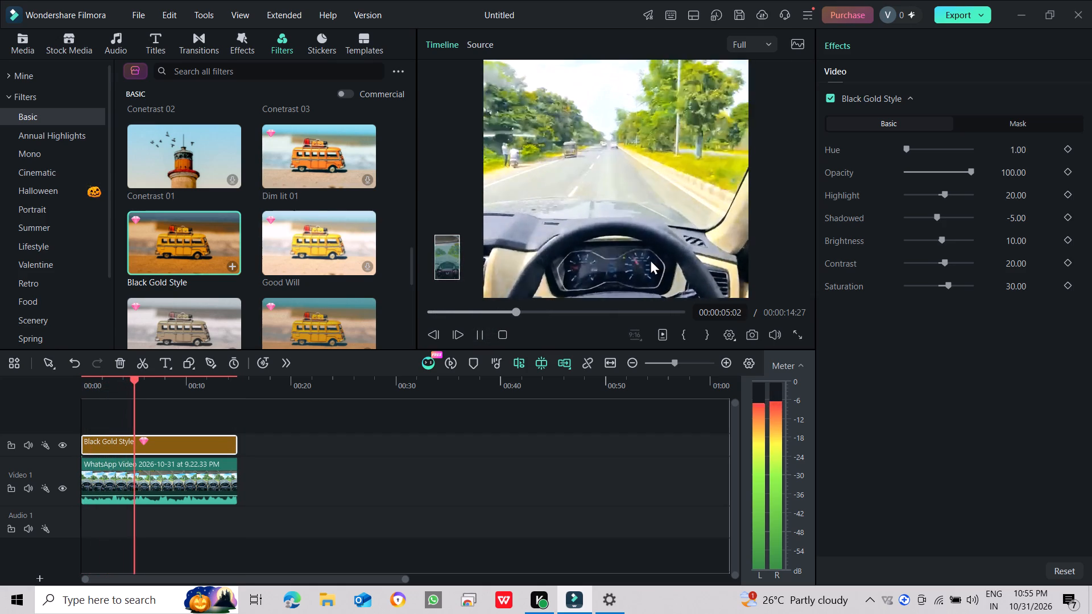
ctrl+scroll(668, 267, down, 9)
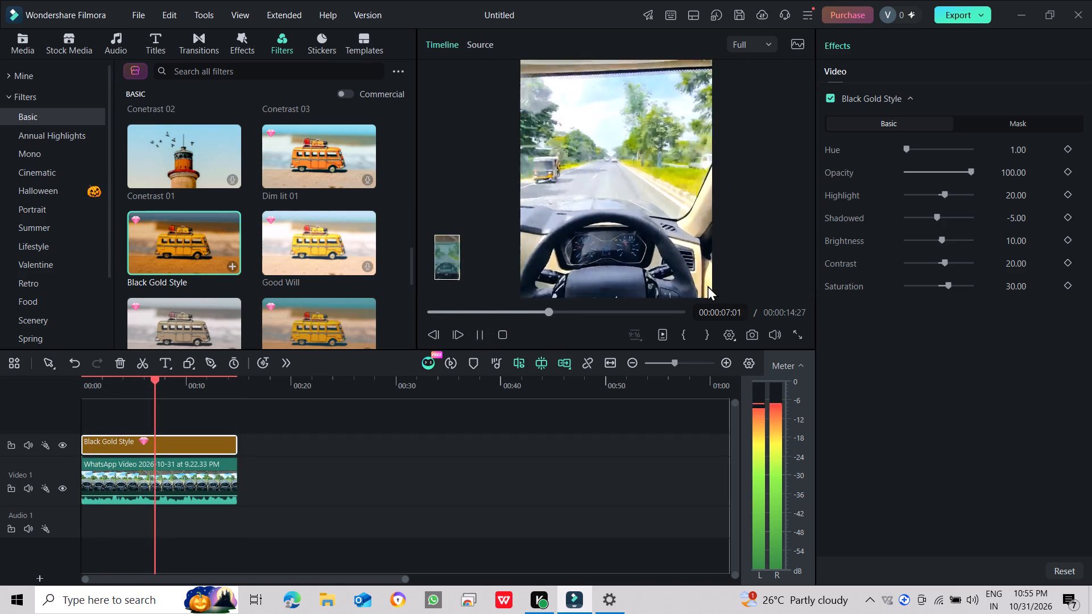
ctrl+scroll(704, 289, down, 1)
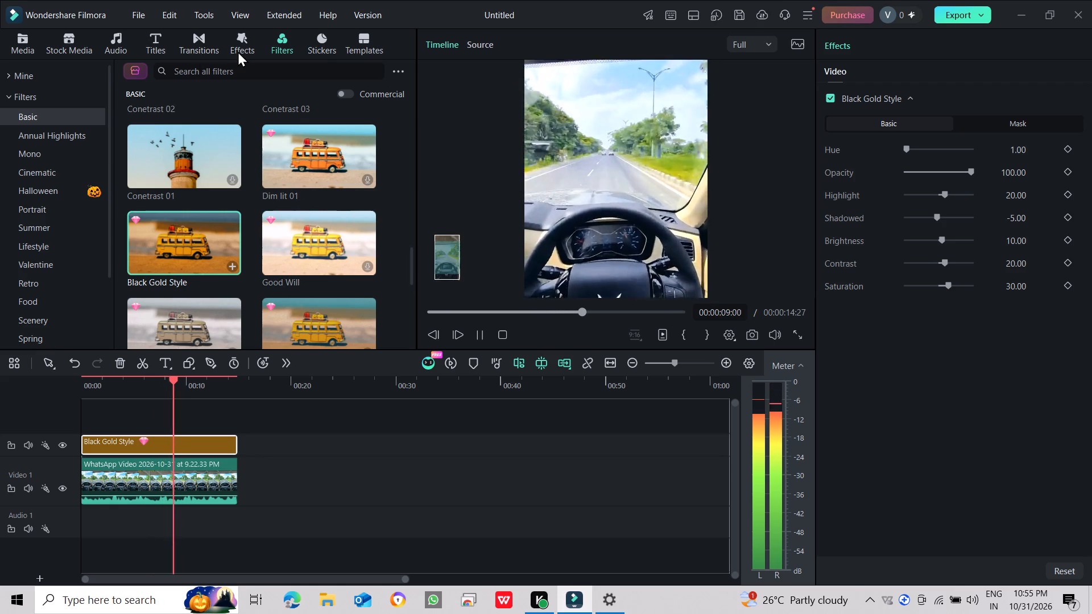
Browse the trending video effects and select the Beautify effect.
click(238, 51)
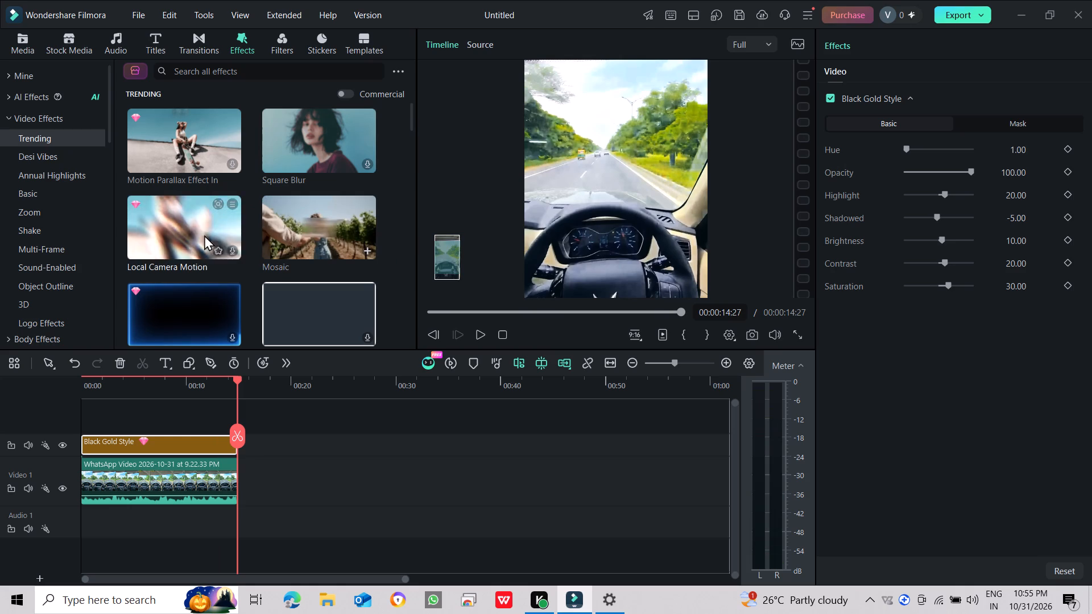
scroll(299, 231, down, 1)
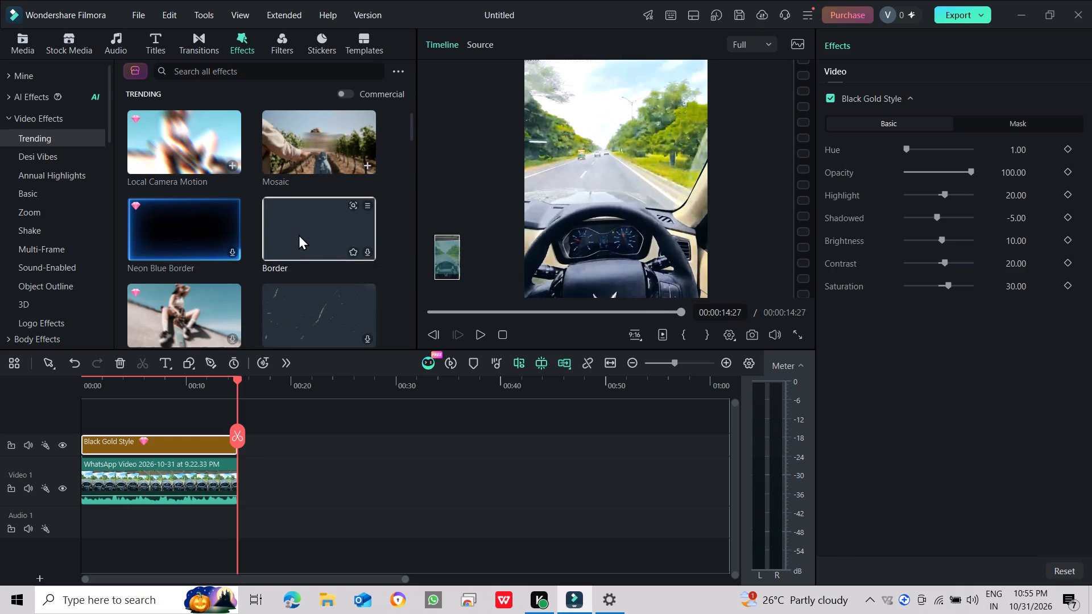
scroll(282, 207, down, 1)
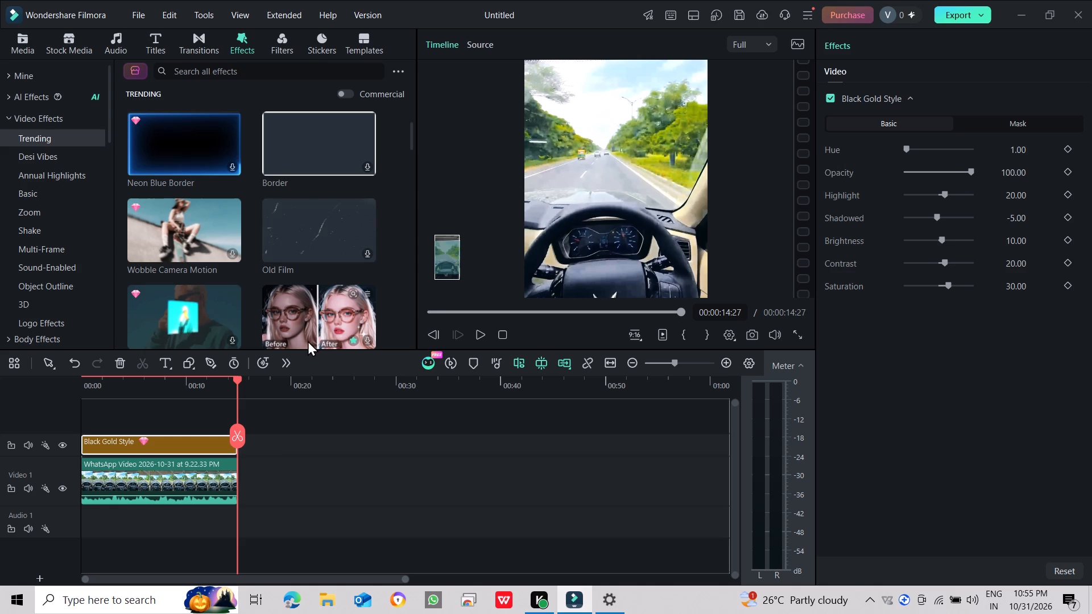
click(304, 326)
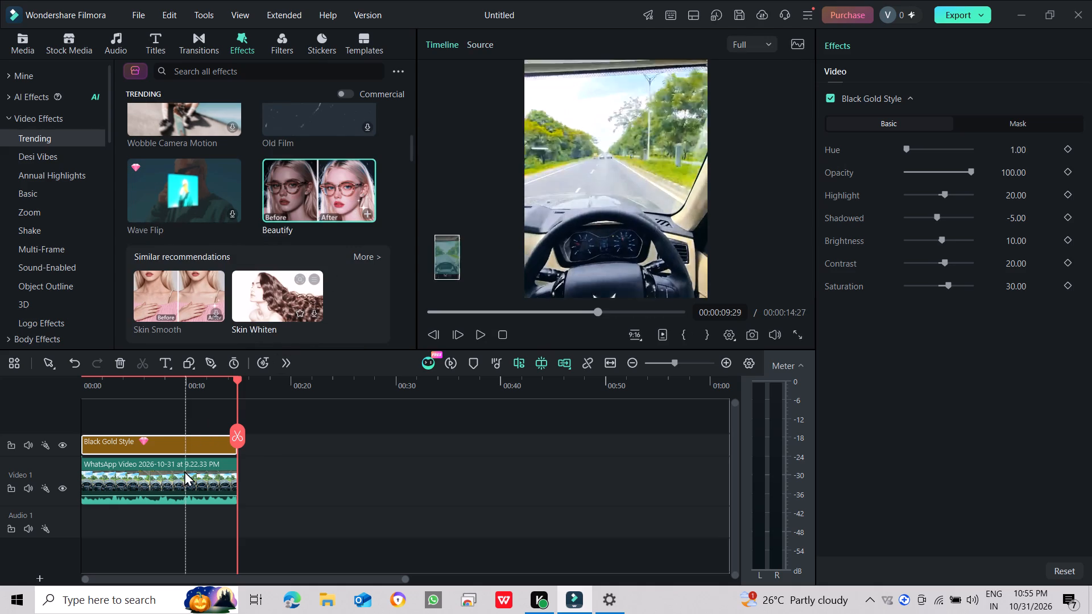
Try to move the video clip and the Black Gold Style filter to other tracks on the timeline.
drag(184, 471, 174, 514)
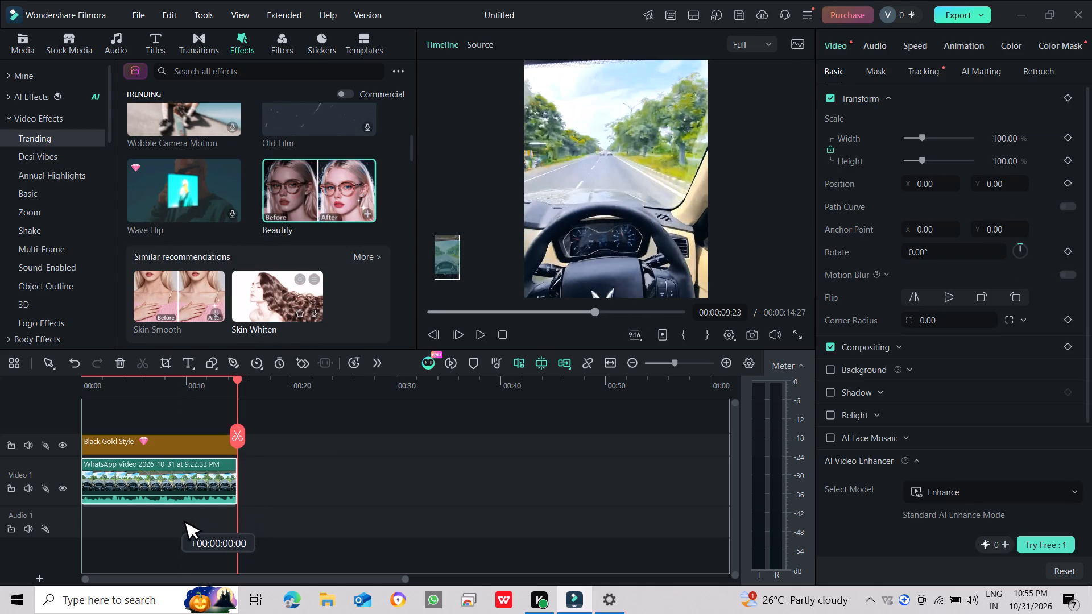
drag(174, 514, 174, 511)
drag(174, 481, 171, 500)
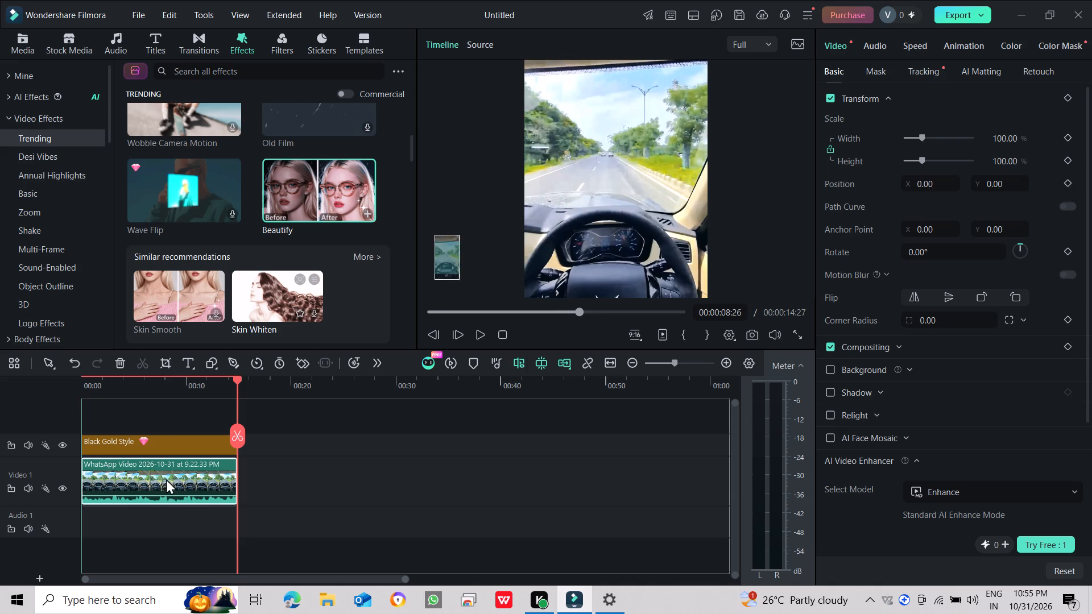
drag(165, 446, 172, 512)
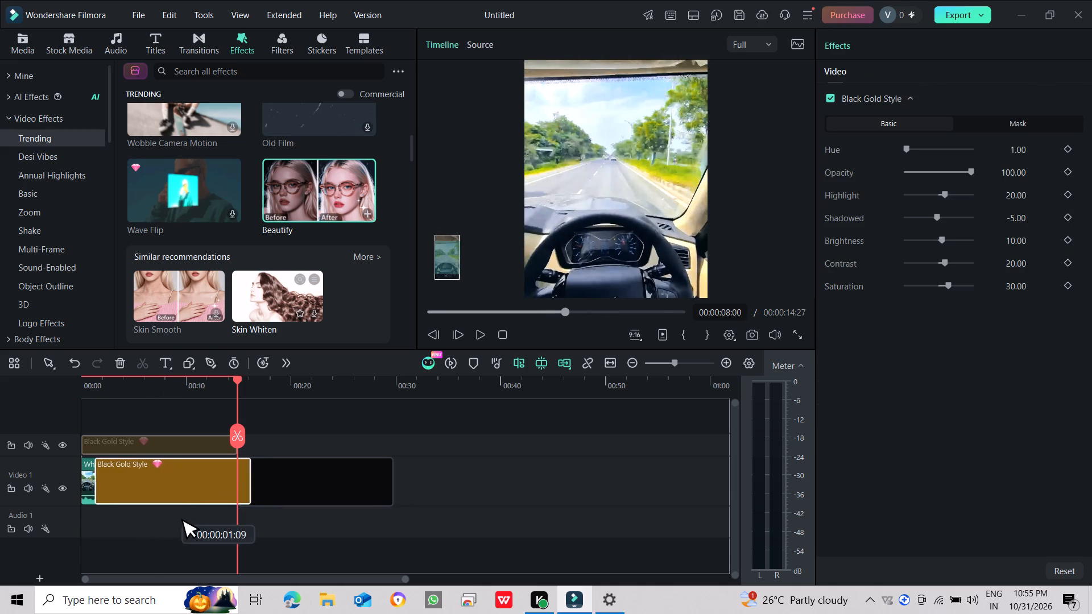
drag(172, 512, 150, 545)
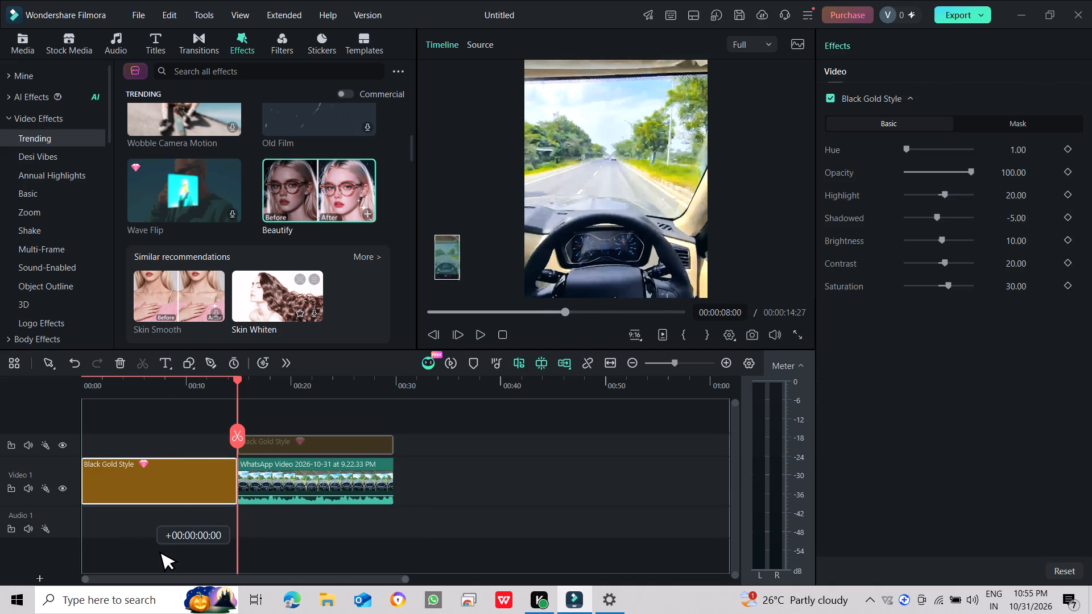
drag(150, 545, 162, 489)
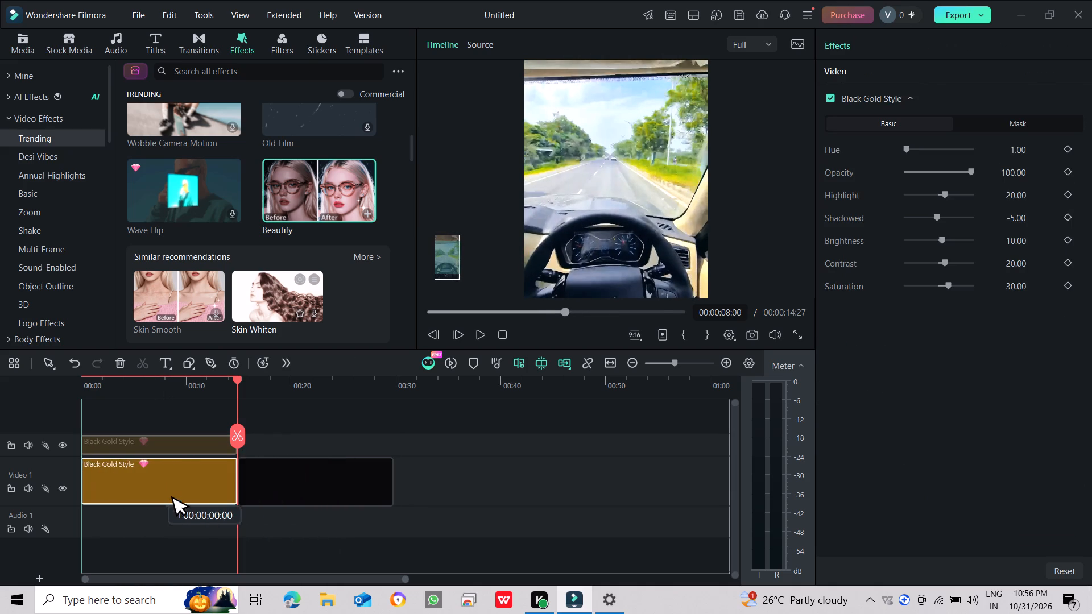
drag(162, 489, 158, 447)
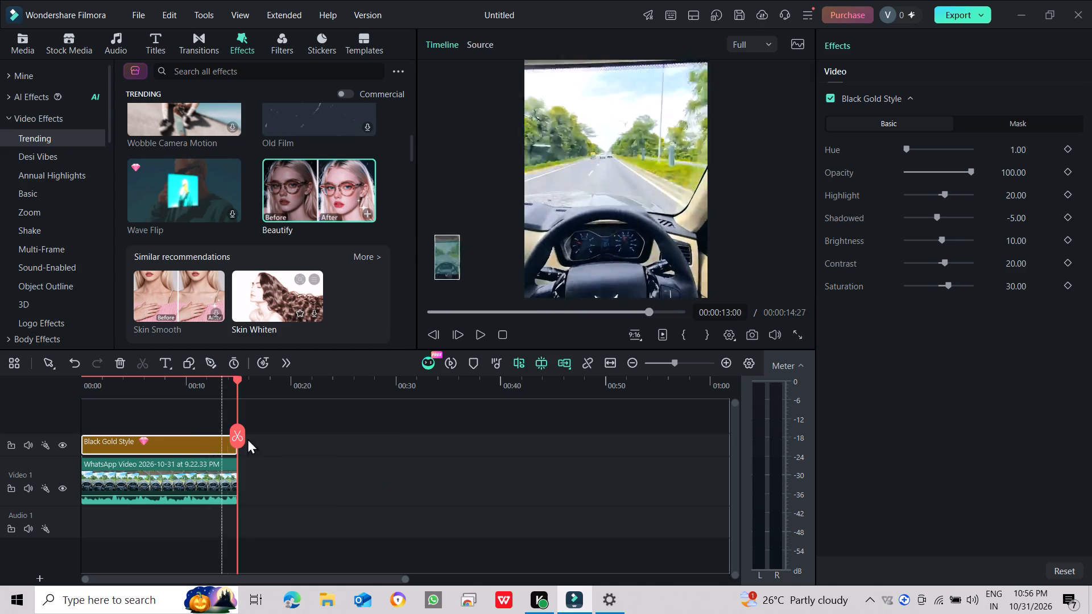
Add the Beautify effect to the filter track, directly after the Black Gold Style filter.
drag(333, 192, 287, 367)
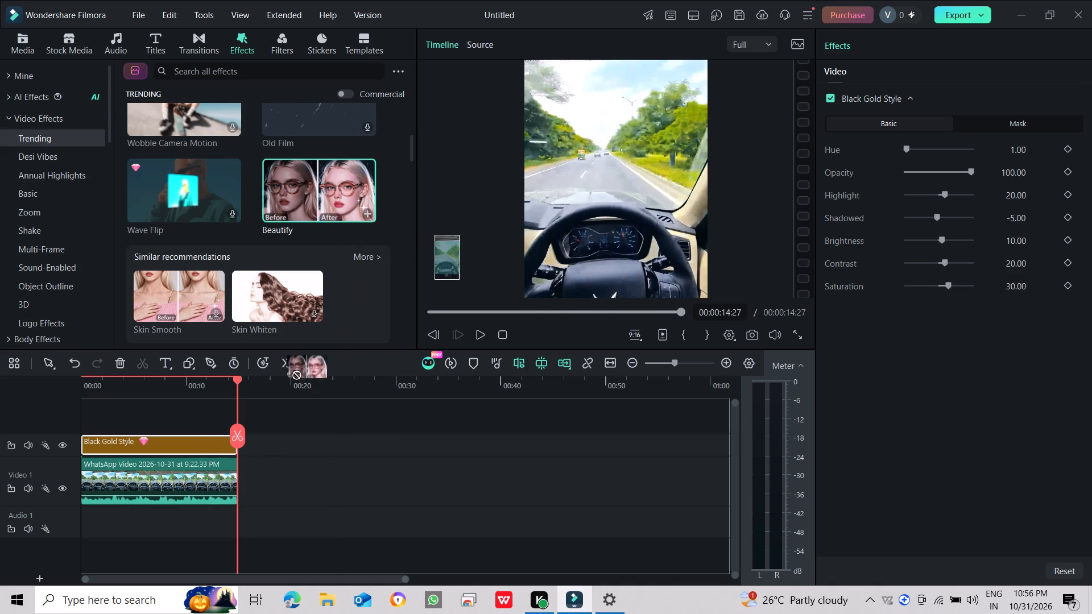
drag(287, 367, 241, 449)
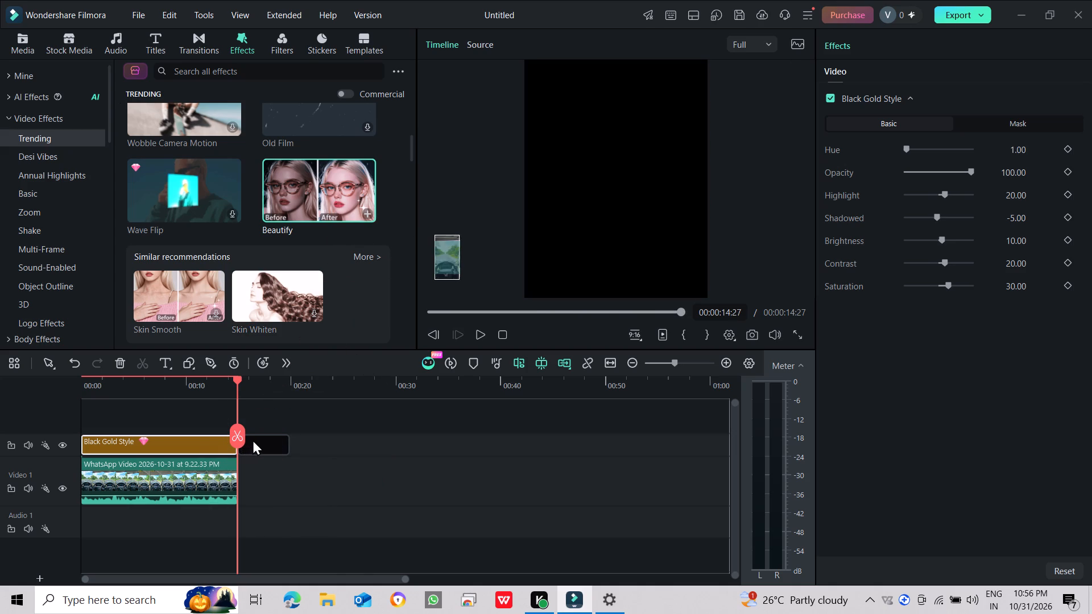
Play the timeline from the end of the video clip to preview the Beautify effect.
click(473, 343)
click(475, 330)
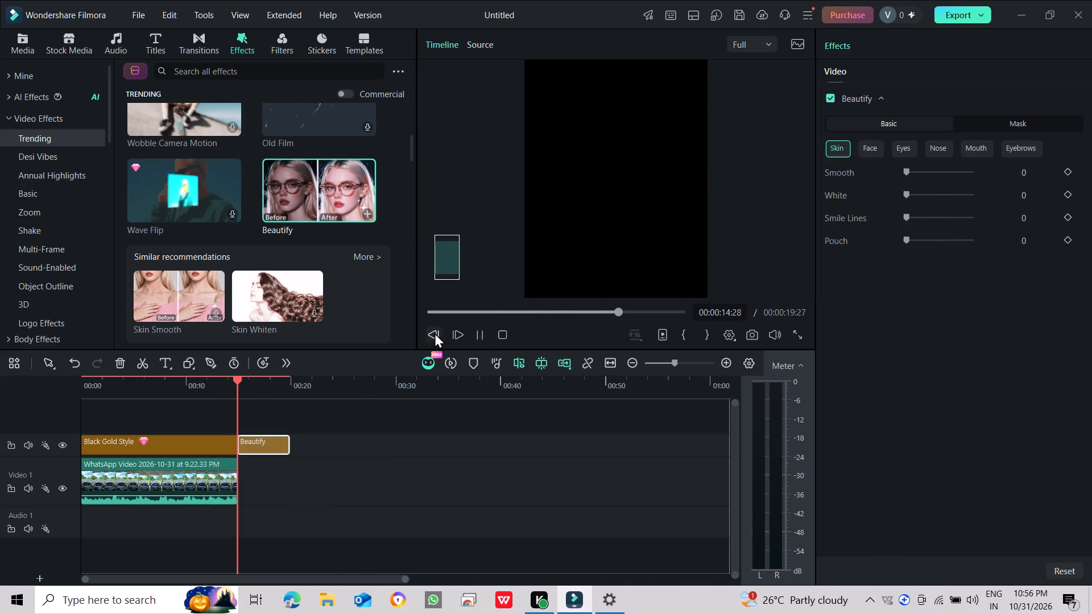
Move the Beautify effect to the timeline's beginning, on its own track between the Black Gold Style filter and the video clip.
drag(279, 442, 227, 440)
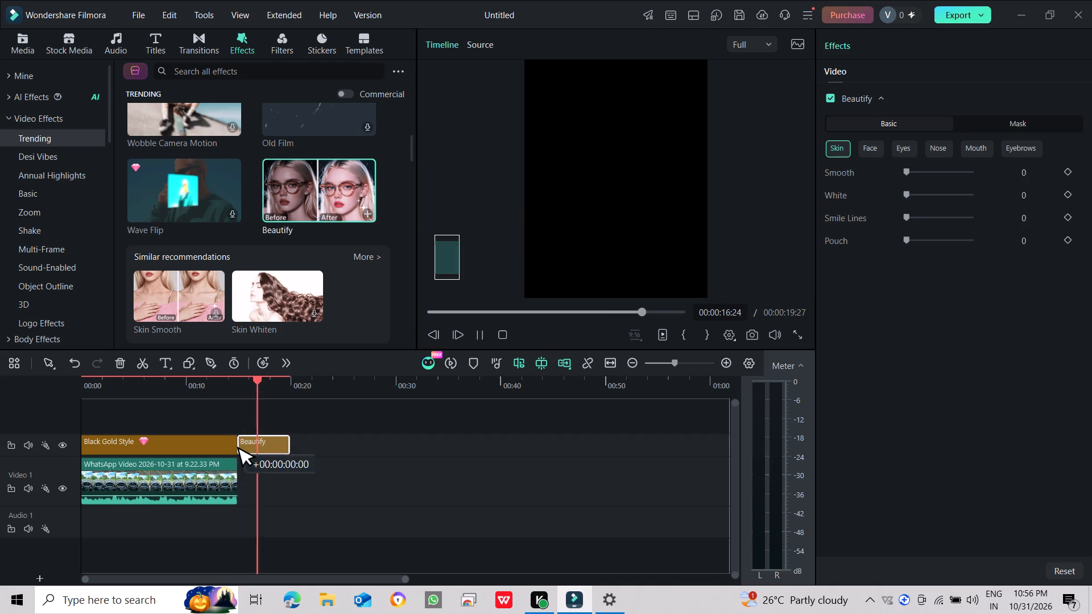
drag(227, 440, 114, 439)
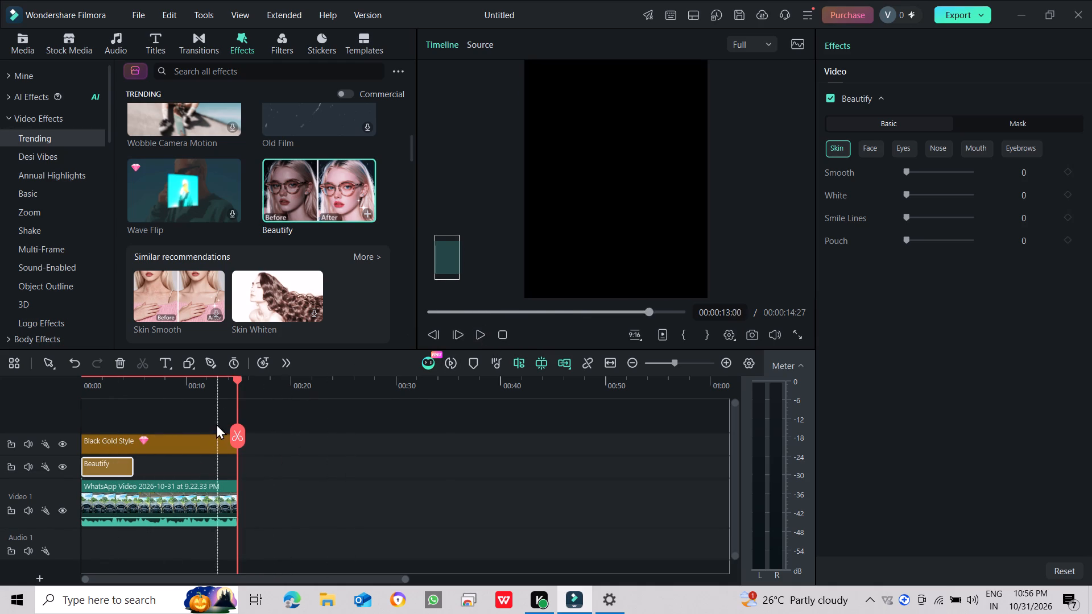
Play back the timeline and replay it from the beginning to preview the Beautify effect over the driving clip.
drag(478, 343, 470, 347)
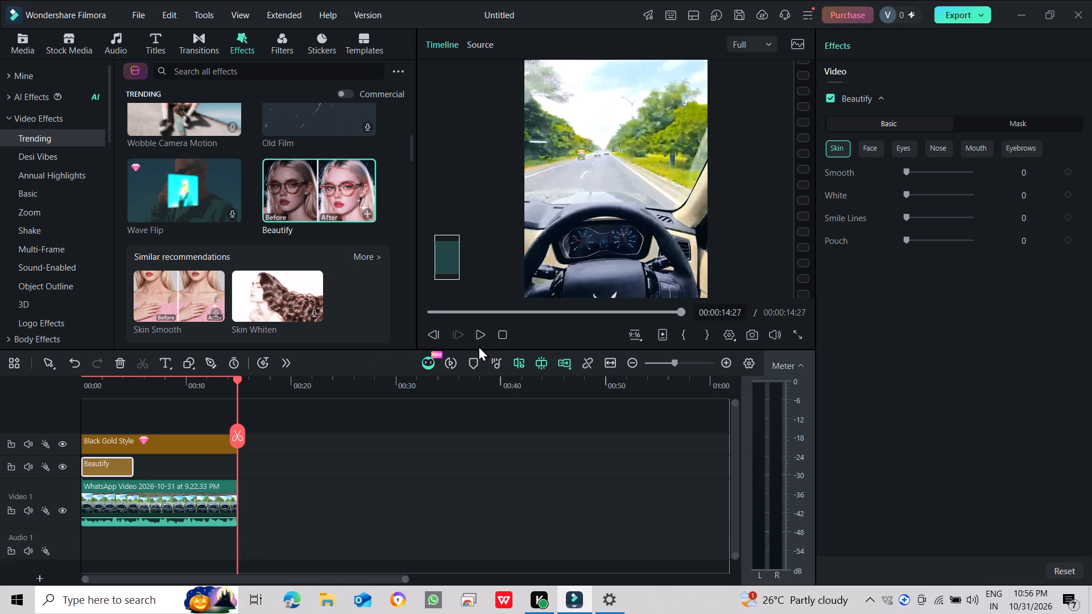
click(479, 341)
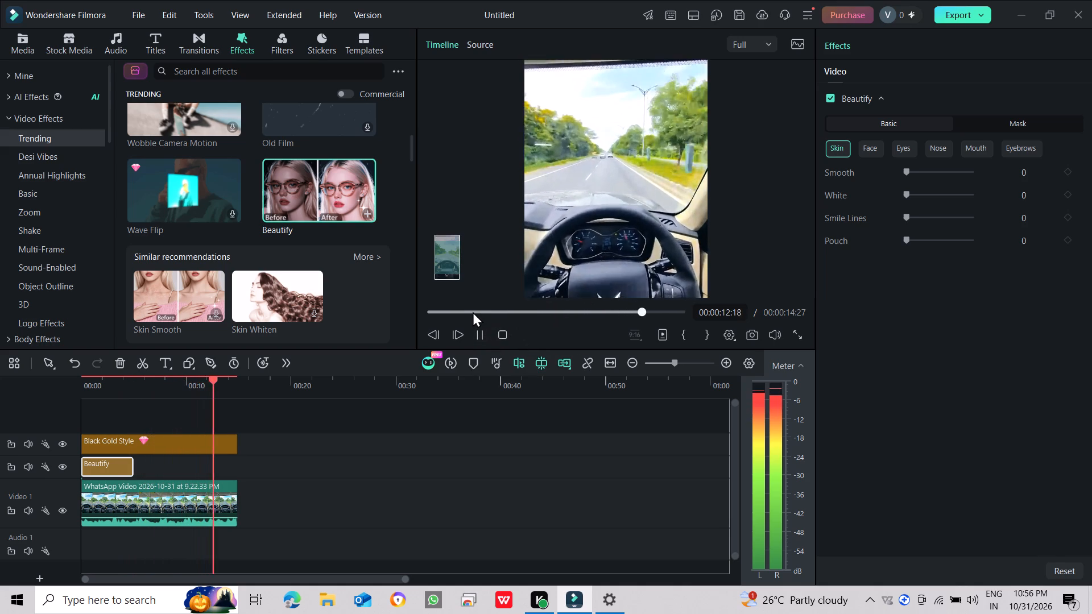
drag(473, 312, 415, 314)
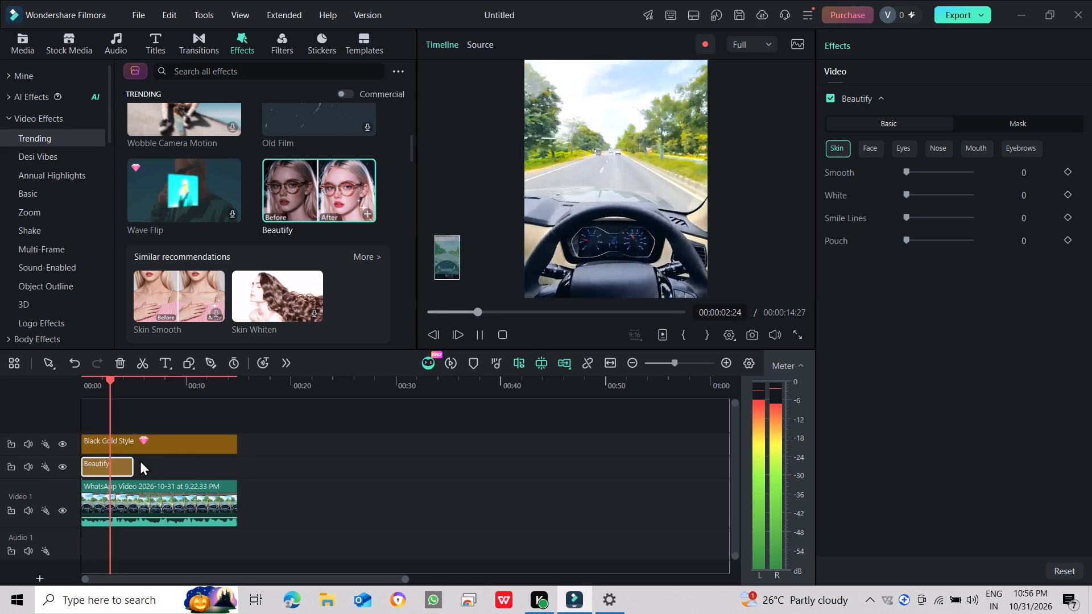
Delete the Beautify effect from the timeline.
click(123, 466)
click(121, 461)
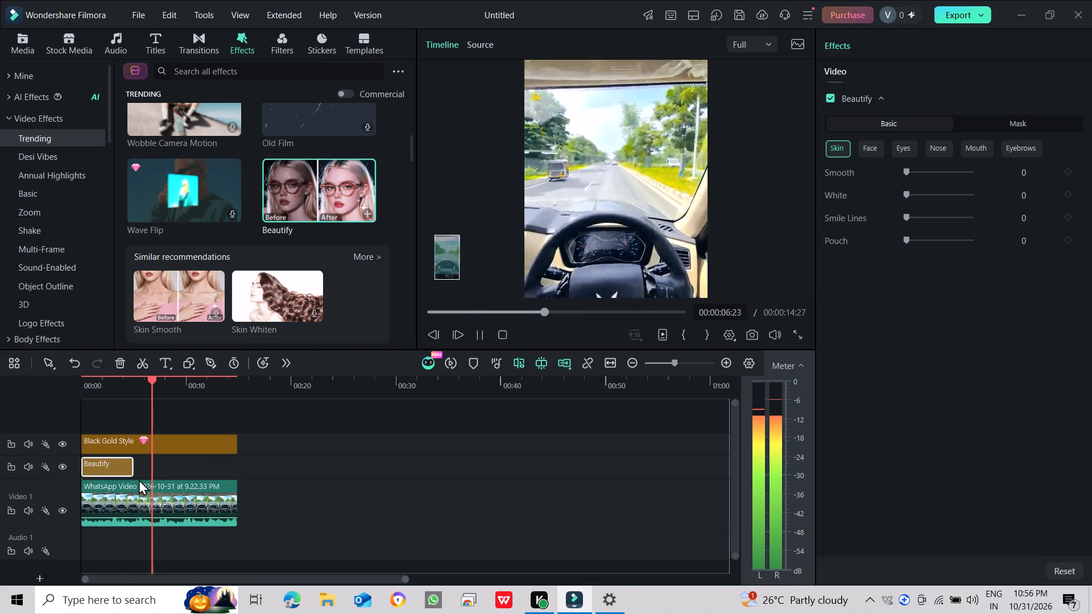
key(BackSpace)
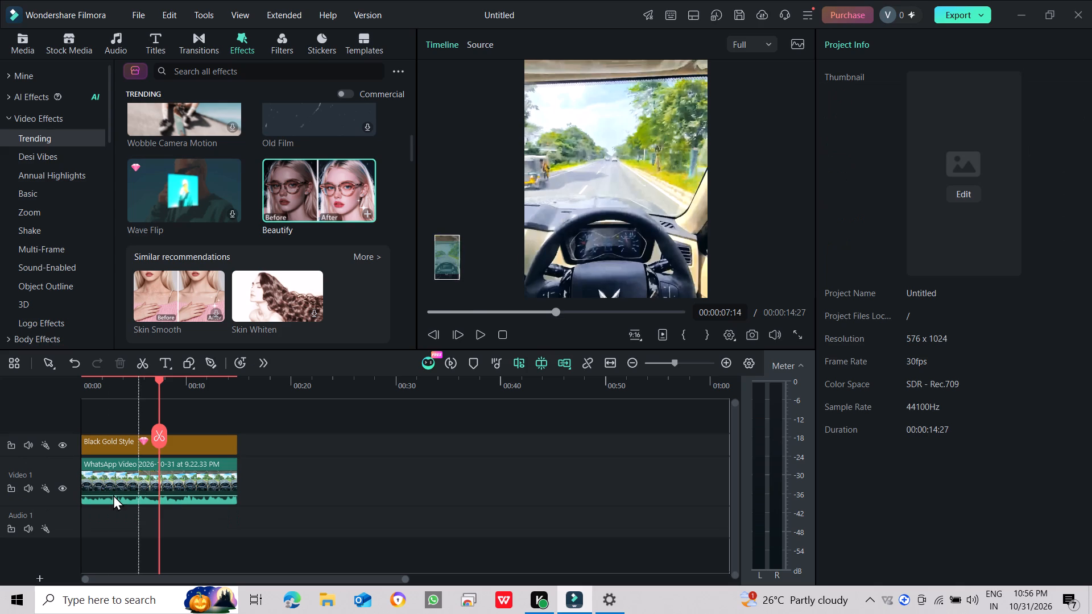
Browse the trending video effects and stickers for something to add to the driving clip.
scroll(282, 251, down, 1)
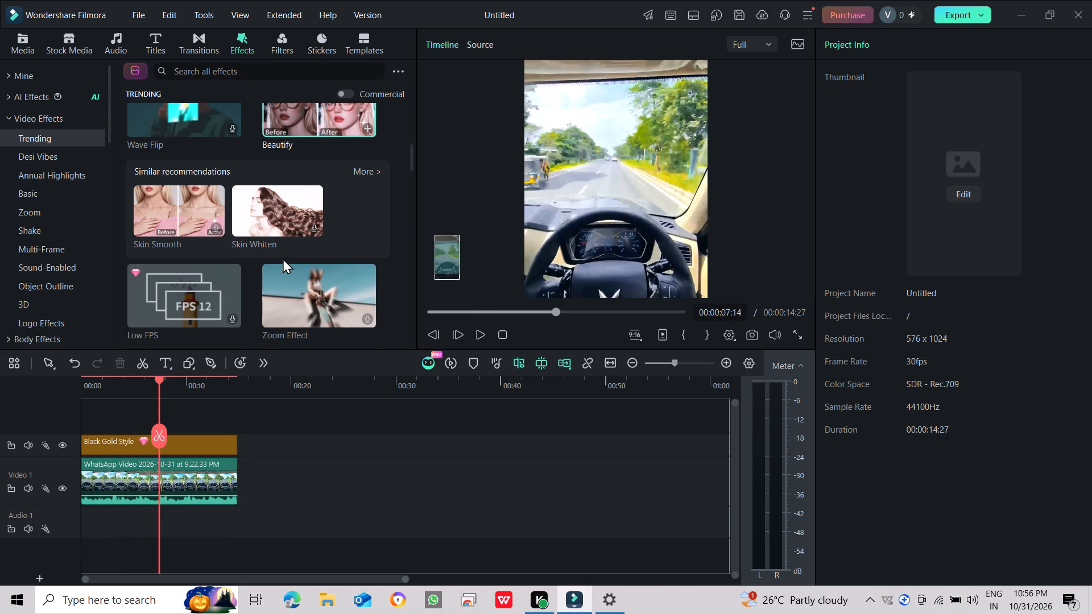
scroll(283, 258, down, 2)
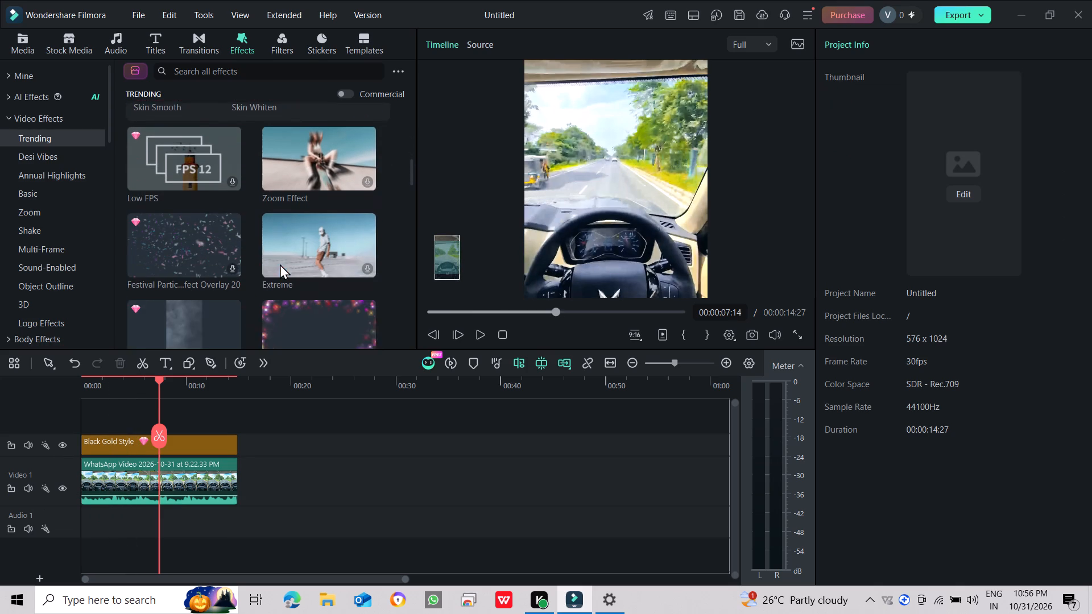
scroll(280, 264, up, 1)
scroll(280, 264, down, 6)
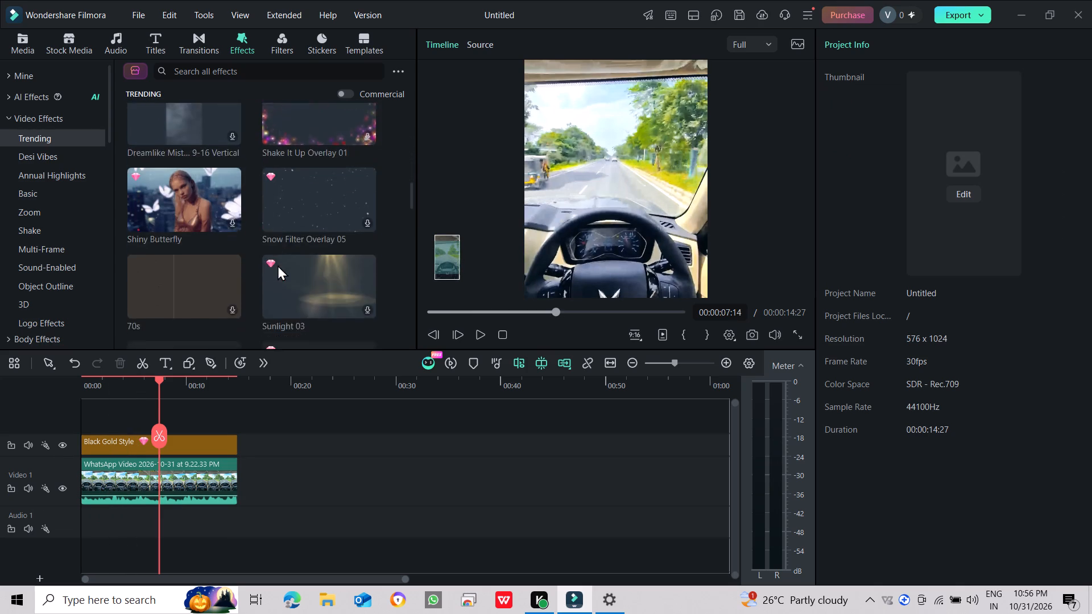
scroll(271, 211, down, 1)
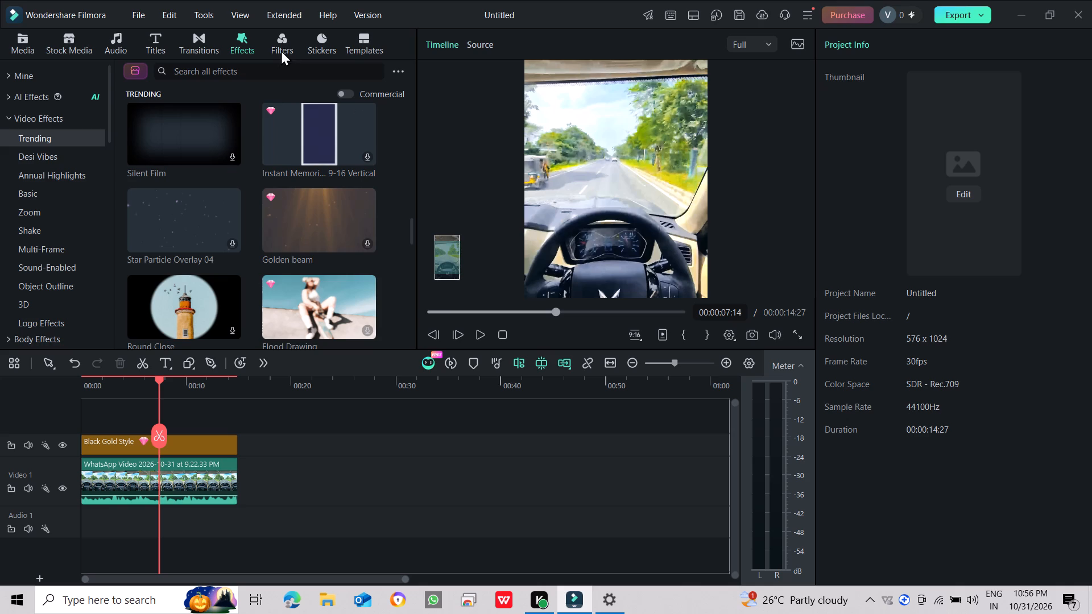
click(315, 39)
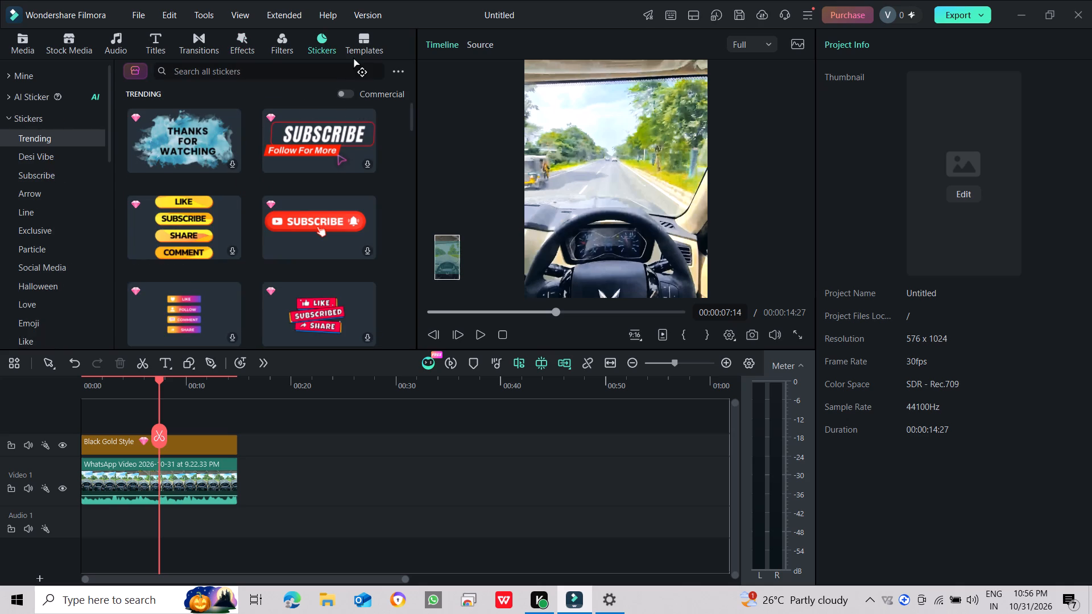
Search the template library for "car edit".
click(357, 43)
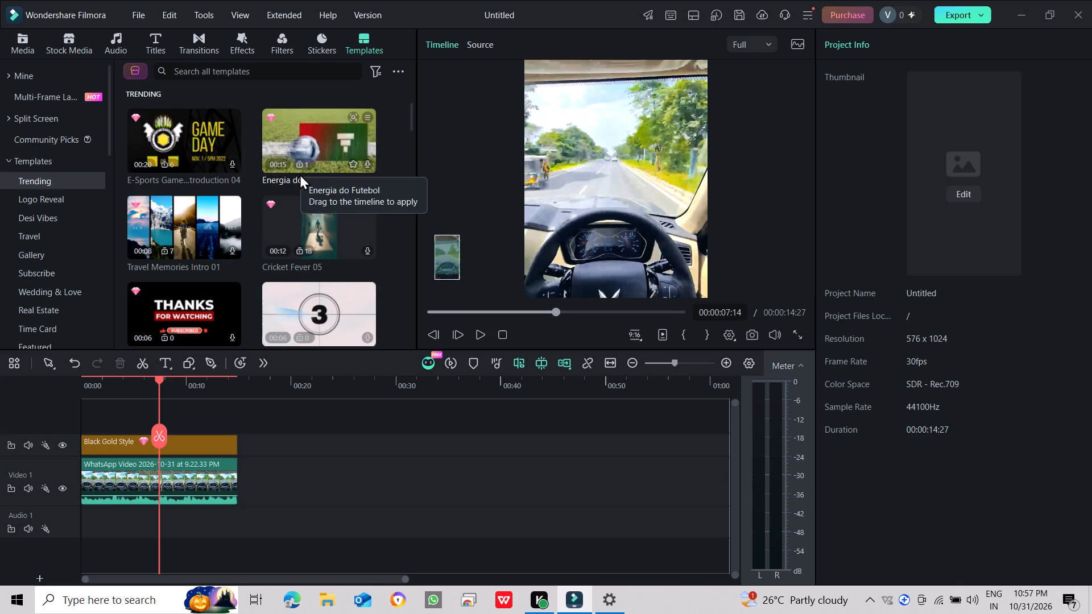
scroll(300, 174, down, 1)
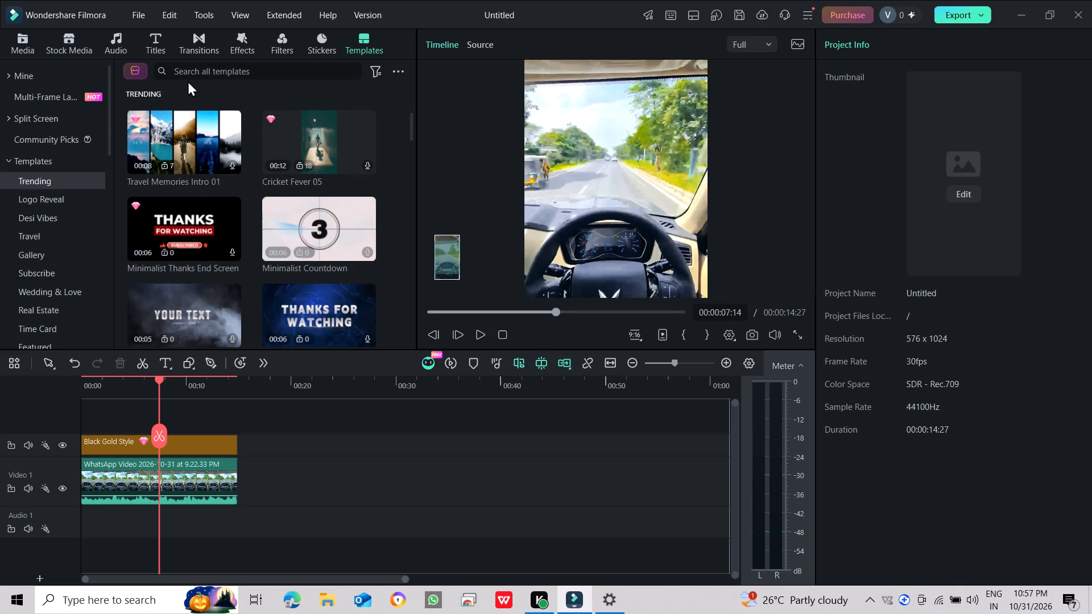
click(189, 73)
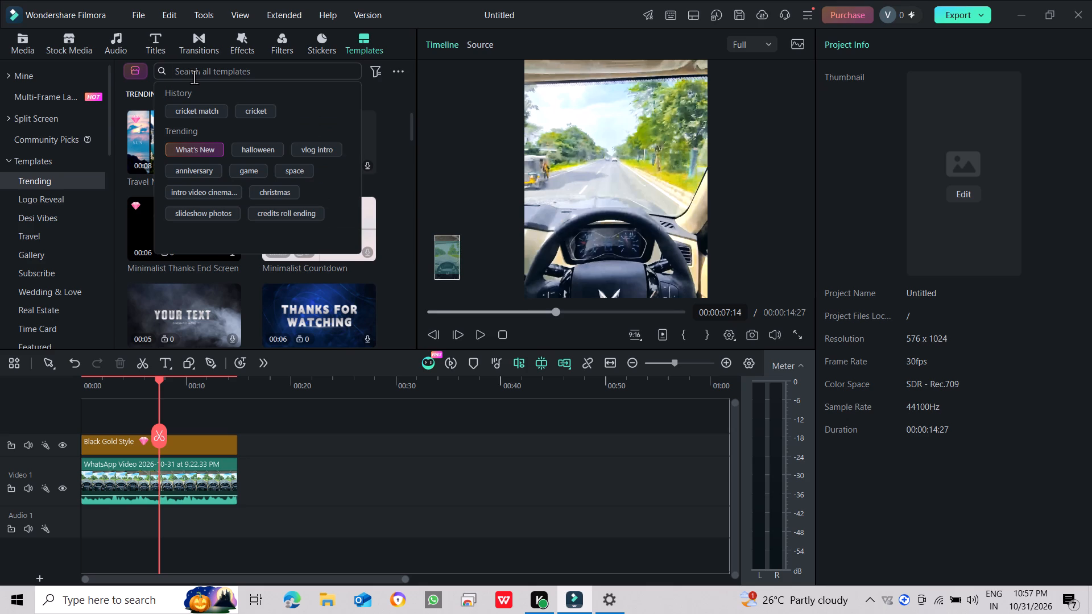
text(car)
key(space)
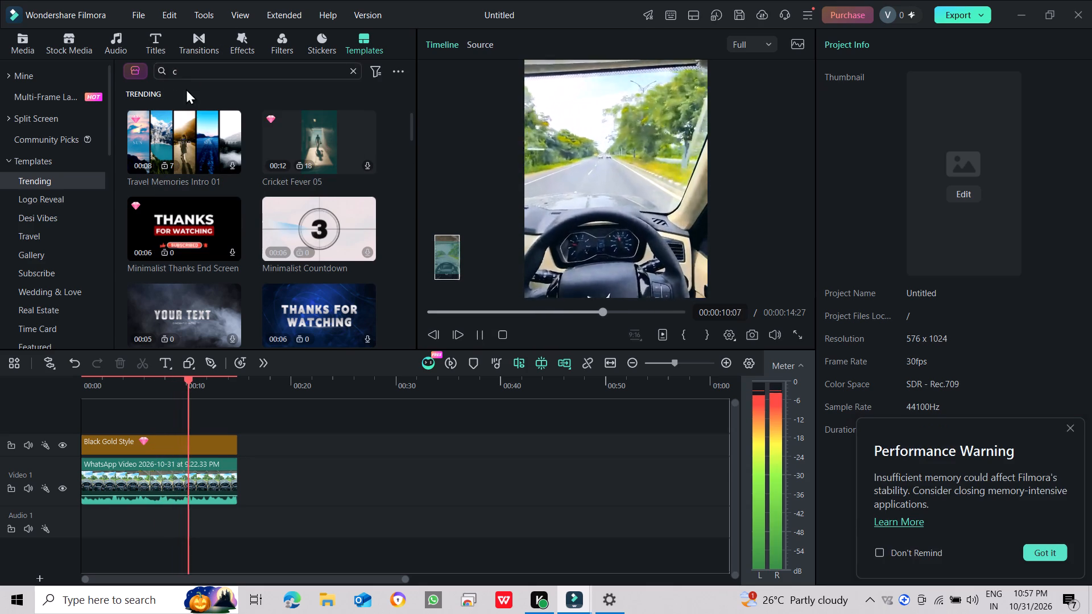
click(187, 72)
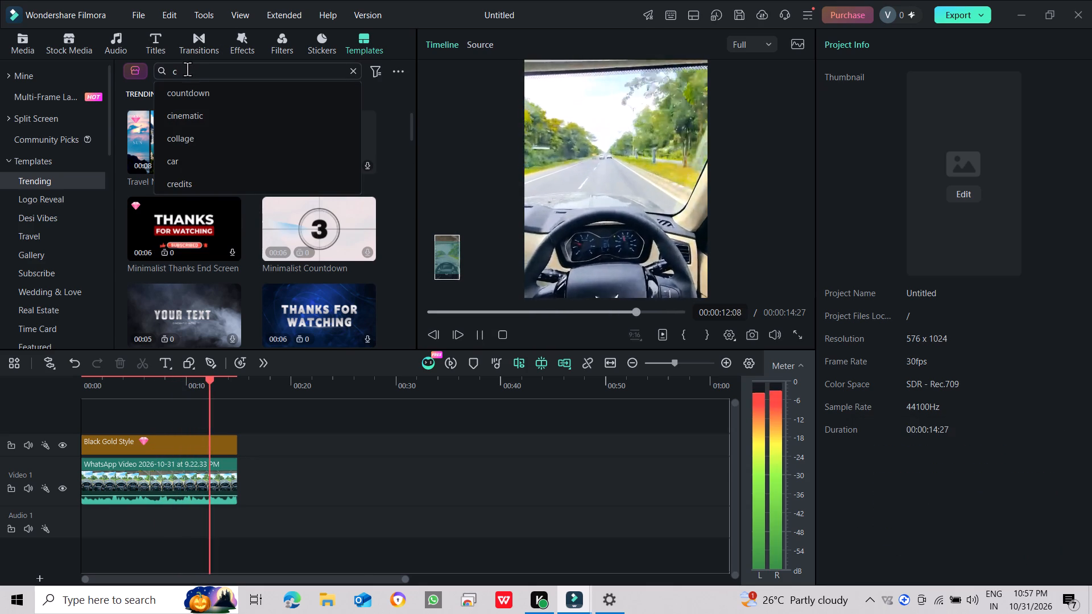
text(ar)
key(space)
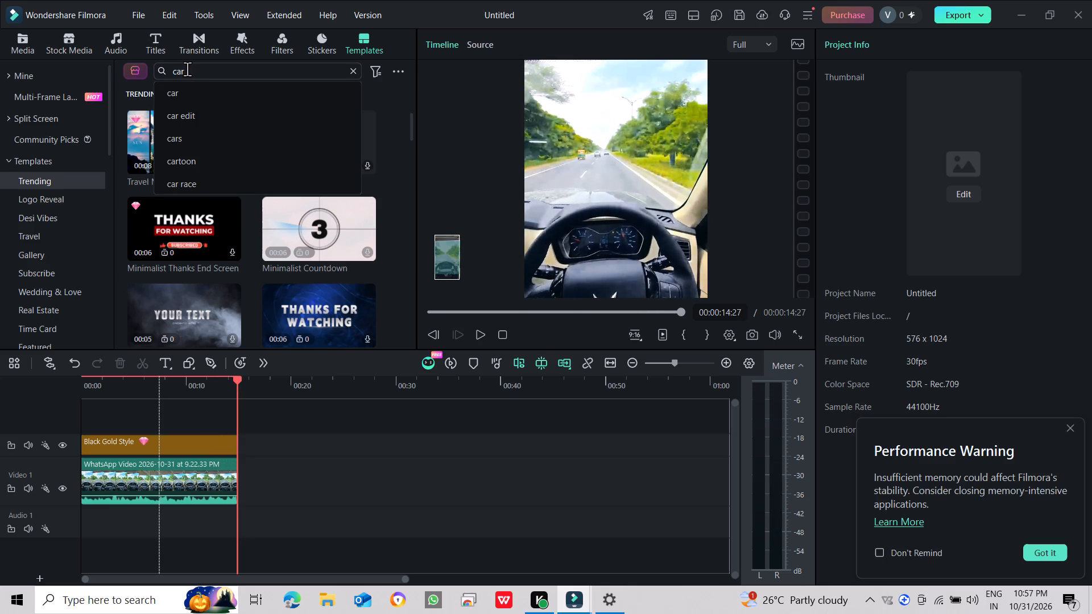
click(180, 110)
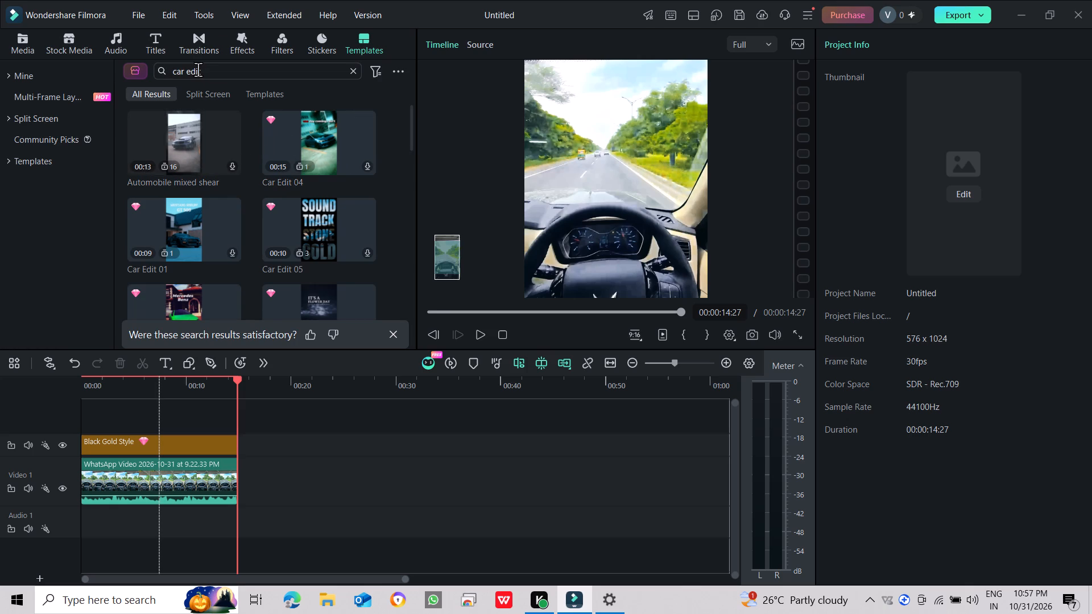
Refine the template search to "scorpio car edit".
click(176, 73)
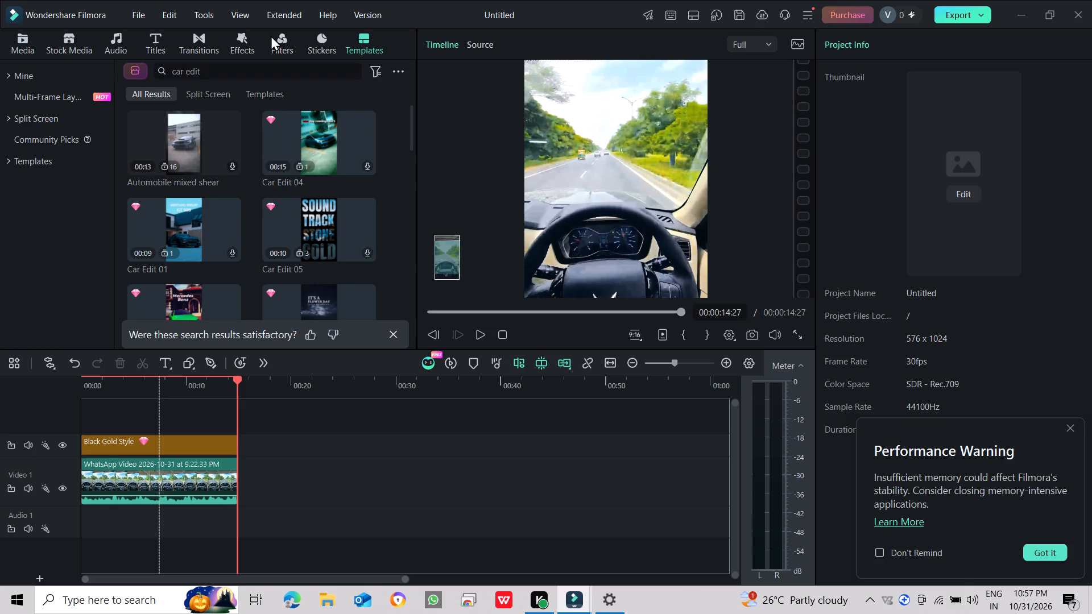
key(Left)
key(Left)
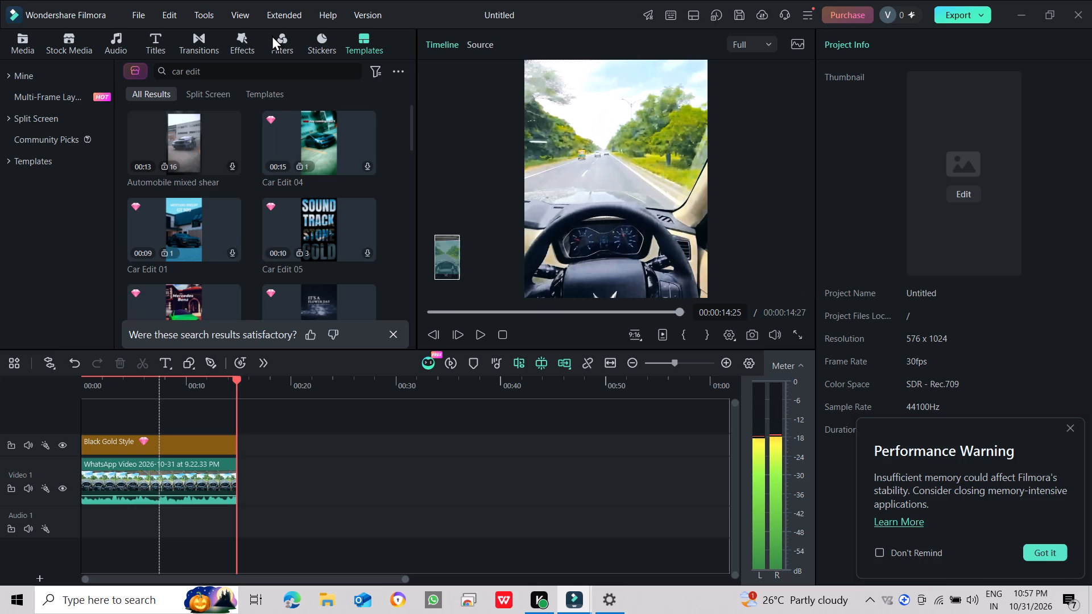
click(174, 65)
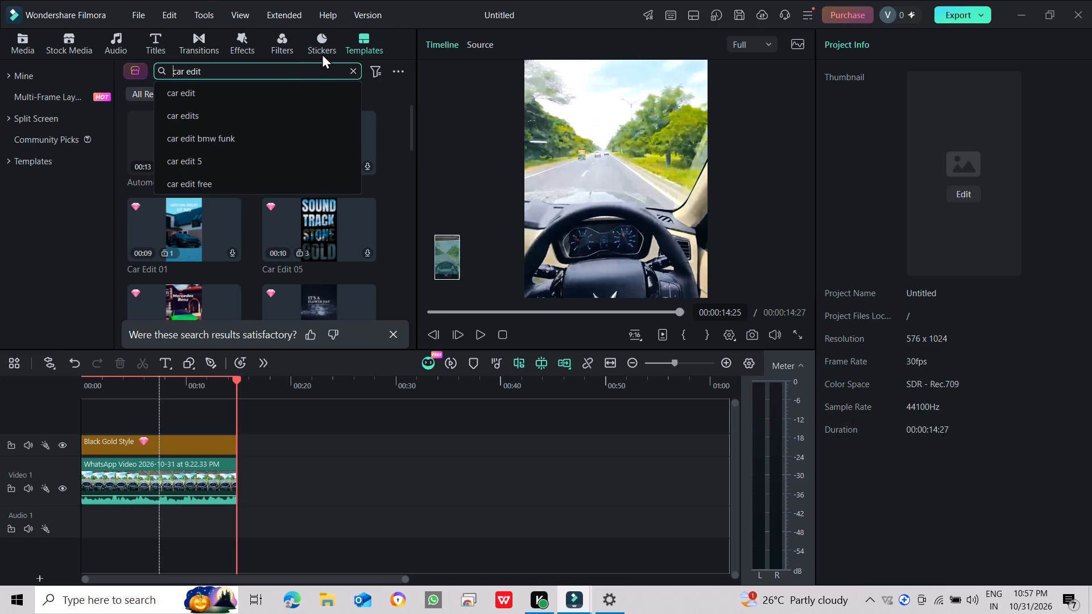
key(s)
text(corpio)
key(space)
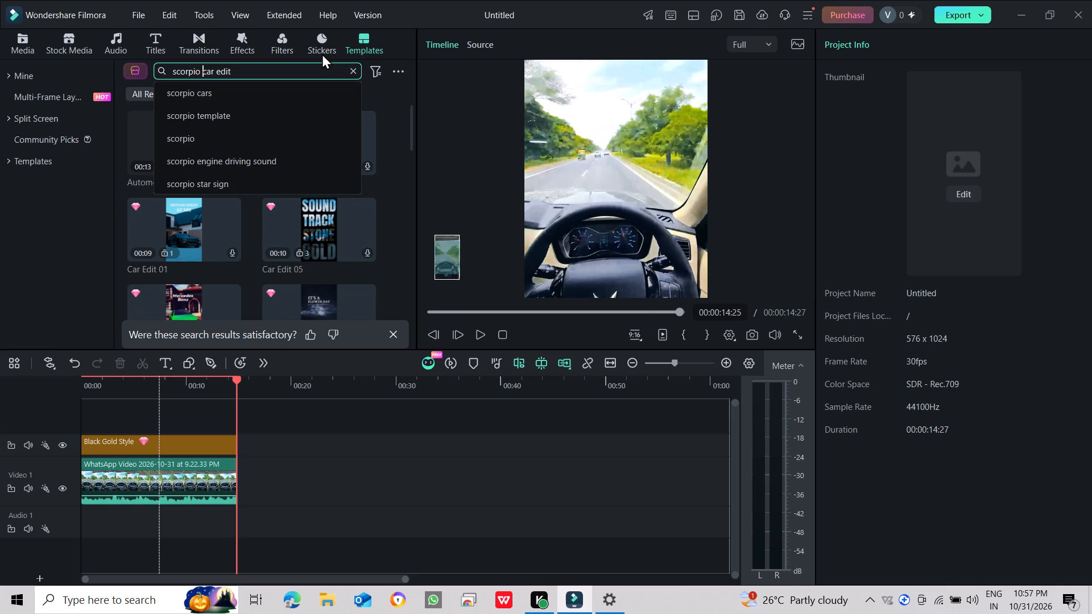
key(Return)
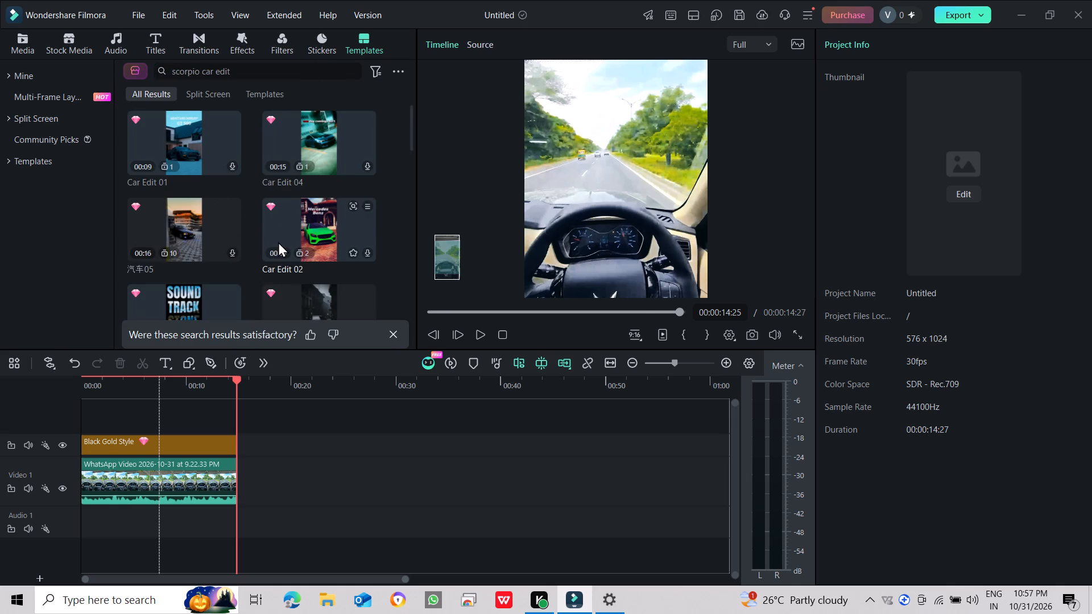
Look through the "scorpio car edit" template results for one that suits the driving clip.
scroll(278, 242, up, 1)
scroll(270, 252, down, 2)
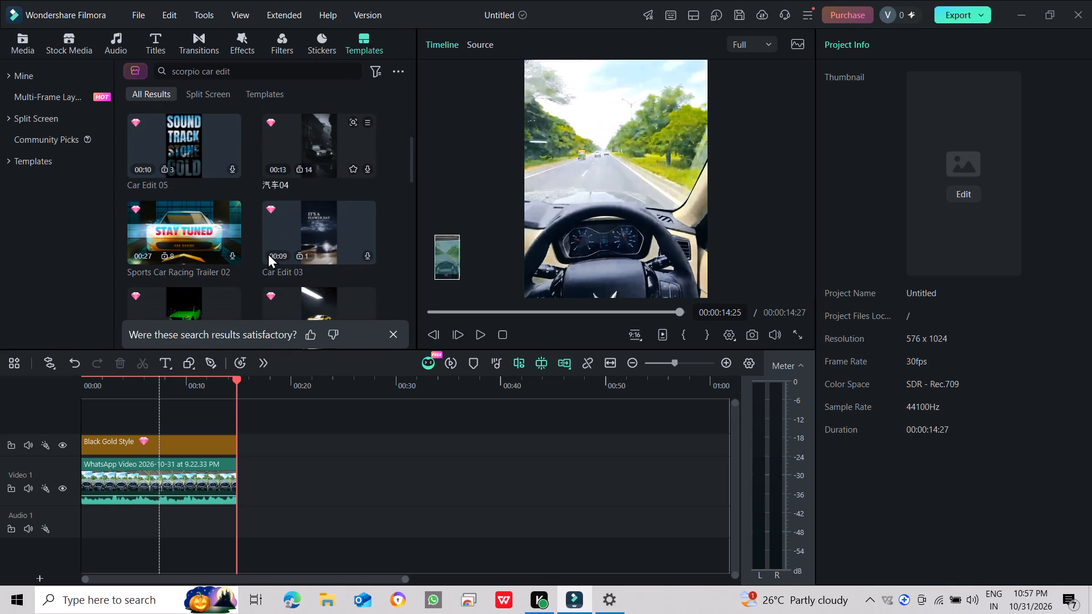
scroll(268, 259, down, 3)
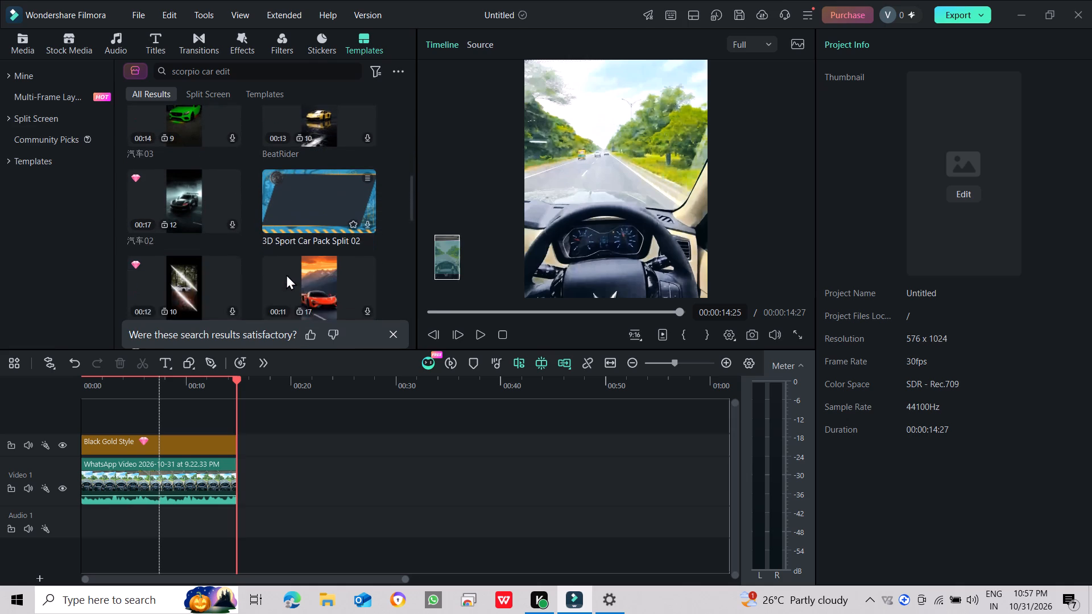
scroll(294, 274, down, 2)
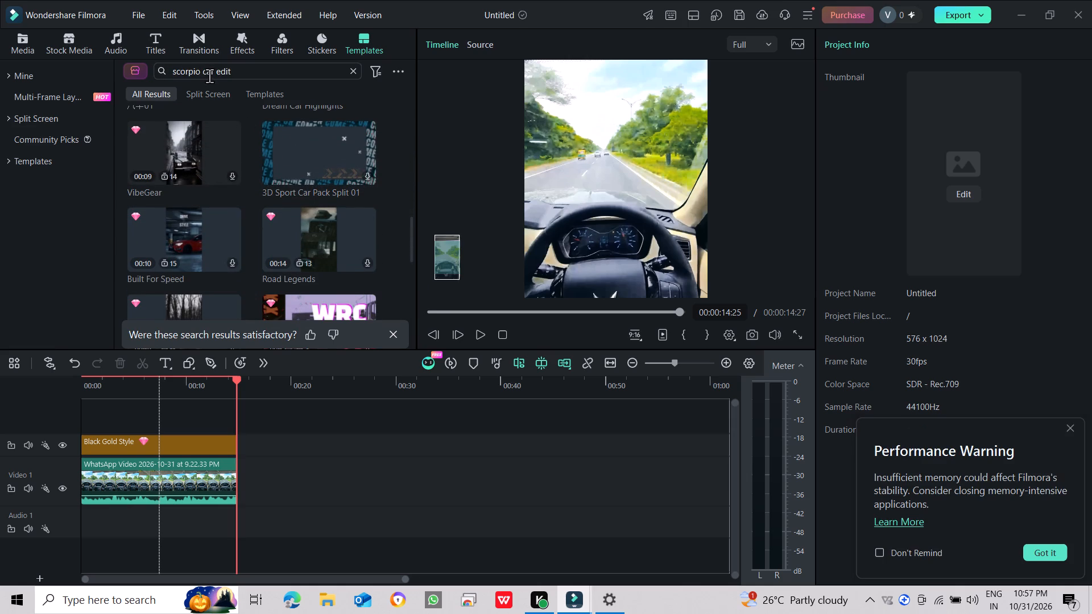
Replace the template search with the suggested term "hours running".
drag(235, 74, 180, 68)
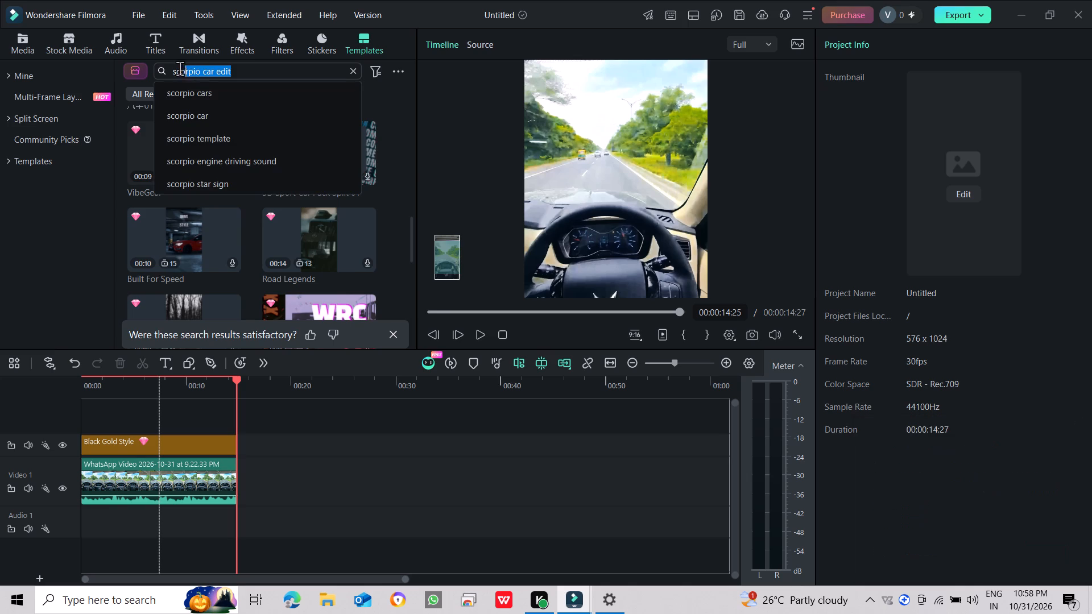
drag(180, 68, 166, 68)
key(BackSpace)
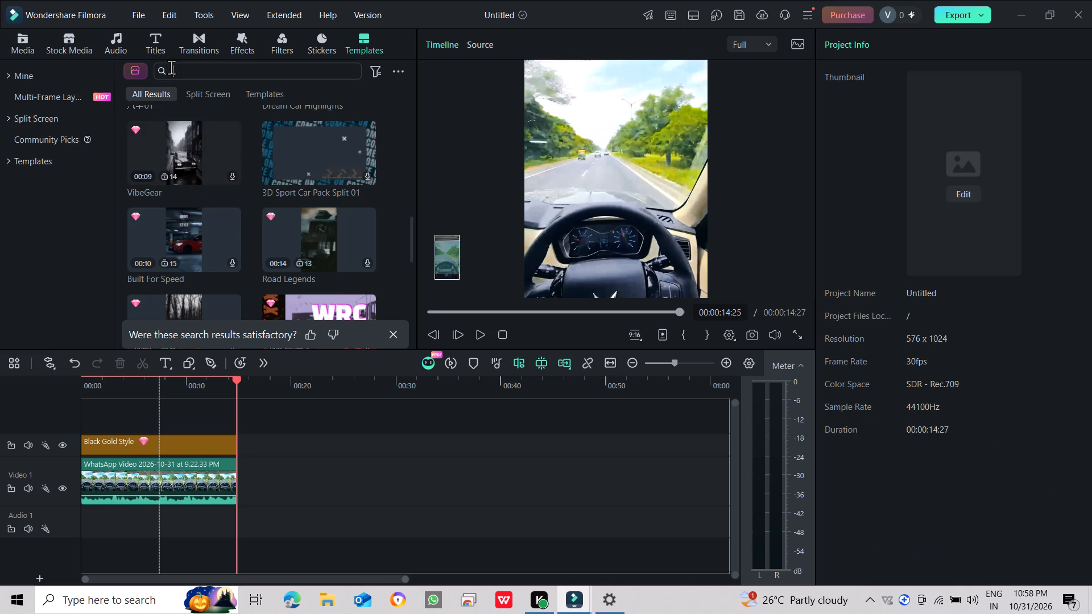
text(hourse)
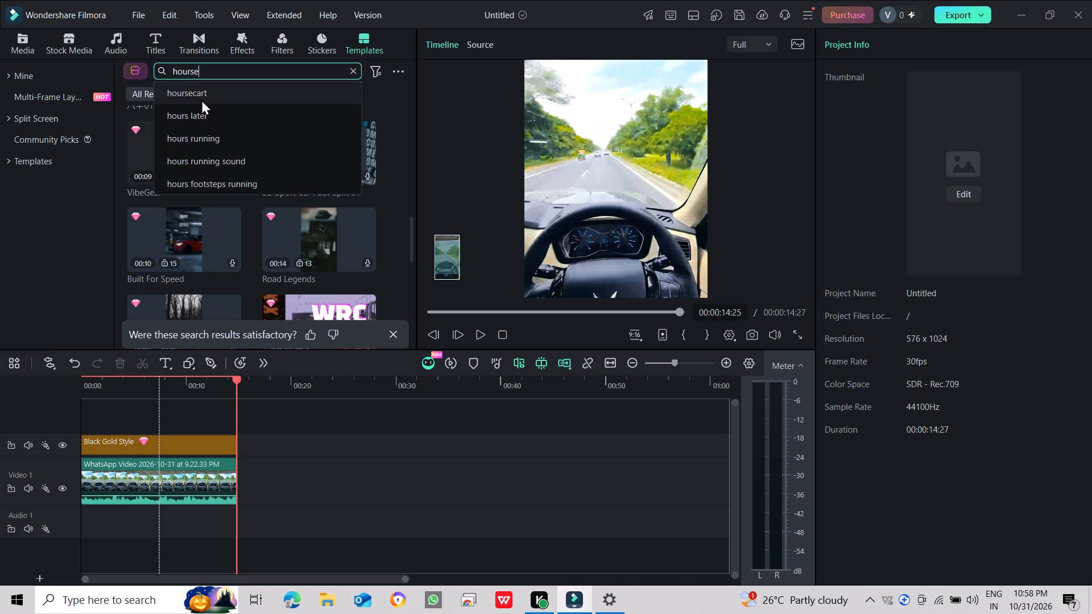
click(231, 135)
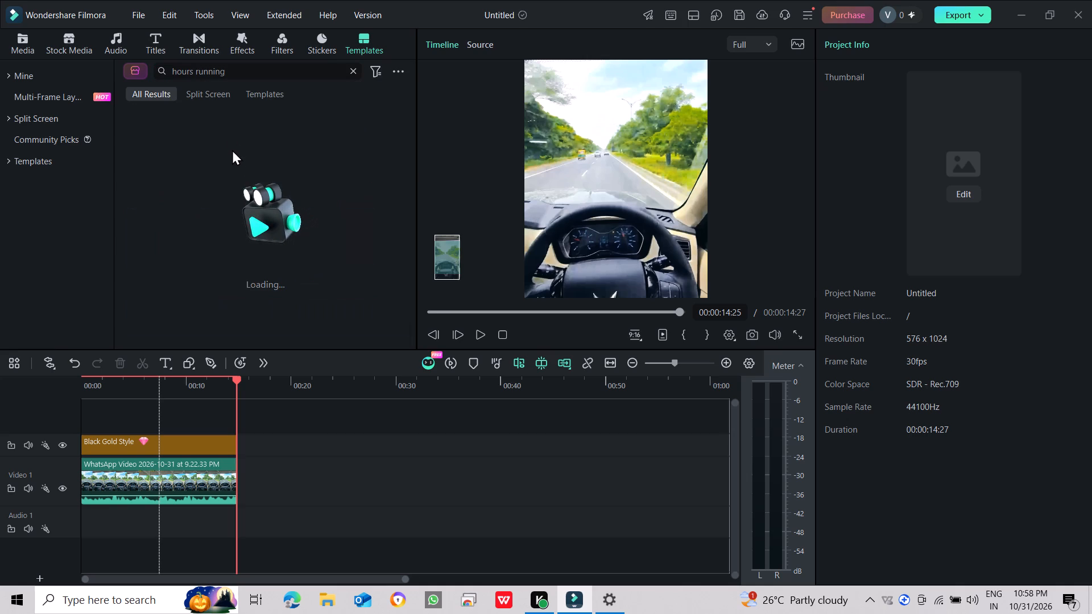
Look through the "hours running" template results for a suitable template.
scroll(302, 173, down, 1)
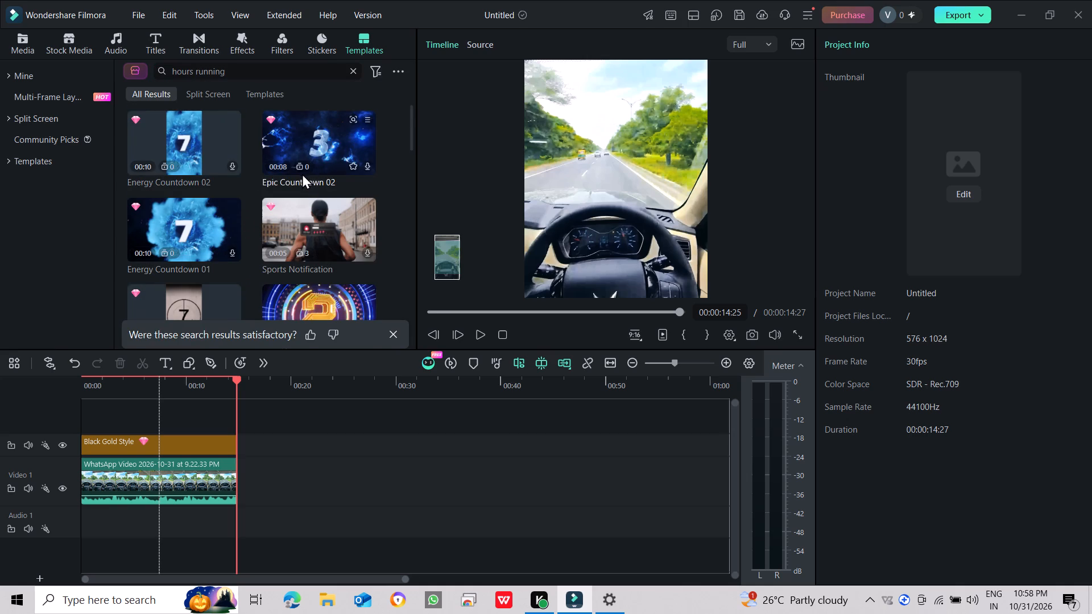
scroll(295, 176, down, 3)
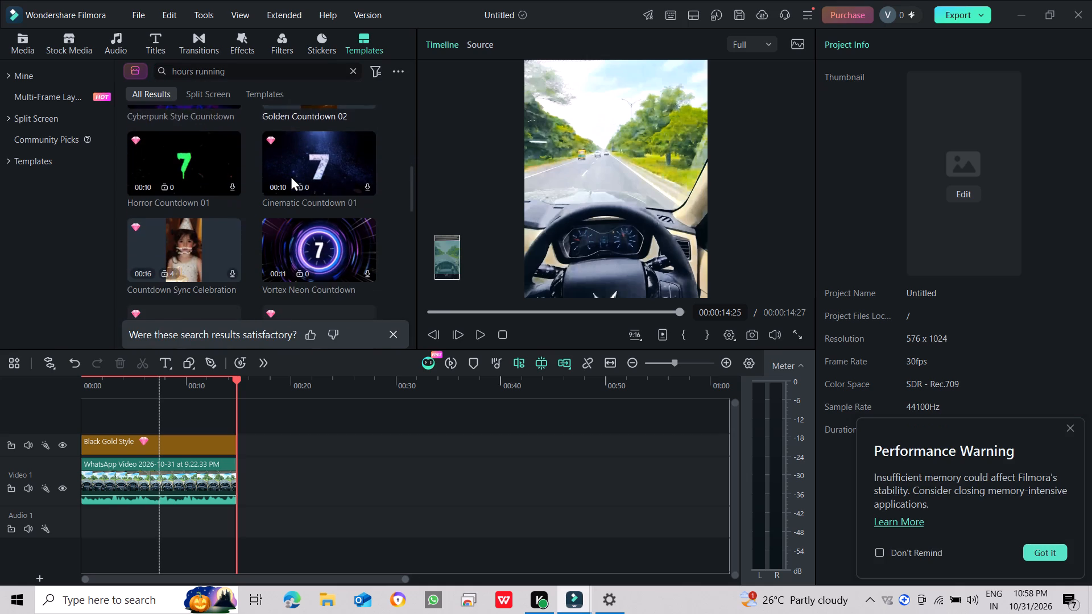
scroll(291, 177, down, 3)
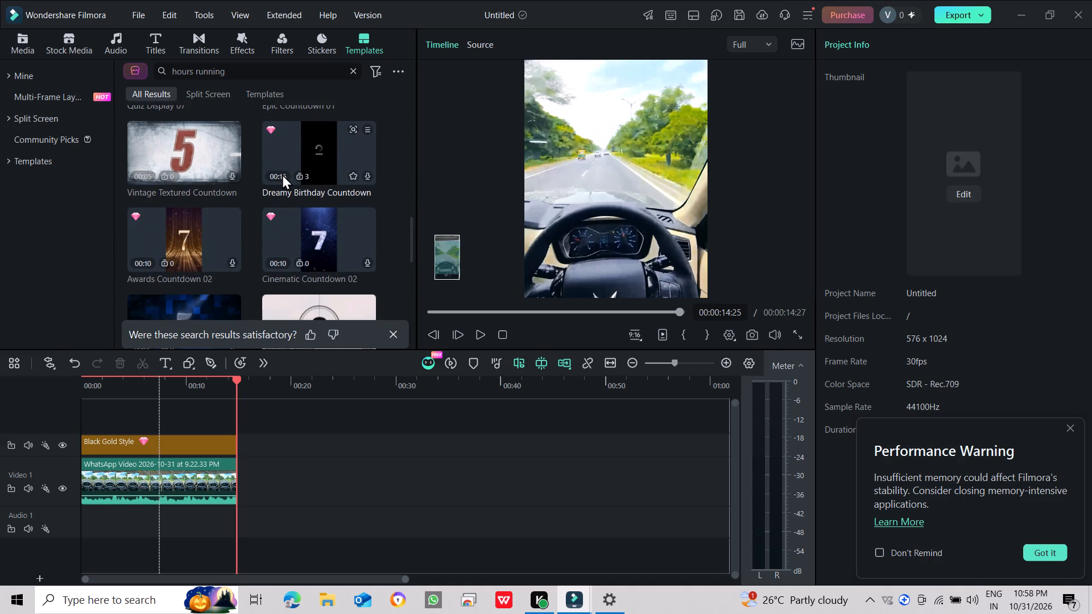
scroll(283, 173, down, 7)
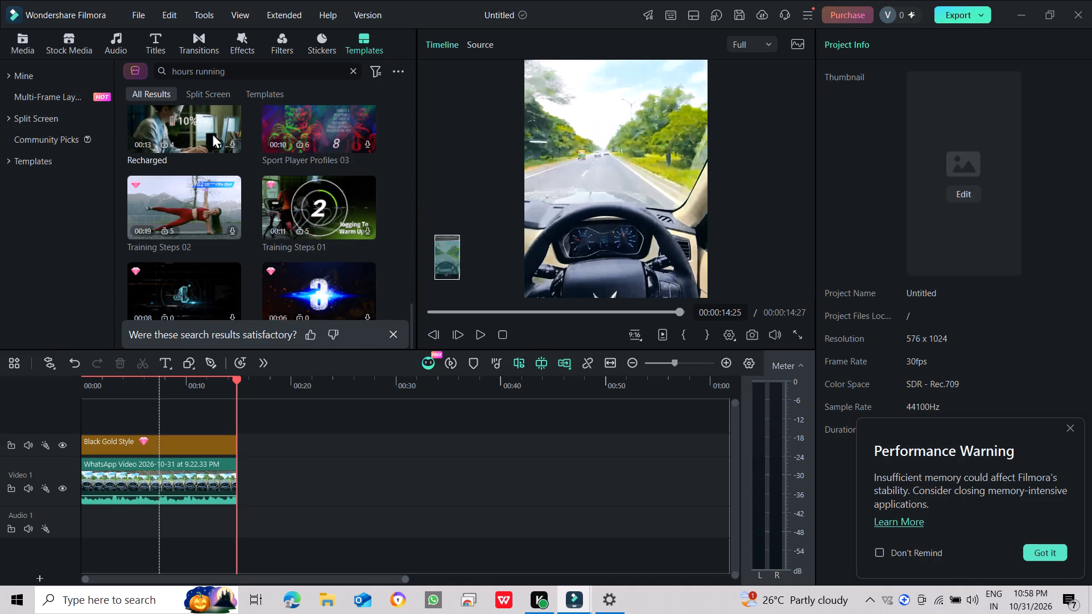
Replace the template search with the suggested term "car edit".
drag(237, 78, 187, 75)
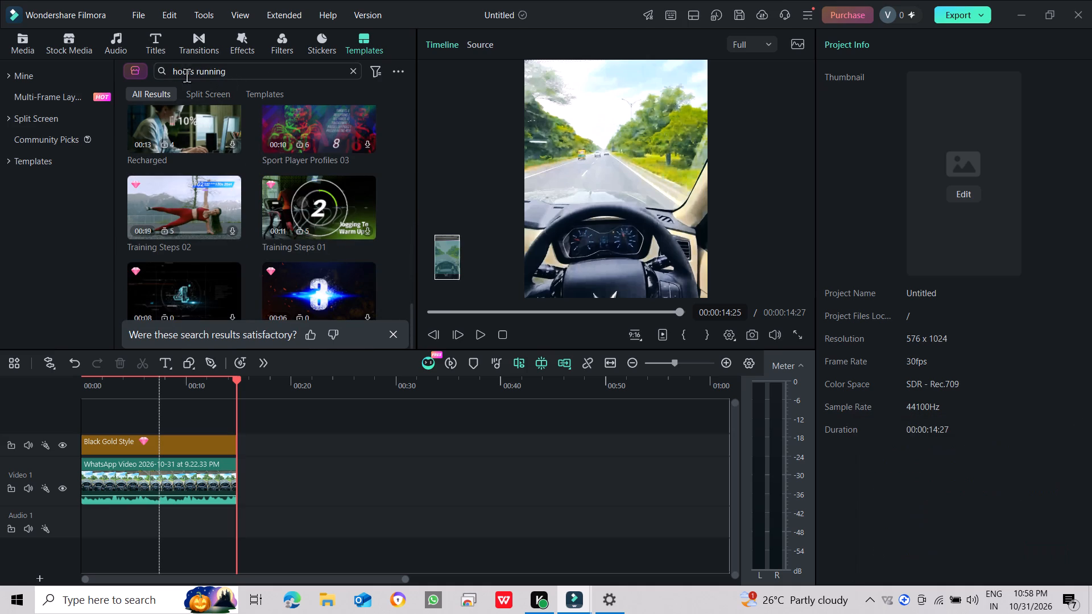
drag(187, 75, 160, 70)
key(BackSpace)
text(car)
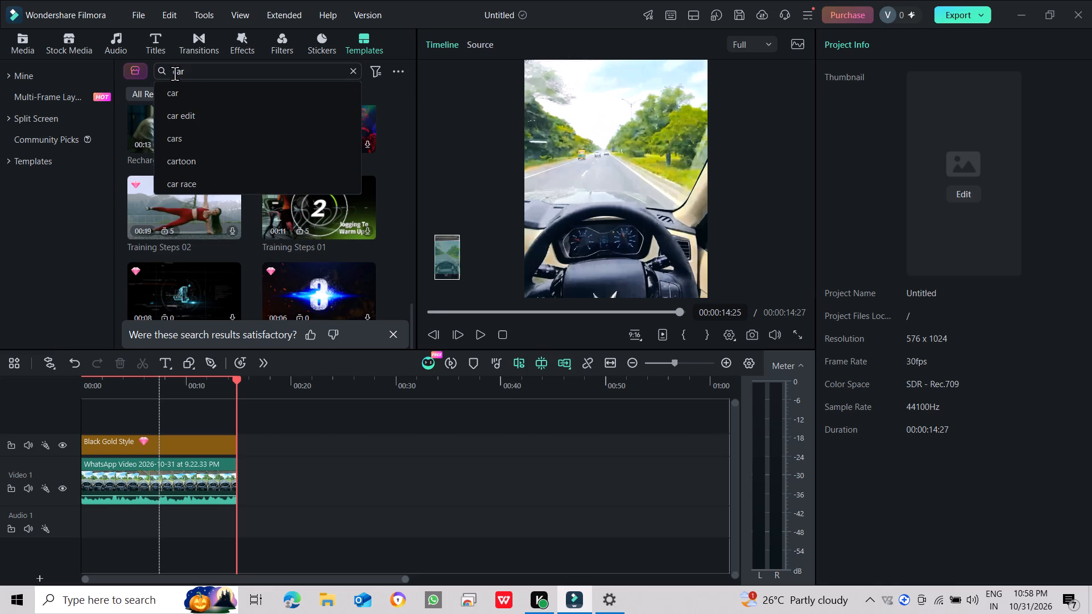
click(173, 112)
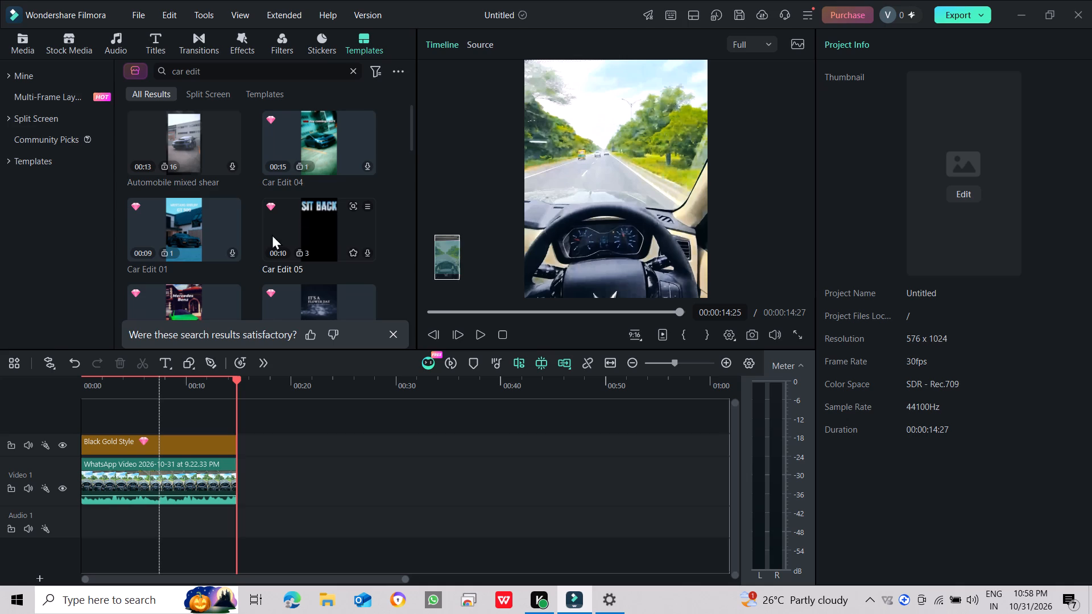
Add the Car Edit 05 template to the filter track above the driving clip, matching the project settings to 1080x1920 25fps.
drag(297, 233, 237, 343)
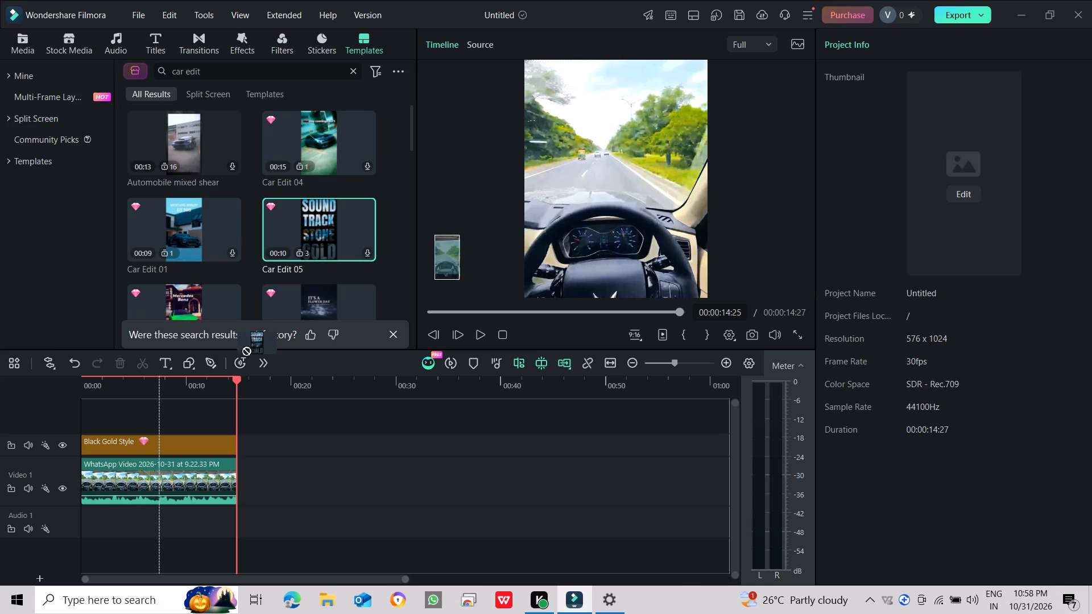
drag(237, 343, 128, 438)
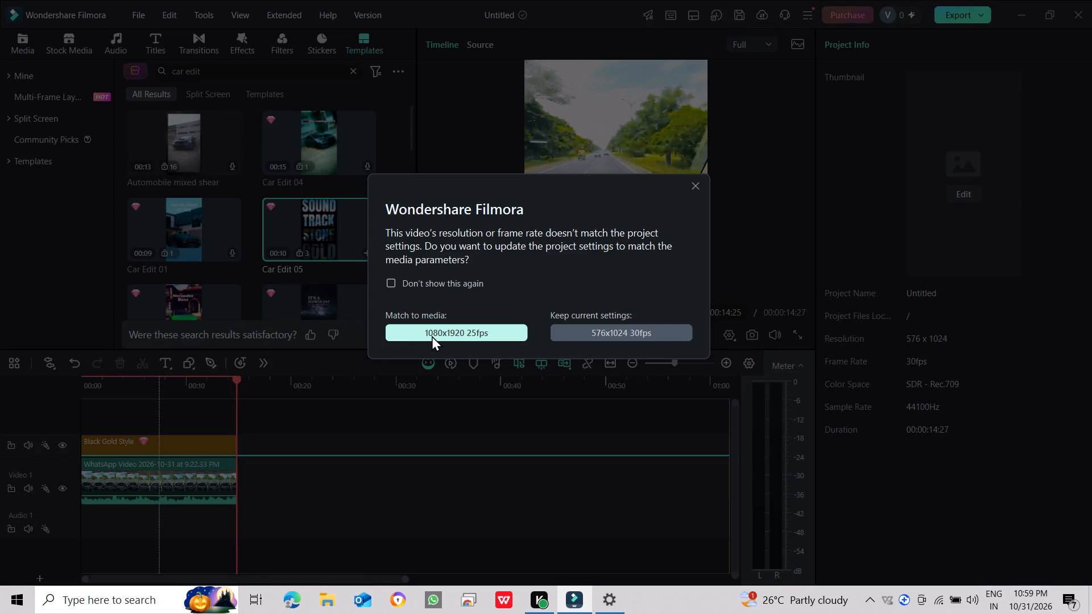
click(432, 335)
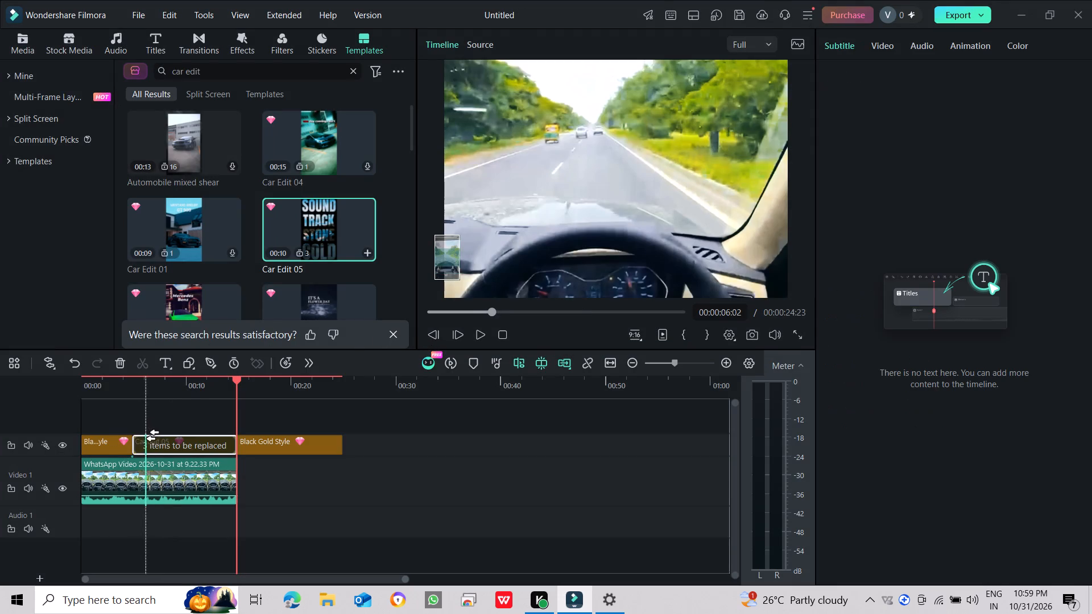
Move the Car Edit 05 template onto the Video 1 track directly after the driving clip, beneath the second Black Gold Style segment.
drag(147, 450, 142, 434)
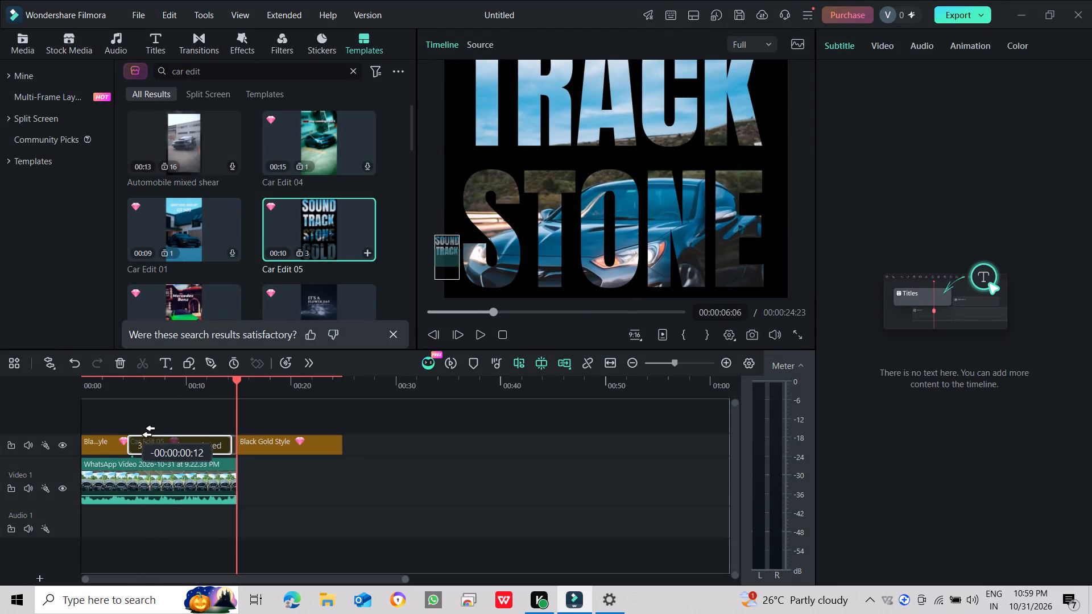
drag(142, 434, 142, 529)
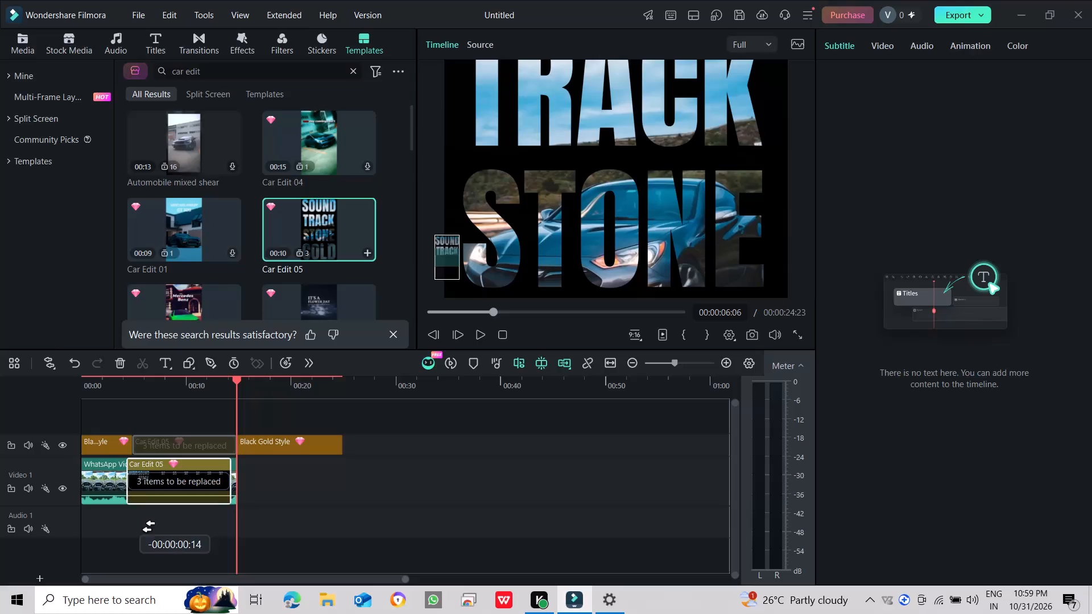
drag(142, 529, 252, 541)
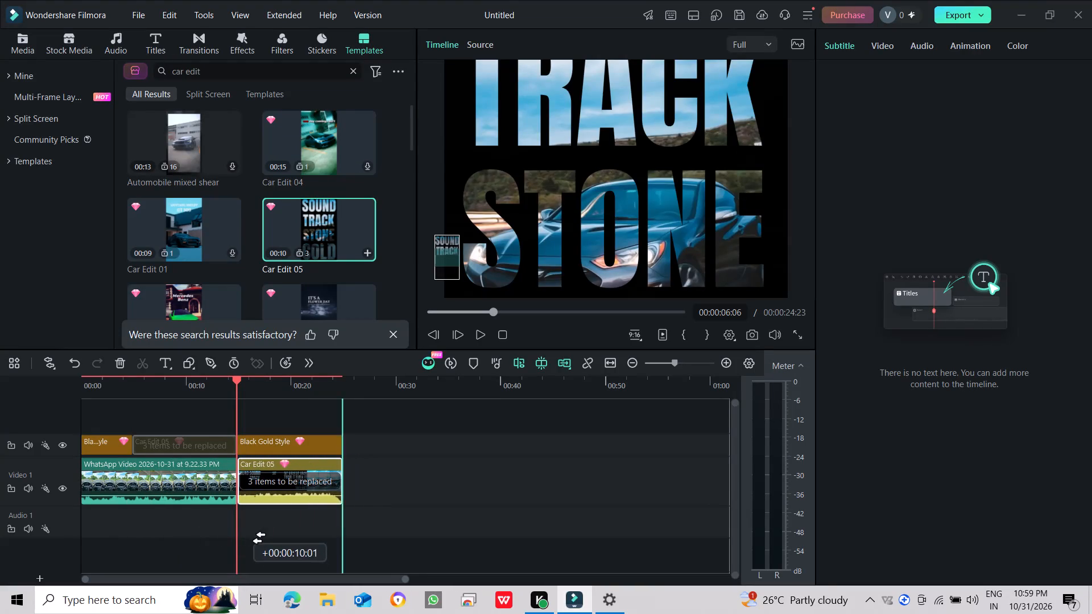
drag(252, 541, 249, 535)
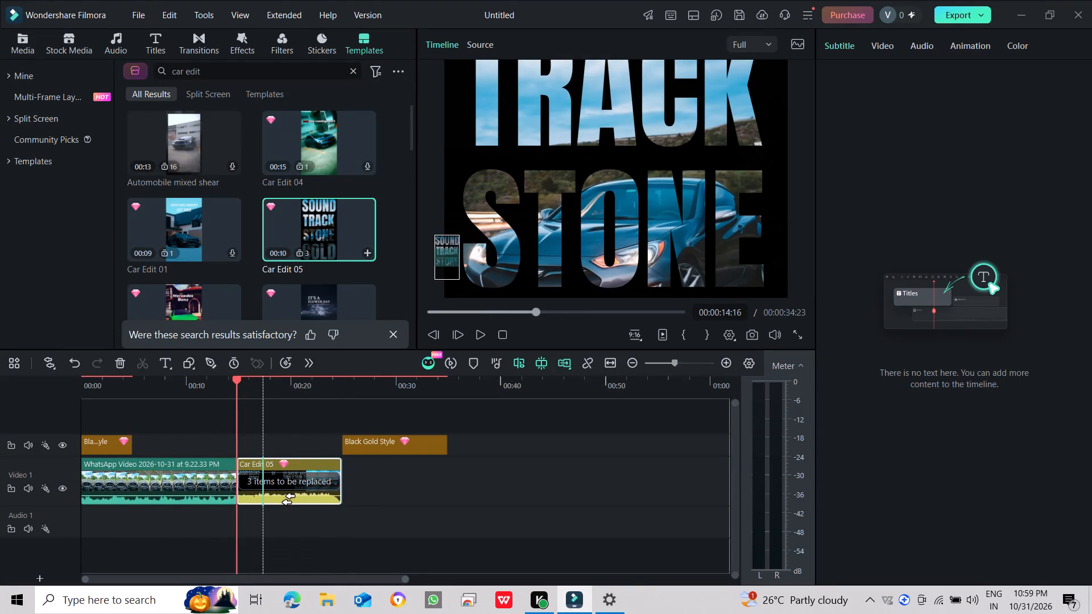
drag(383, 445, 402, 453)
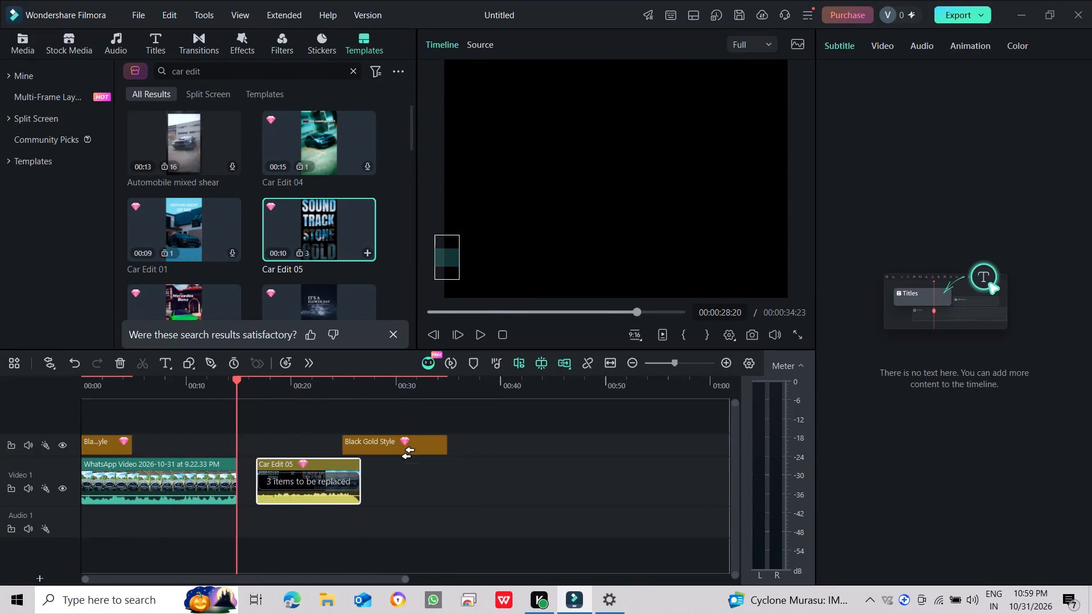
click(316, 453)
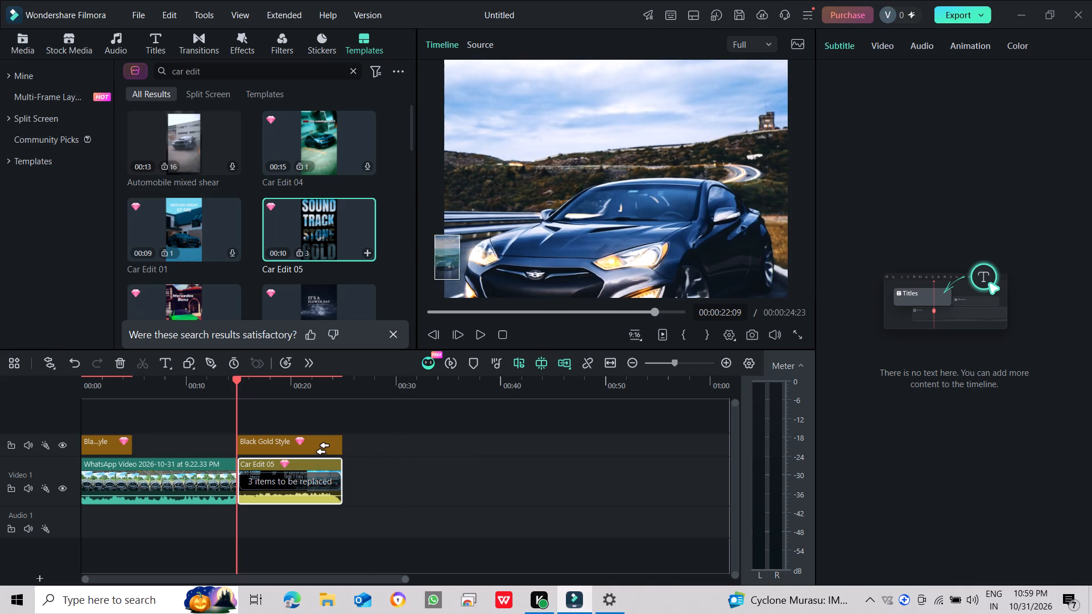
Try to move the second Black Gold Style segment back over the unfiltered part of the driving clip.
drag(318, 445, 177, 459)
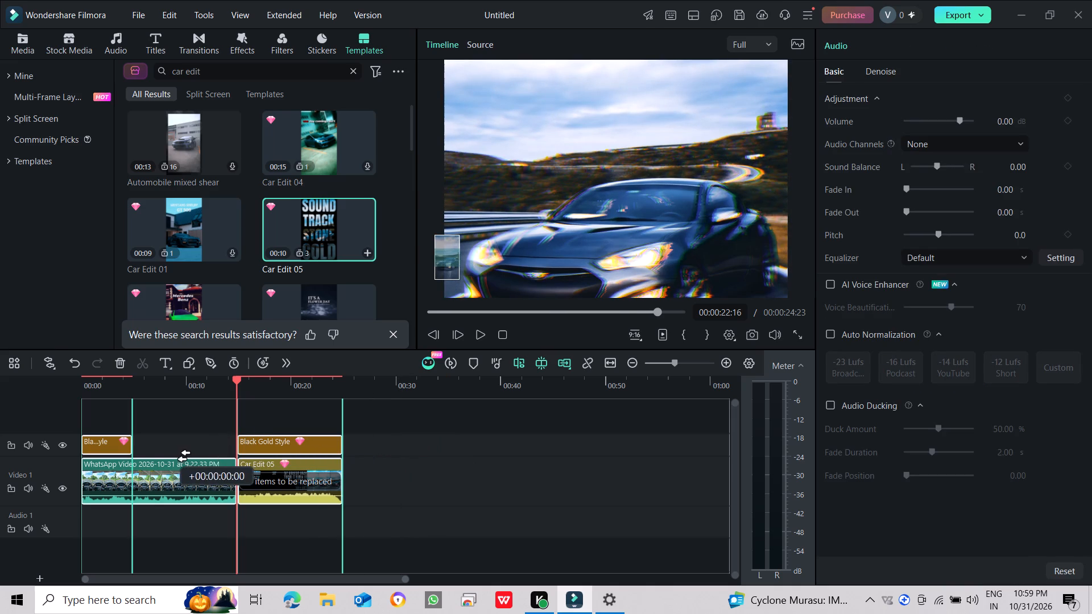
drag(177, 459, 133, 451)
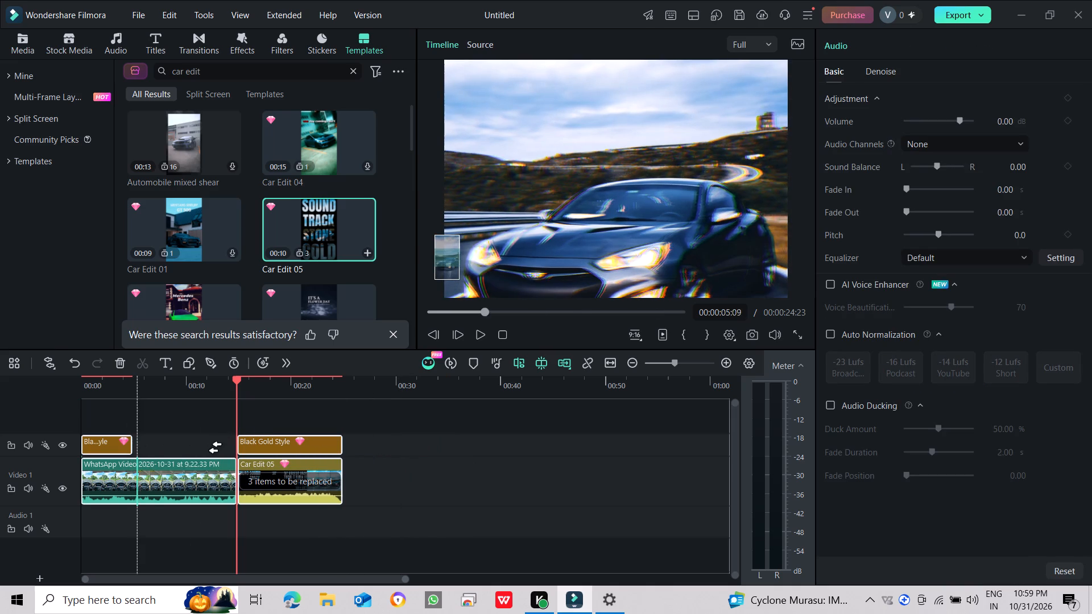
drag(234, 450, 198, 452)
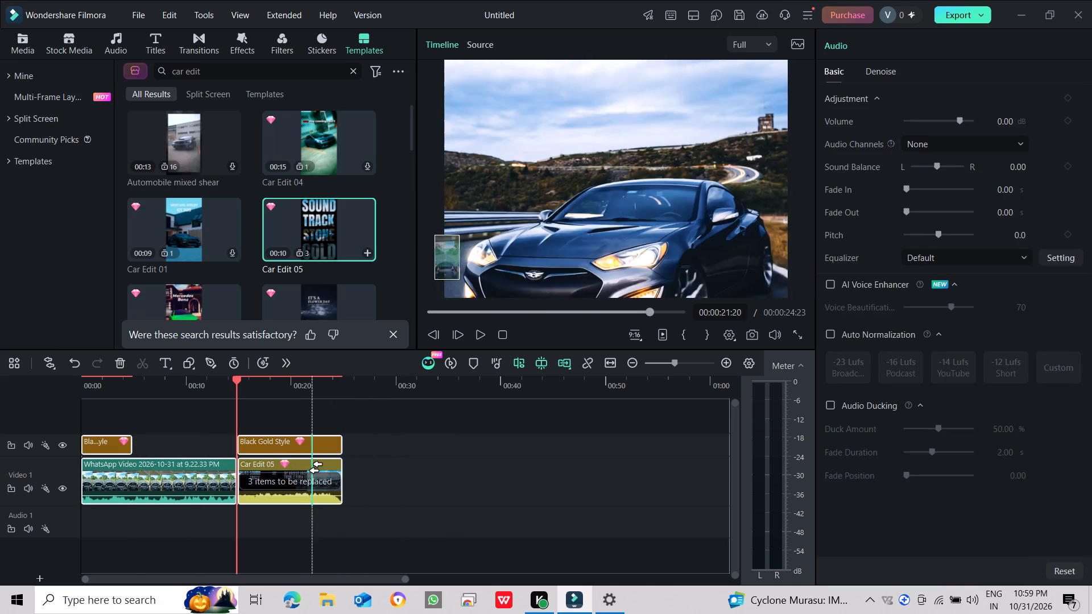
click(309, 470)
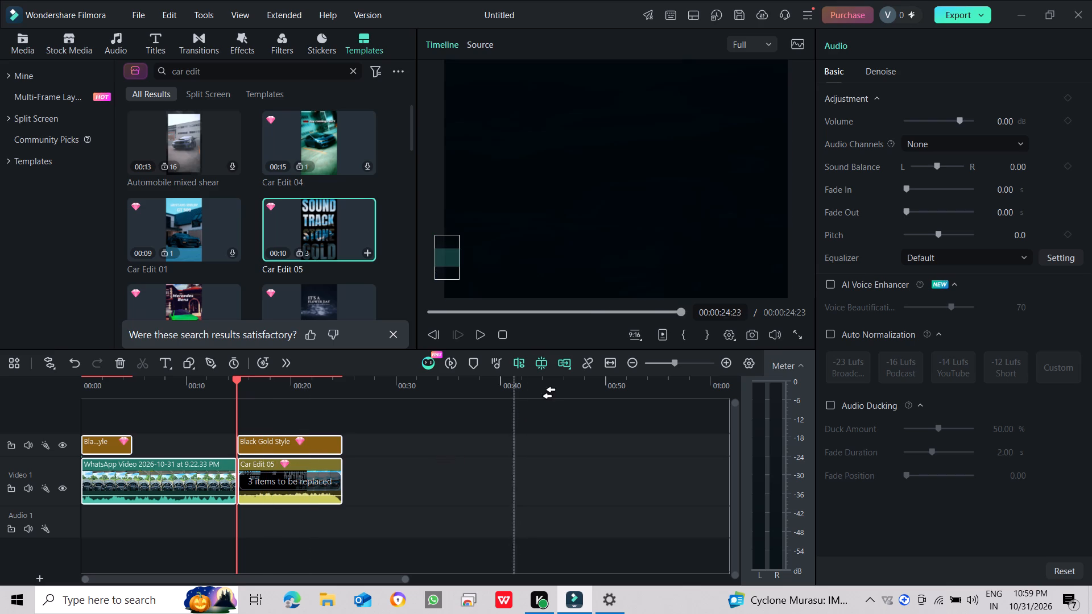
Play back the timeline through the driving clip and the Car Edit 05 template.
drag(569, 308, 522, 312)
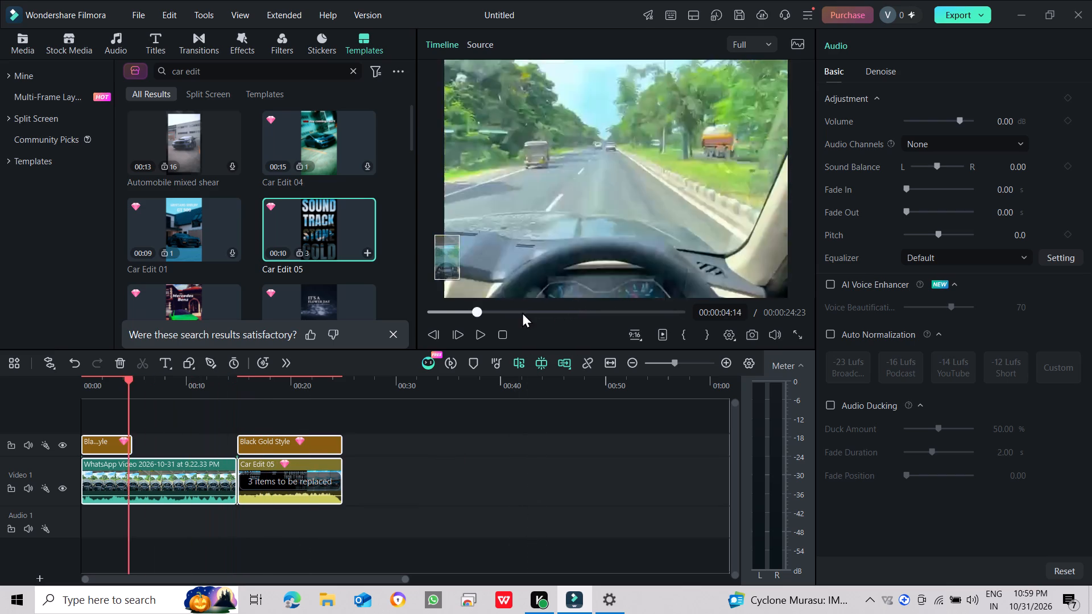
drag(522, 312, 572, 314)
click(478, 331)
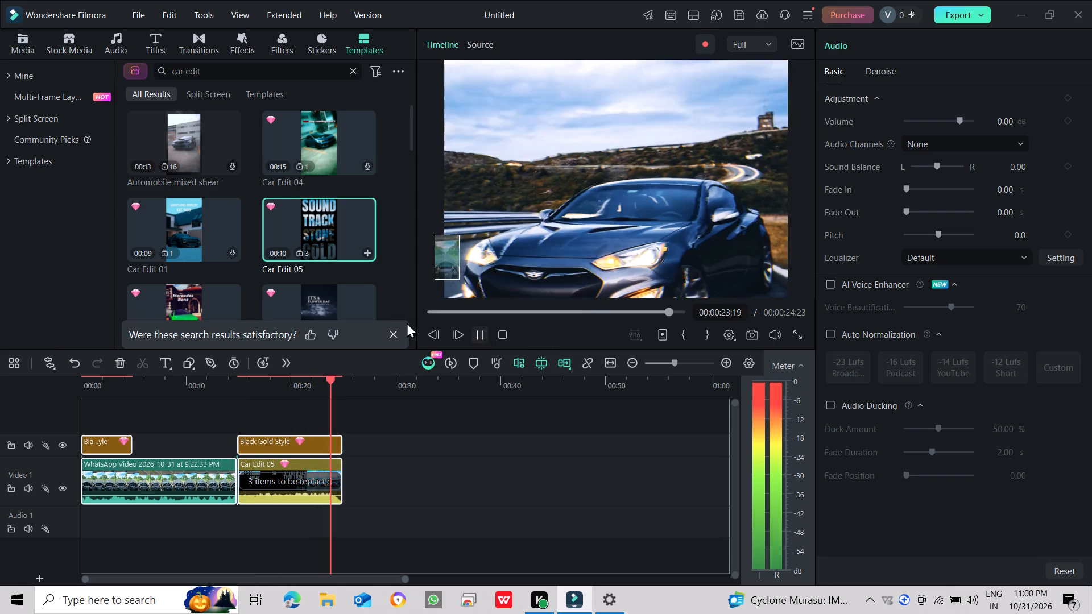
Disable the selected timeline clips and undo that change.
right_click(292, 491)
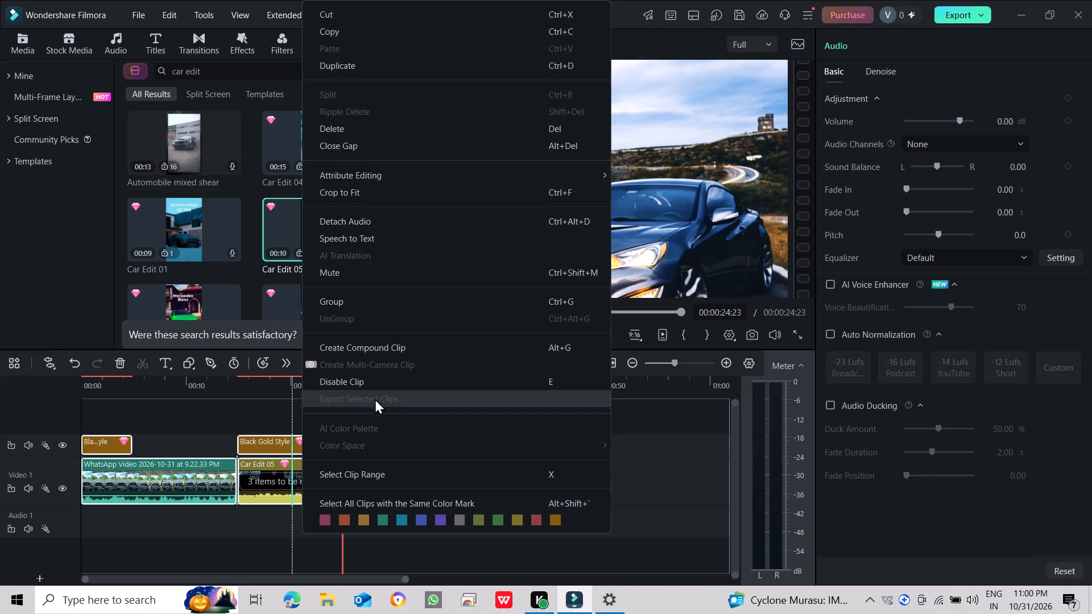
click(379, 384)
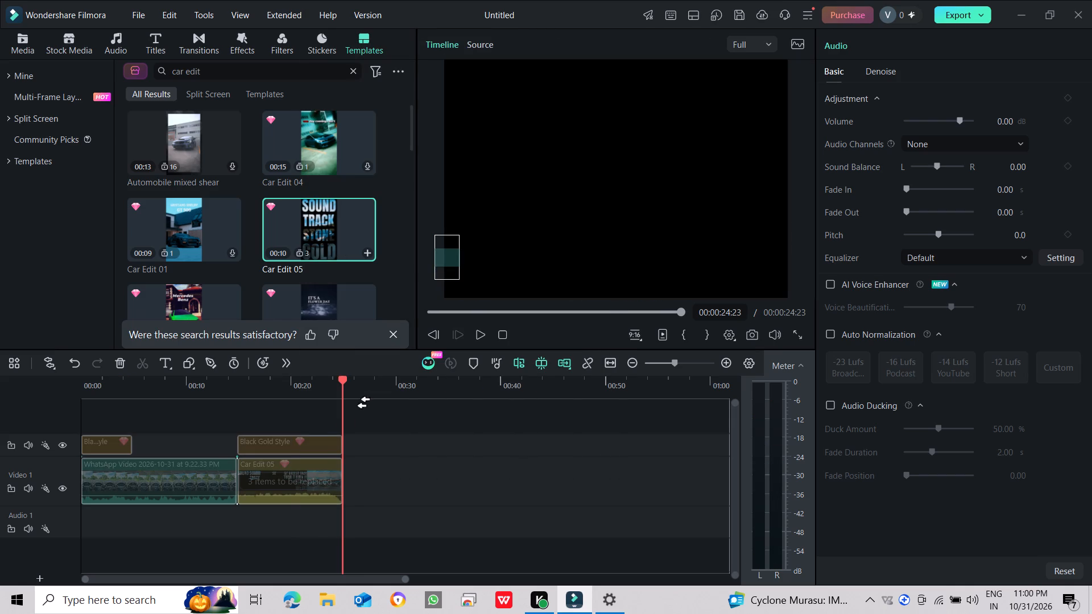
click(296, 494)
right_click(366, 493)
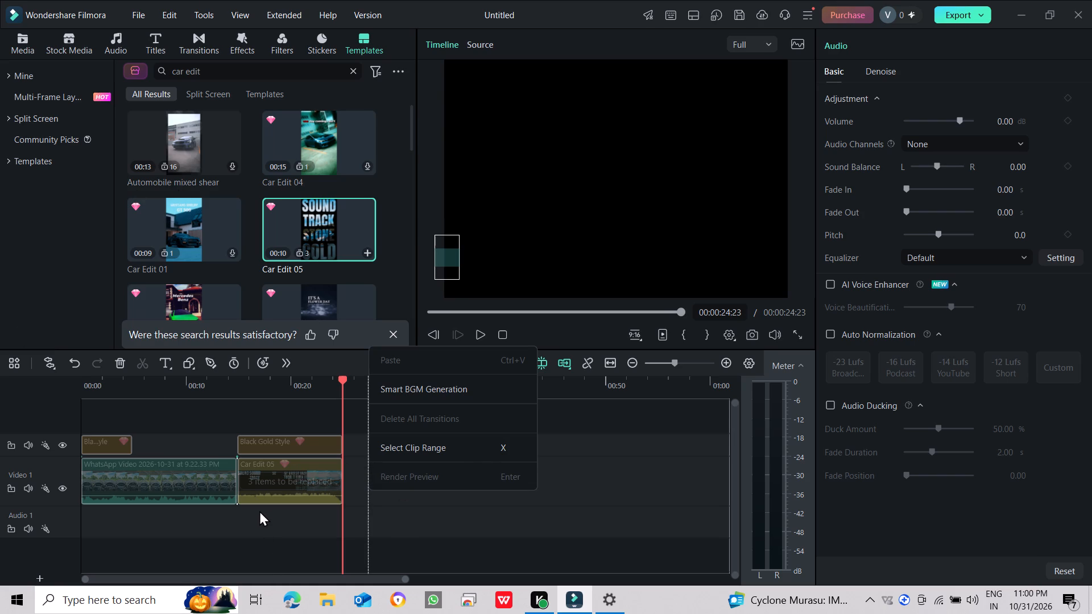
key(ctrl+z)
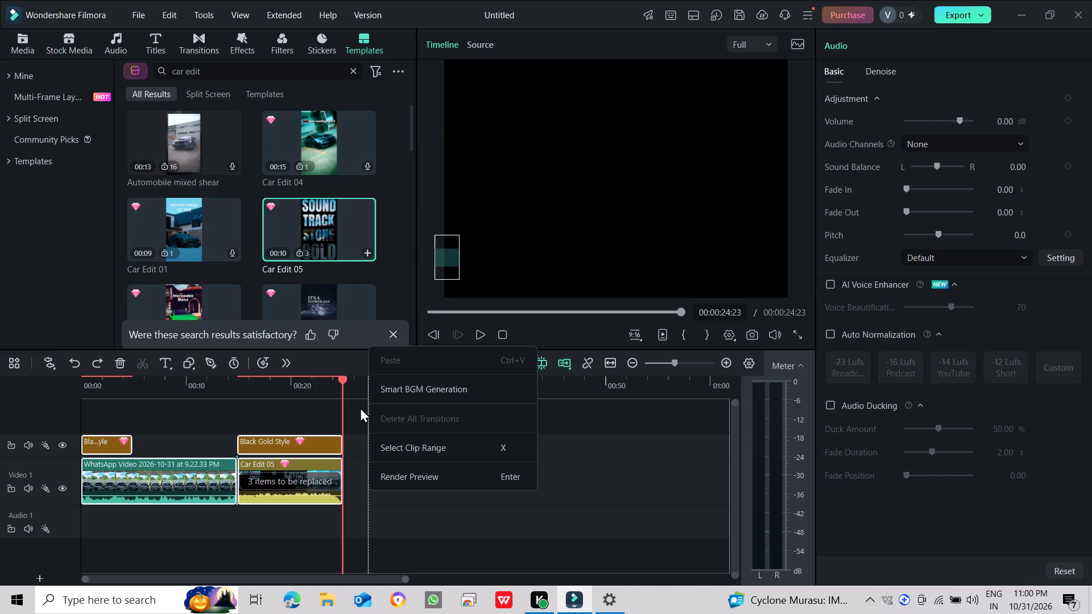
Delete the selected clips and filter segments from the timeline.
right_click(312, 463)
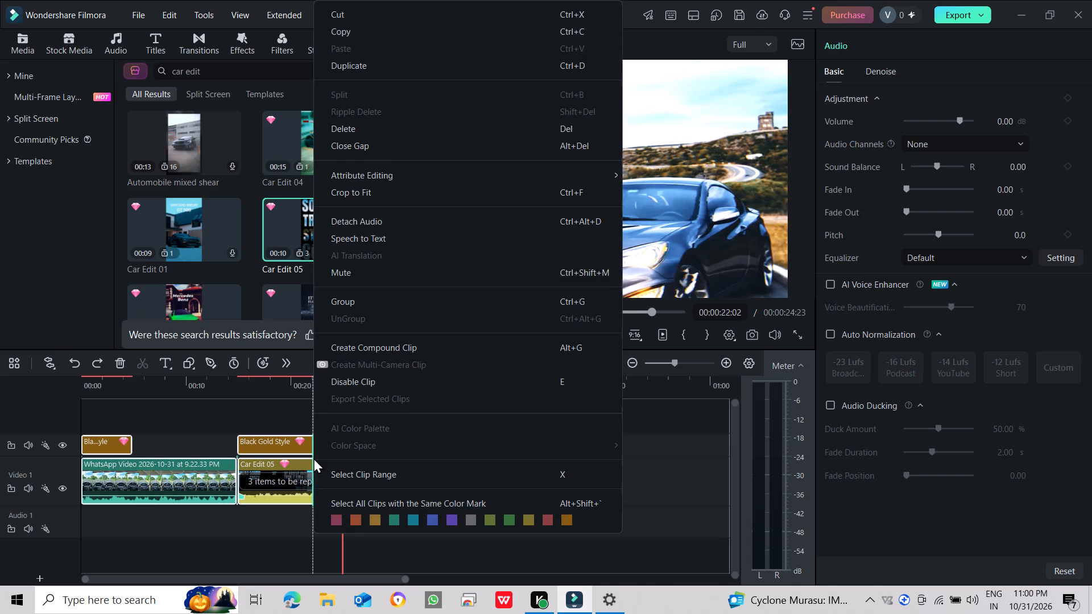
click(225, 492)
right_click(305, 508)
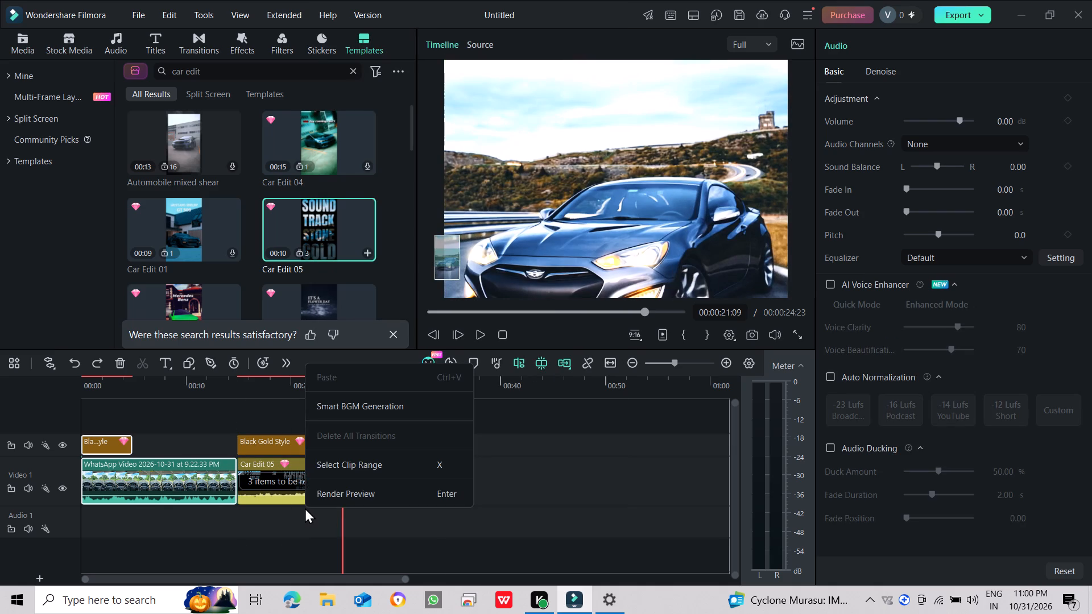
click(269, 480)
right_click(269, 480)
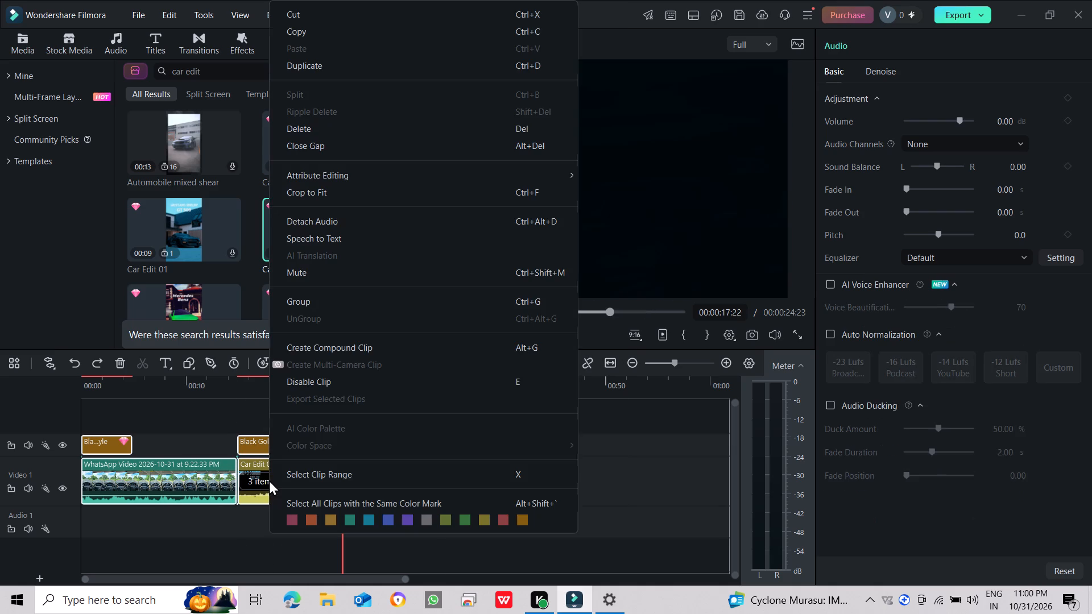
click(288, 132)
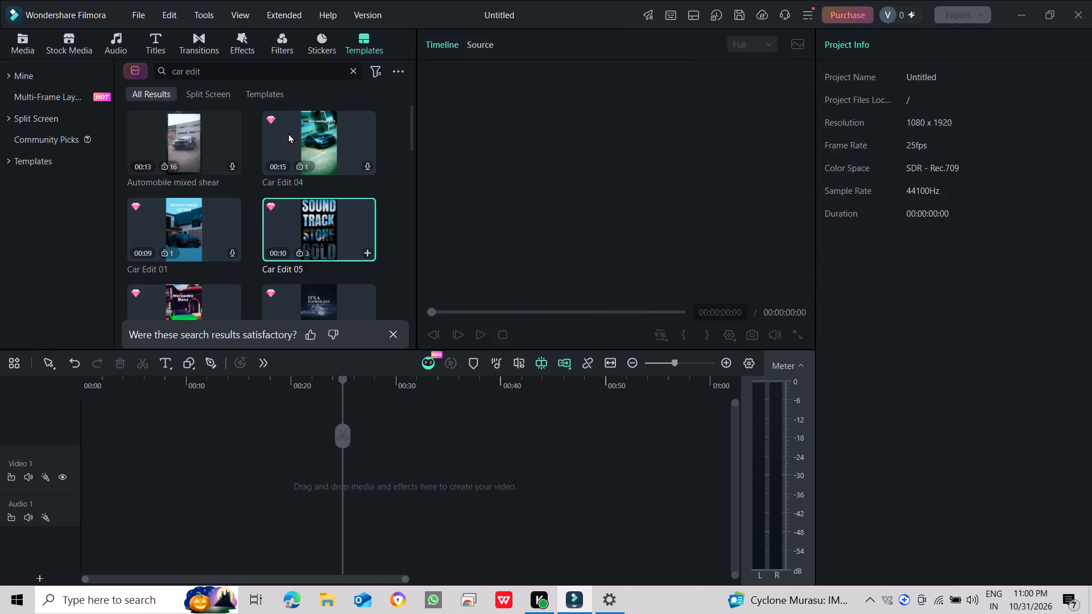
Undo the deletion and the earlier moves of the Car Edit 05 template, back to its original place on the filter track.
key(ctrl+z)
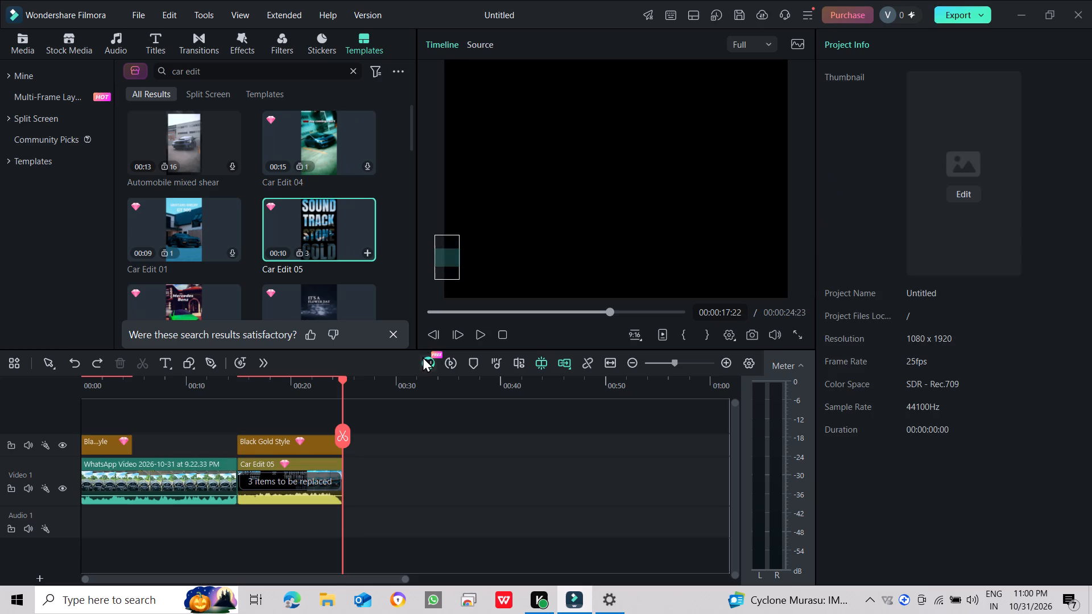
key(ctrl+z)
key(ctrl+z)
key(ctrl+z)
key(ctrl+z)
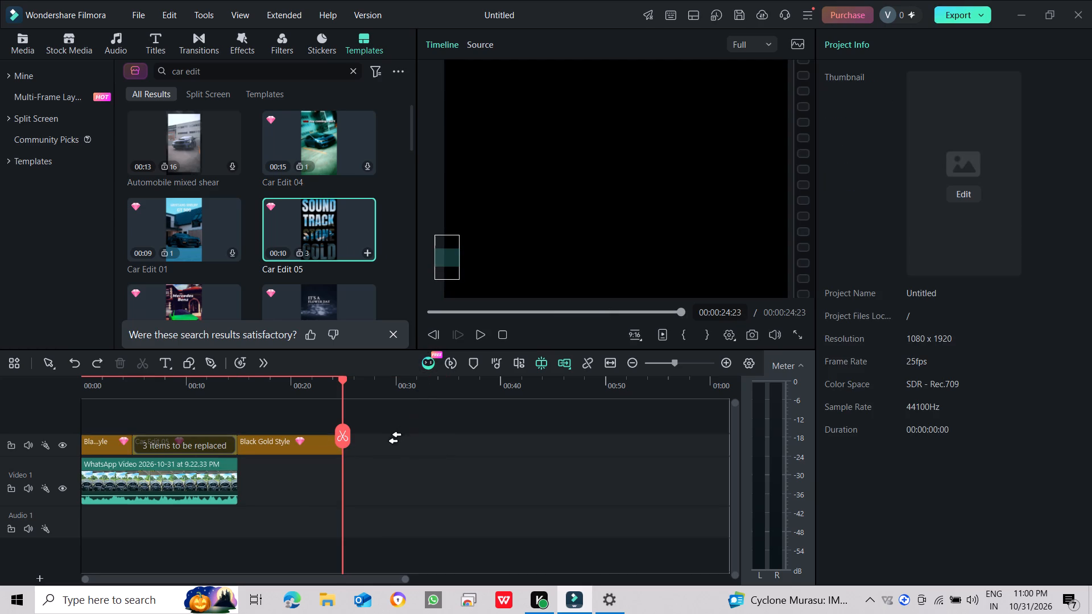
Play back the driving clip with the Car Edit 05 template on the track above it.
click(283, 511)
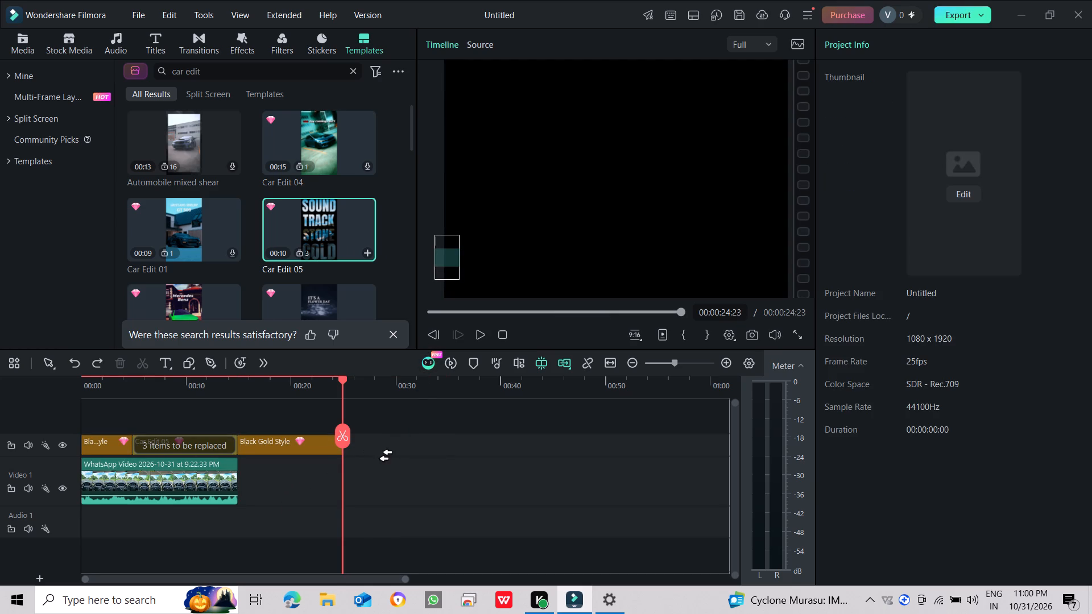
click(379, 458)
click(485, 337)
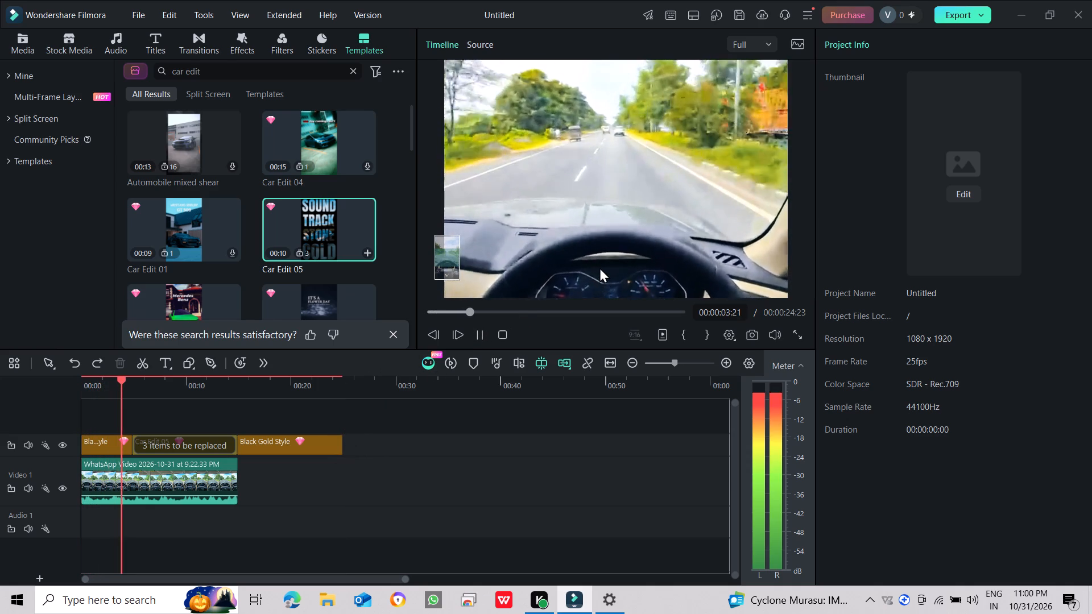
ctrl+scroll(601, 265, down, 3)
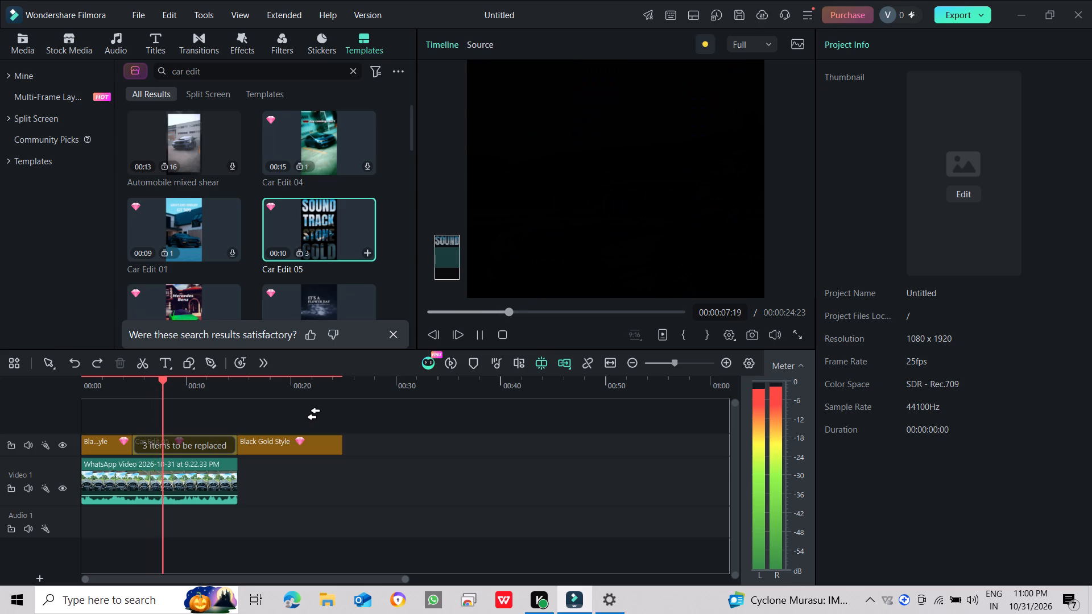
Undo the insertion of the Car Edit 05 template on the filter track.
key(ctrl+z)
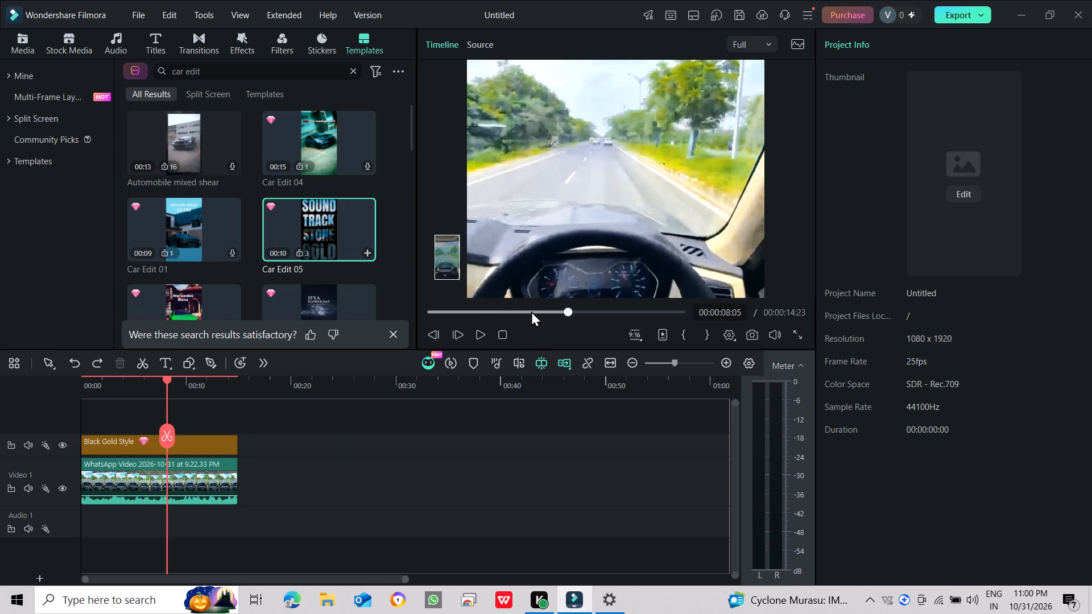
Play back the driving clip with the Black Gold Style filter.
click(486, 333)
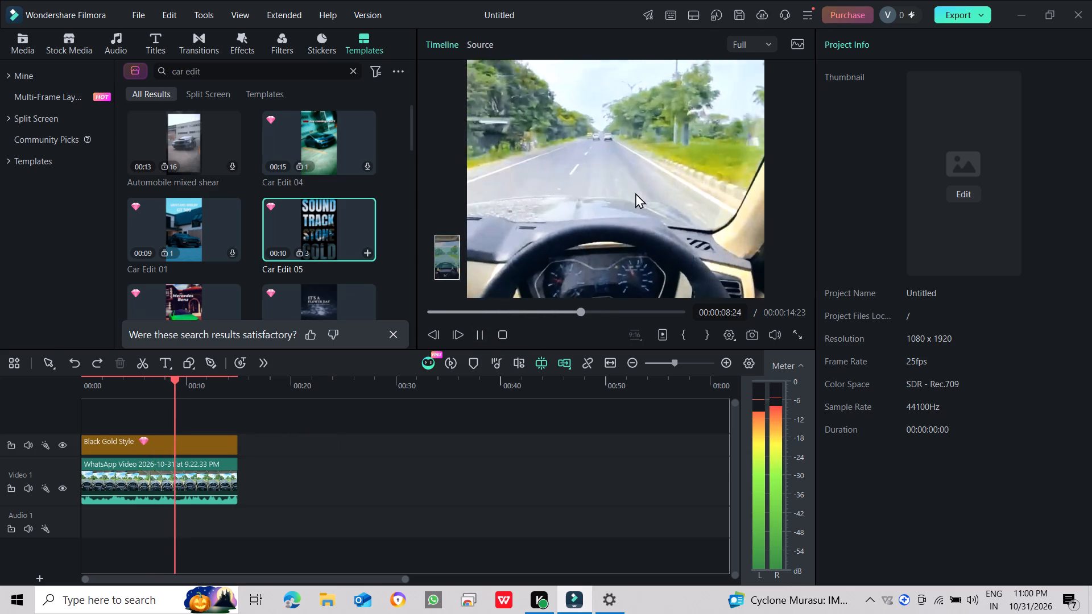
Search the effects for "focus blur" and place Dash Magnifier on a new track above the Black Gold Style filter, starting at 00:00.
click(238, 44)
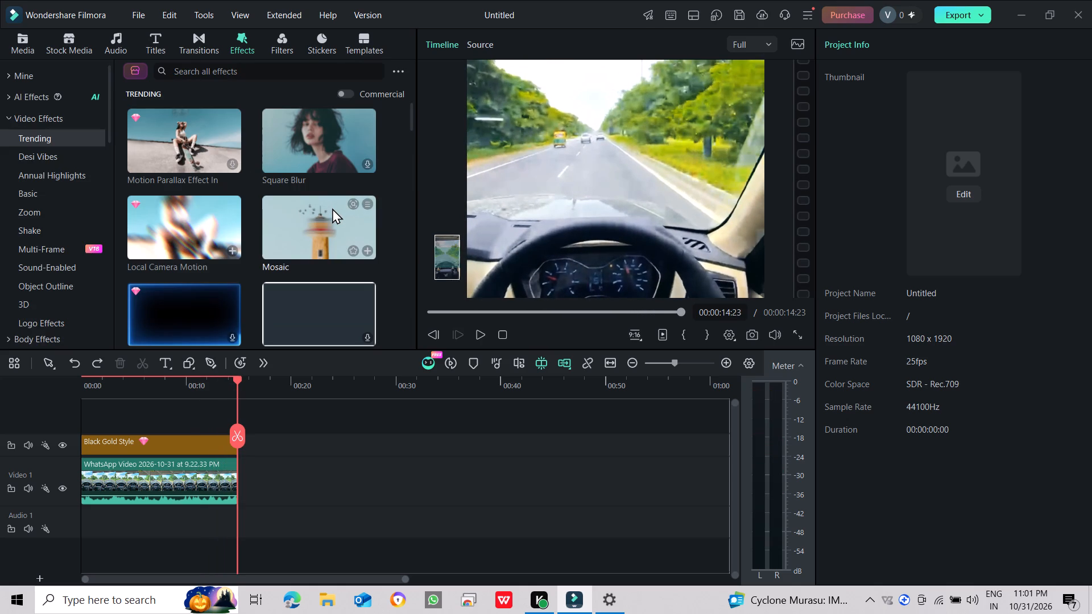
click(303, 65)
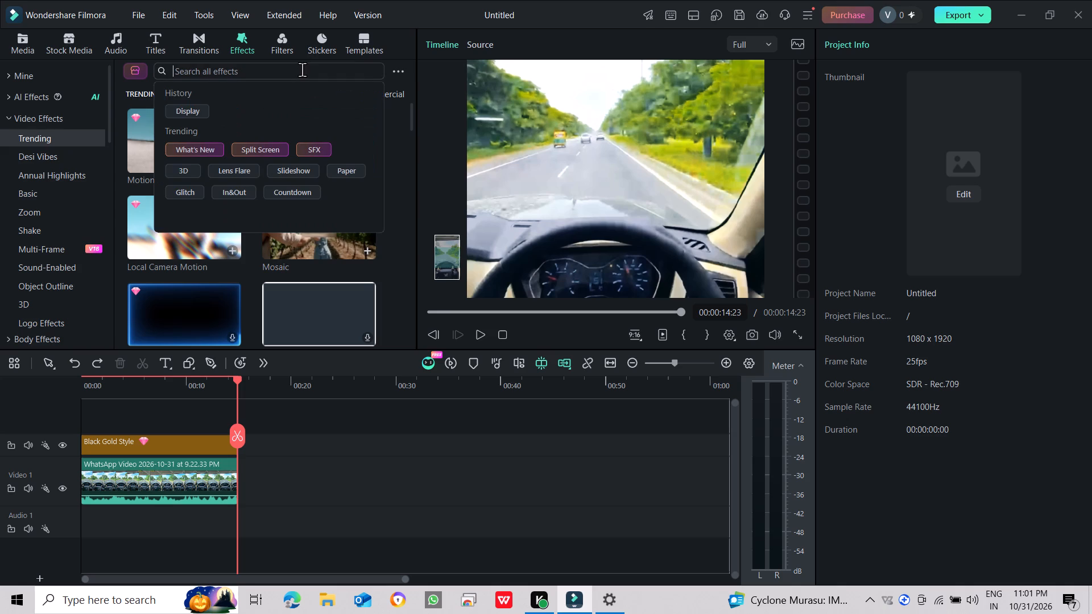
text(focus)
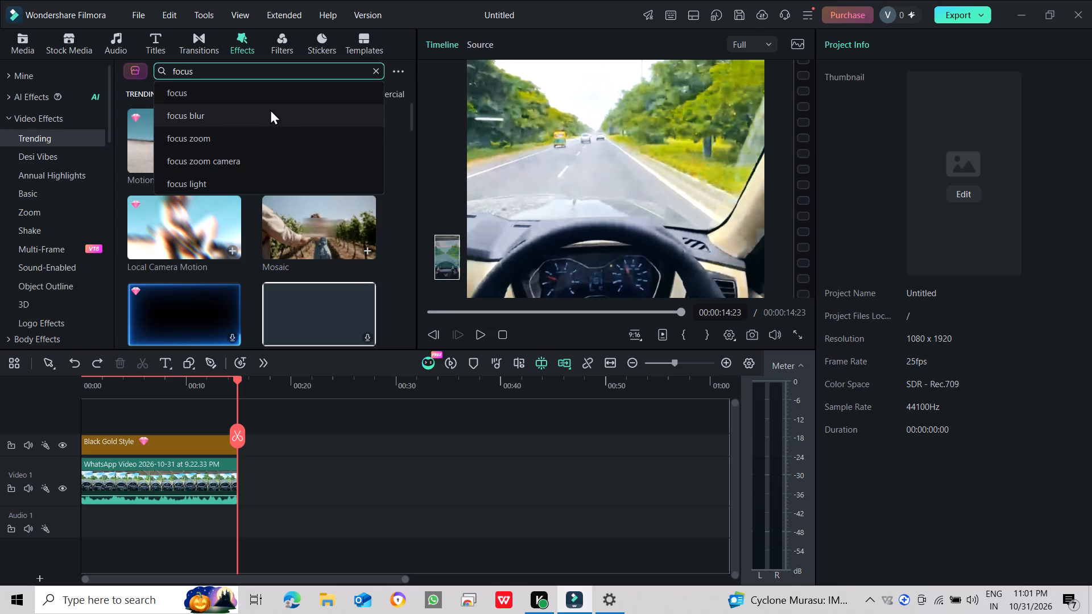
click(239, 112)
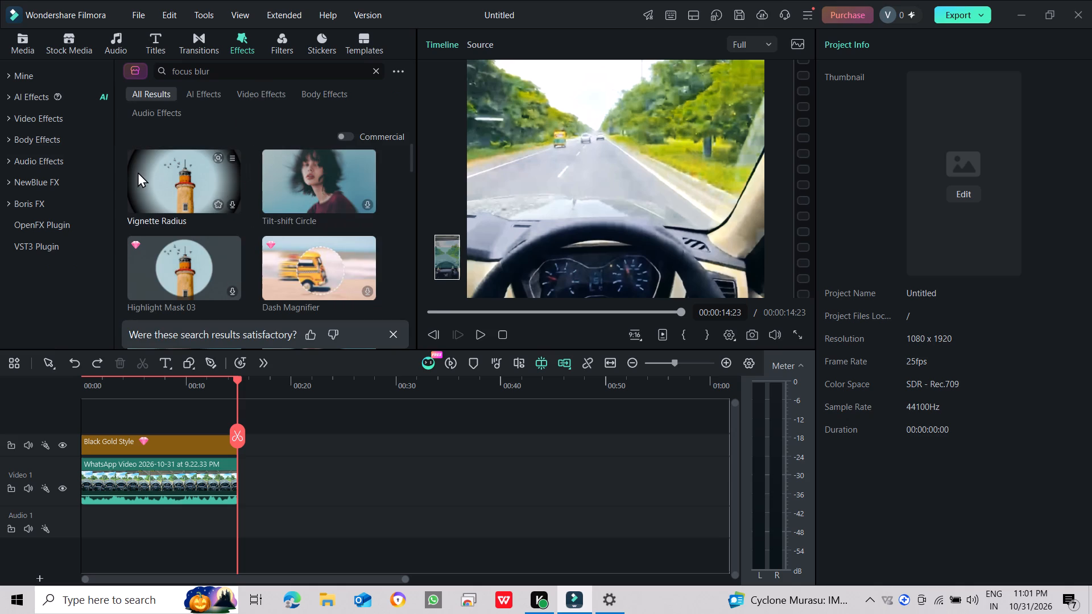
scroll(167, 185, down, 1)
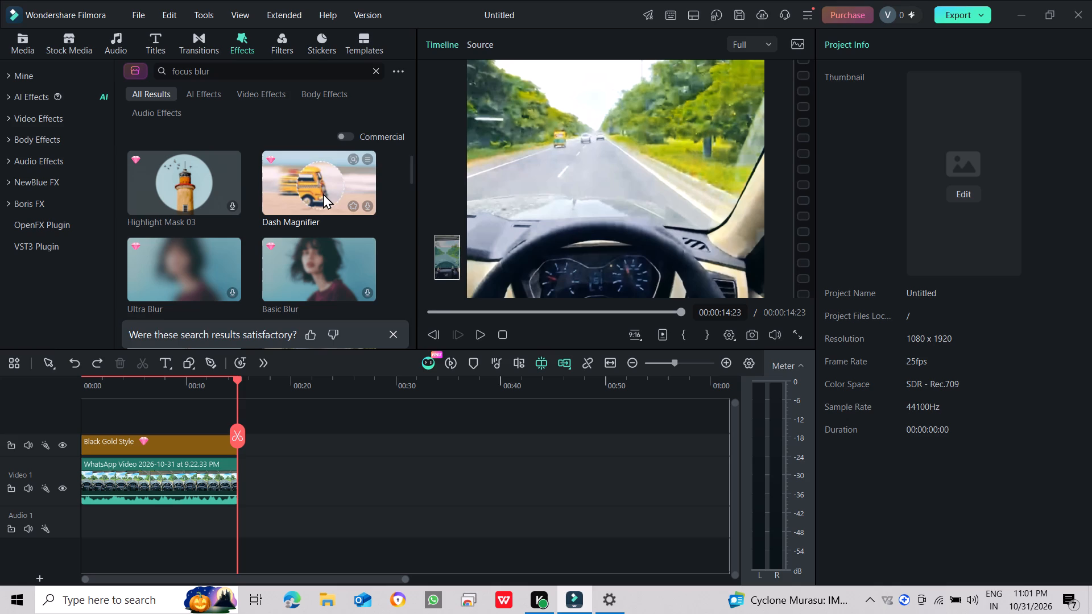
drag(323, 193, 169, 410)
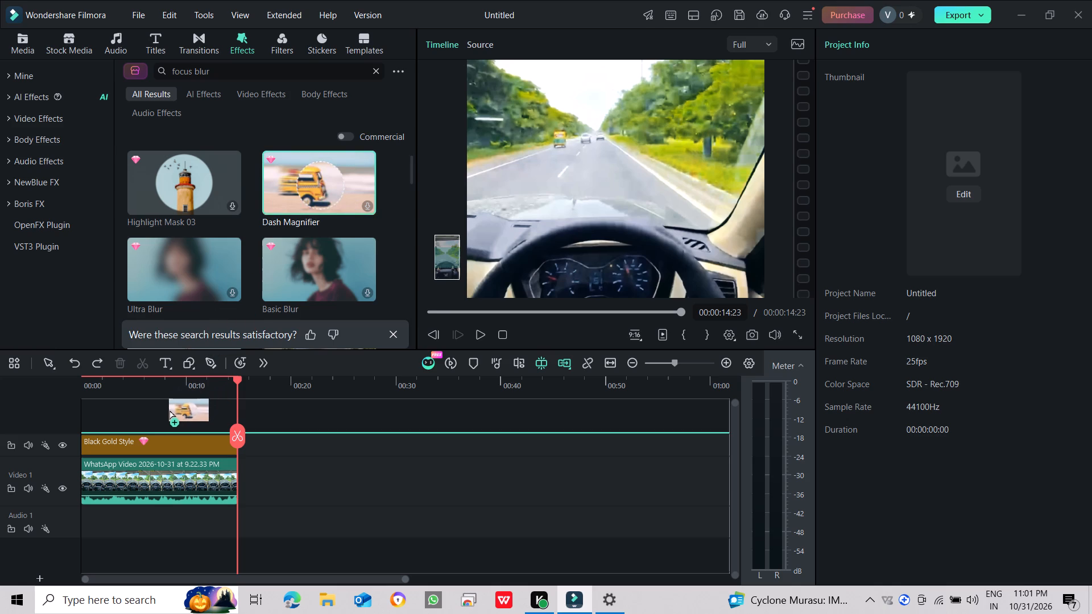
drag(169, 410, 163, 414)
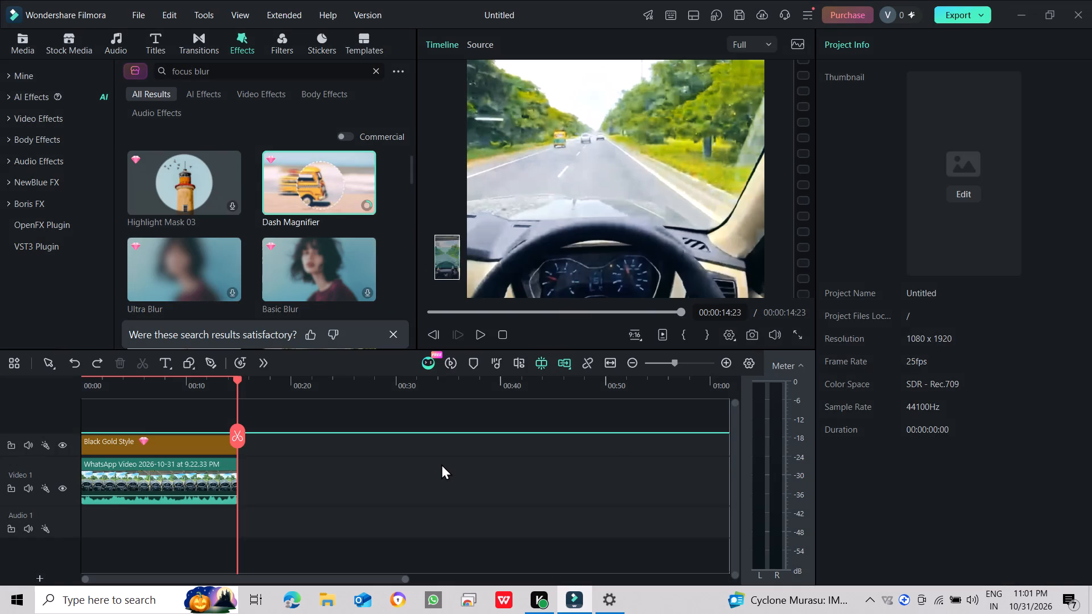
drag(173, 441, 86, 436)
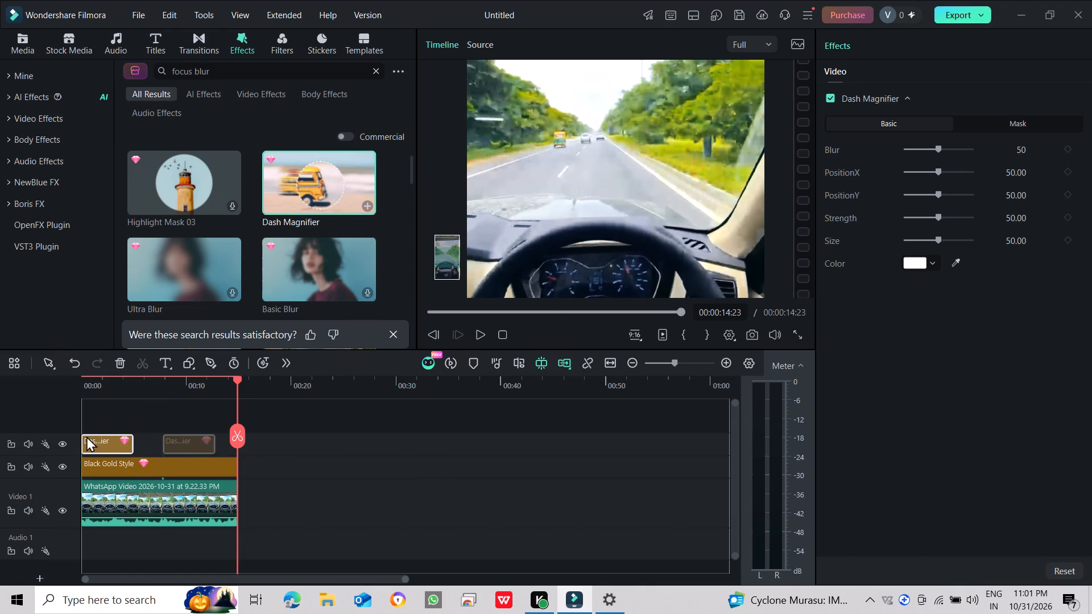
Play back the start of the driving clip with the Dash Magnifier effect.
click(479, 330)
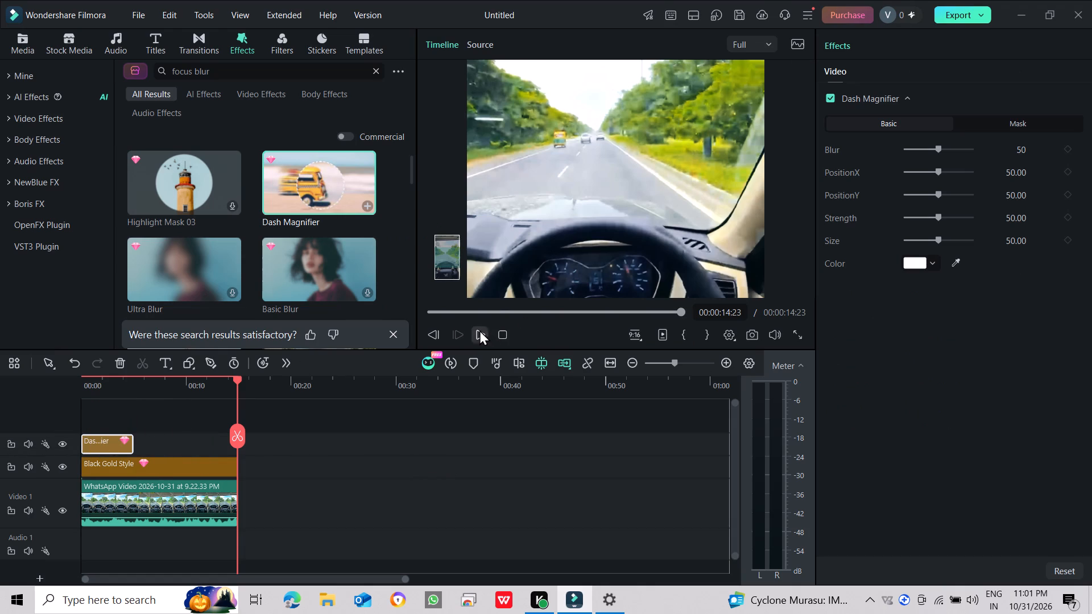
drag(623, 206, 627, 181)
click(608, 196)
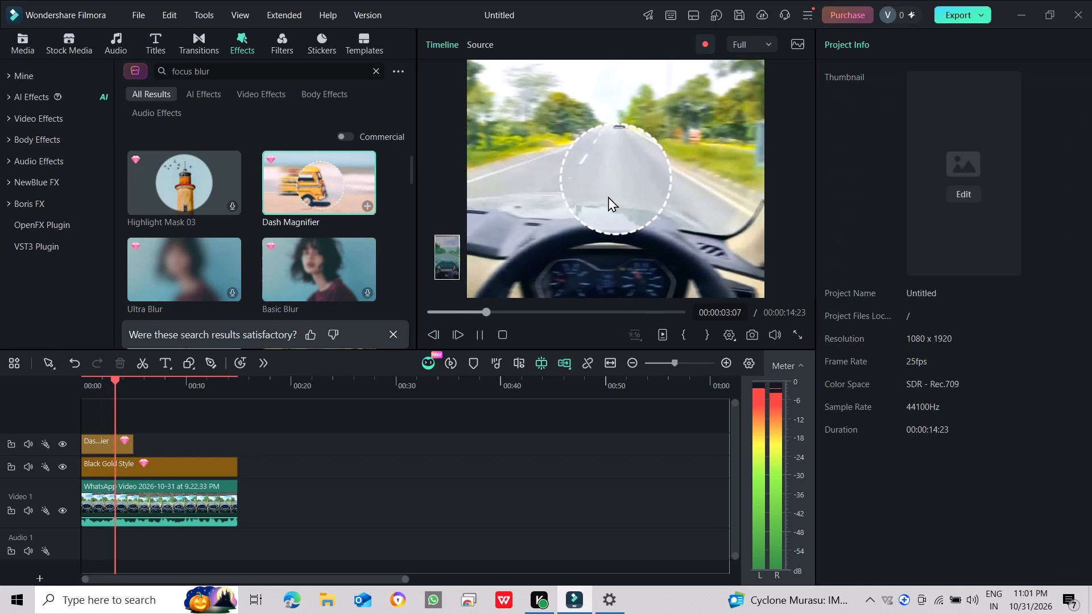
click(486, 331)
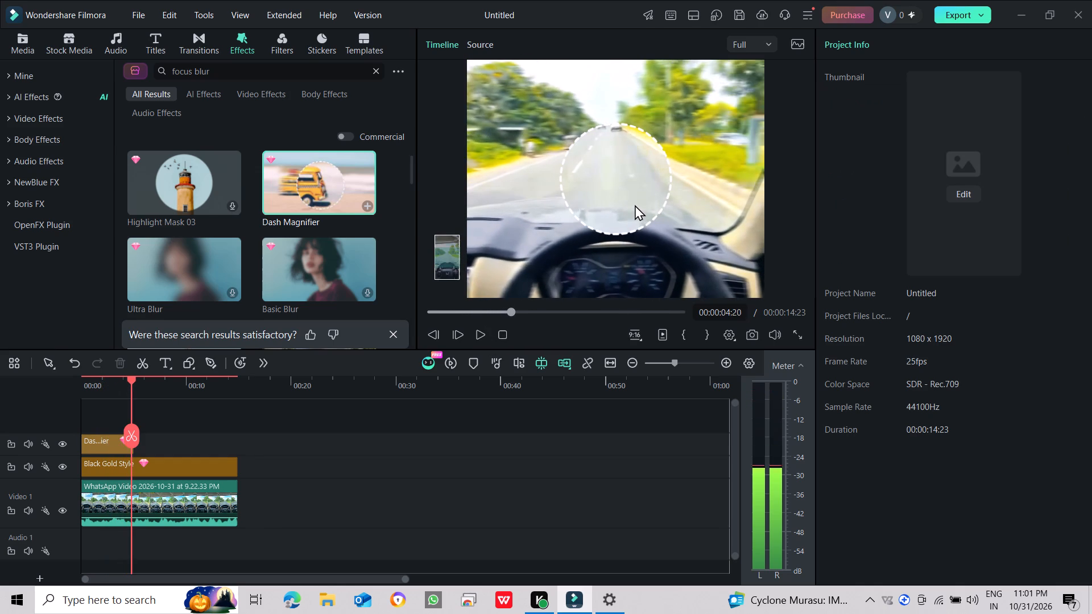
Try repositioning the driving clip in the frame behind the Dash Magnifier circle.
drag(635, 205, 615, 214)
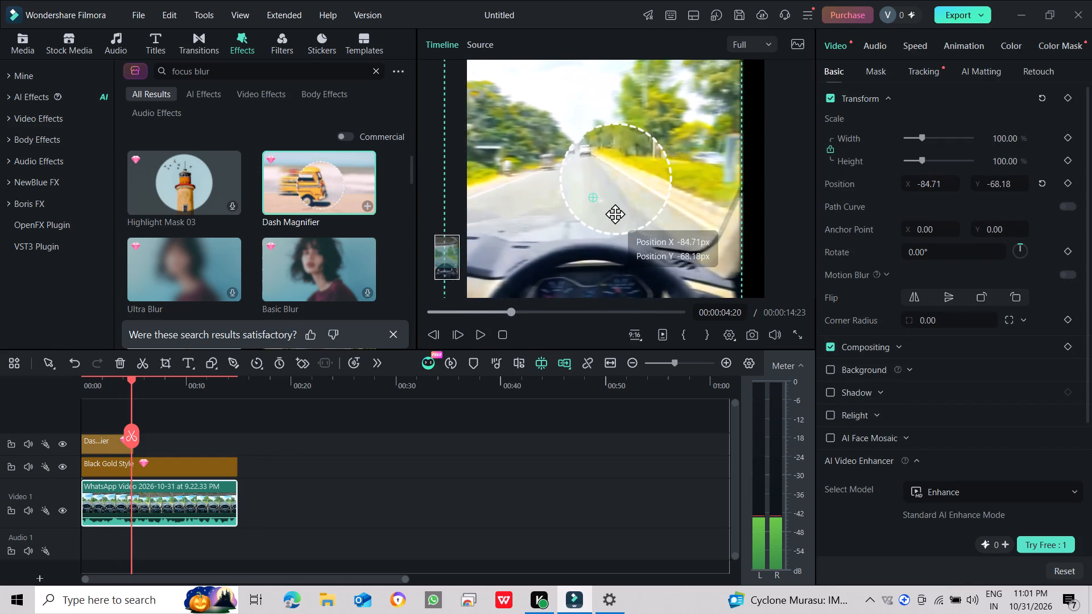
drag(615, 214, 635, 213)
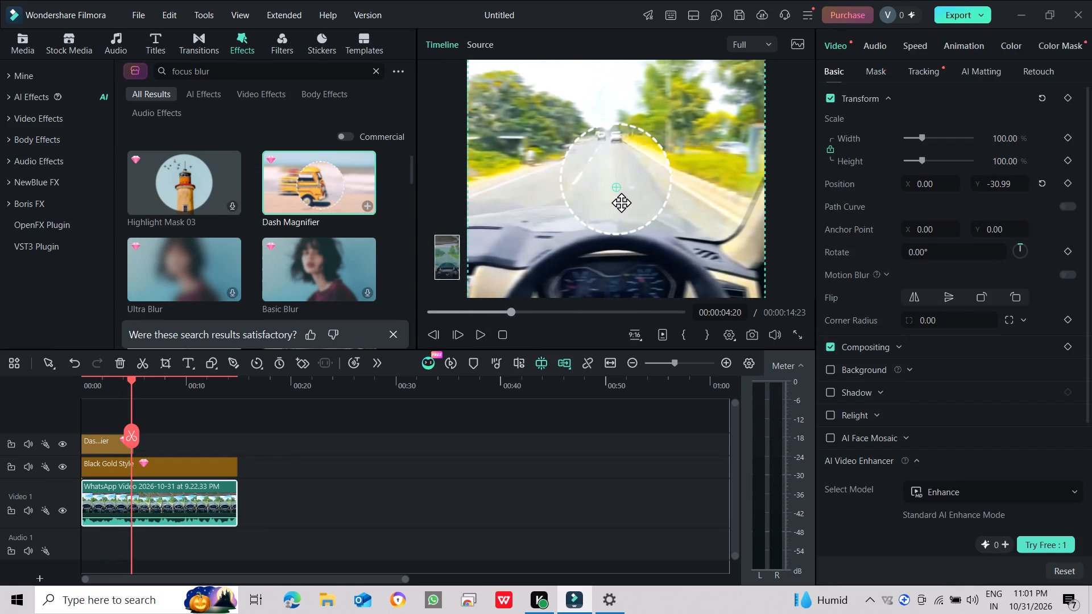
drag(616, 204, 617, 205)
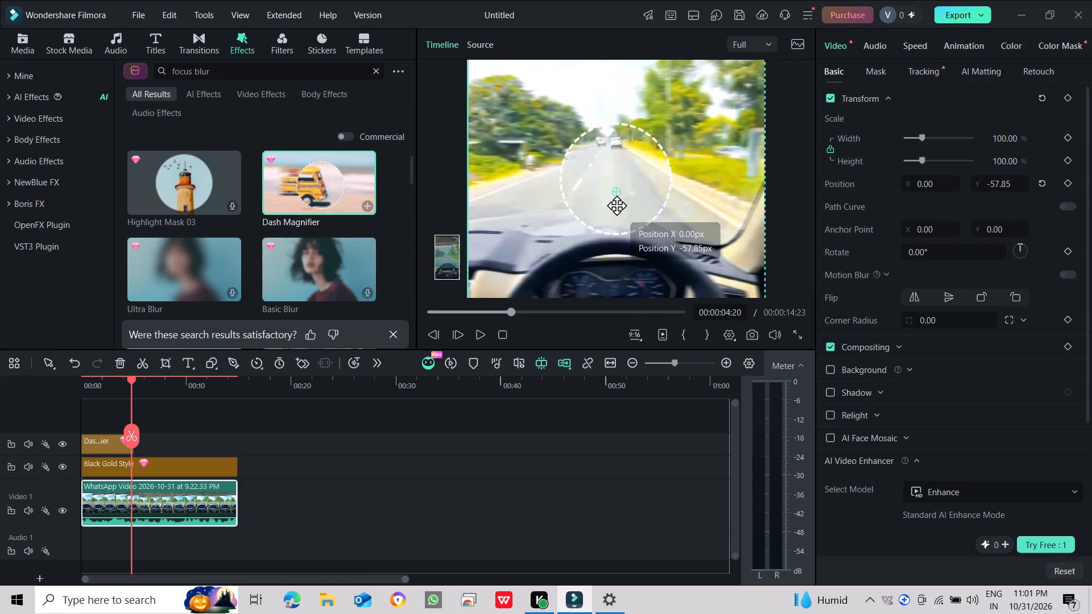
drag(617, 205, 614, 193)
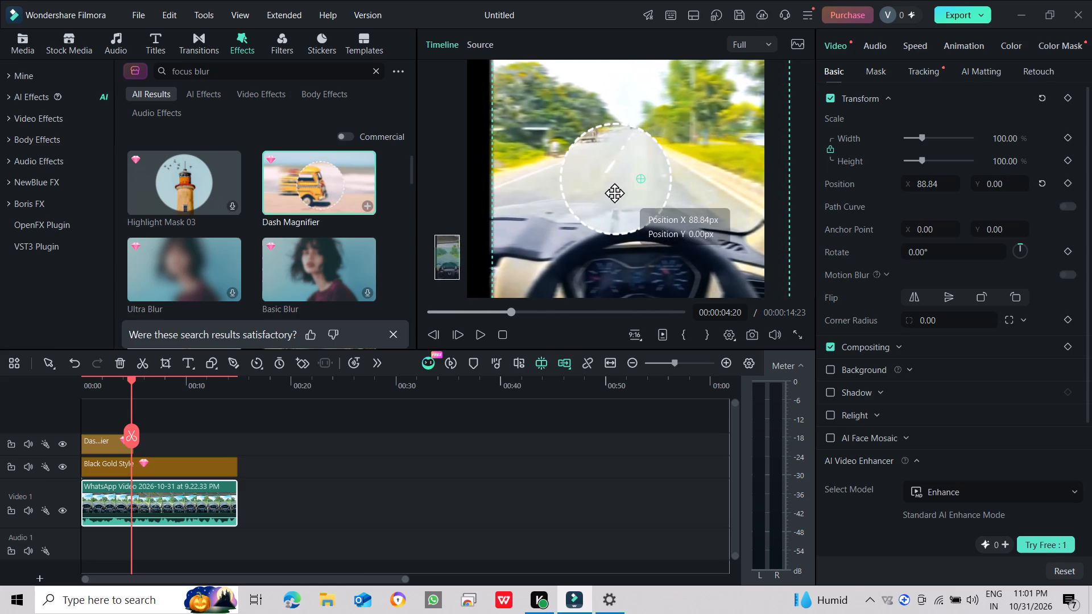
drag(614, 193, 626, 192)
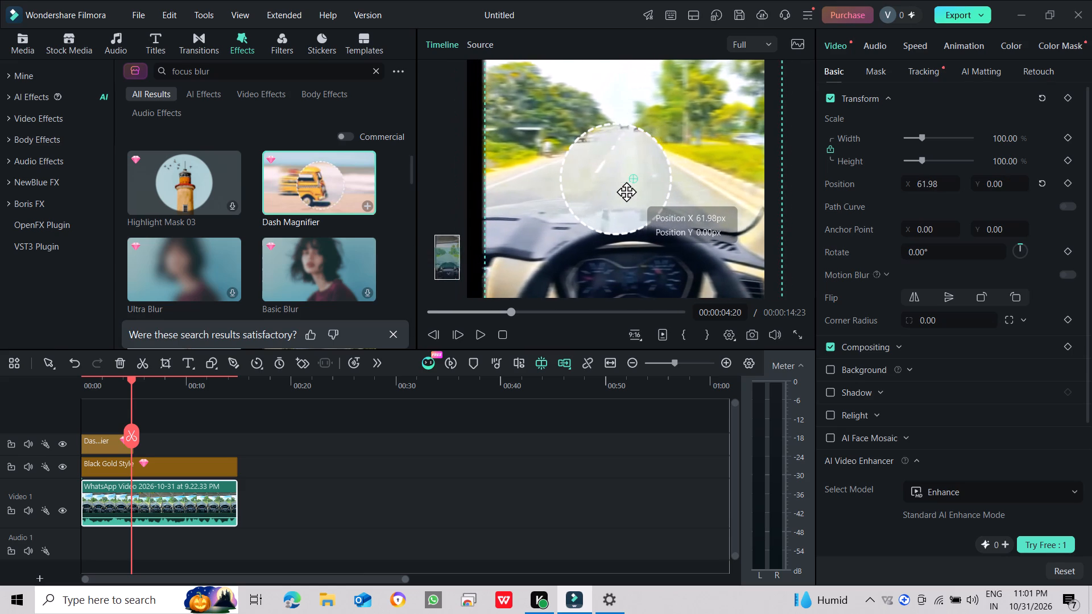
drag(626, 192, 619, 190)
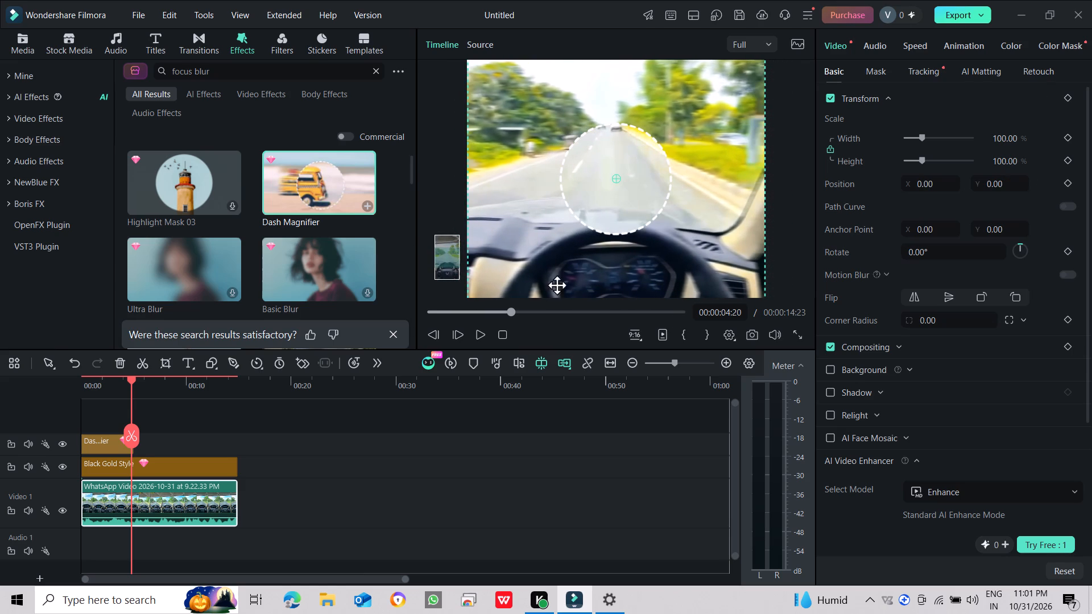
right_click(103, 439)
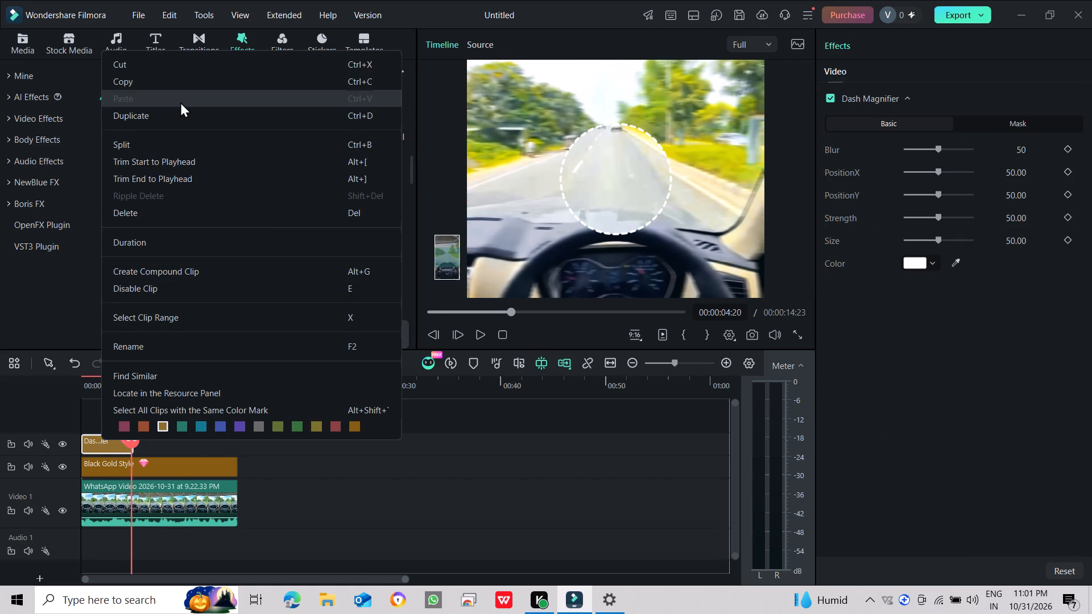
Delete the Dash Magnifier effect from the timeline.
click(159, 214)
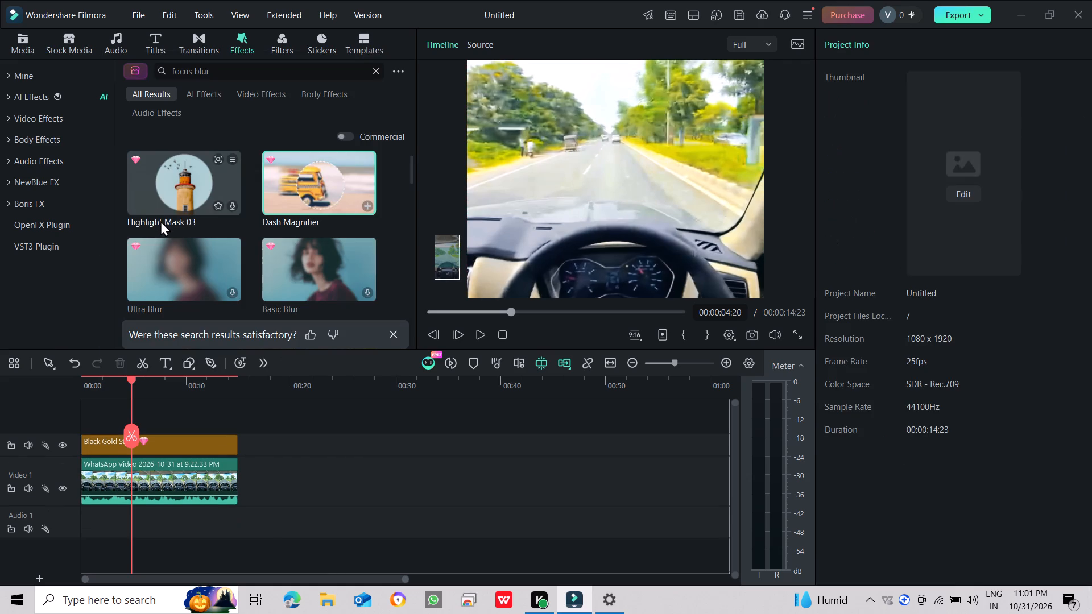
Undo all earlier edits until the timeline is empty and the driving clip and Black Gold Style filter are gone.
key(ctrl+z)
key(ctrl+z)
key(ctrl+z)
key(ctrl+z)
key(ctrl+z)
key(ctrl+z)
key(ctrl+z)
key(ctrl+z)
key(ctrl+z)
key(ctrl+z)
key(ctrl+z)
key(ctrl+z)
key(ctrl+z)
key(ctrl+z)
key(ctrl+z)
key(ctrl+z)
key(ctrl+z)
key(ctrl+z)
key(ctrl+z)
key(ctrl+z)
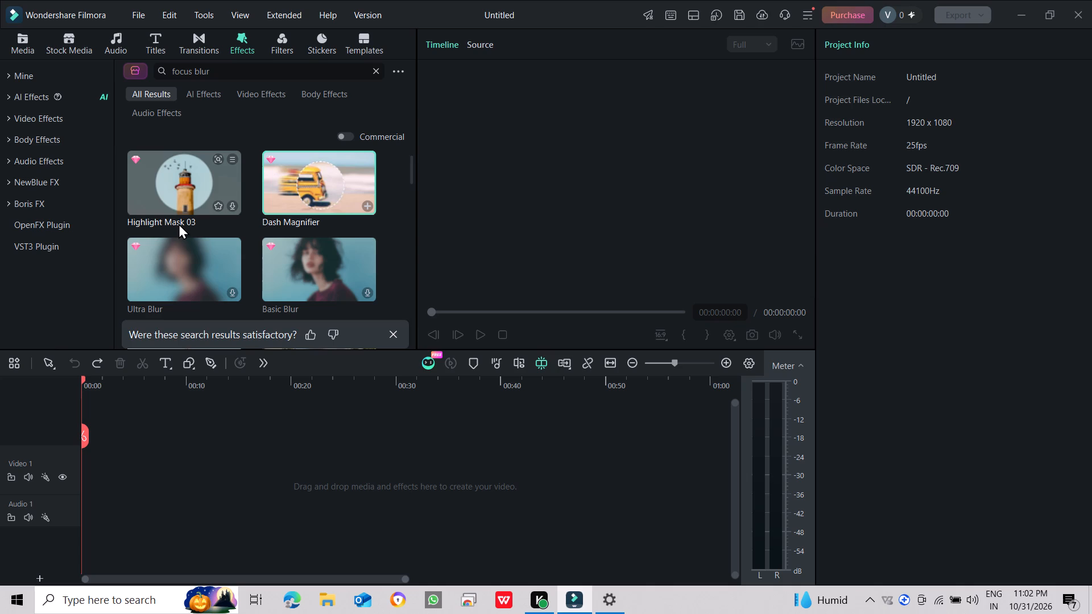
key(ctrl+z)
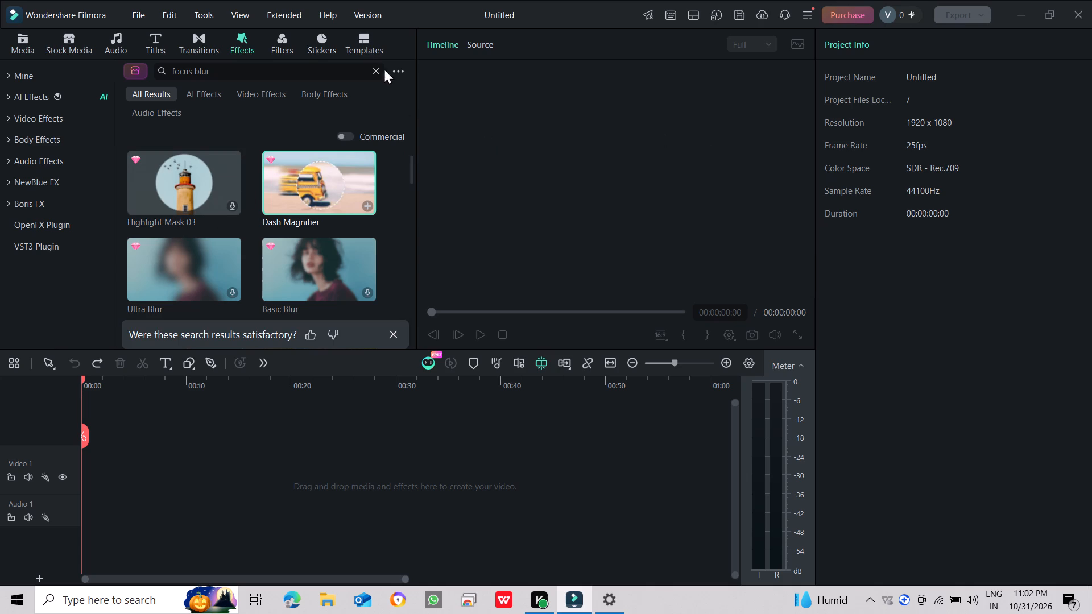
Import the video "WhatsApp Video 2026-10-31 at 9.14.32 PM" from Downloads into the project media.
click(16, 45)
click(264, 164)
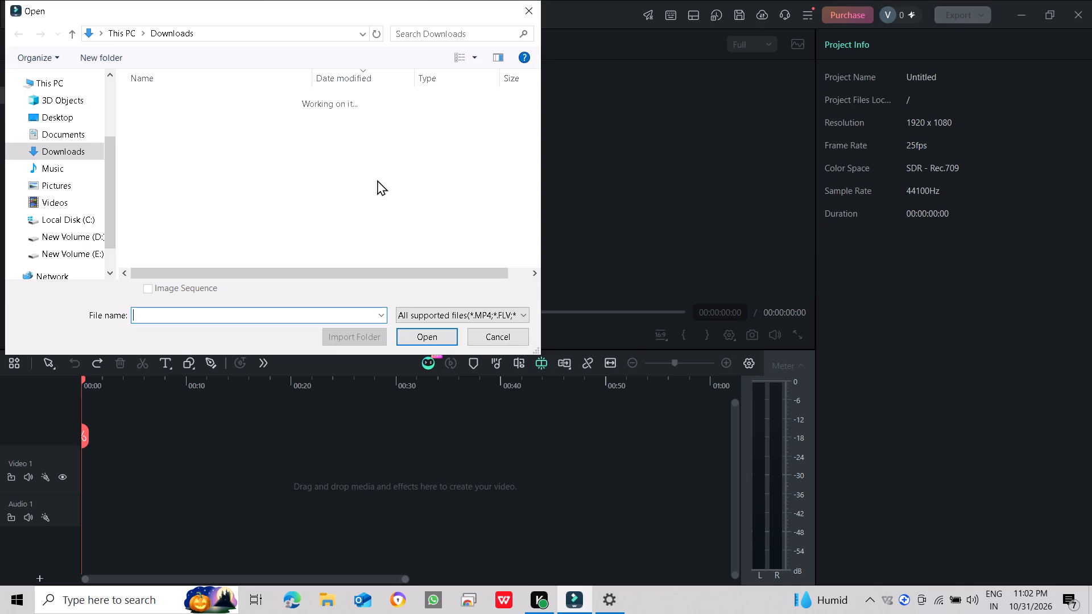
click(185, 122)
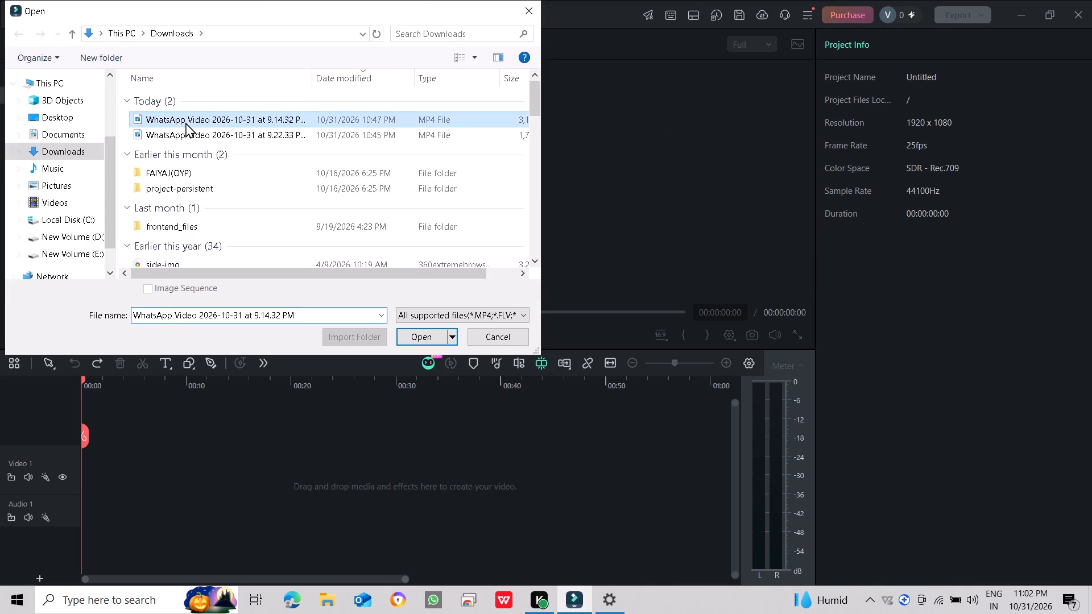
click(427, 340)
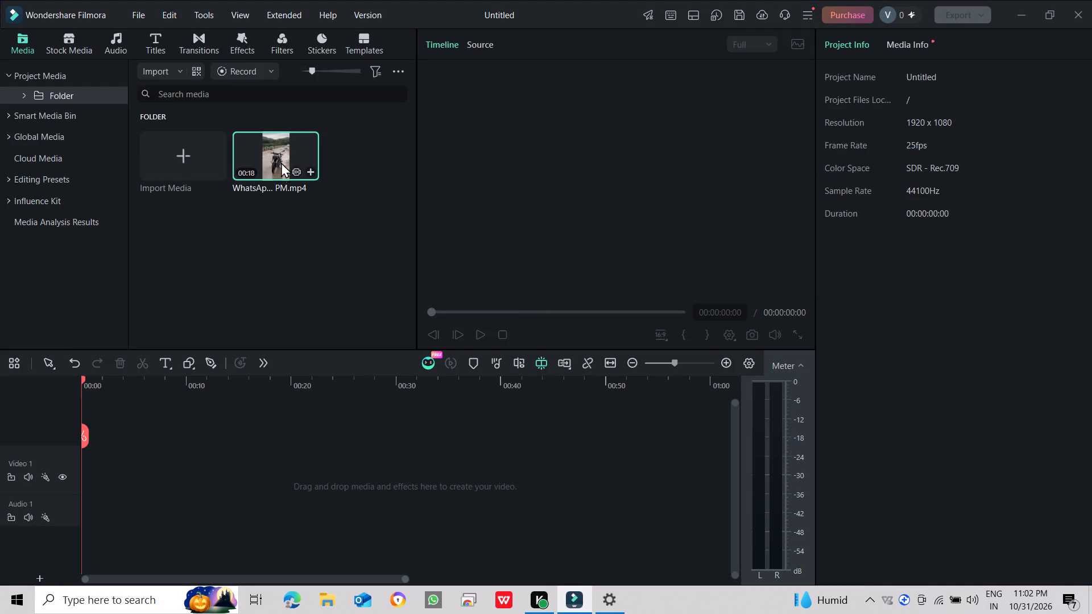
Preview the imported motorcycle clip in the source viewer with the playback sound muted.
click(267, 146)
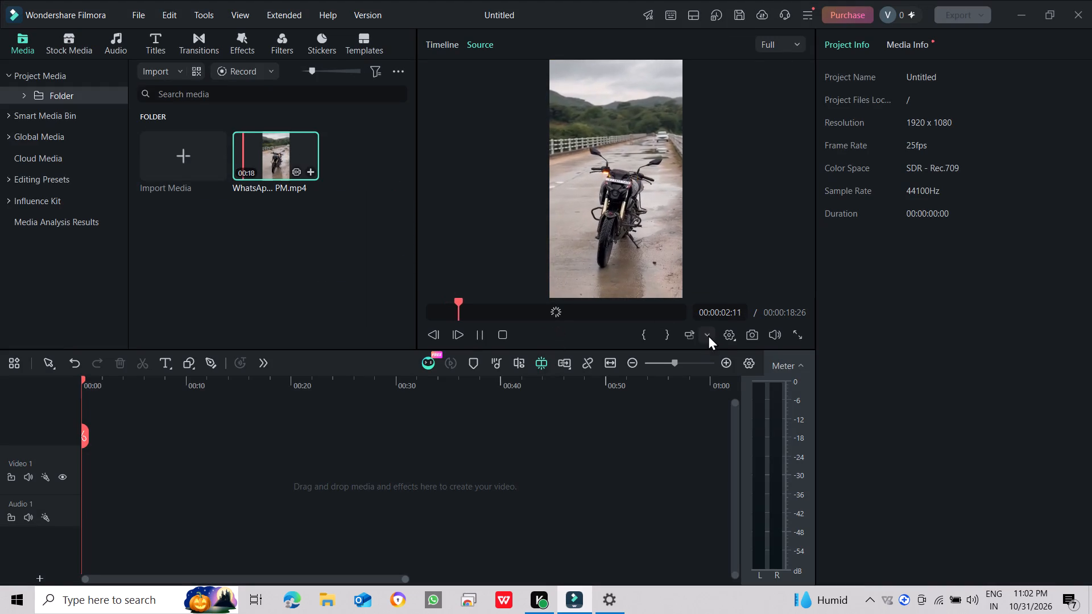
click(779, 329)
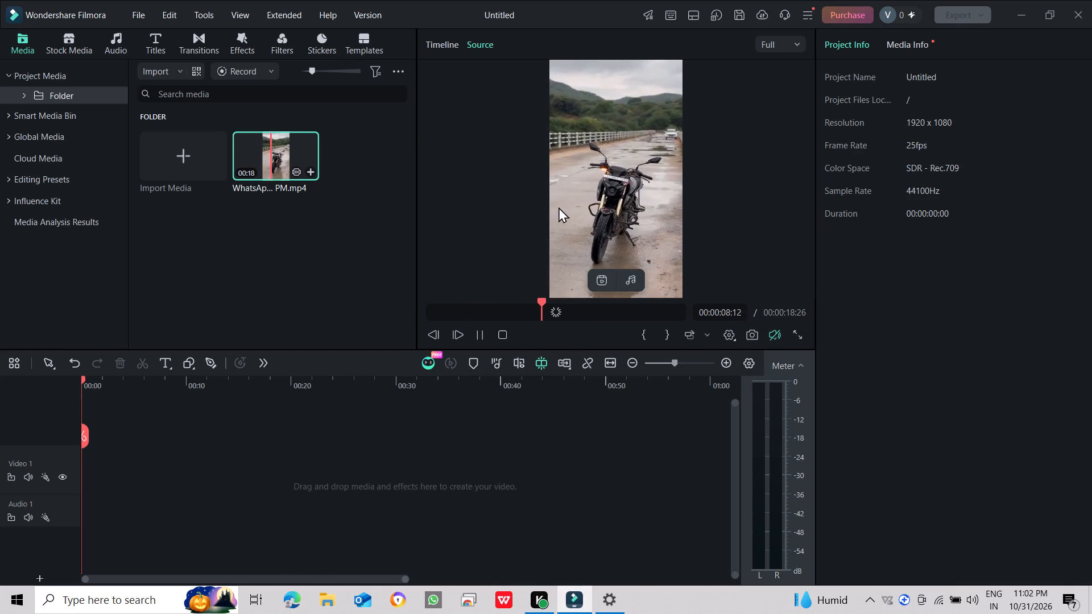
Place the motorcycle clip at the start of the Video 1 track, keeping the 1920x1080 25fps project settings.
click(604, 192)
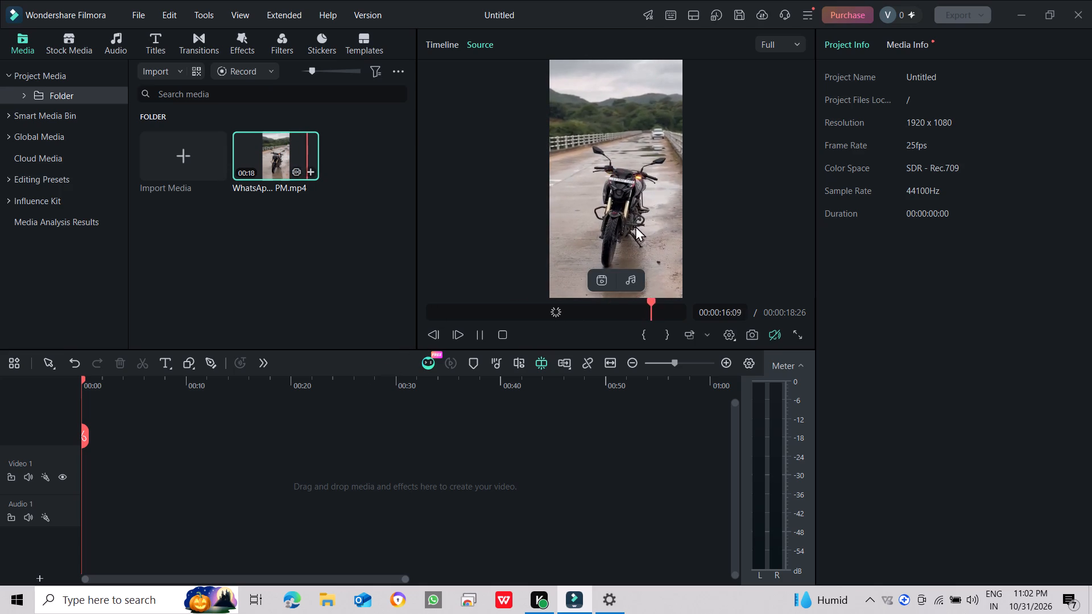
drag(545, 236, 88, 493)
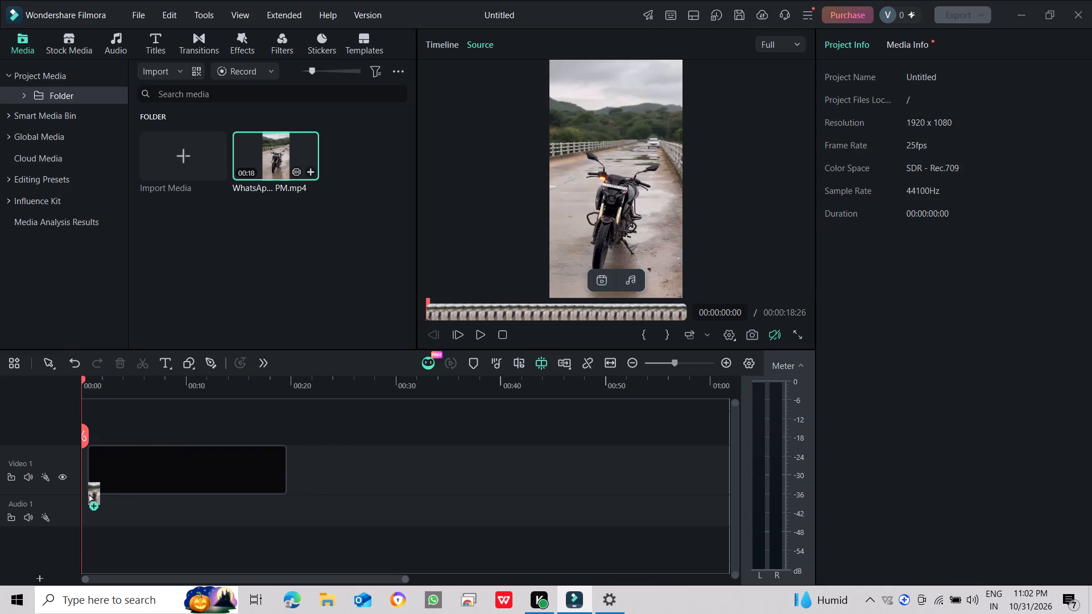
drag(88, 493, 80, 516)
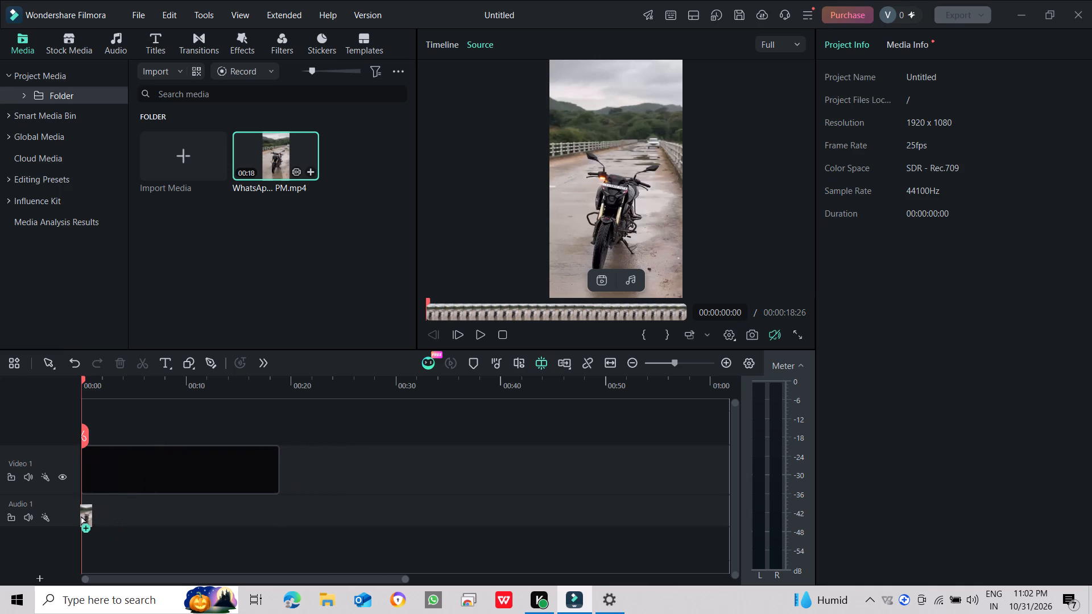
drag(80, 516, 78, 515)
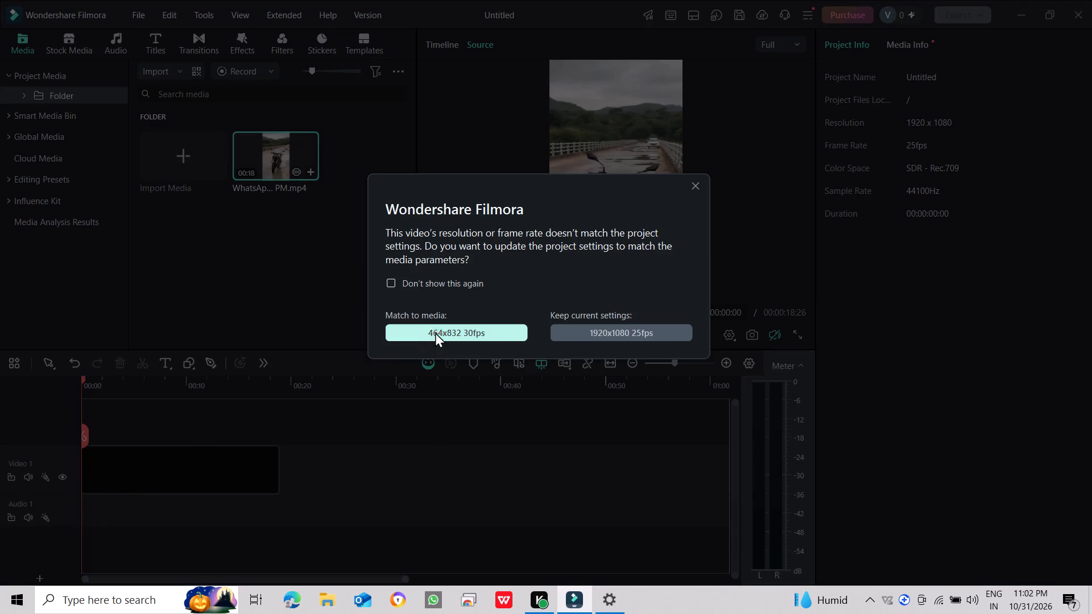
click(619, 333)
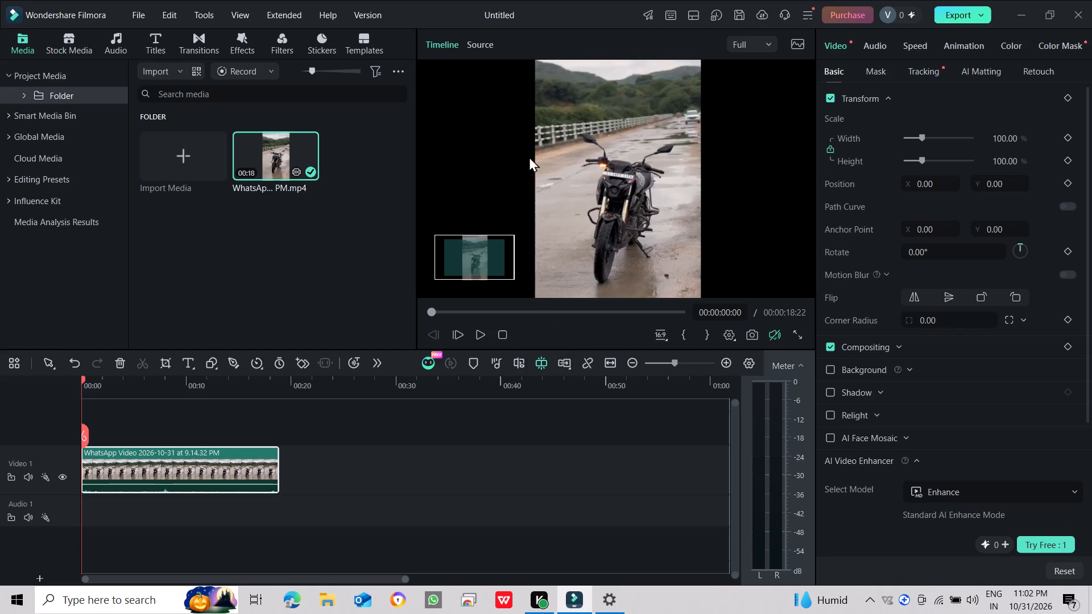
Shift the motorcycle clip horizontally in the frame to a position of about X -32, Y 0.
click(591, 187)
drag(599, 199, 594, 200)
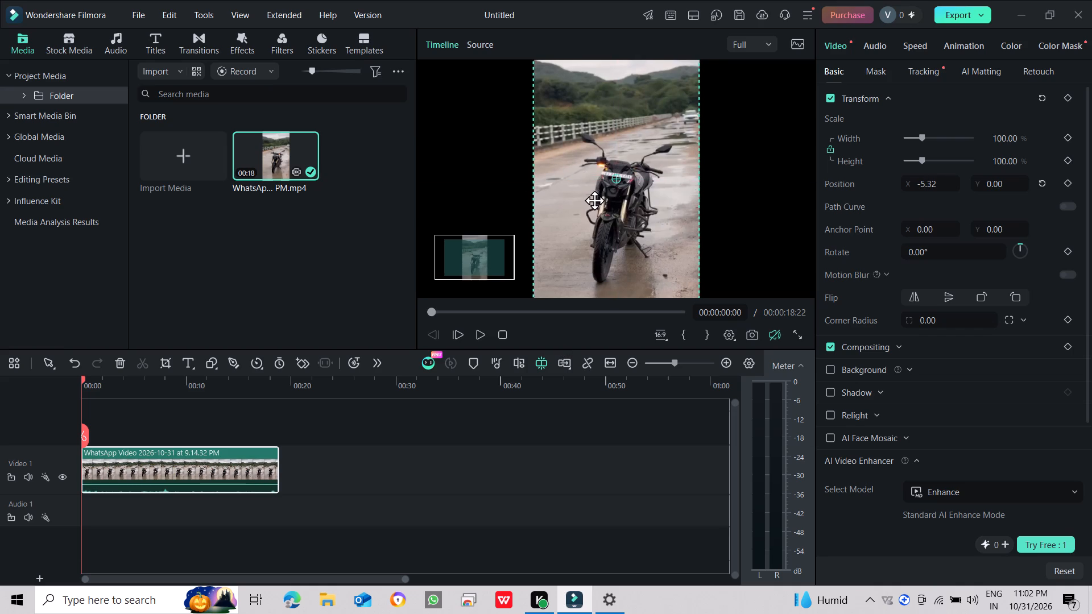
drag(594, 200, 589, 201)
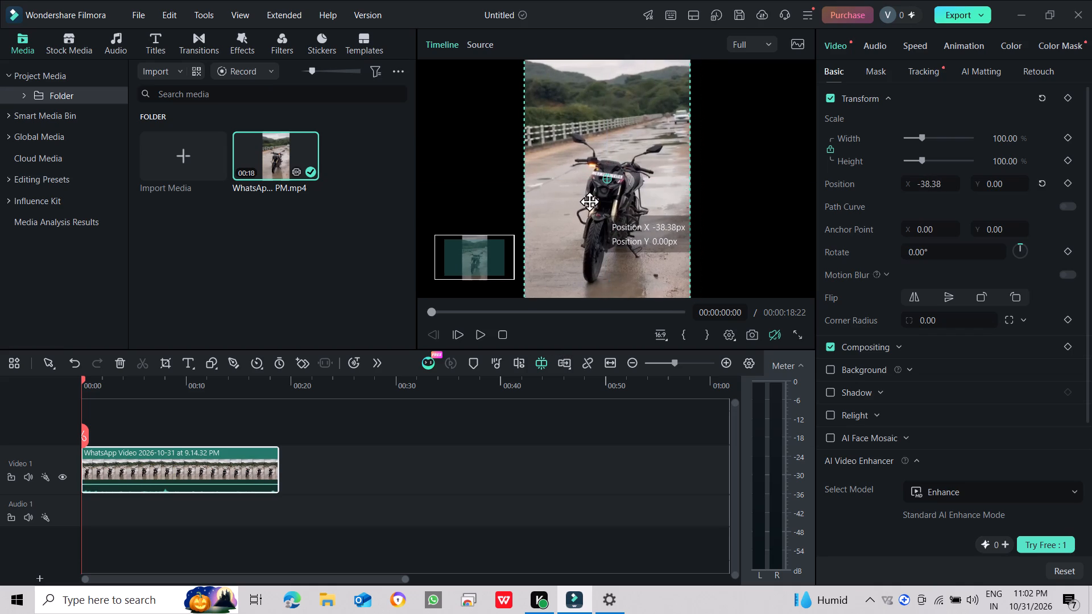
drag(589, 201, 589, 203)
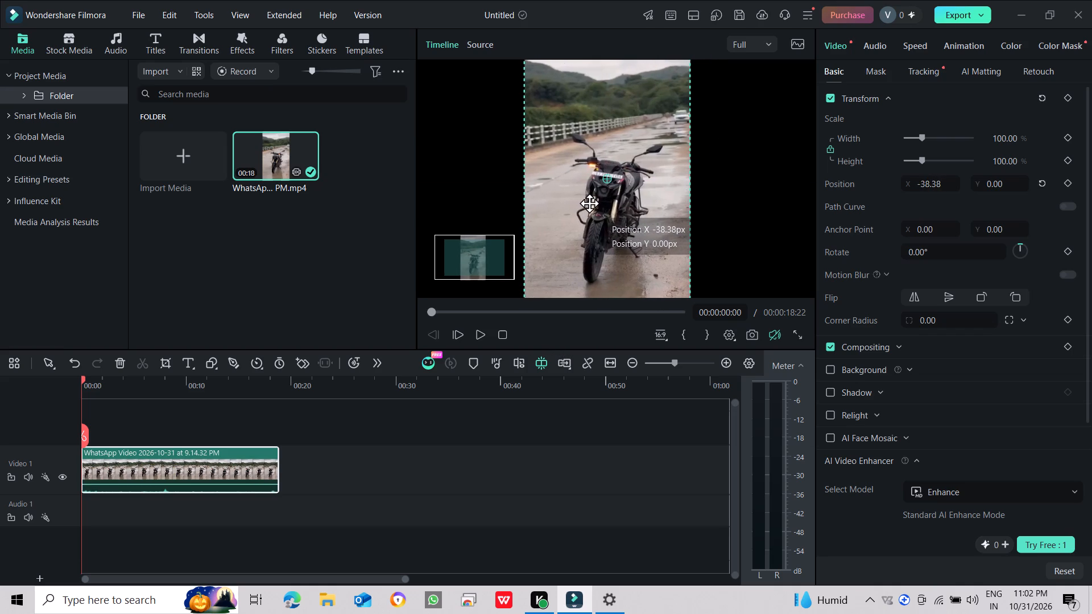
drag(589, 203, 591, 204)
click(468, 159)
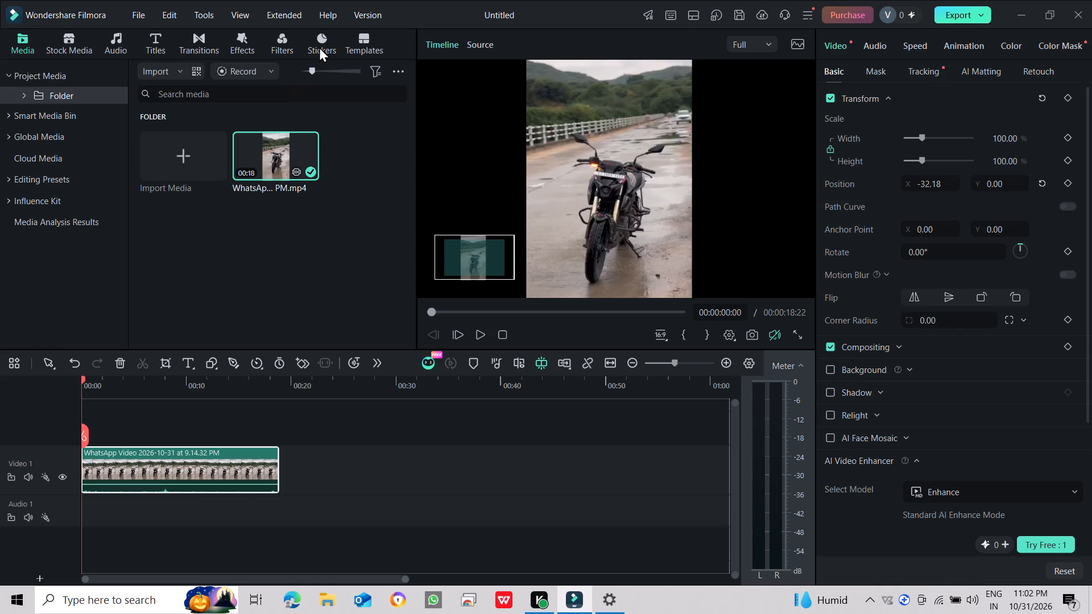
Add the basic filter Dim lit 01 on a track above the motorcycle clip's start and preview it in playback.
click(281, 41)
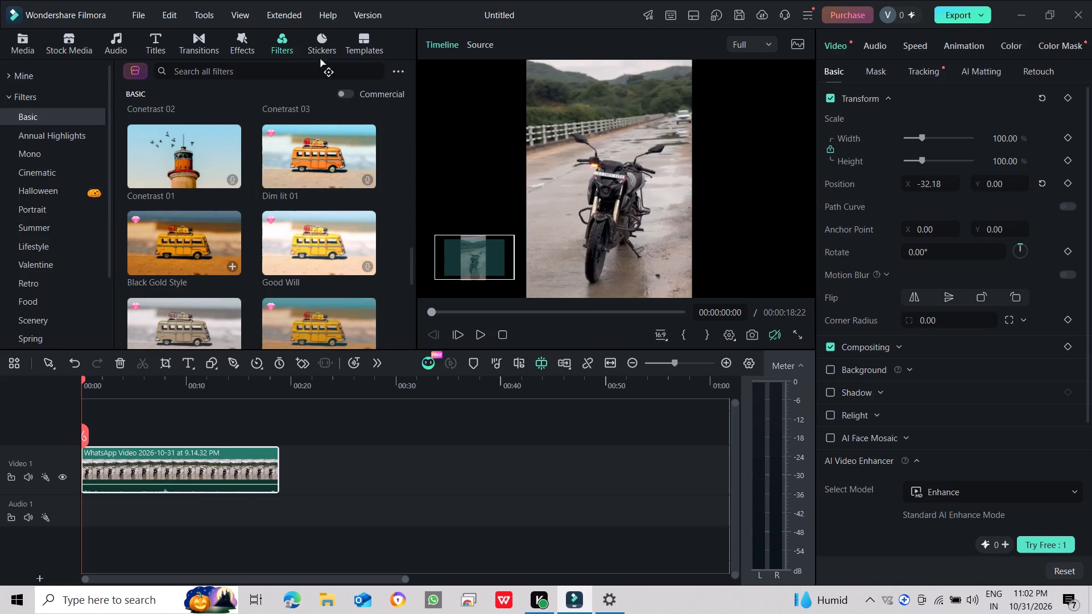
drag(292, 169, 85, 427)
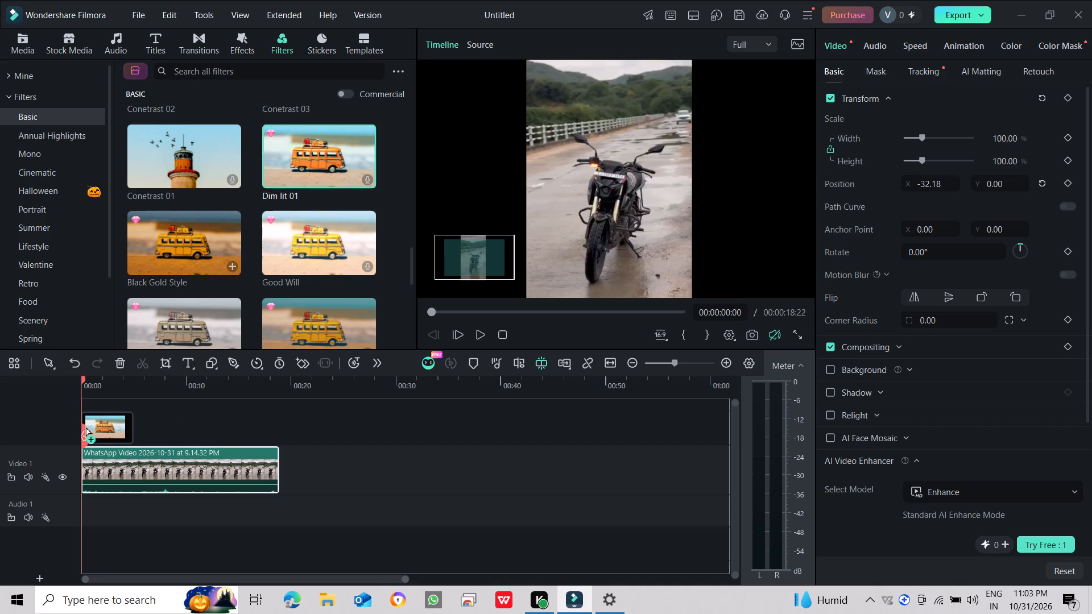
drag(85, 427, 80, 422)
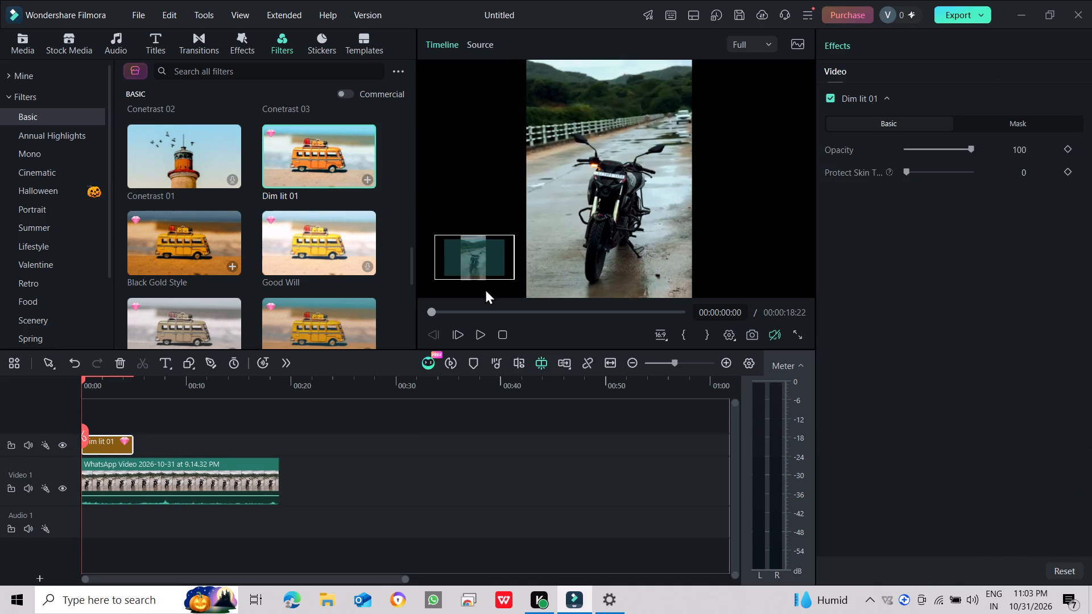
click(474, 335)
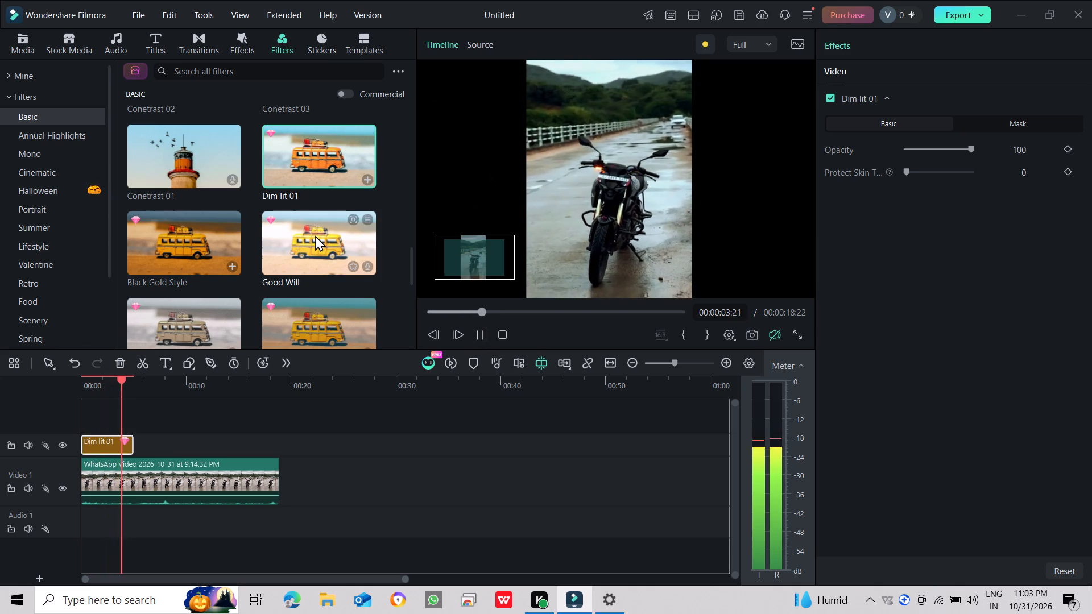
Add the Good Will filter directly after Dim lit 01 on the filter track.
drag(315, 235, 146, 445)
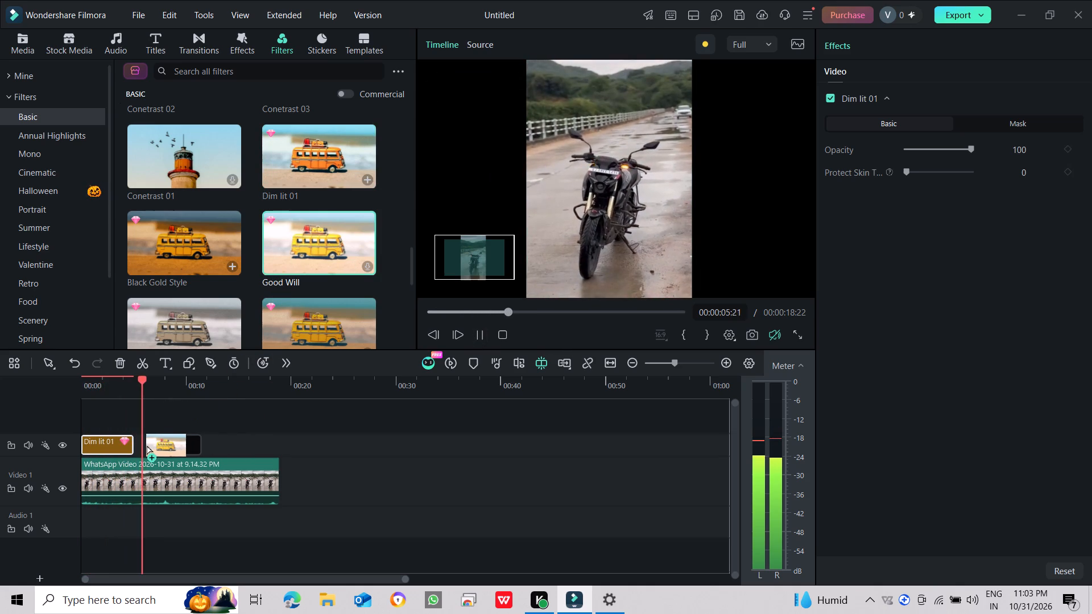
drag(146, 445, 137, 444)
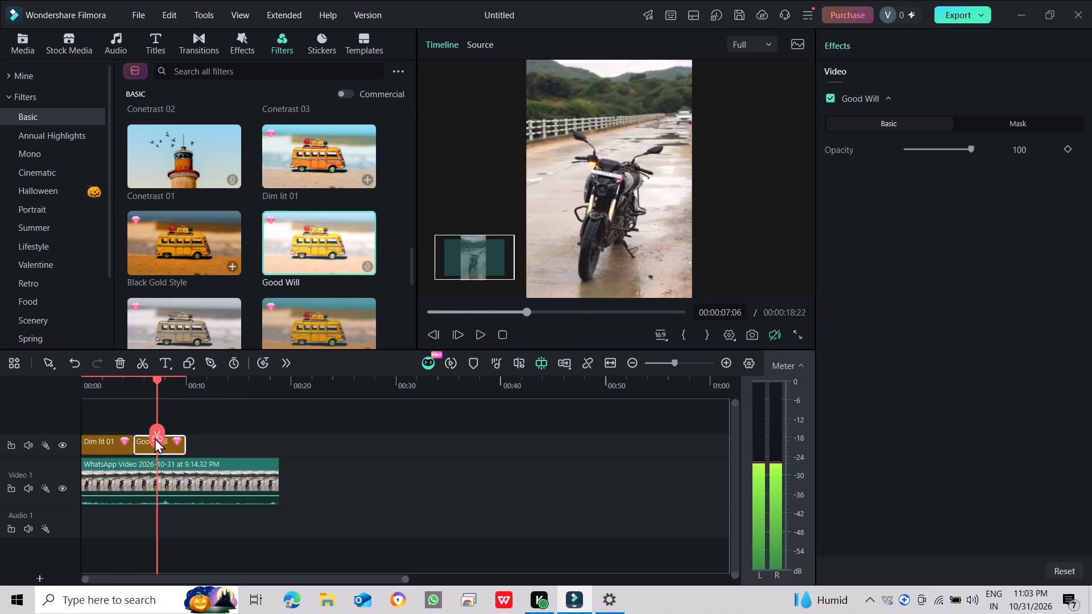
Play back the motorcycle clip from about 00:00:00:23 to review the Dim lit 01 and Good Will filters.
drag(493, 311, 442, 313)
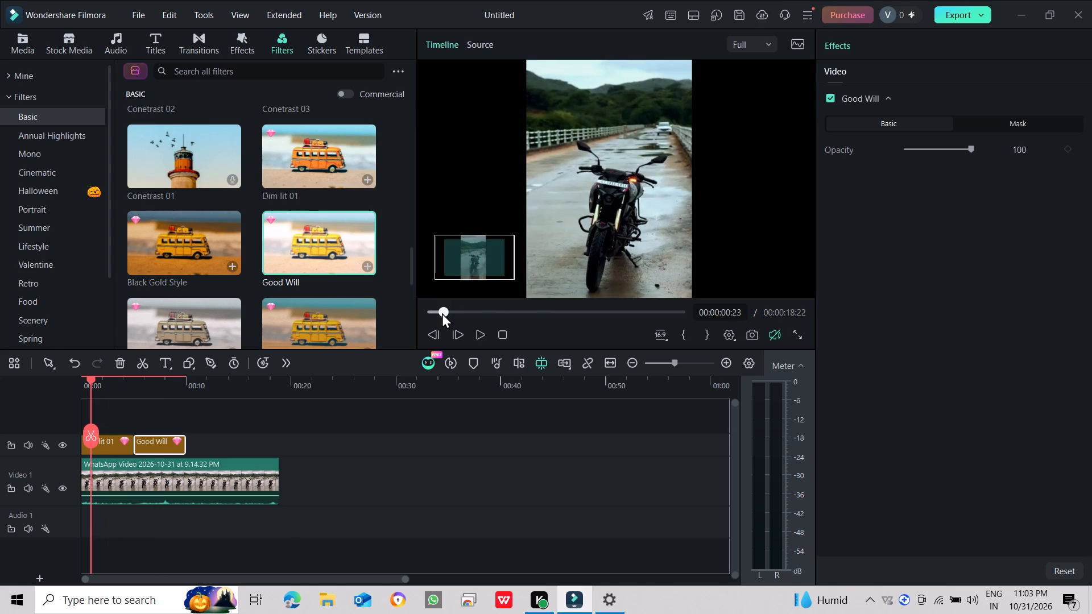
drag(442, 313, 441, 312)
click(479, 337)
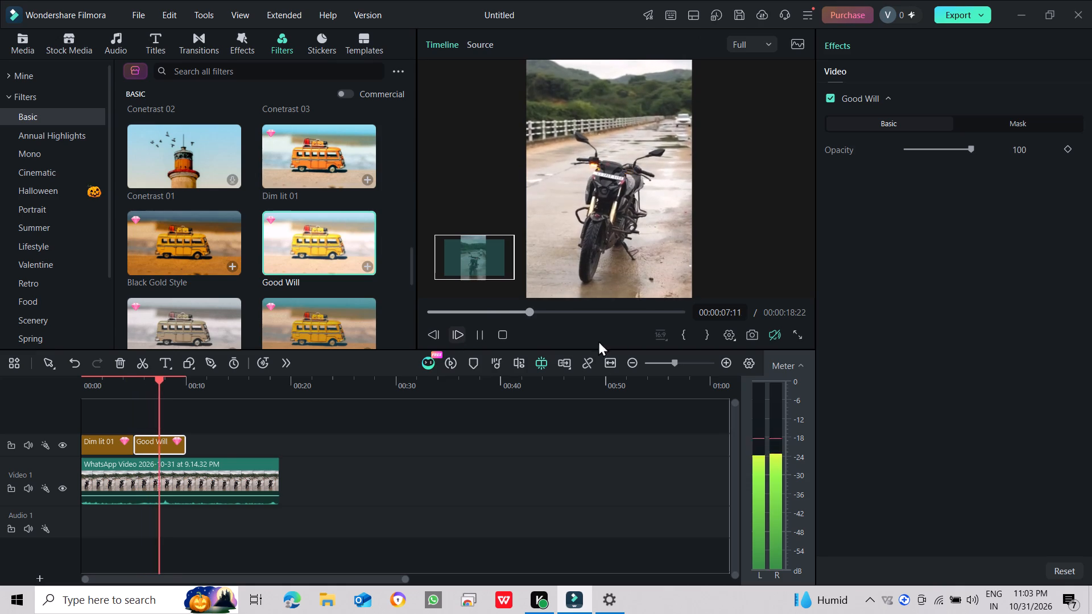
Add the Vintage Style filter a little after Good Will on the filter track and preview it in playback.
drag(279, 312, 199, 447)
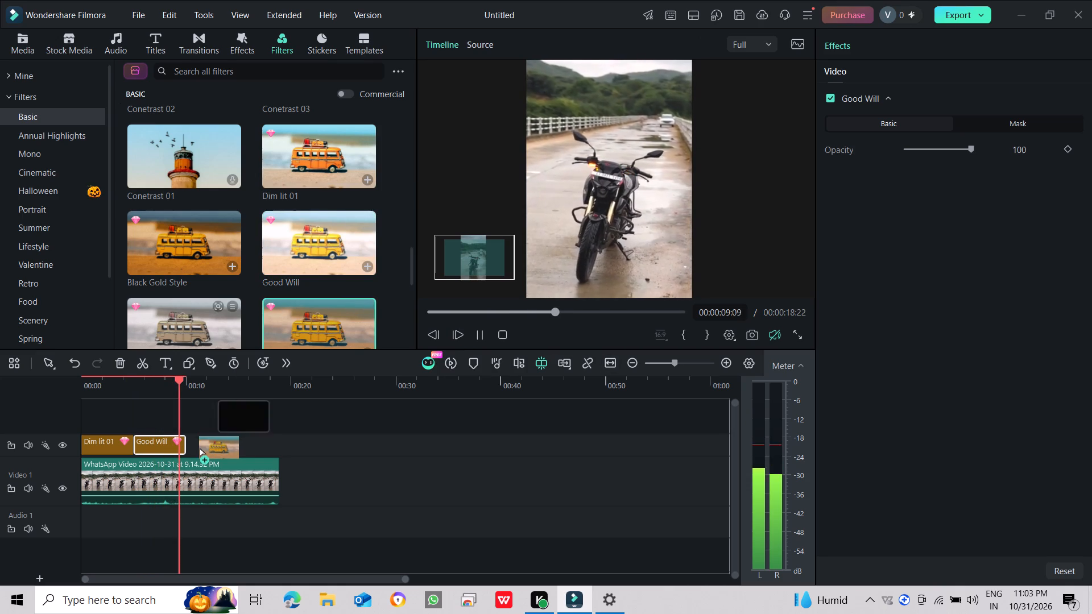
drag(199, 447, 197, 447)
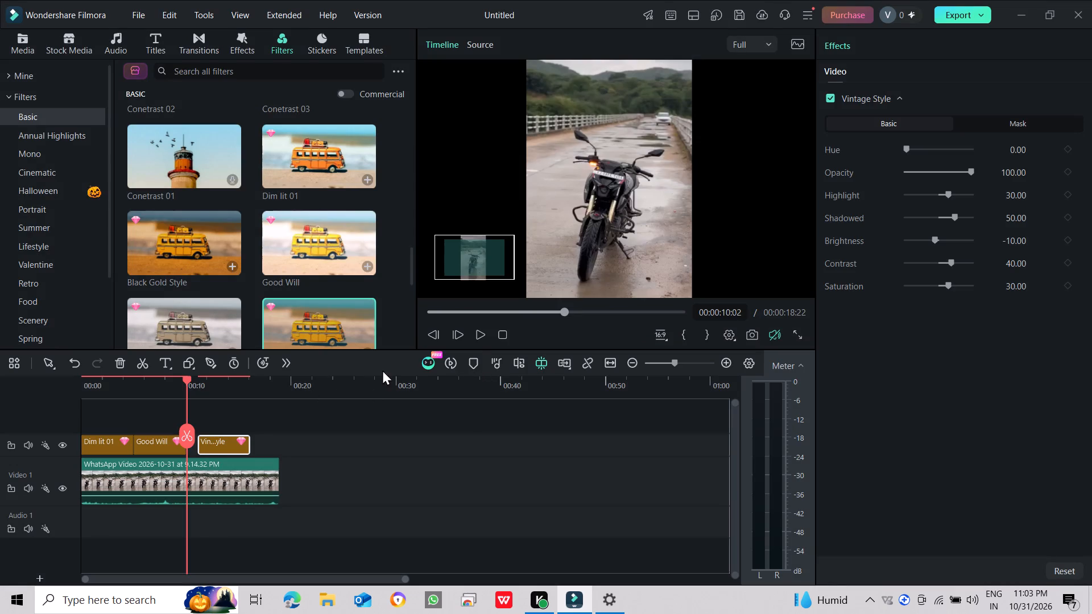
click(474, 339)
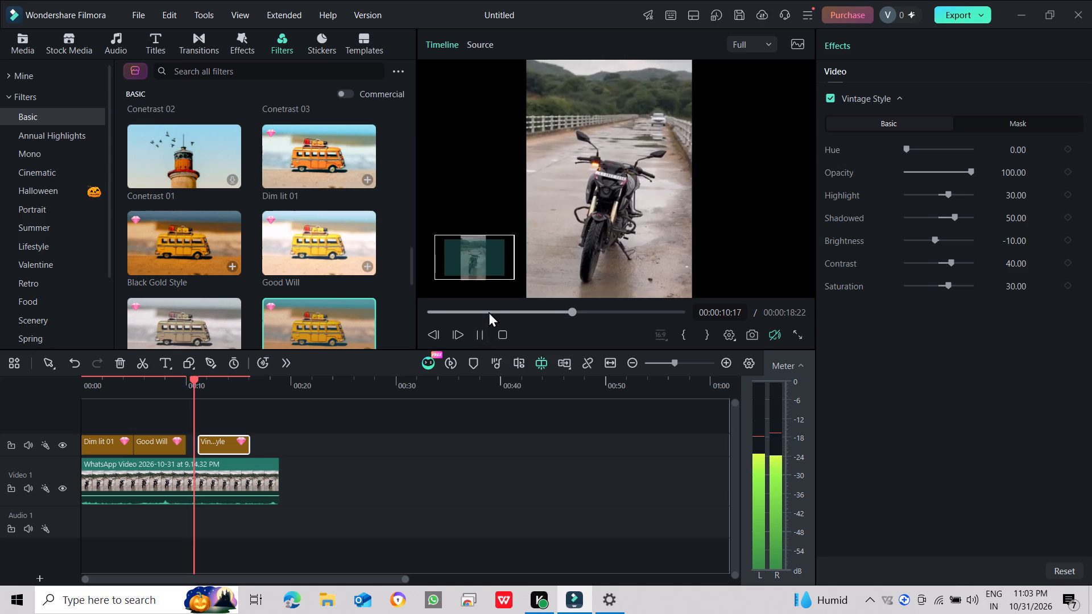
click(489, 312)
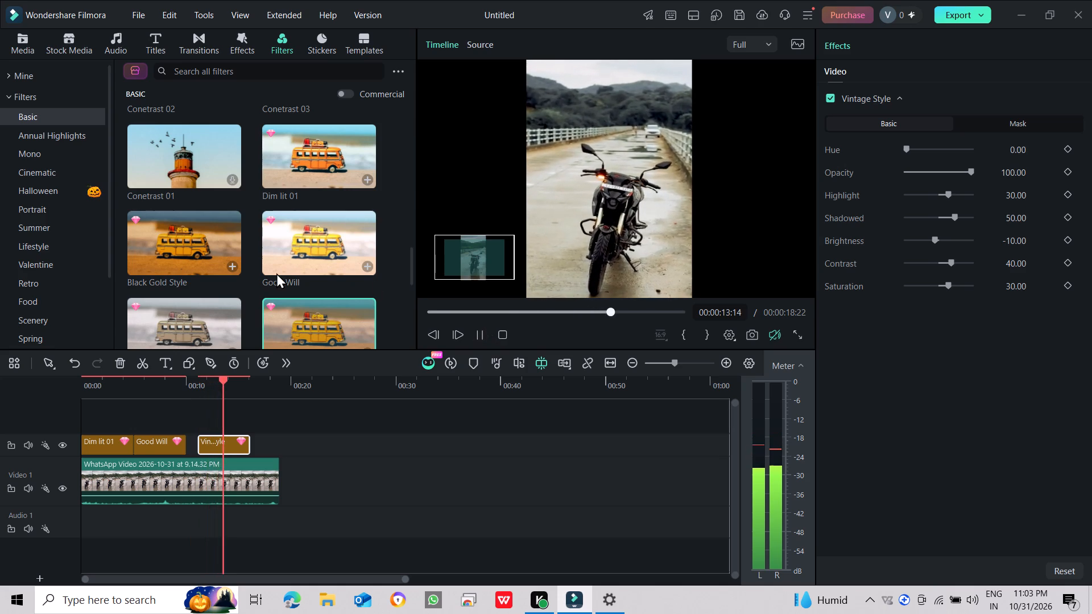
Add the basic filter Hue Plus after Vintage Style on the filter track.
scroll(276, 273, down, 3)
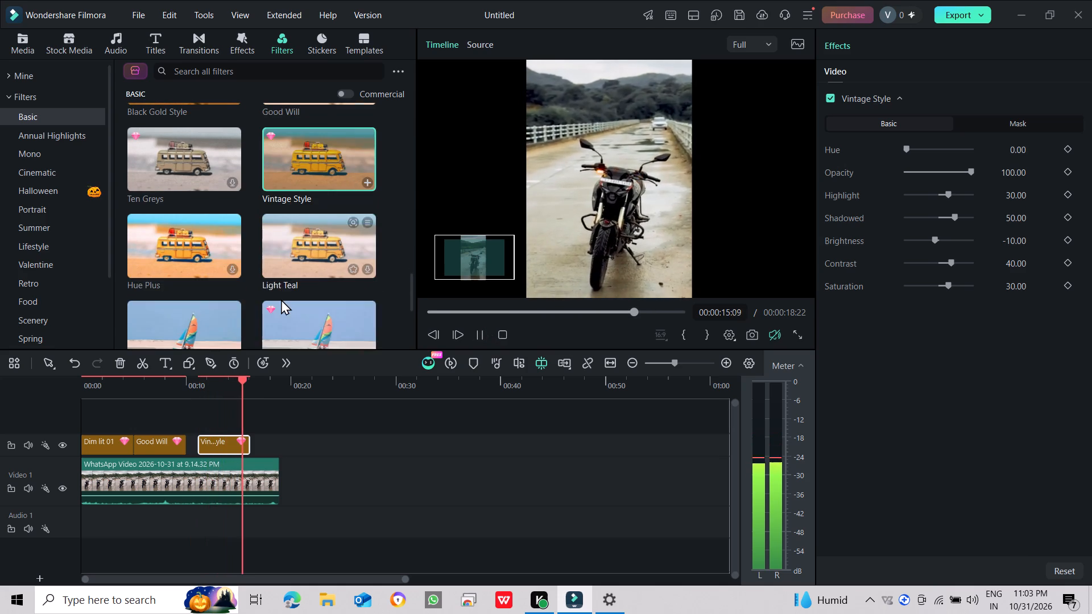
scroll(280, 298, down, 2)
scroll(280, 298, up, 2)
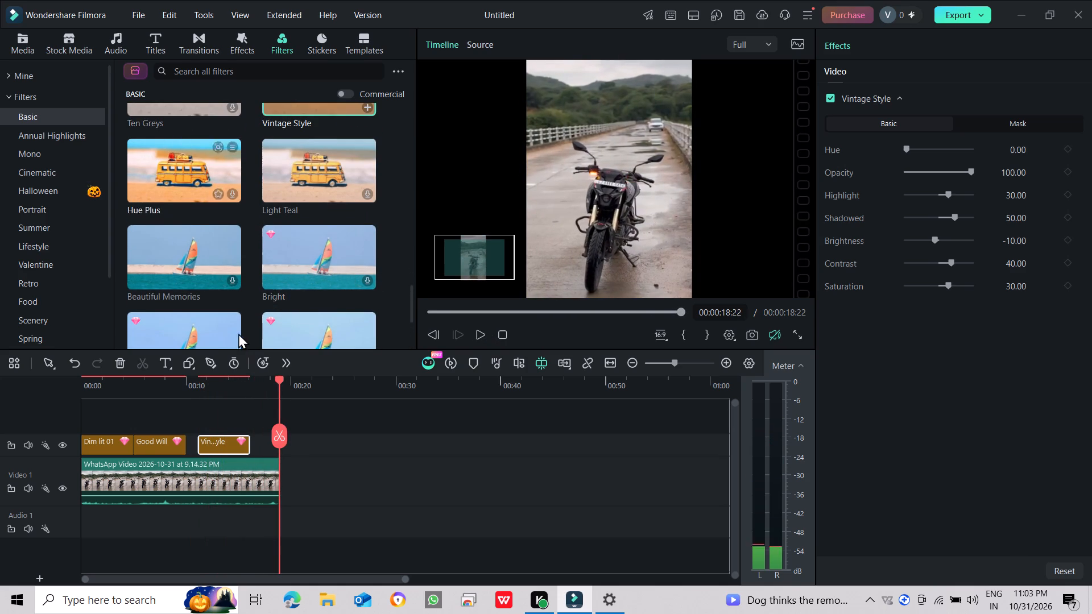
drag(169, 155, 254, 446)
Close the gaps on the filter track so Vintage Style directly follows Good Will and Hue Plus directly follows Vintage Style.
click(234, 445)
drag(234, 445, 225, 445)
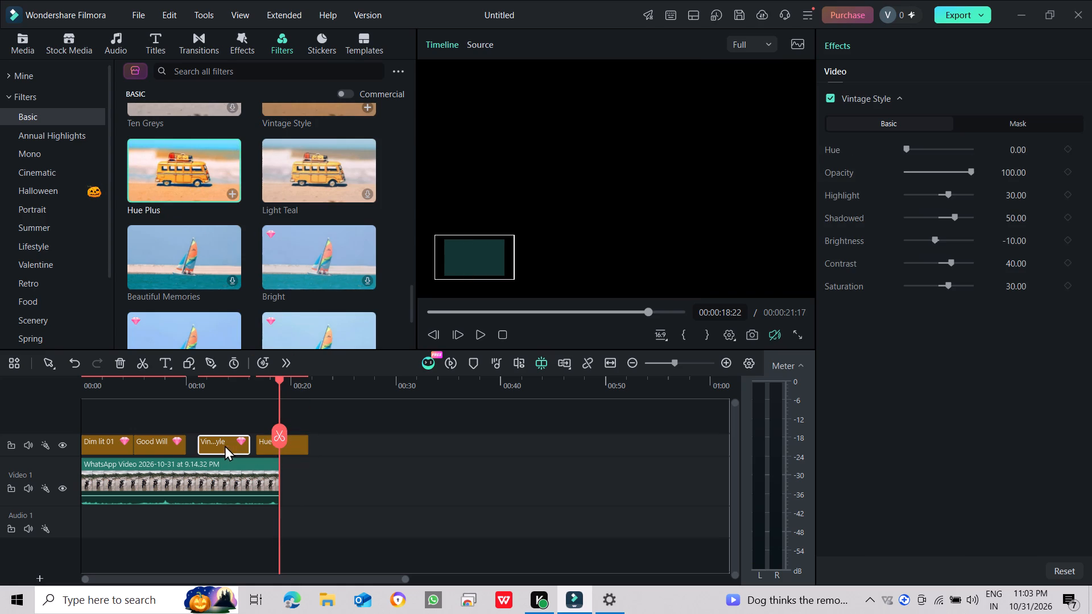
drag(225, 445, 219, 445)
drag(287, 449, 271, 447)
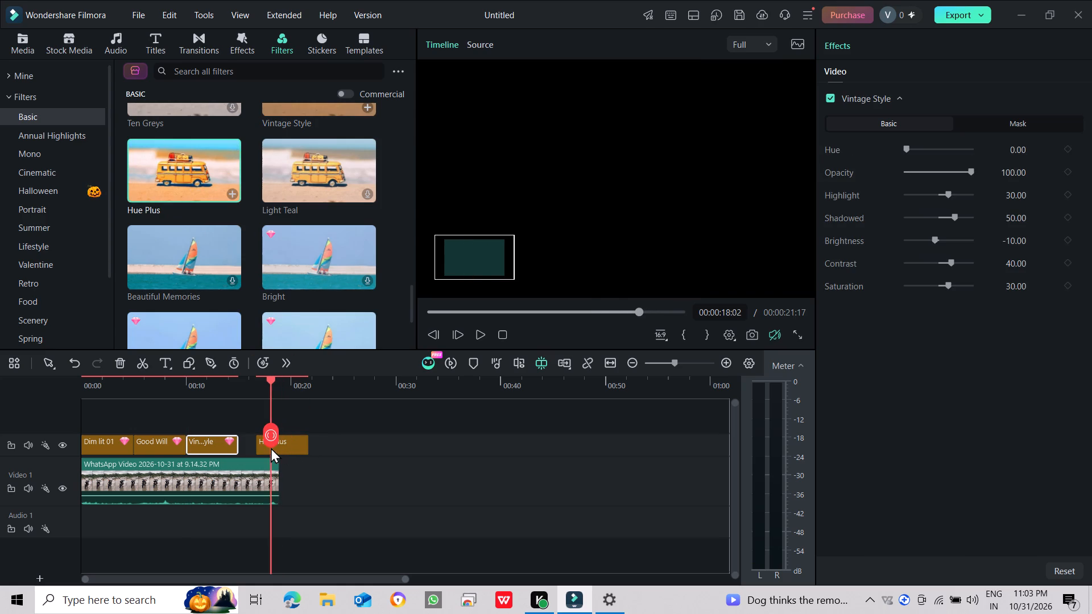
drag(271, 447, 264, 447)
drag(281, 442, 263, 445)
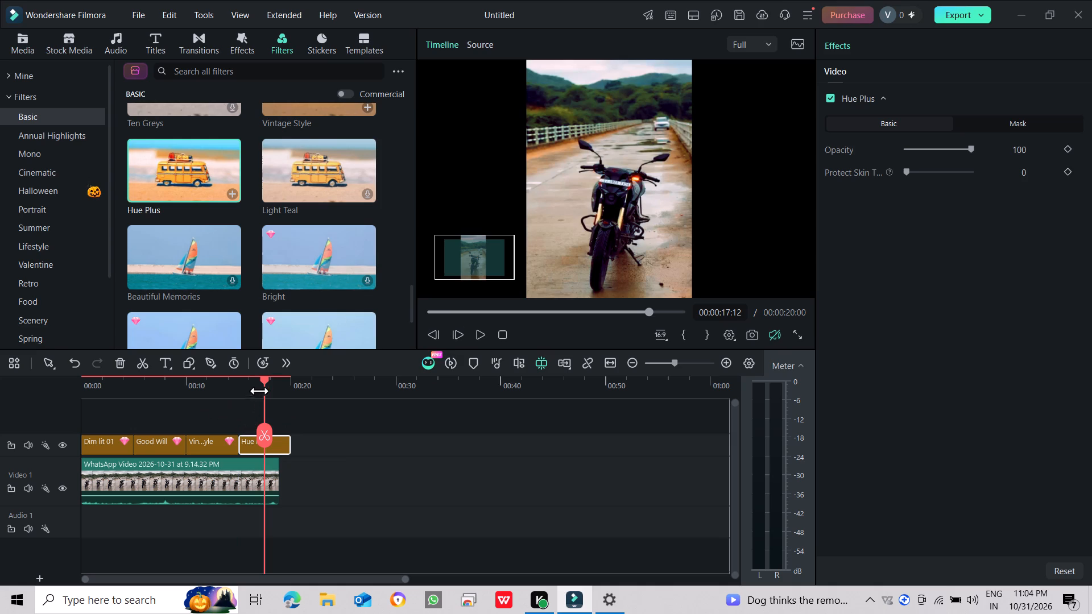
Play back the motorcycle clip from the start to compare the four filters in sequence.
drag(265, 380, 51, 355)
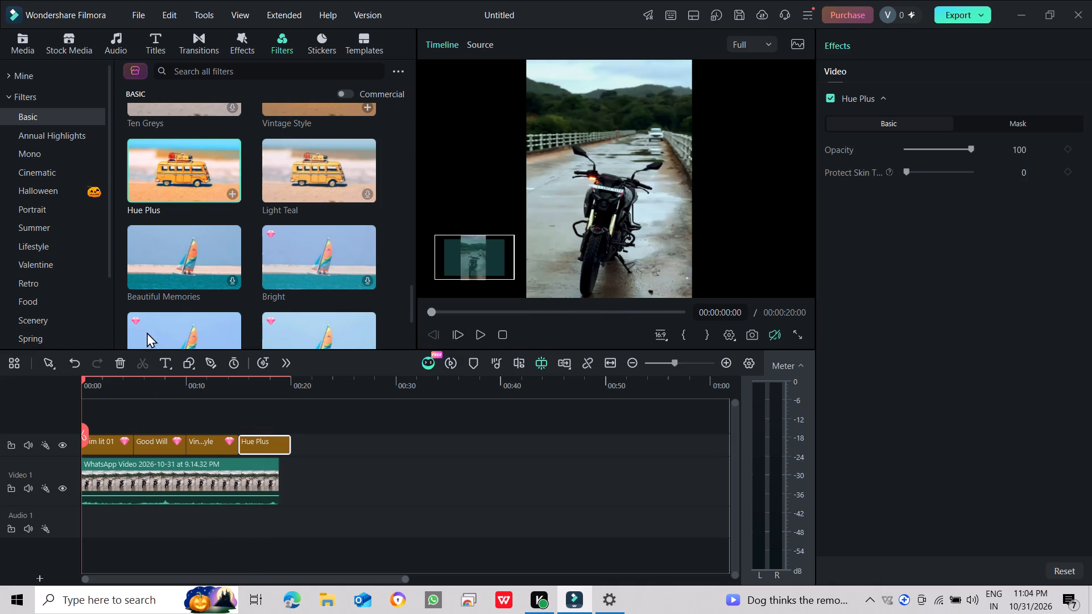
click(482, 336)
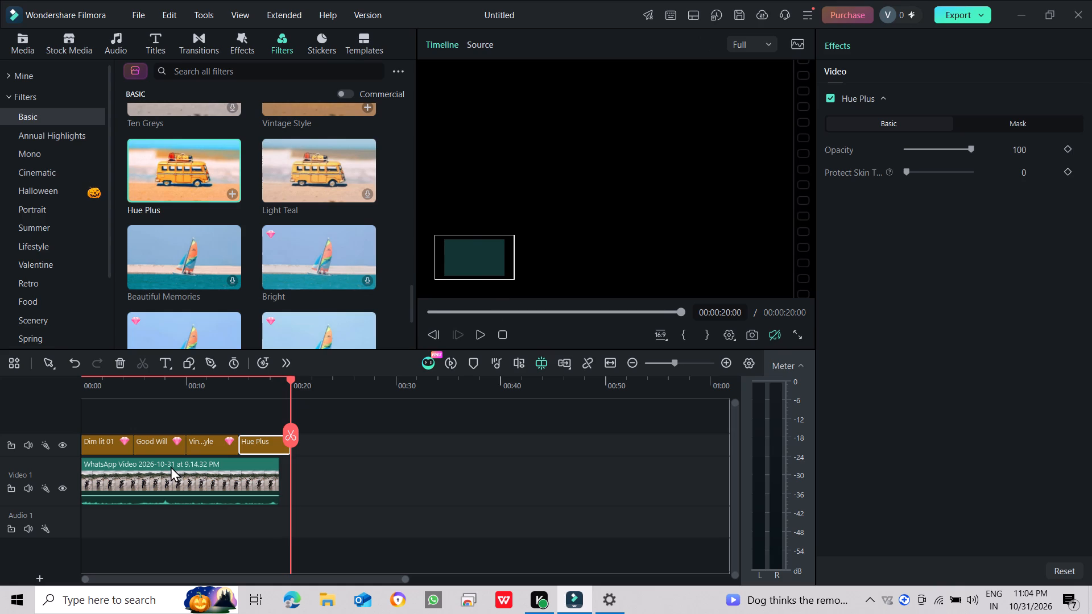
Delete the Good Will, Vintage Style and Hue Plus filters from the filter track, keeping only Dim lit 01.
right_click(161, 450)
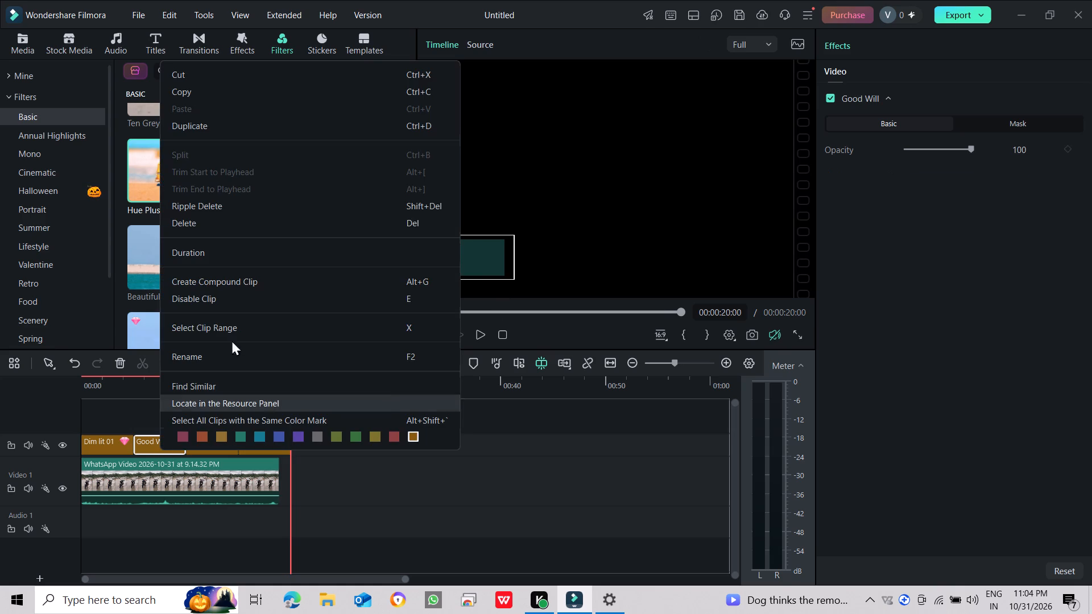
click(216, 226)
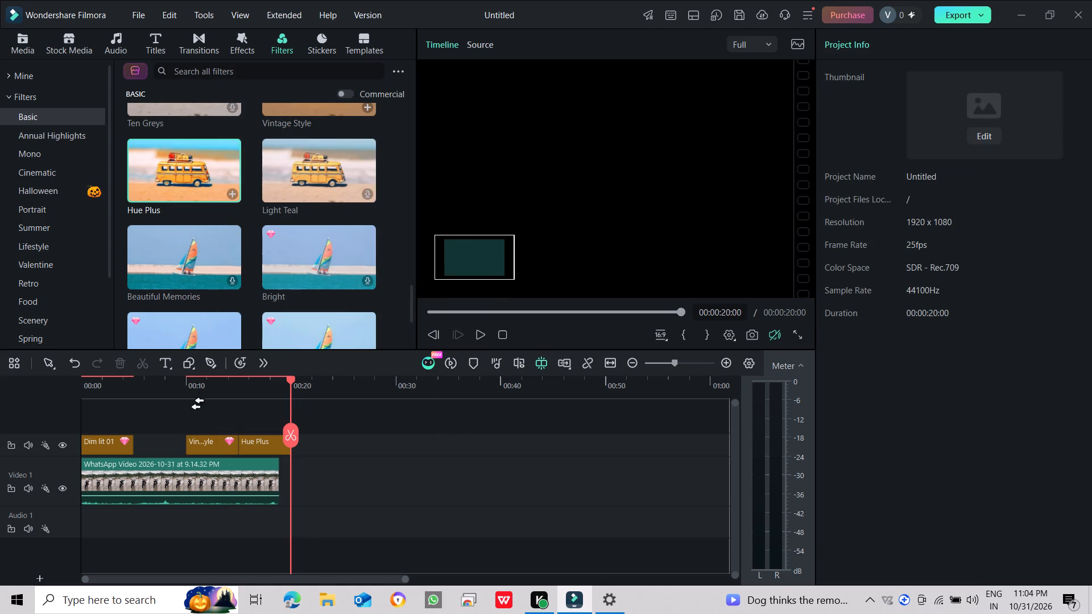
right_click(193, 449)
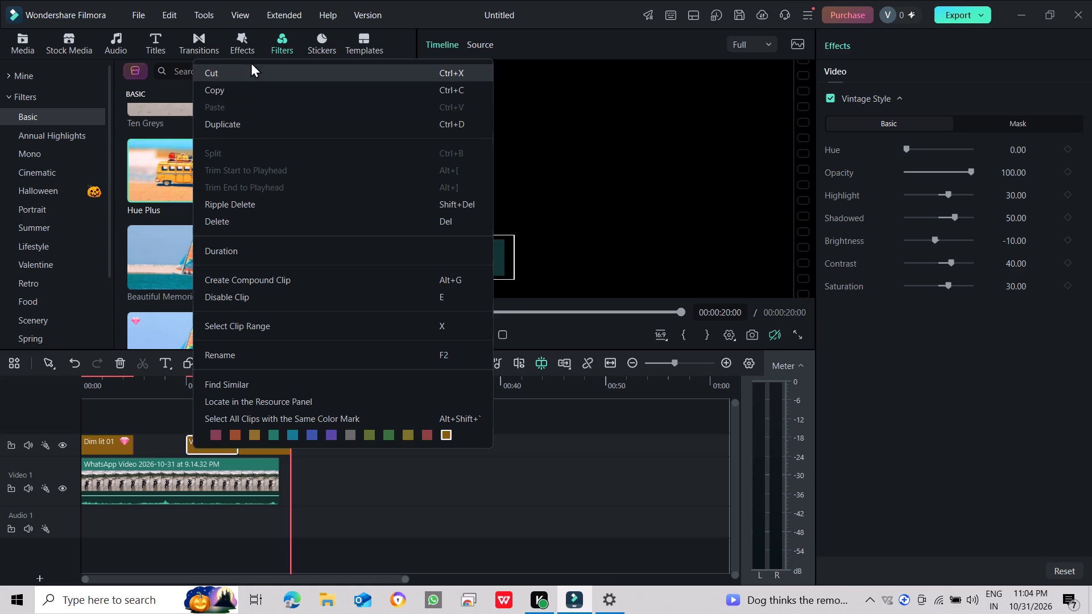
click(231, 223)
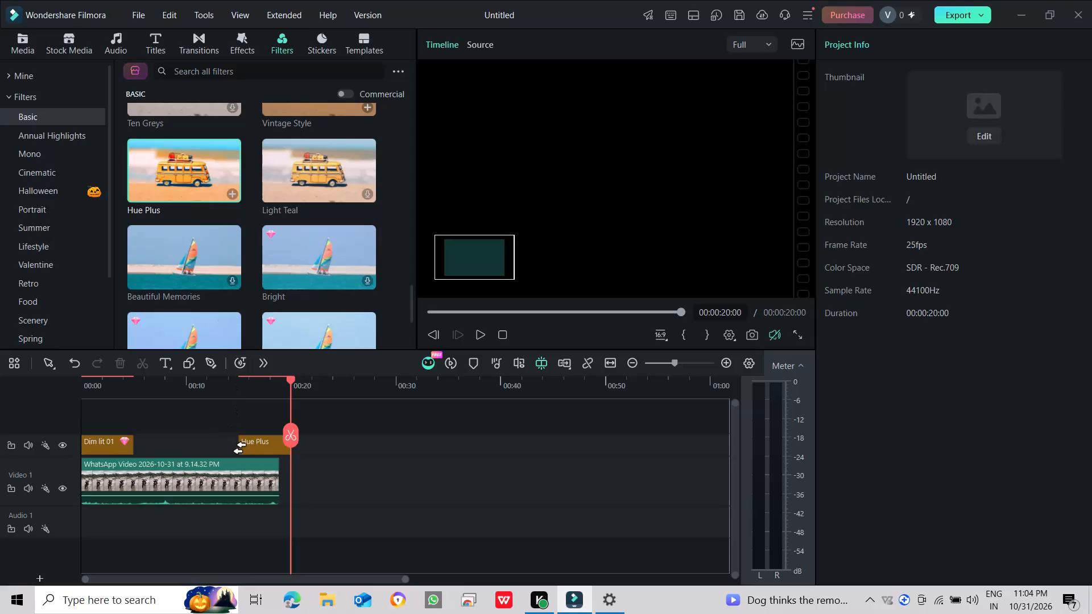
click(248, 439)
click(250, 435)
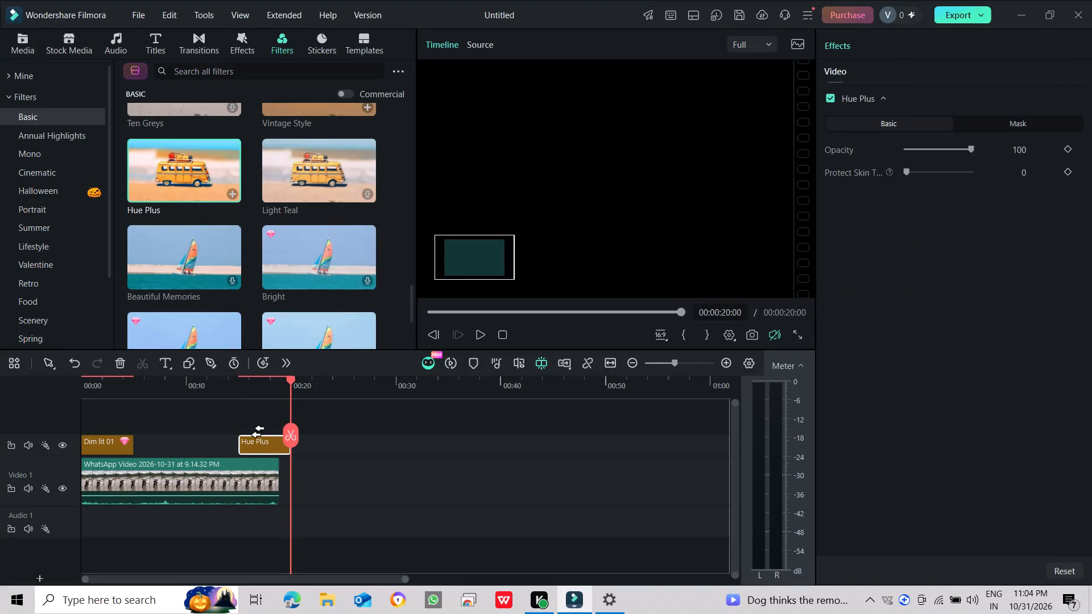
key(BackSpace)
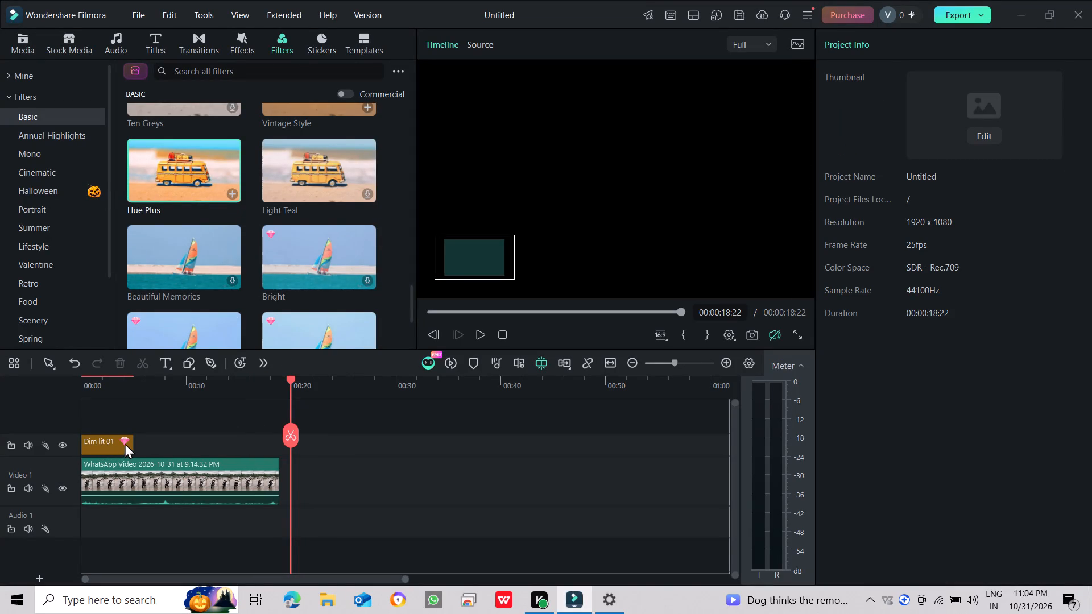
Extend the Dim lit 01 filter to the motorcycle clip's end at 00:00:18:22 and play back the result.
drag(129, 441, 234, 447)
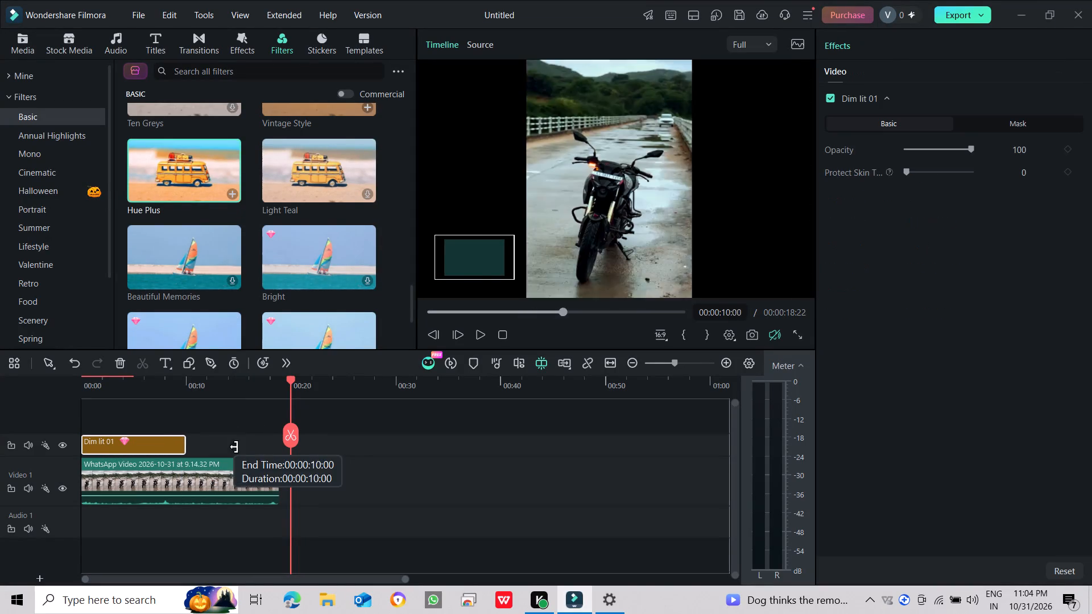
drag(234, 447, 278, 442)
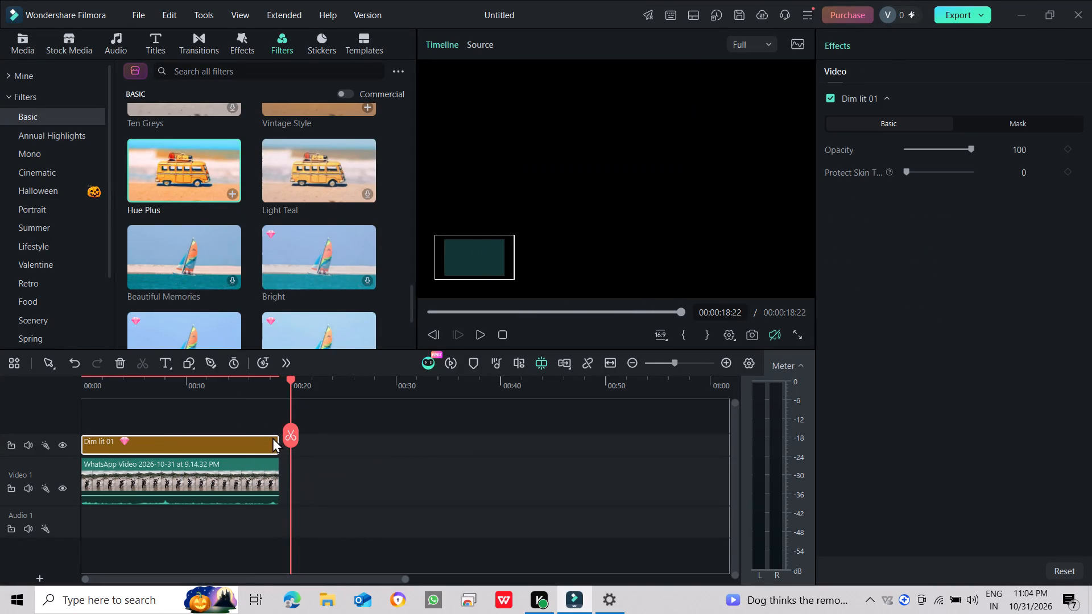
click(470, 322)
click(479, 335)
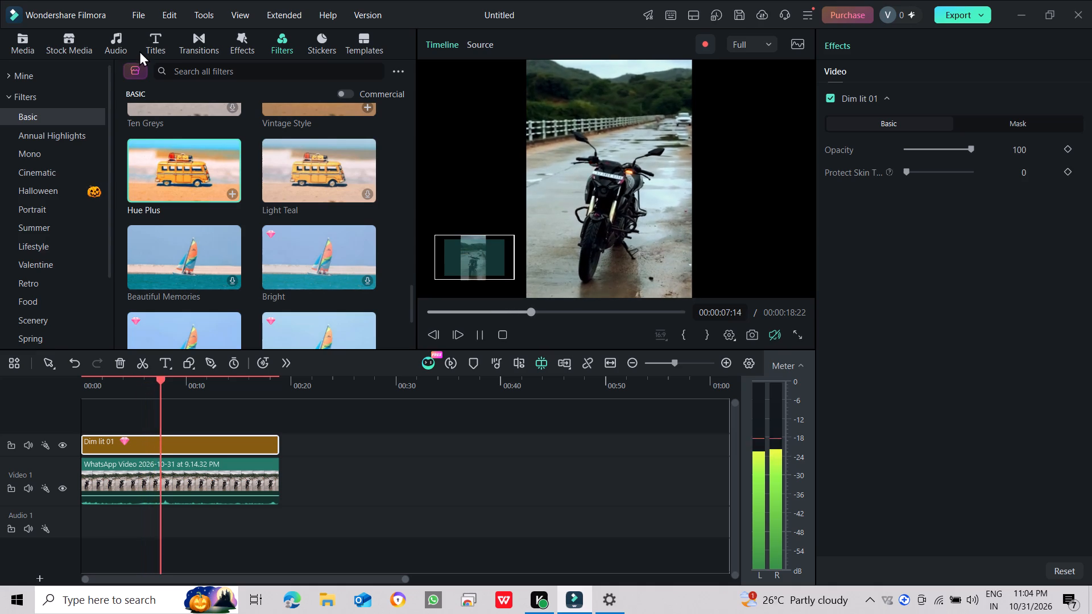
Audition the trending music tracks Creeping Along 125S and Smooth Like That 118S in the audio library.
click(123, 49)
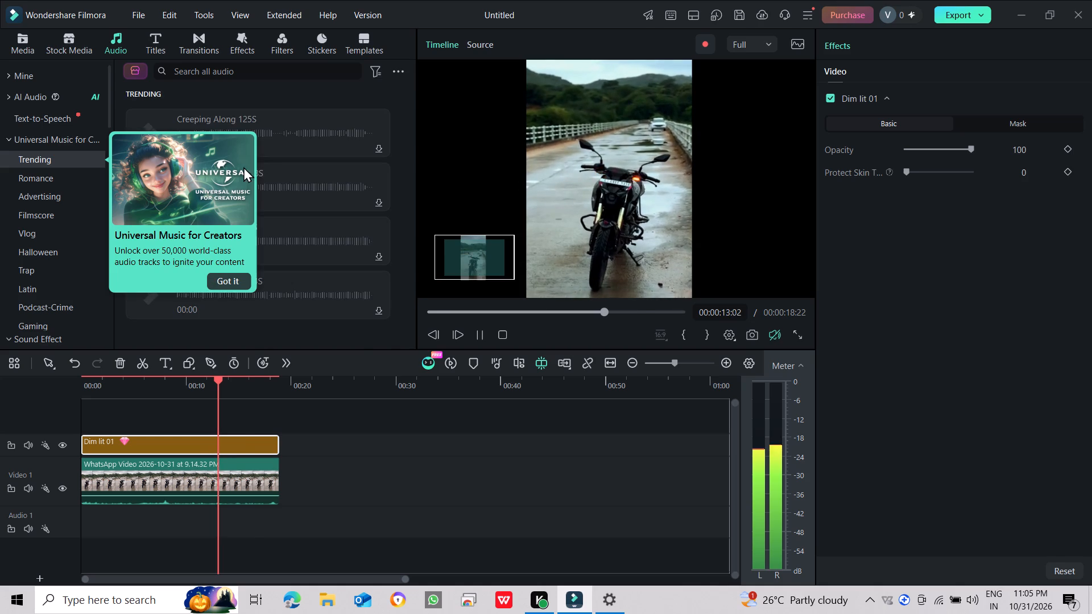
click(238, 93)
click(180, 140)
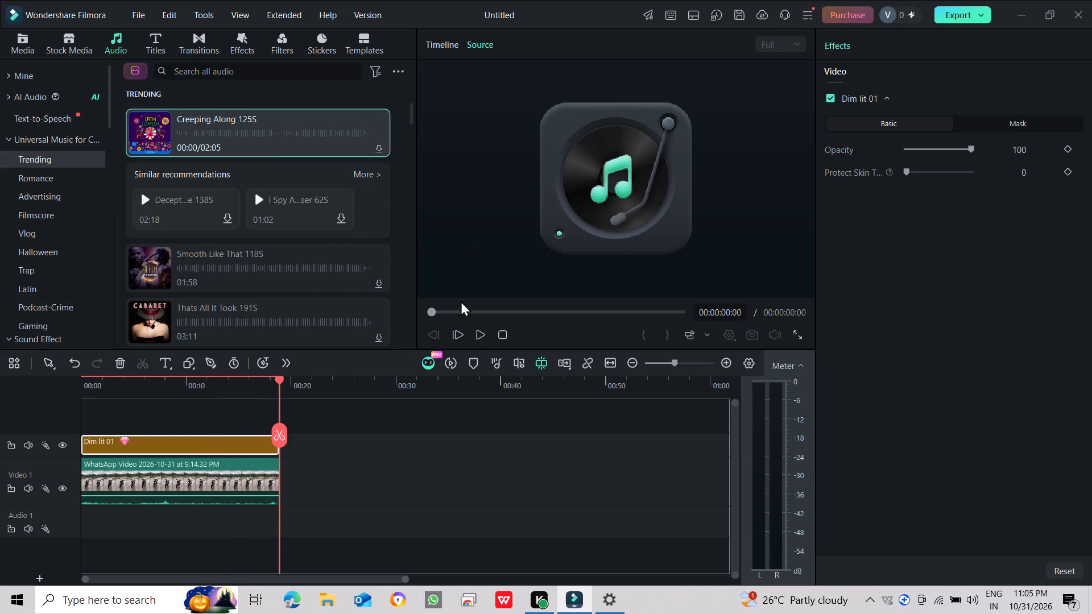
click(477, 338)
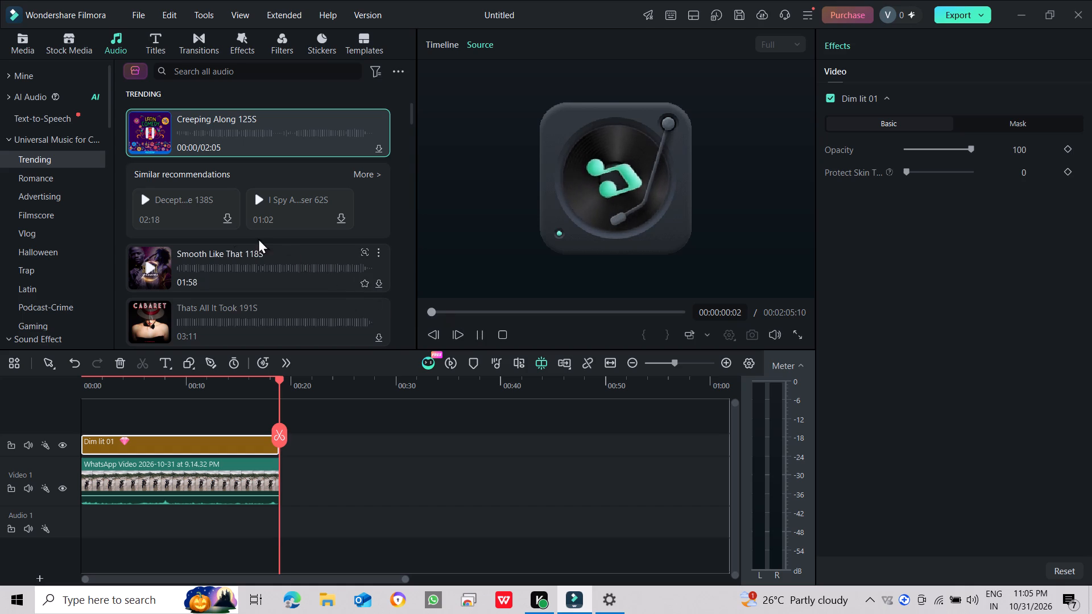
click(191, 266)
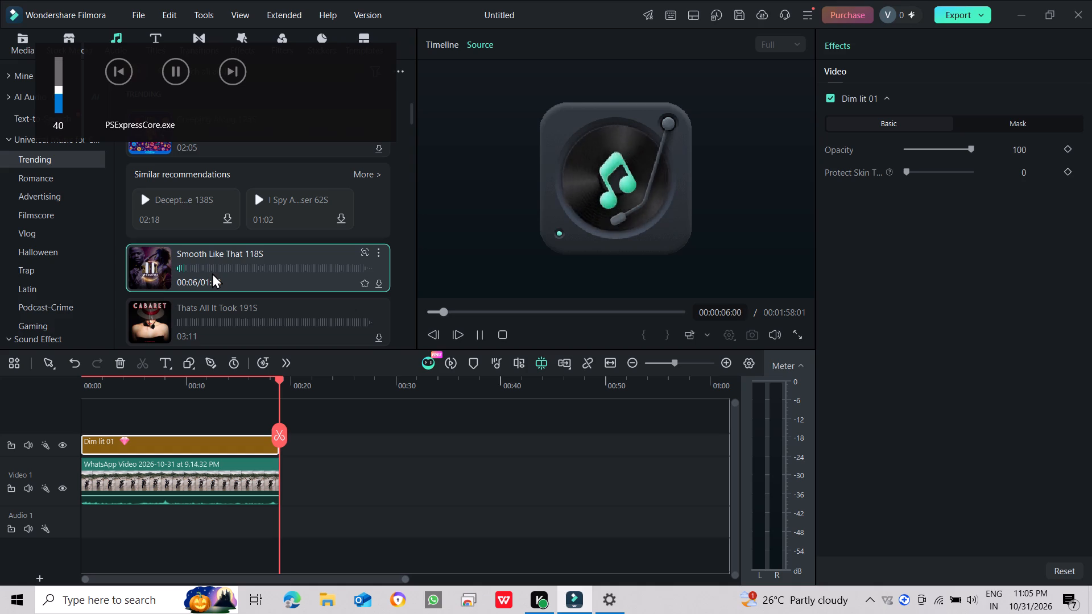
scroll(192, 298, down, 1)
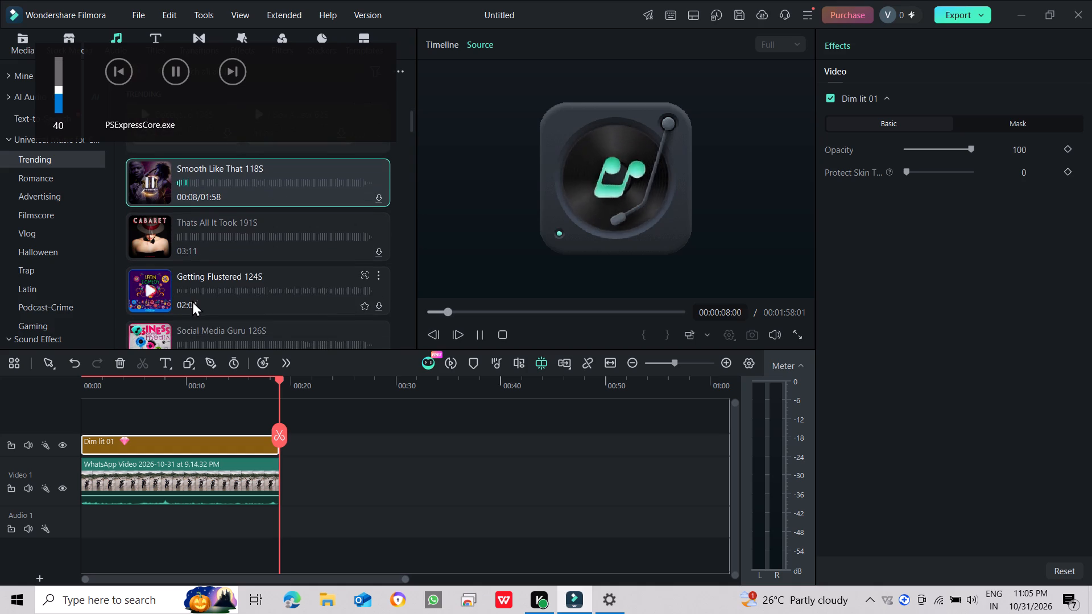
scroll(220, 250, up, 2)
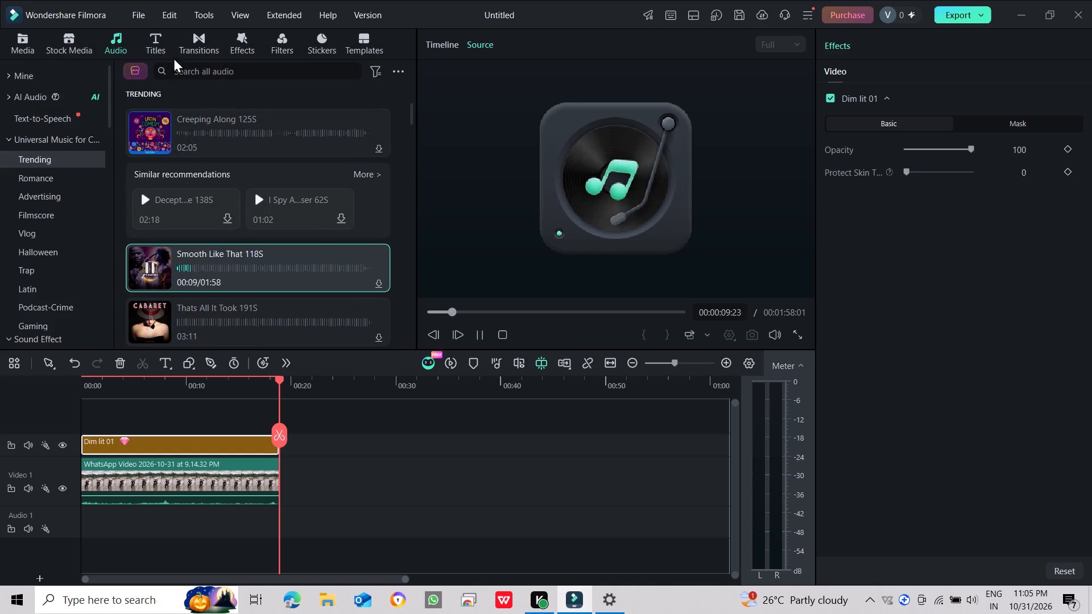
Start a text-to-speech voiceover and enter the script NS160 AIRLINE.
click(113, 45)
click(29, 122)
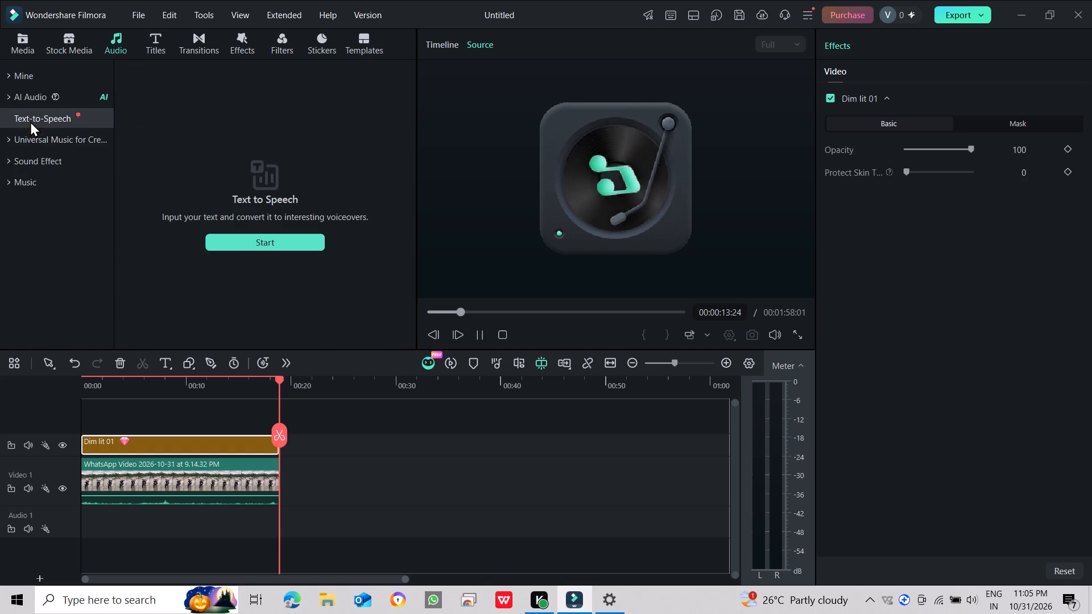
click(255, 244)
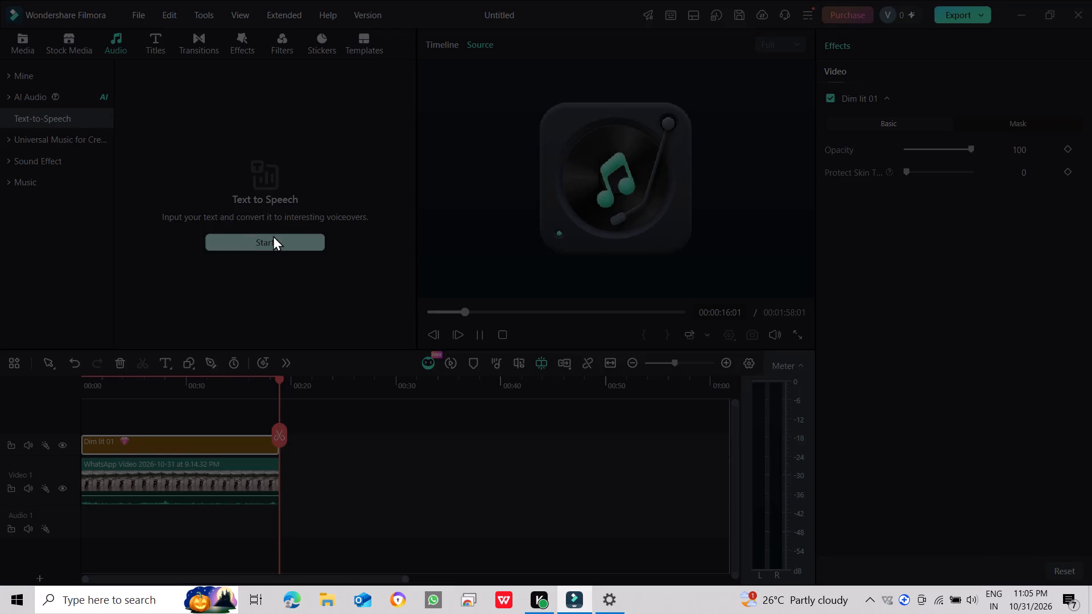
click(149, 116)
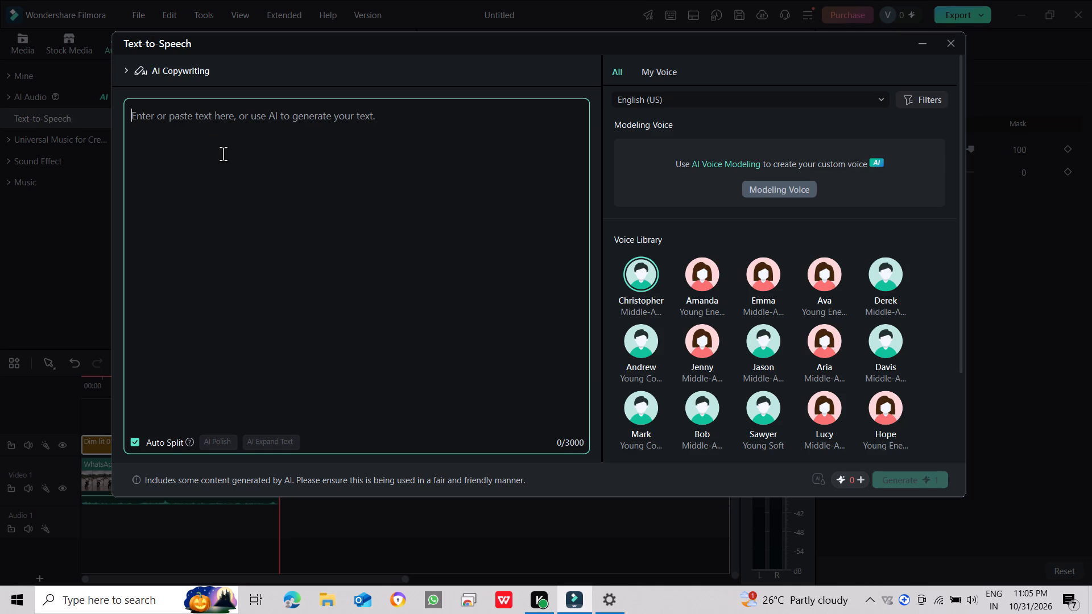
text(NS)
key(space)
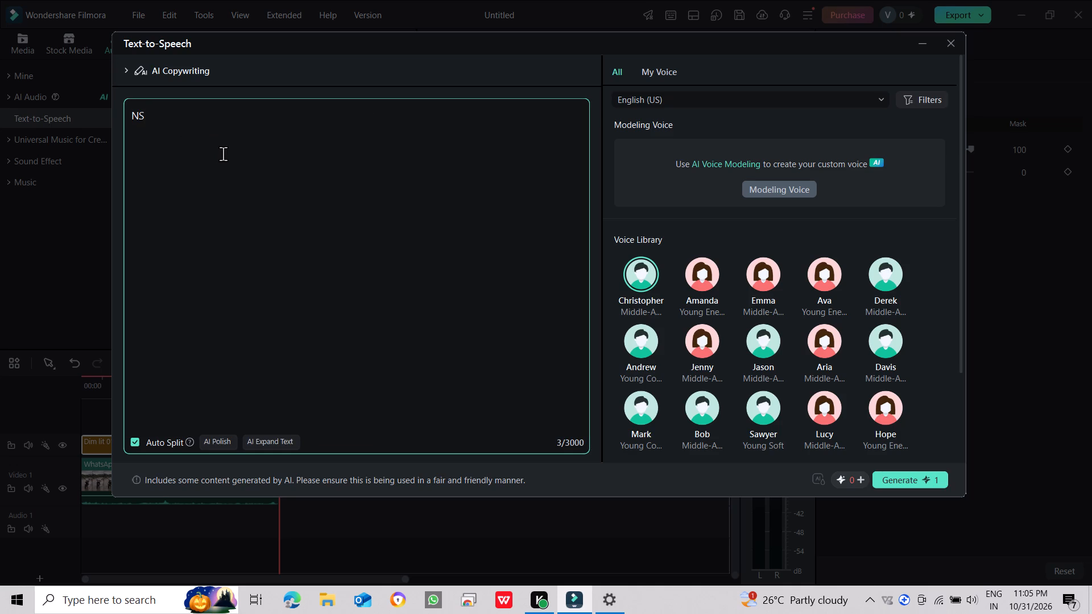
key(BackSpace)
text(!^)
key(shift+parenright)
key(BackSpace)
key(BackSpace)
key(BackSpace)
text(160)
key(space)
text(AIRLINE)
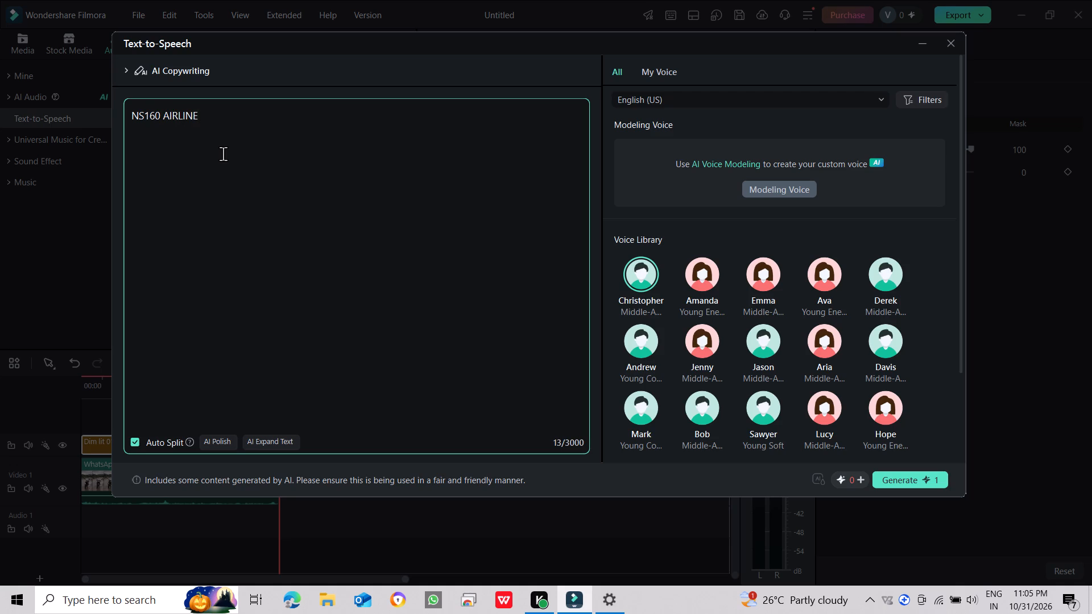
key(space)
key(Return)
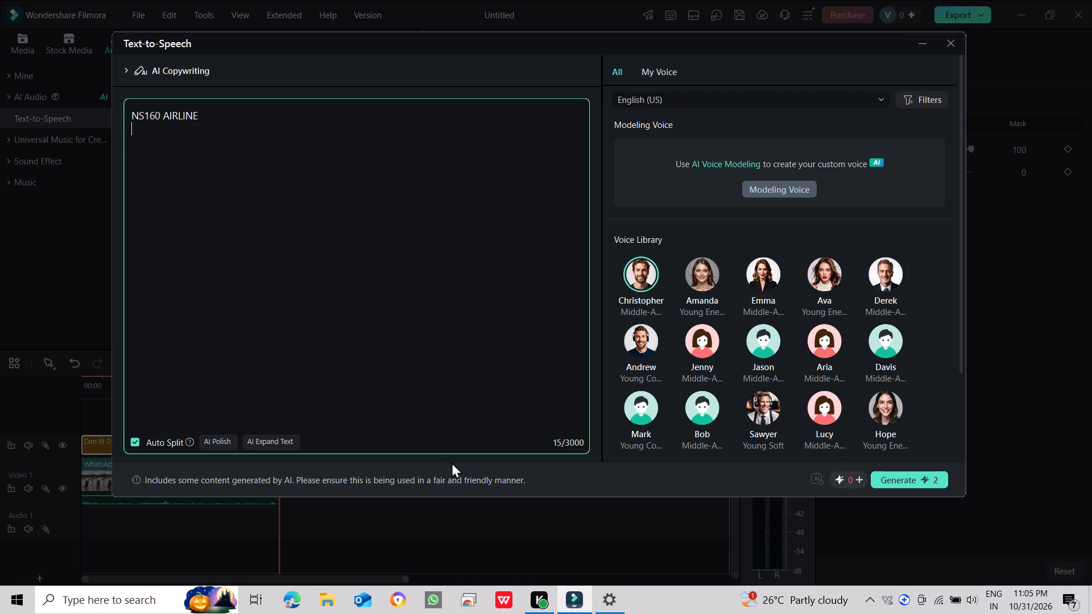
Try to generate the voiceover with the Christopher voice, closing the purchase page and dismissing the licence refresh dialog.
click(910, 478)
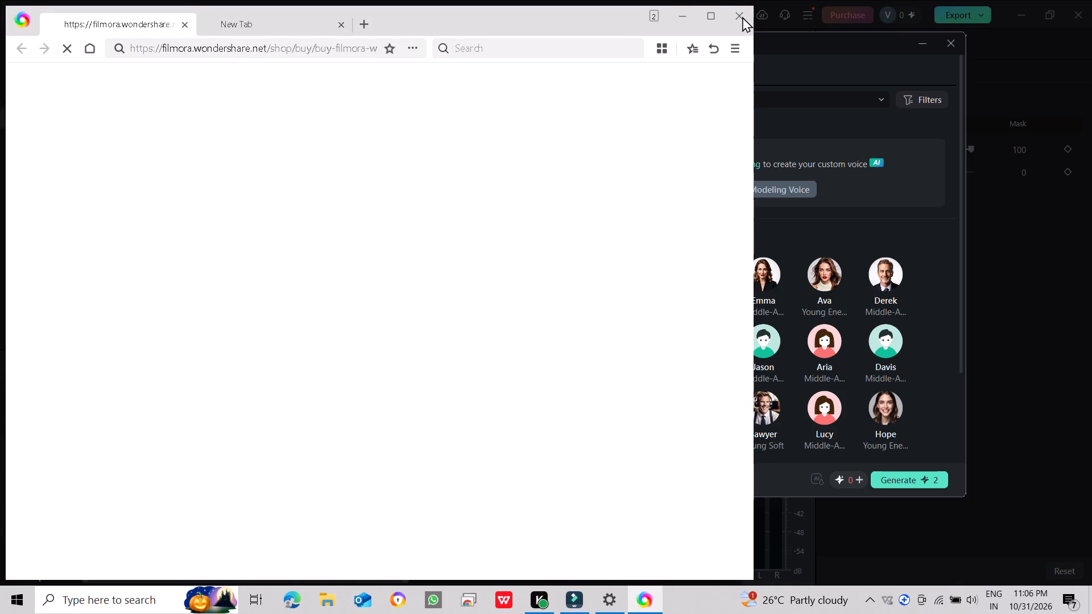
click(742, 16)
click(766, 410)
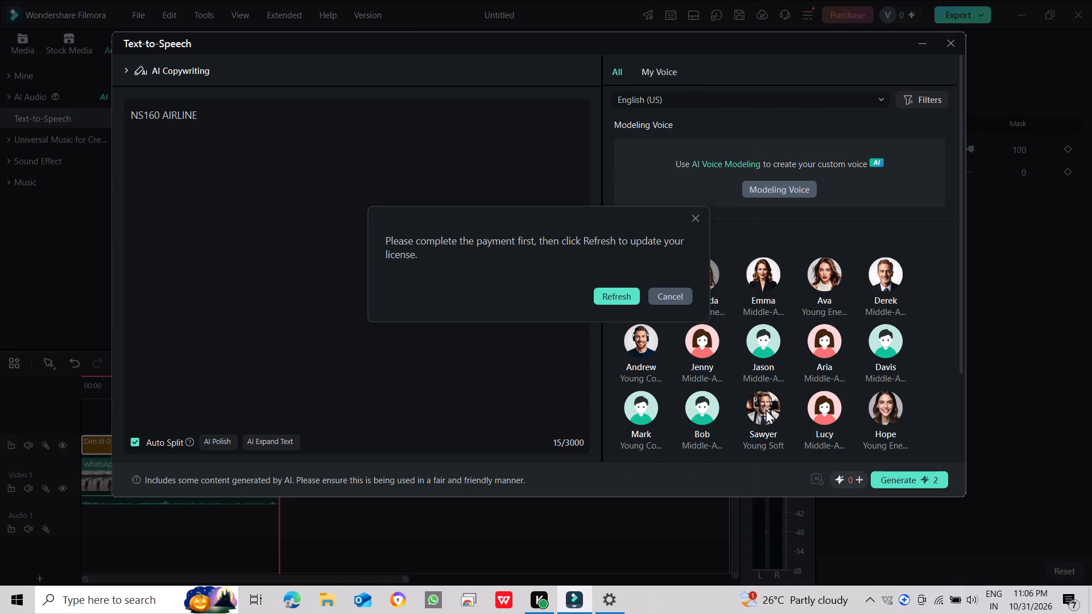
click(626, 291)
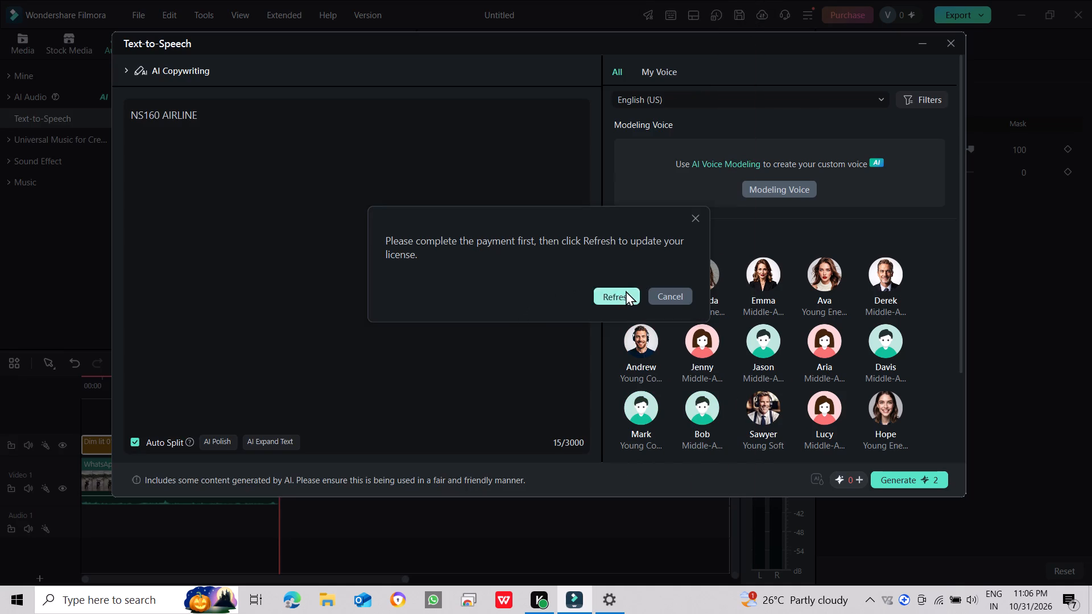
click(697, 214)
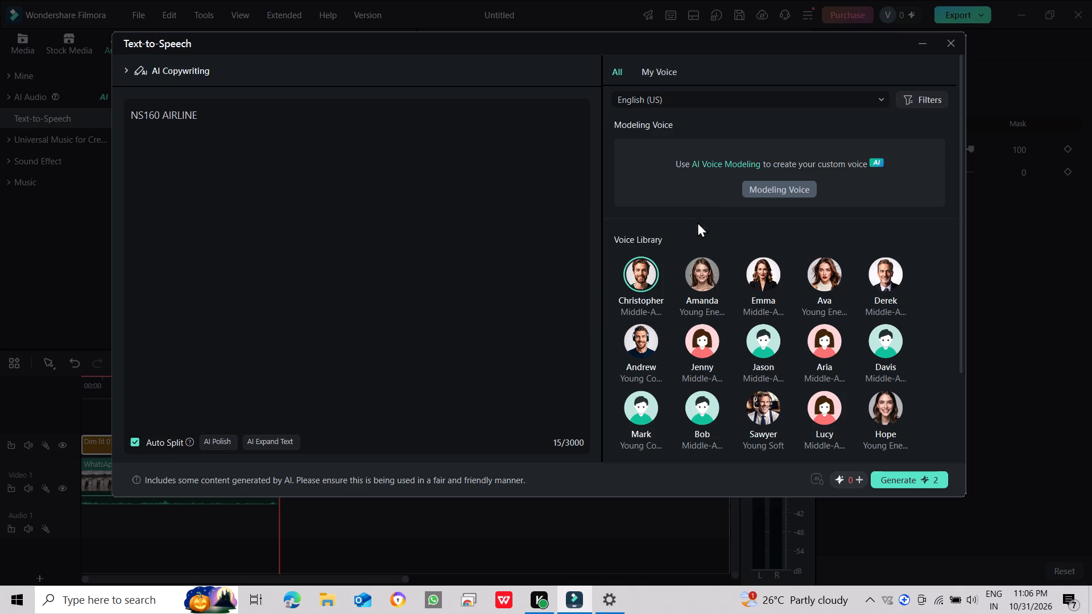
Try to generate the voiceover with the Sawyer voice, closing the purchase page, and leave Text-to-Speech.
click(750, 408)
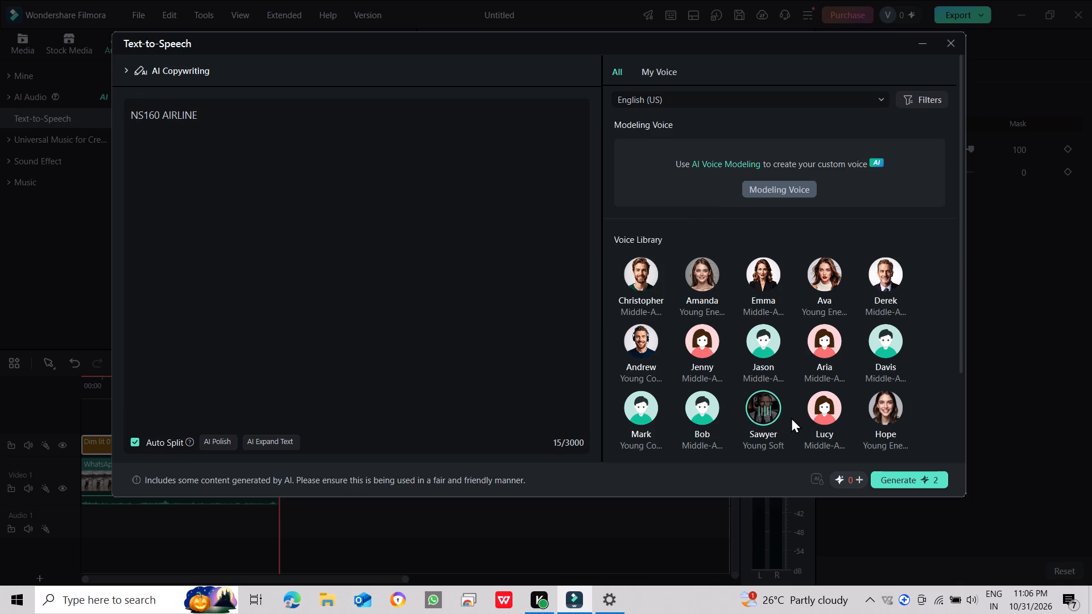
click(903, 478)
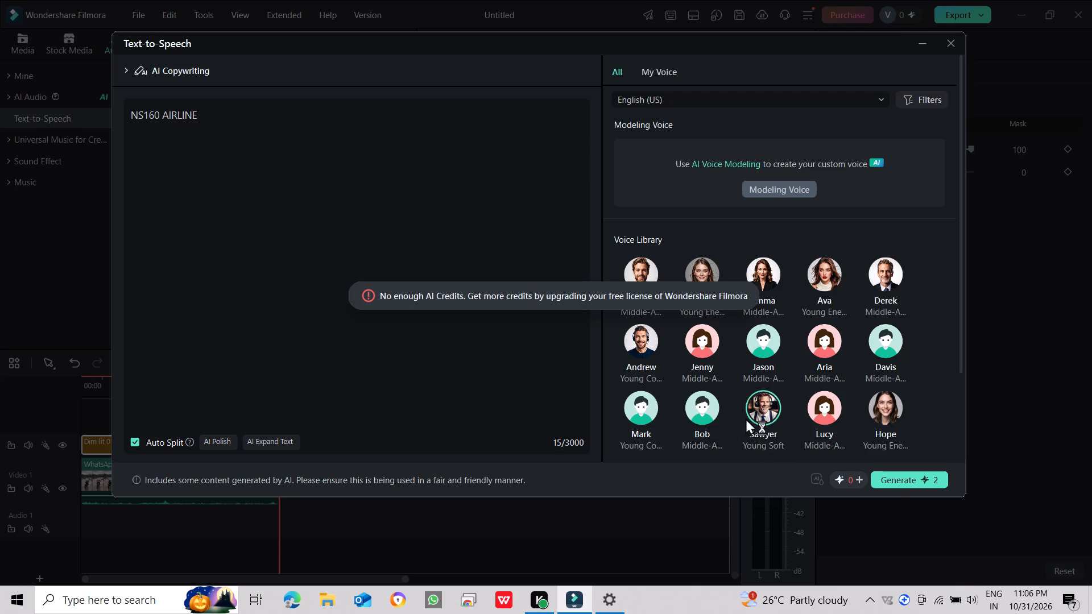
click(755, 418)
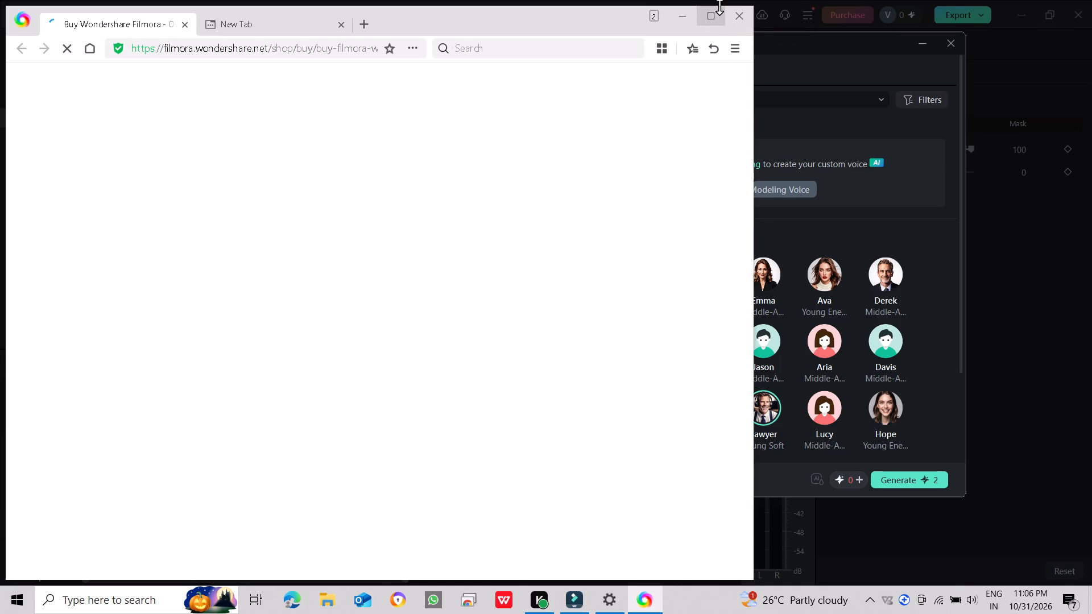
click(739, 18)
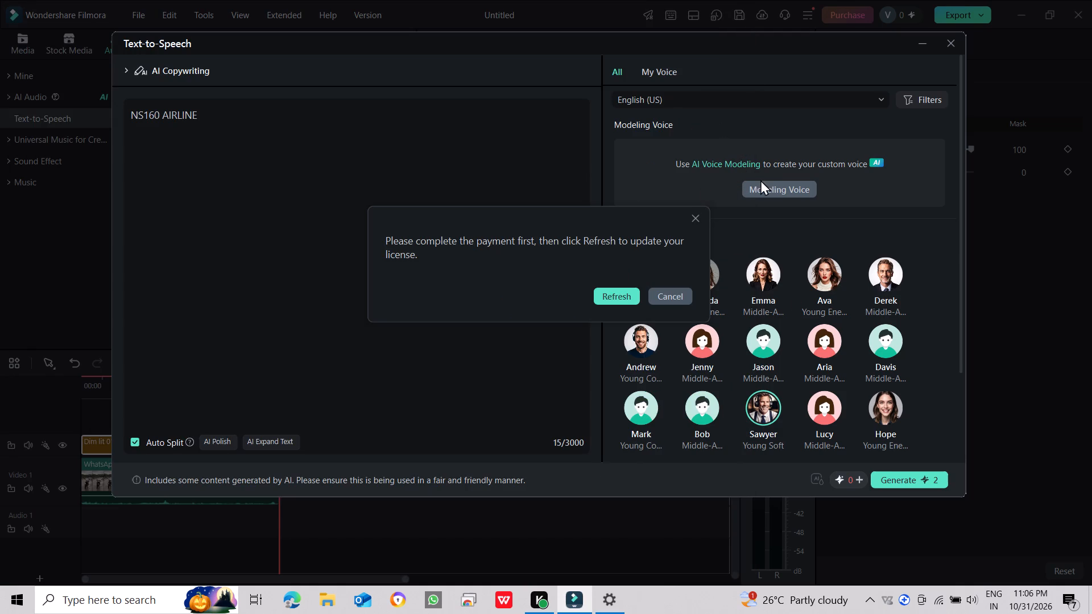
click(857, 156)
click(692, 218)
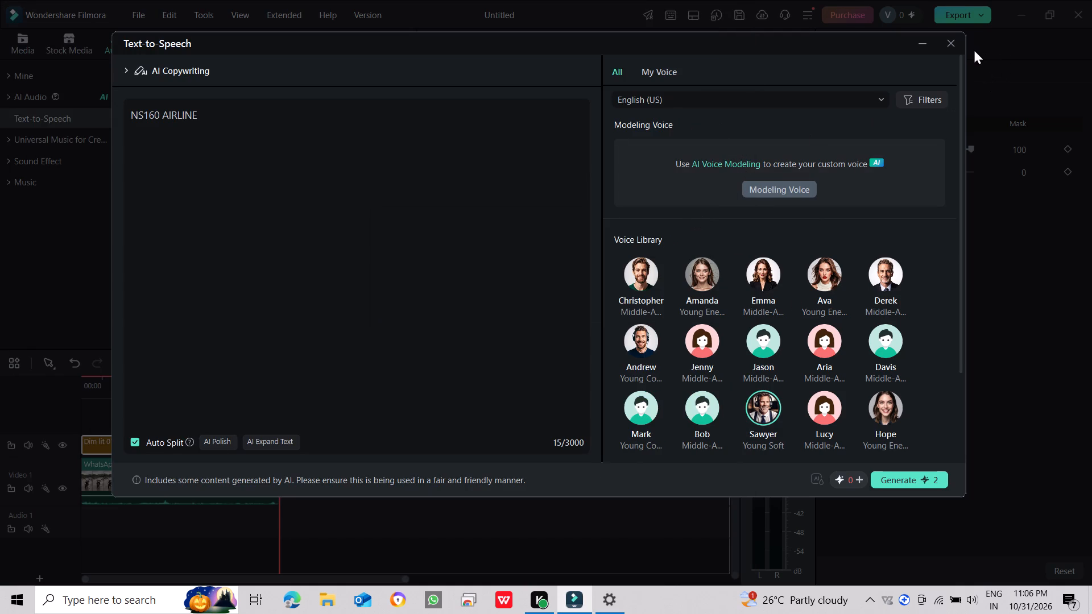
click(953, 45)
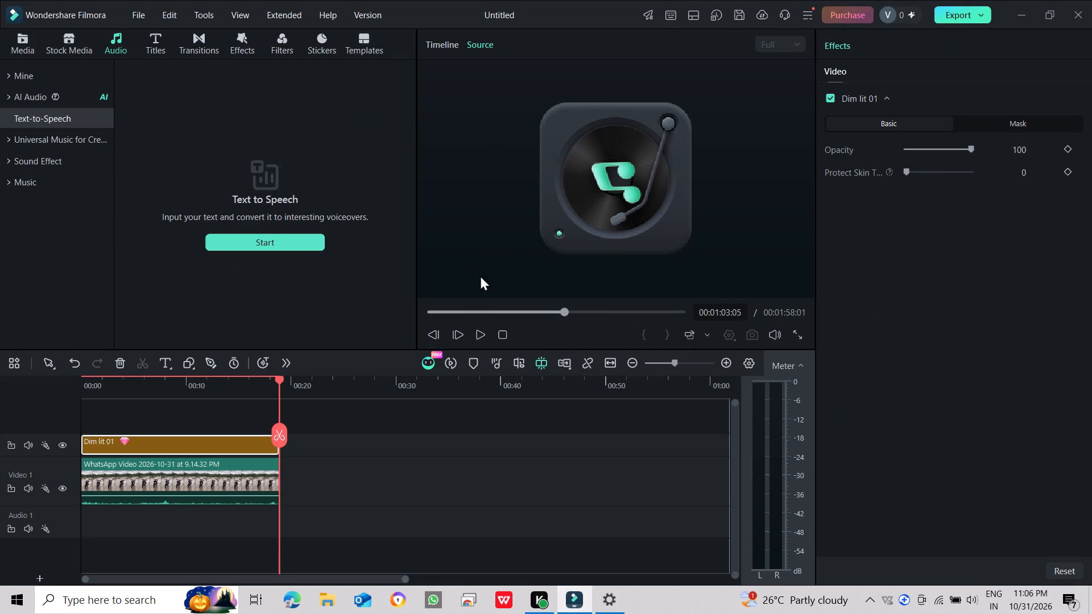
Select the motorcycle clip and play it back from the start.
click(140, 483)
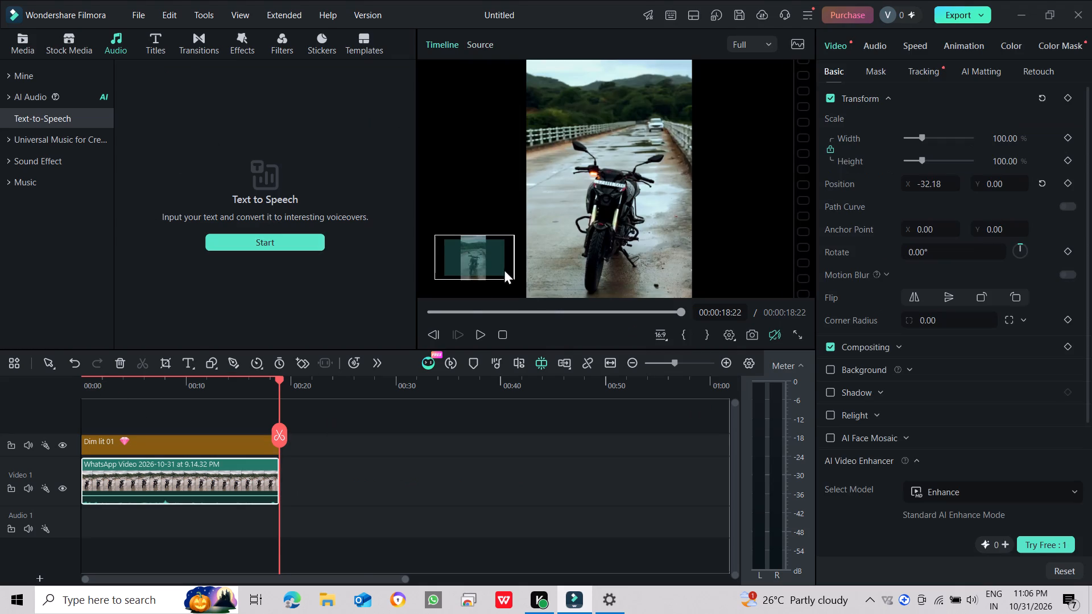
click(476, 328)
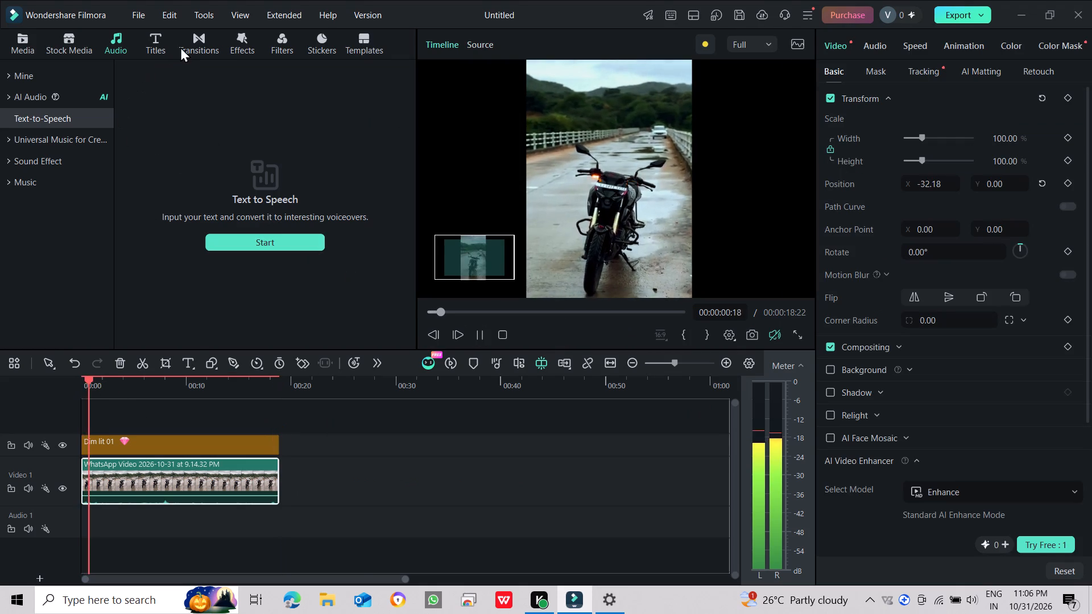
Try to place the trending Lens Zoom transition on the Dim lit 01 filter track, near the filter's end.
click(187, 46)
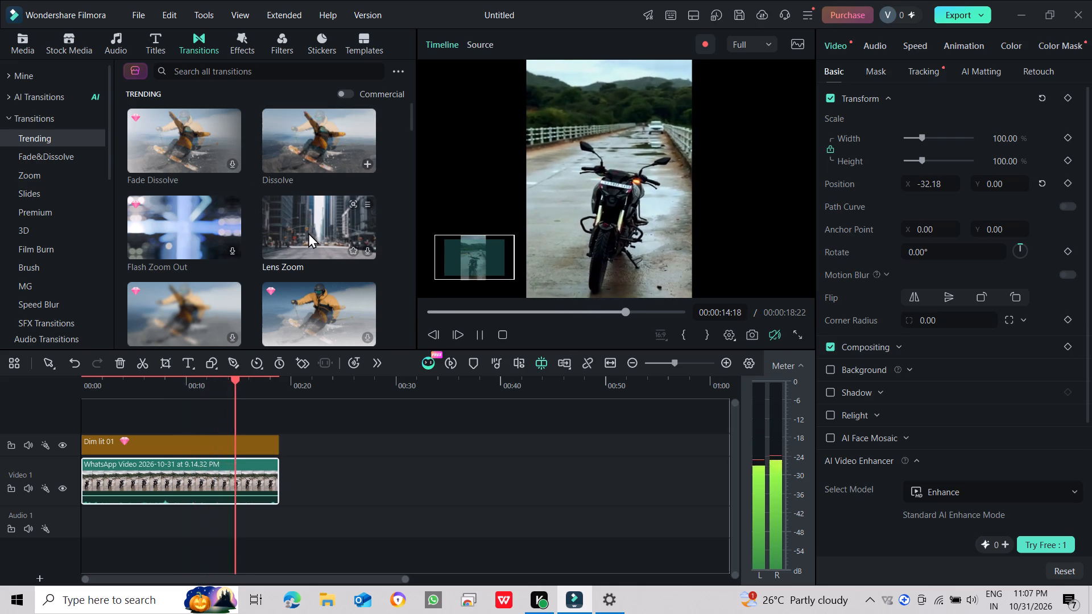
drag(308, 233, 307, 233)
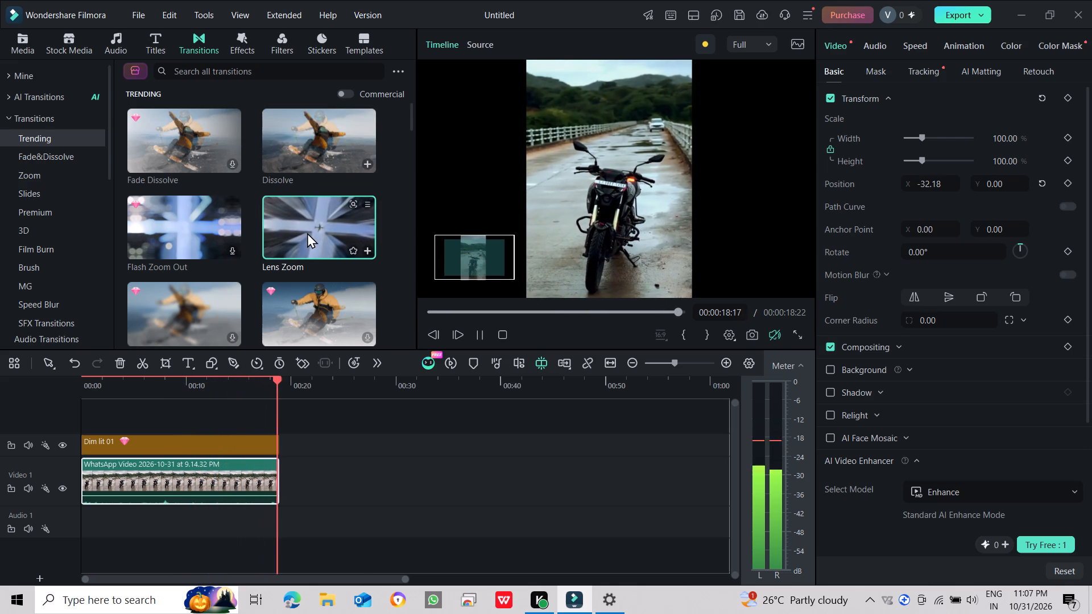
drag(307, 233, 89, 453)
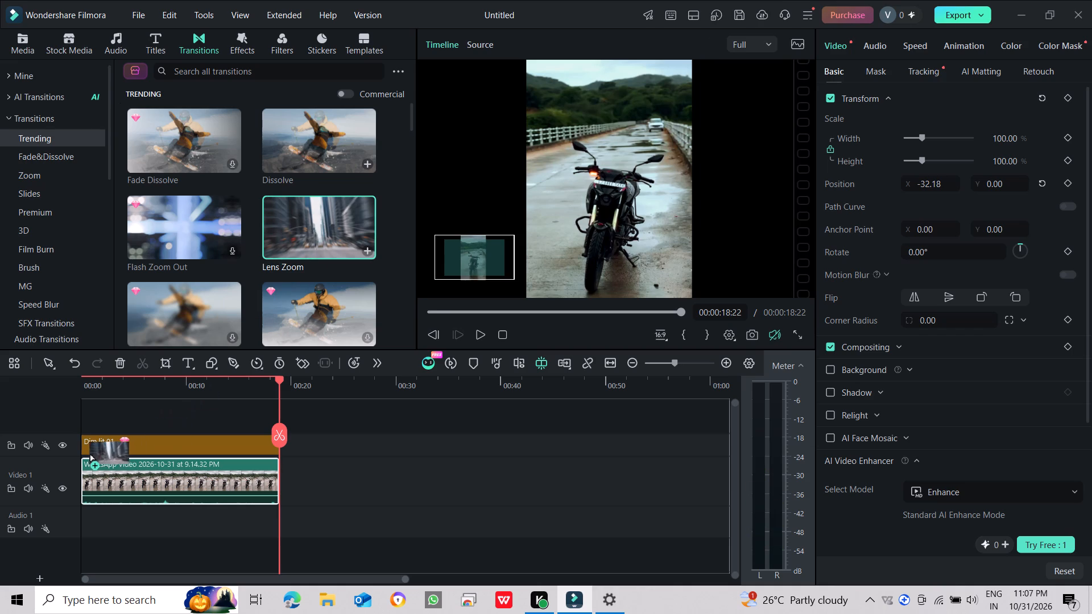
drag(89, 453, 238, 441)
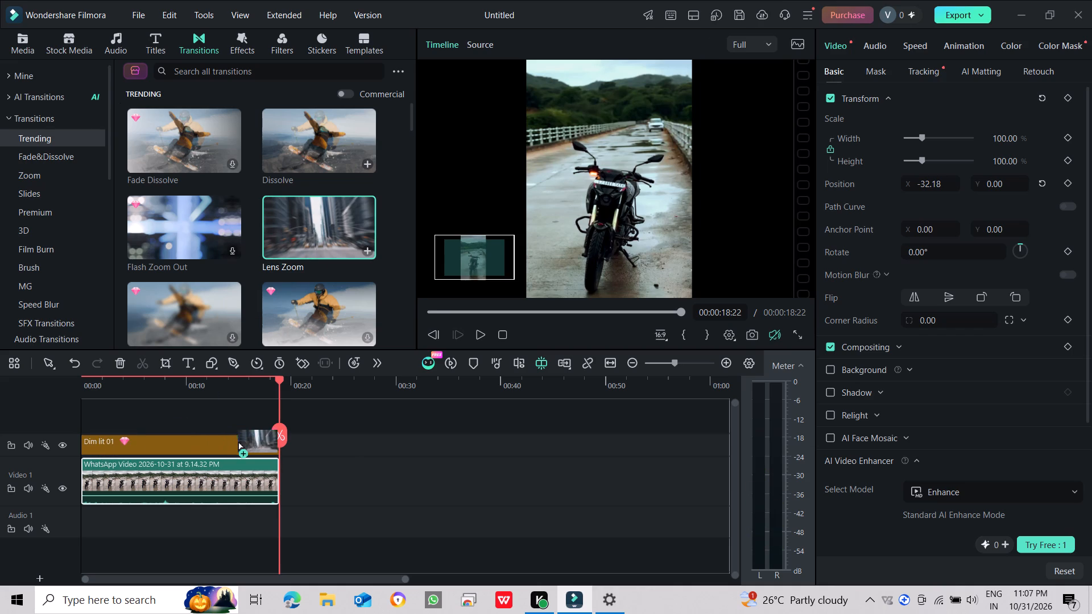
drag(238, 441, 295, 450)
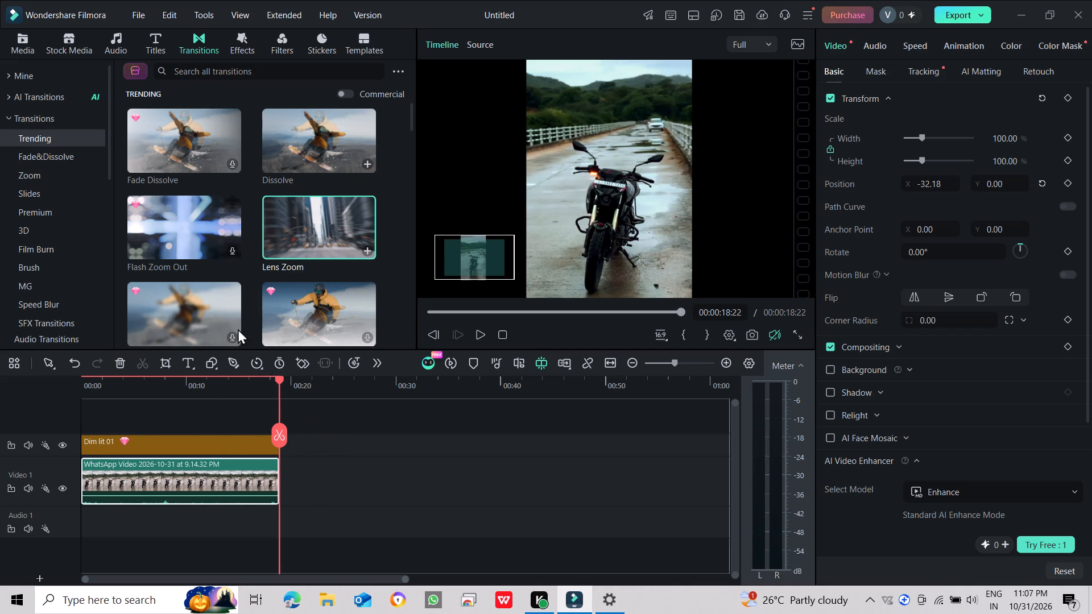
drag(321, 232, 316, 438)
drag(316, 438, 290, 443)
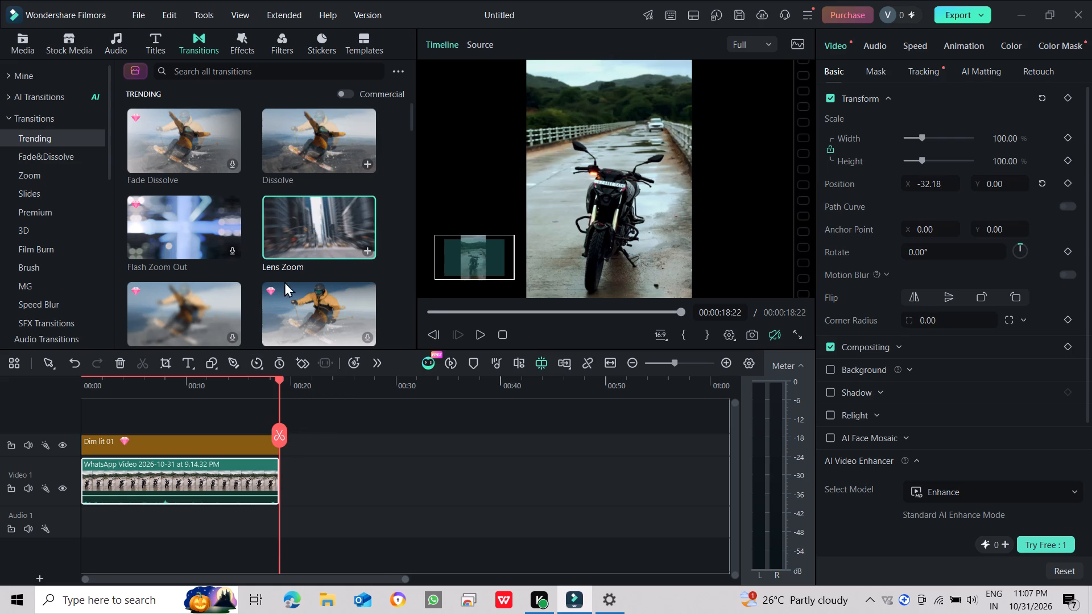
Add the Lens Zoom transition to the start of the motorcycle clip on Video 1.
drag(292, 235, 84, 477)
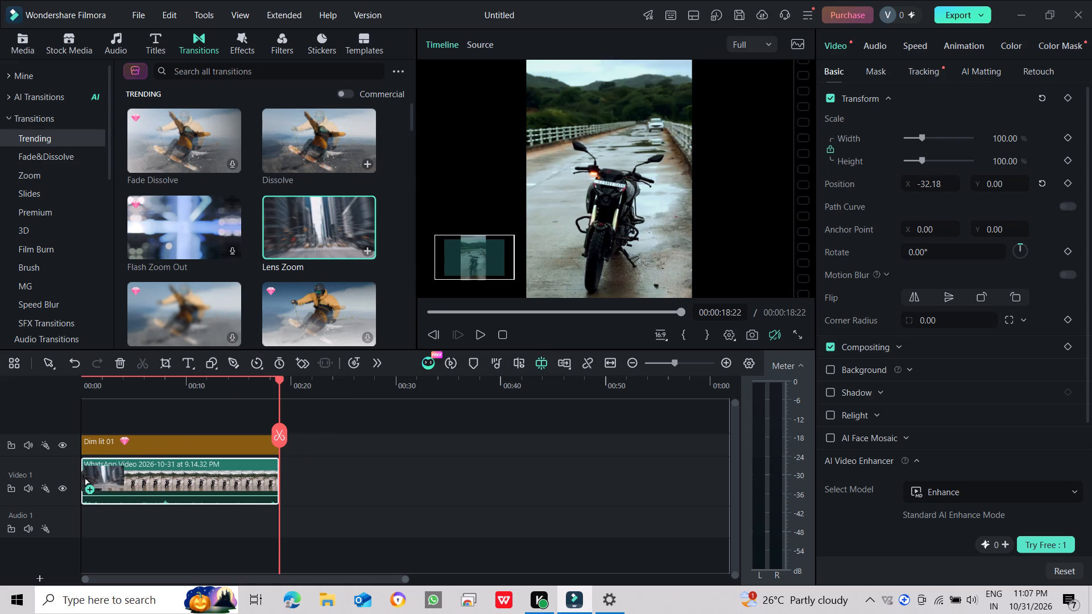
drag(84, 477, 85, 480)
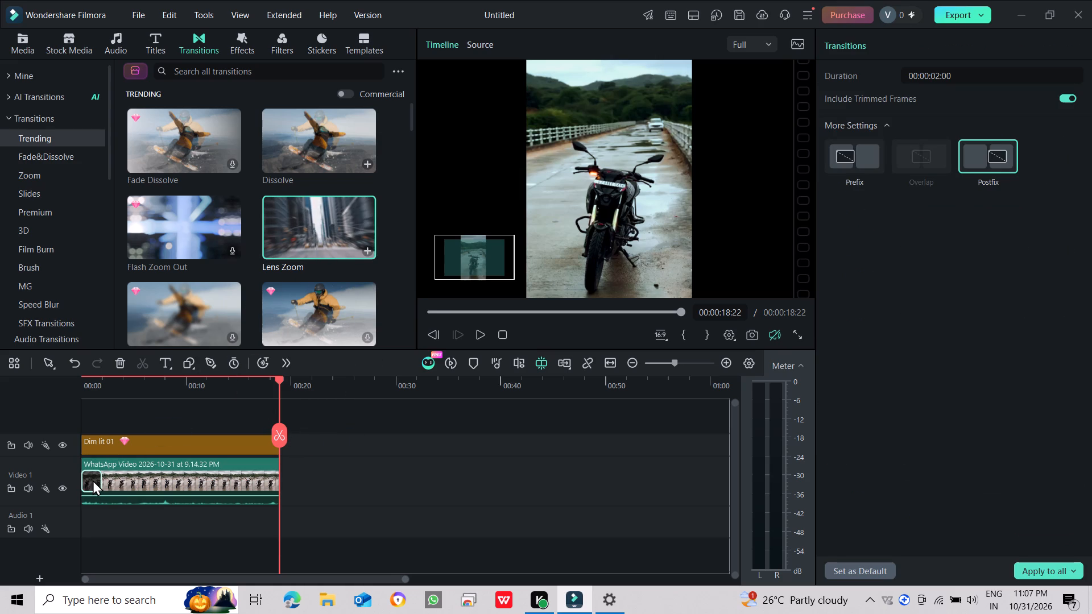
Extend the Lens Zoom transition to a duration of 00:00:18:22, spanning the whole motorcycle clip, and play back the result.
drag(98, 480, 111, 482)
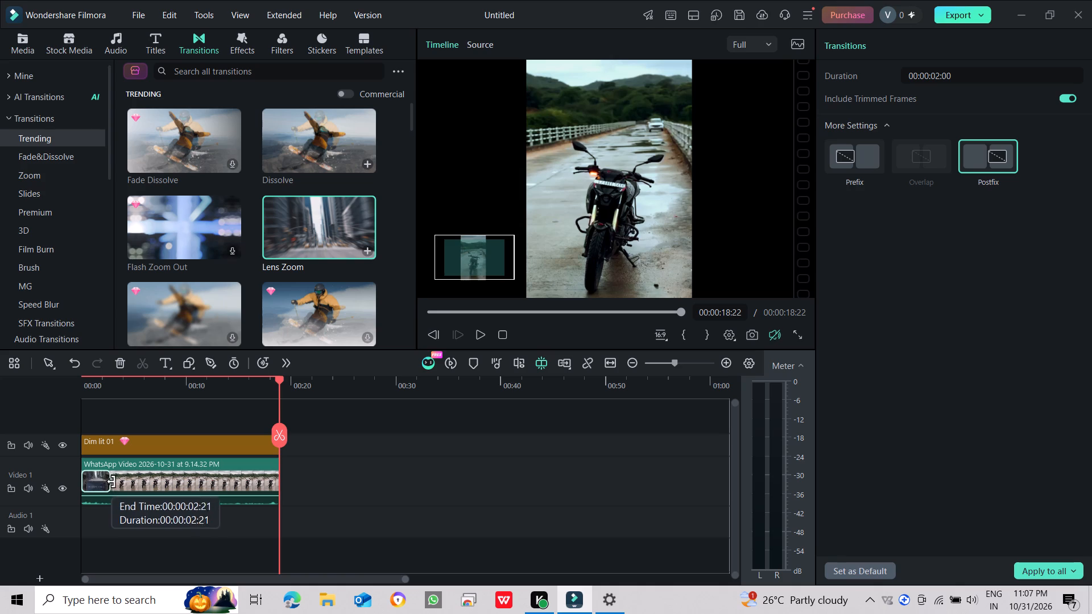
drag(111, 482, 278, 492)
click(487, 337)
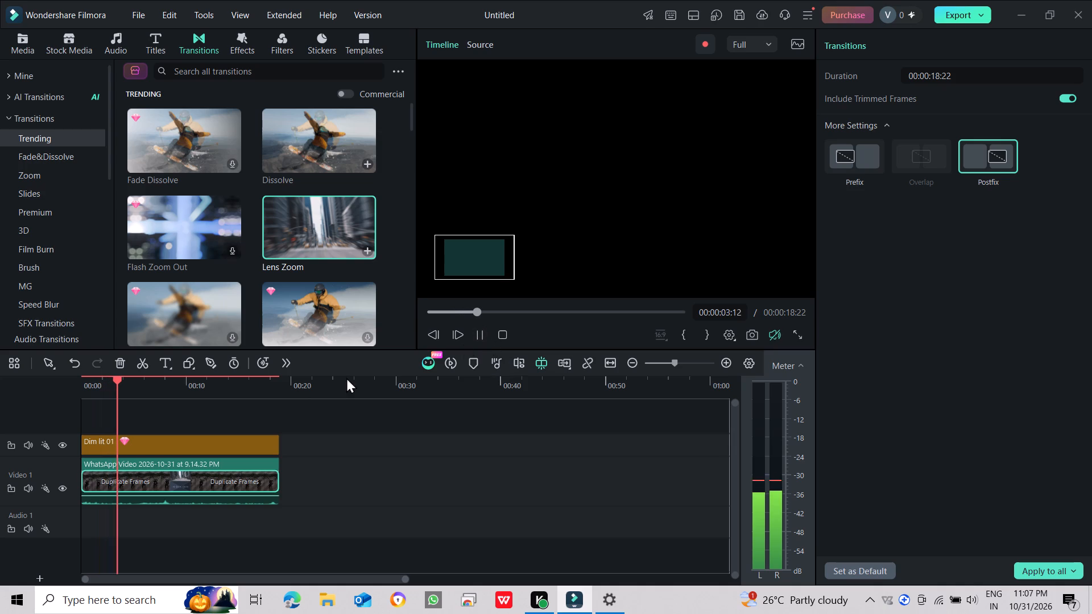
Delete the Lens Zoom transition from the motorcycle clip on Video 1.
drag(212, 475, 216, 487)
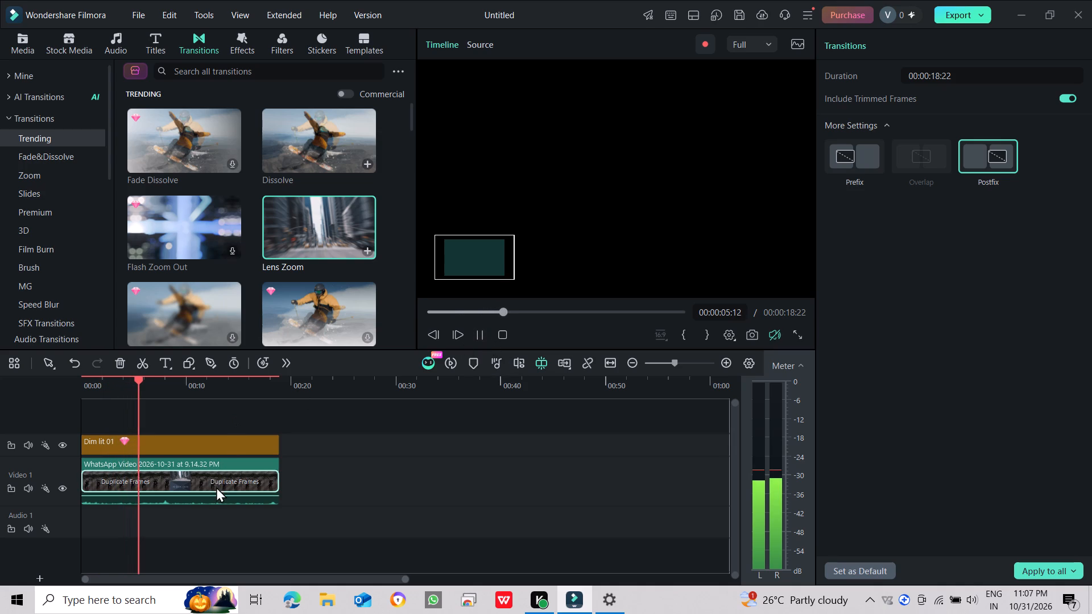
drag(216, 487, 222, 488)
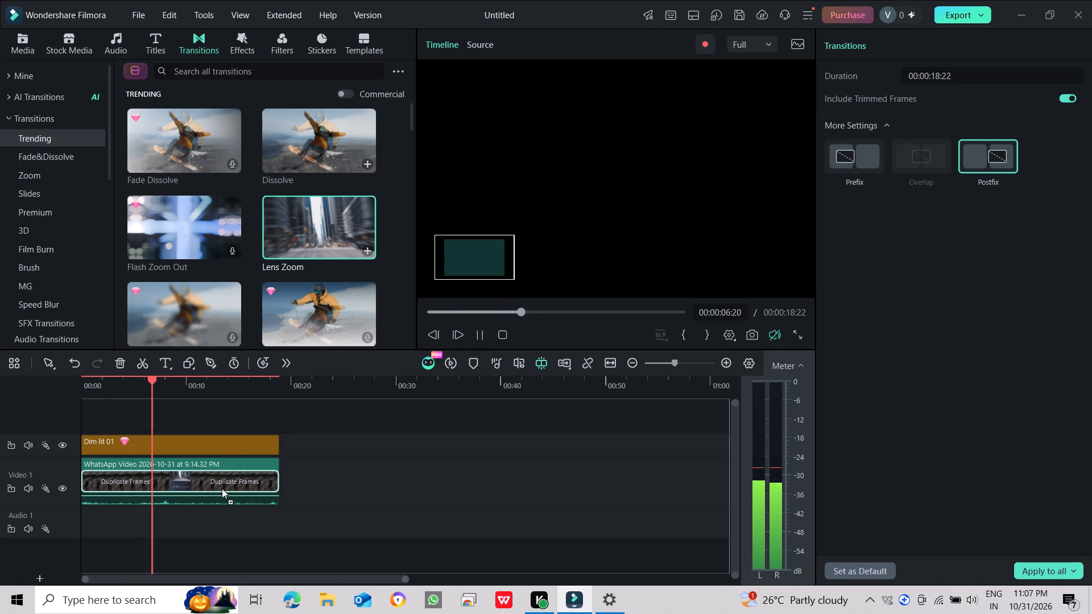
drag(222, 488, 257, 478)
click(255, 479)
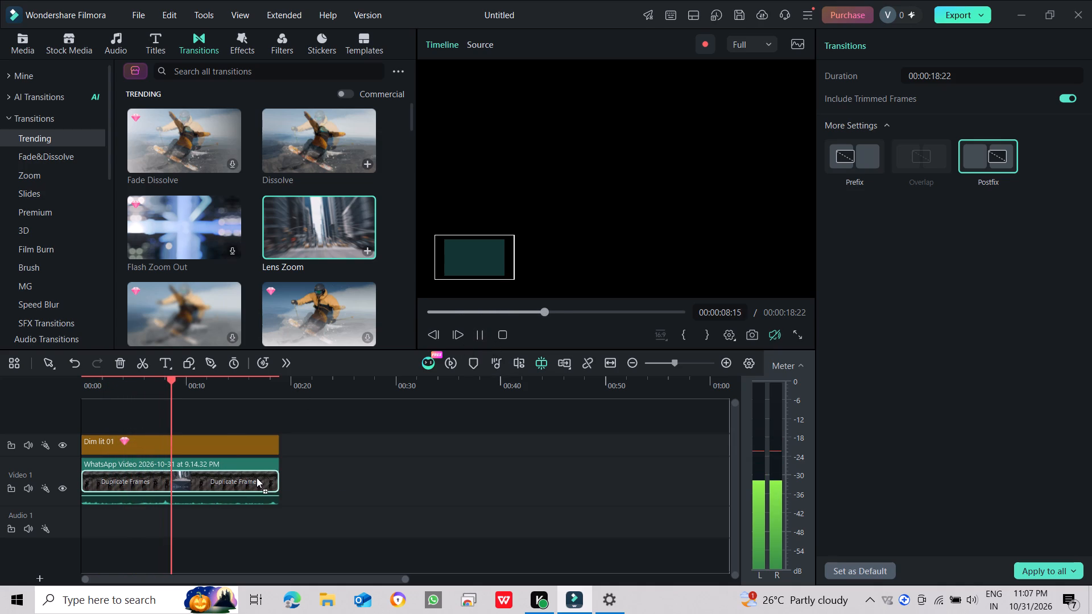
key(BackSpace)
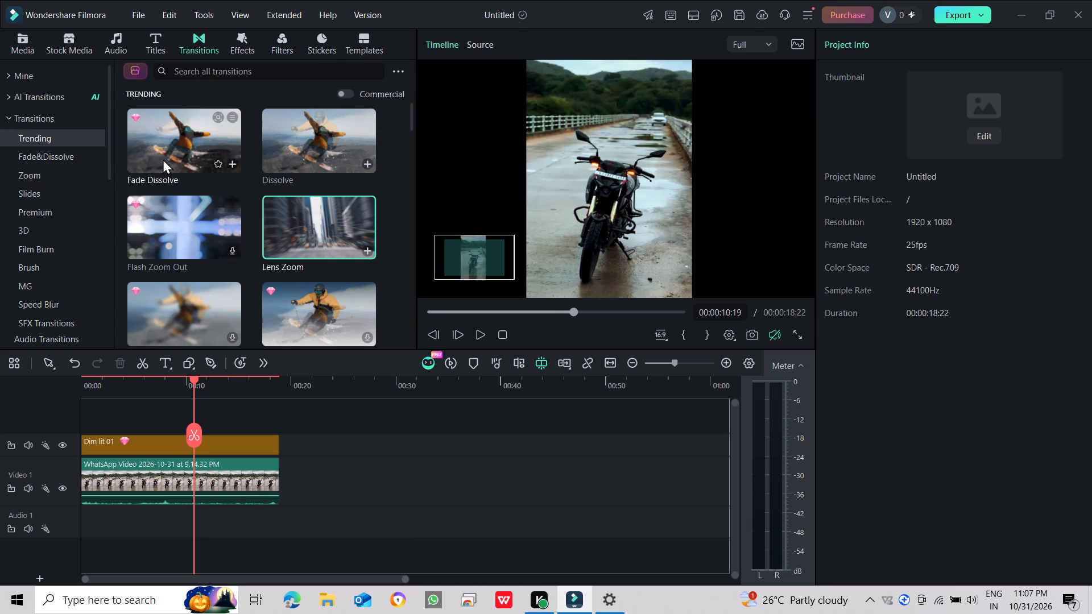
Download the trending Fade Dissolve transition.
click(234, 166)
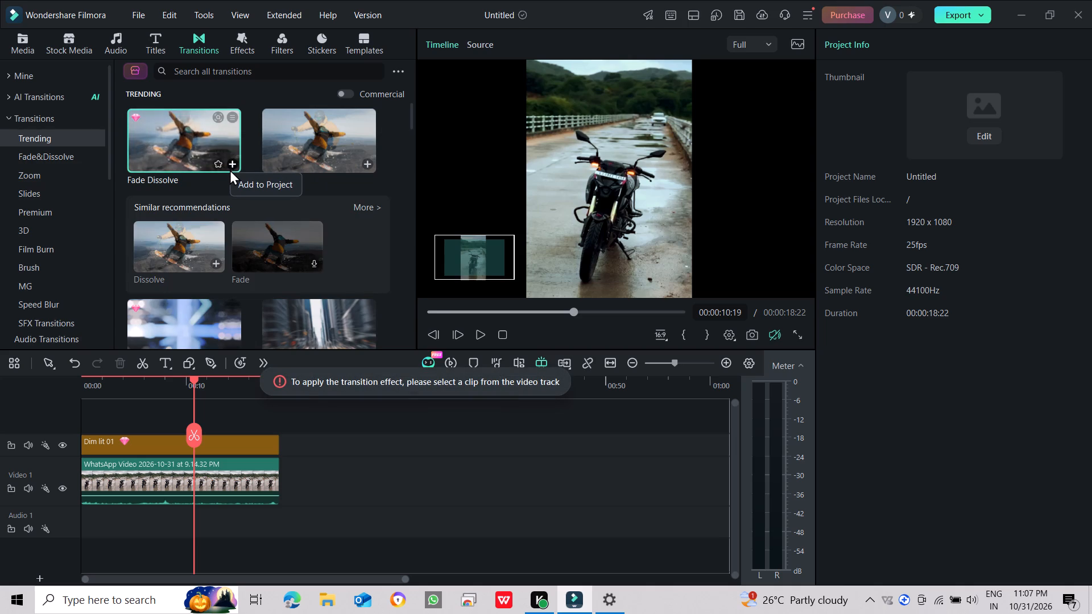
Browse the effects found for focus blur and download the Tight Focus effect.
click(248, 48)
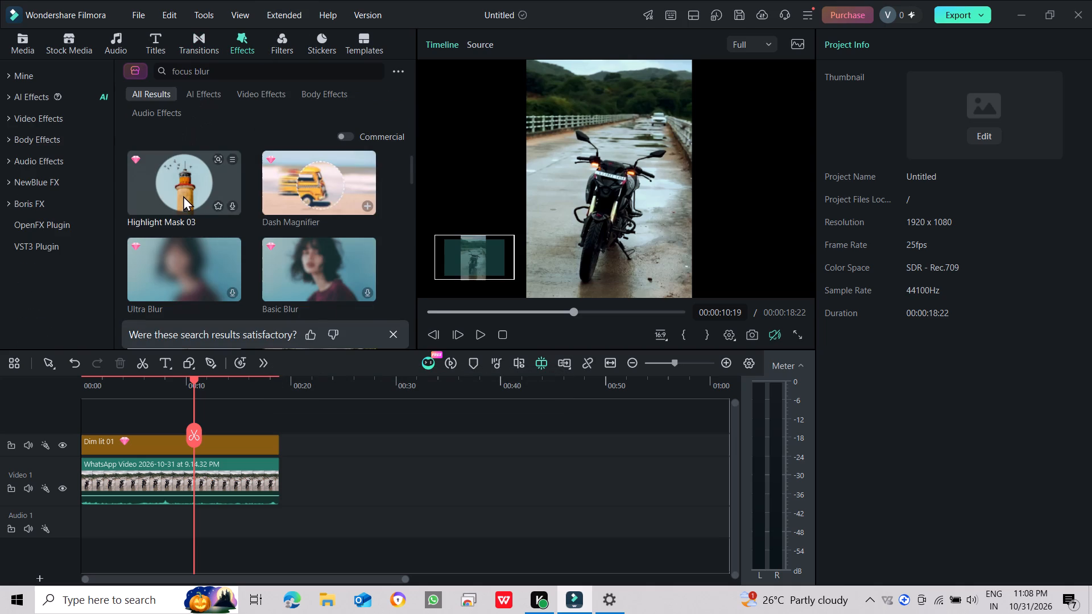
scroll(323, 261, down, 1)
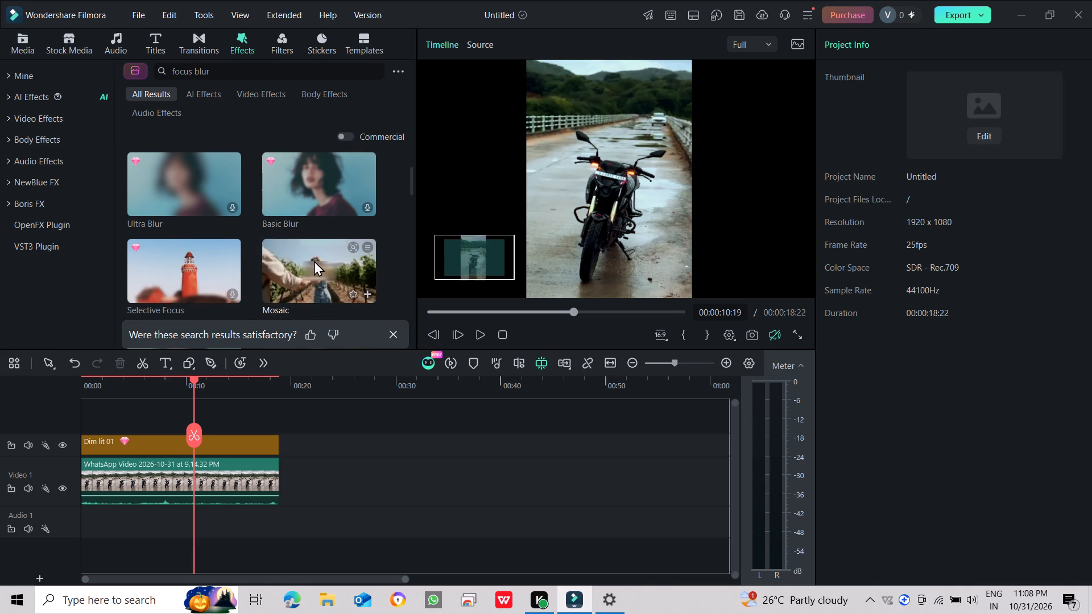
scroll(313, 260, down, 2)
scroll(304, 257, up, 1)
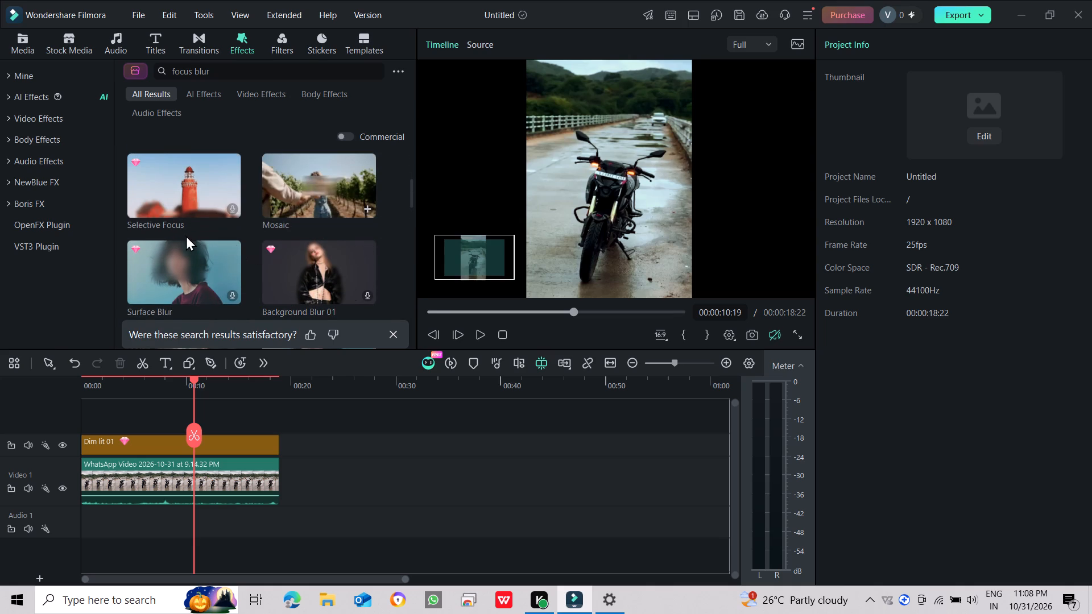
scroll(184, 234, down, 2)
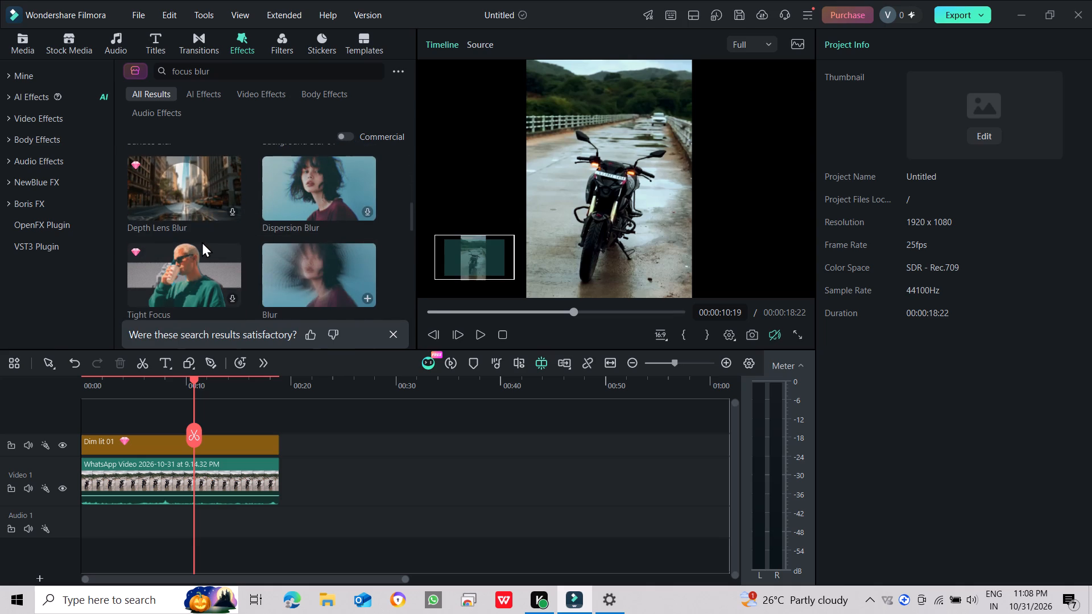
scroll(202, 242, down, 1)
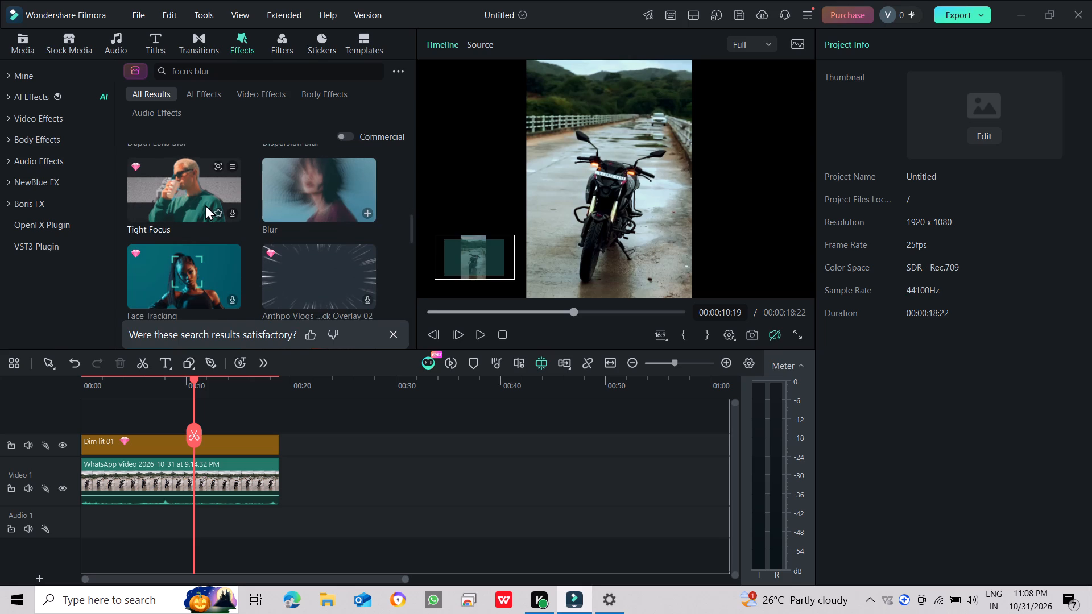
click(205, 202)
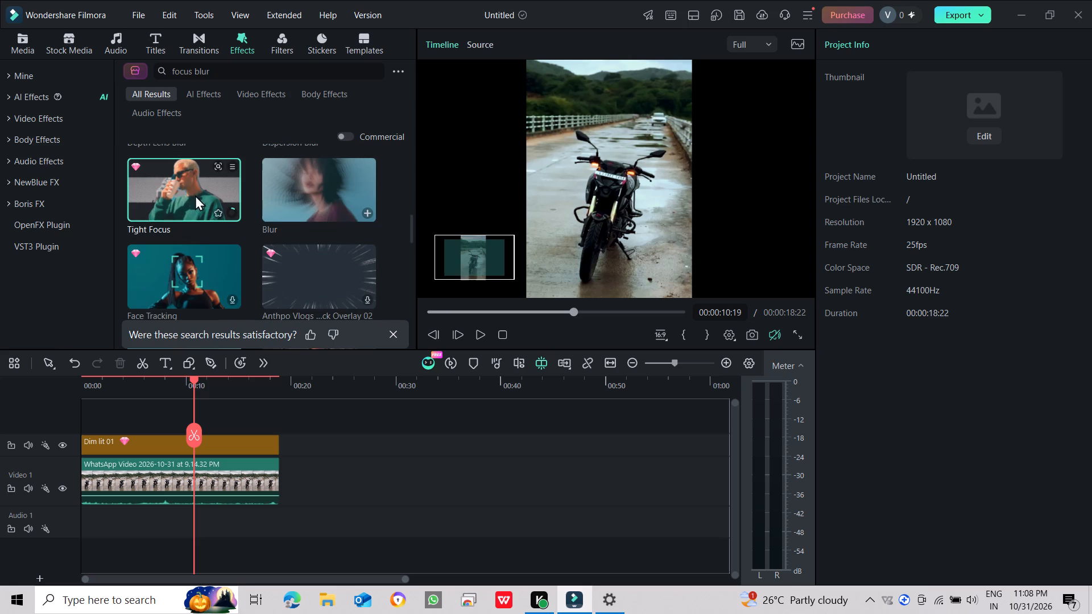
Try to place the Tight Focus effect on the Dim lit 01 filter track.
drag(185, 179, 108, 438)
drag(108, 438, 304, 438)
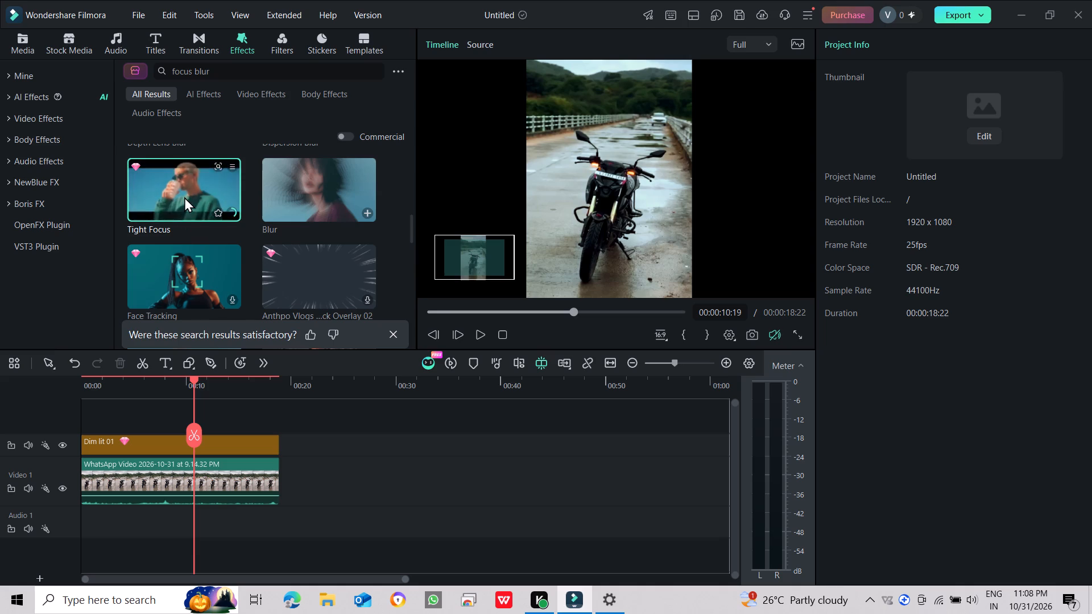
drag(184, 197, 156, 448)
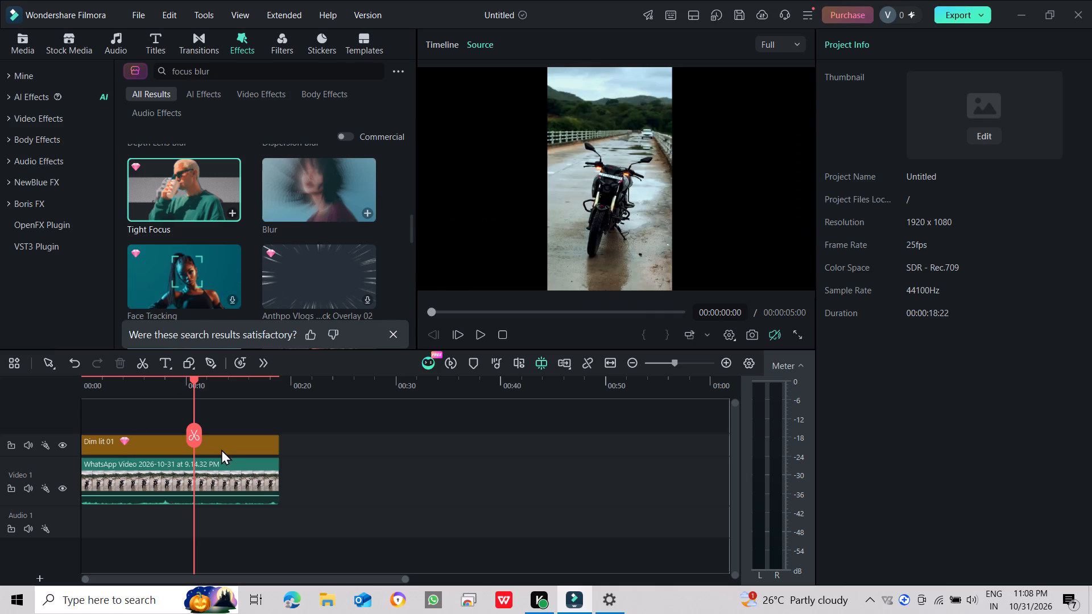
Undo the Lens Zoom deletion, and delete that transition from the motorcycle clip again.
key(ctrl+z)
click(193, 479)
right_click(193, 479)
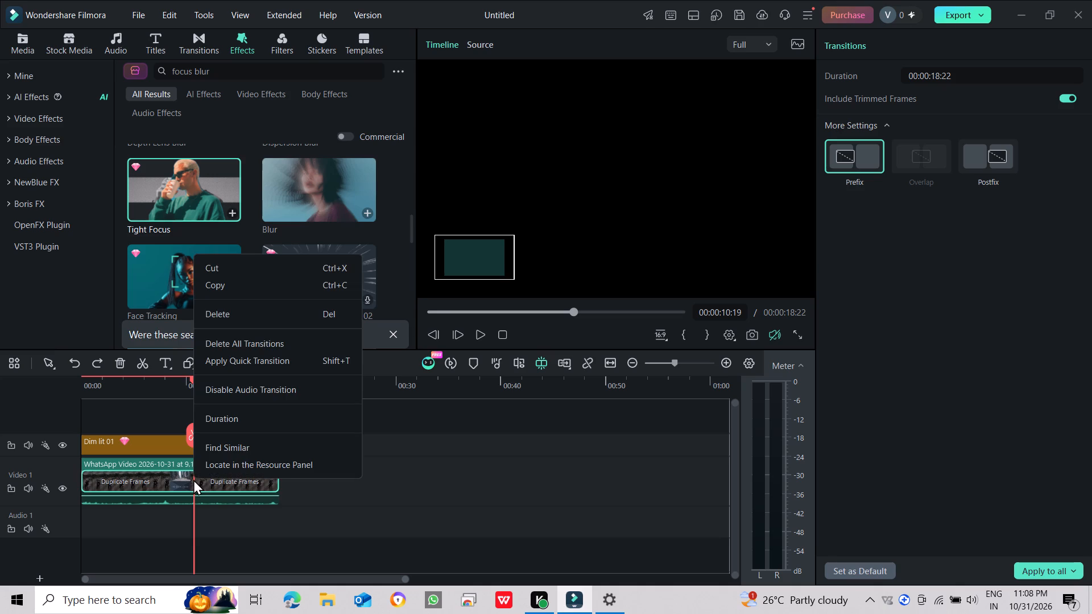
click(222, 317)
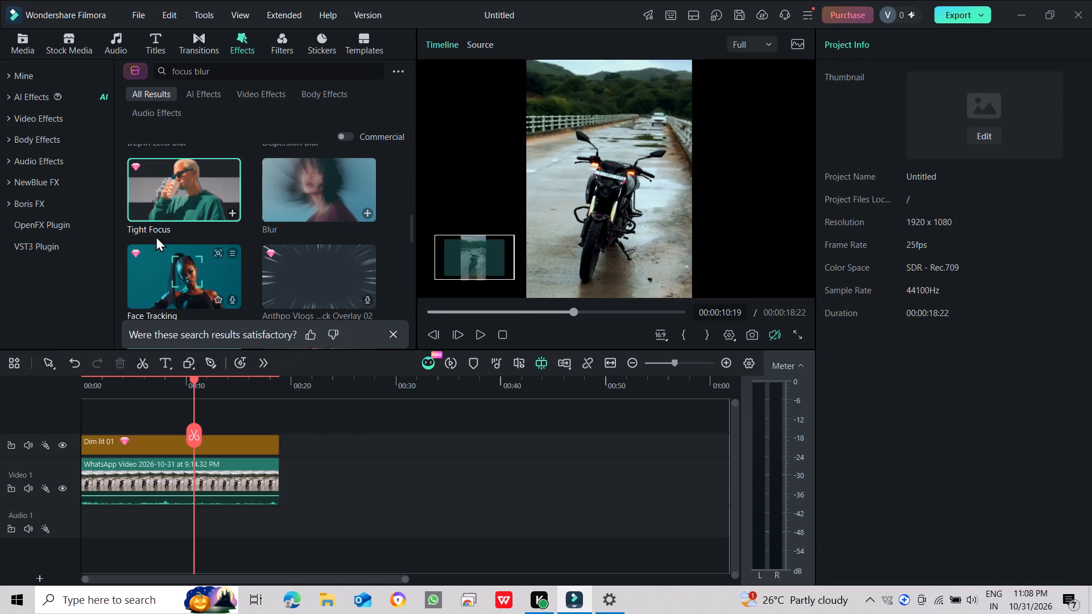
Place the Tight Focus effect at the start of Video 1, over the motorcycle clip's beginning, and open its mask options.
drag(169, 170, 155, 528)
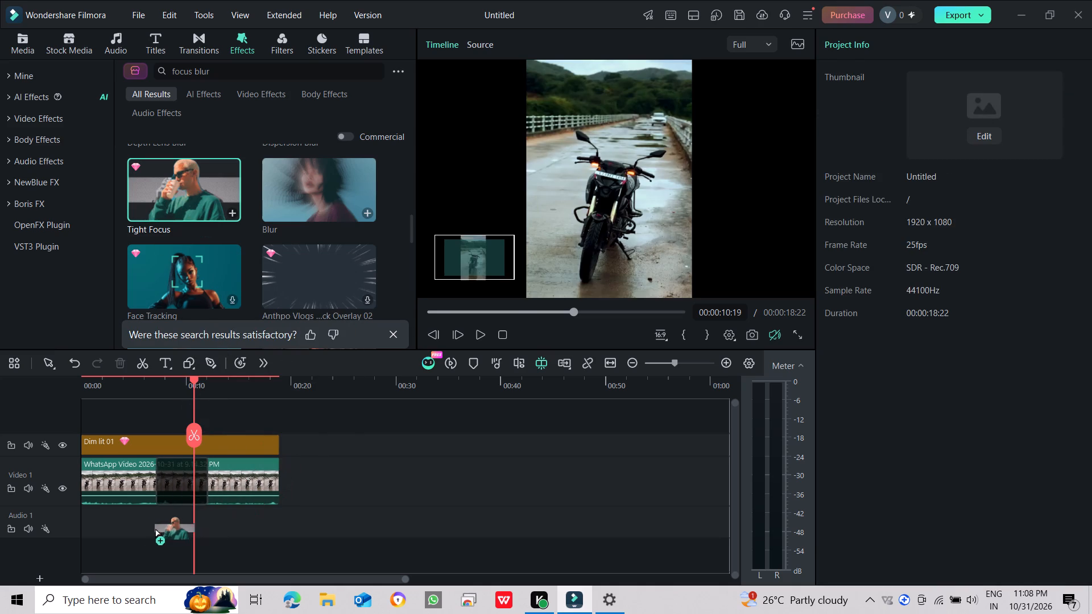
drag(155, 528, 80, 526)
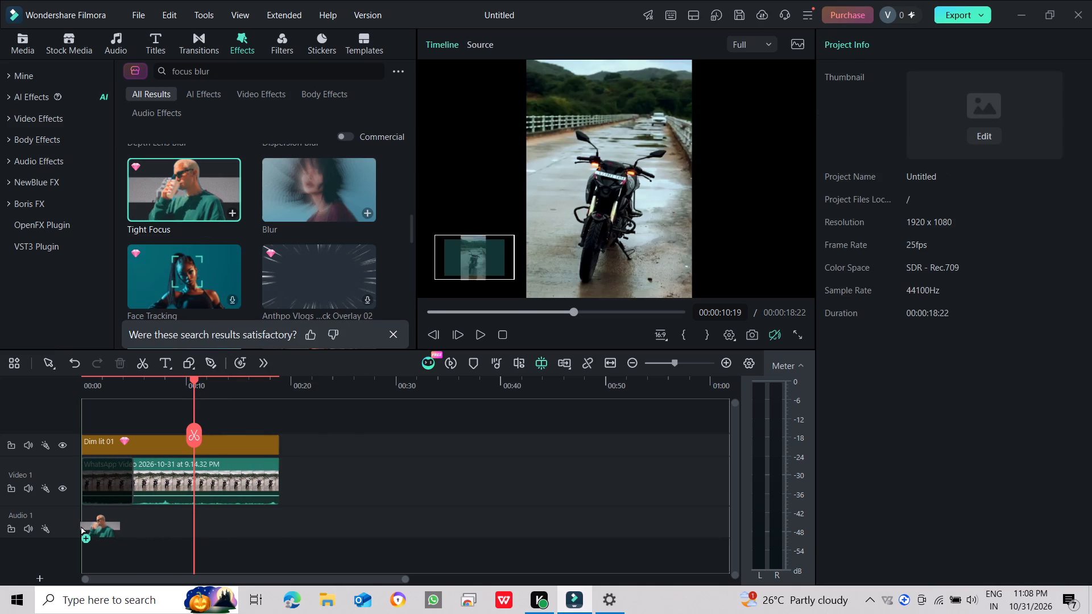
drag(80, 526, 69, 522)
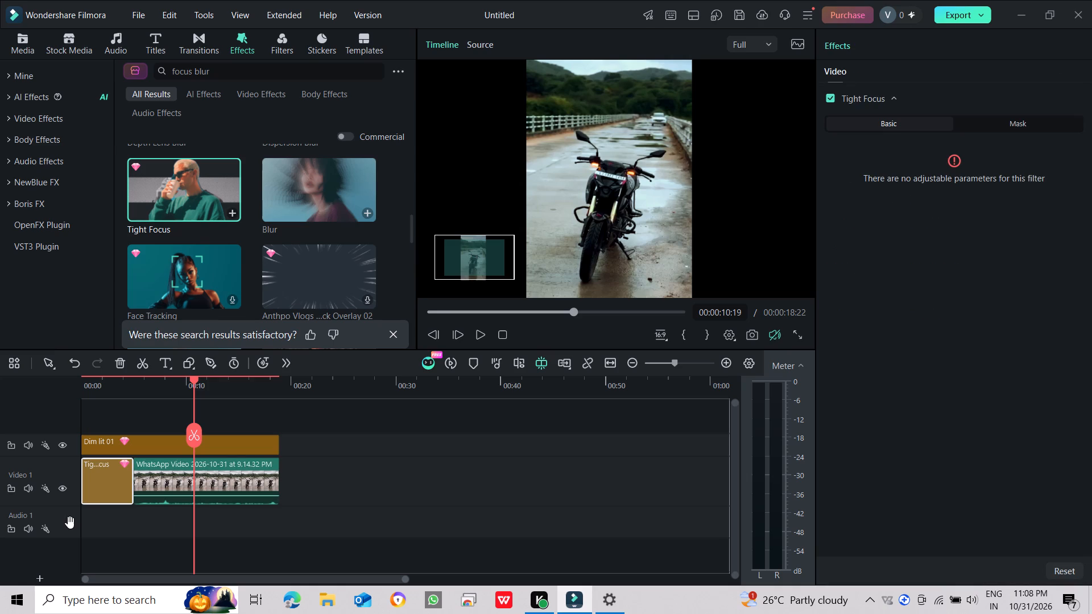
click(999, 117)
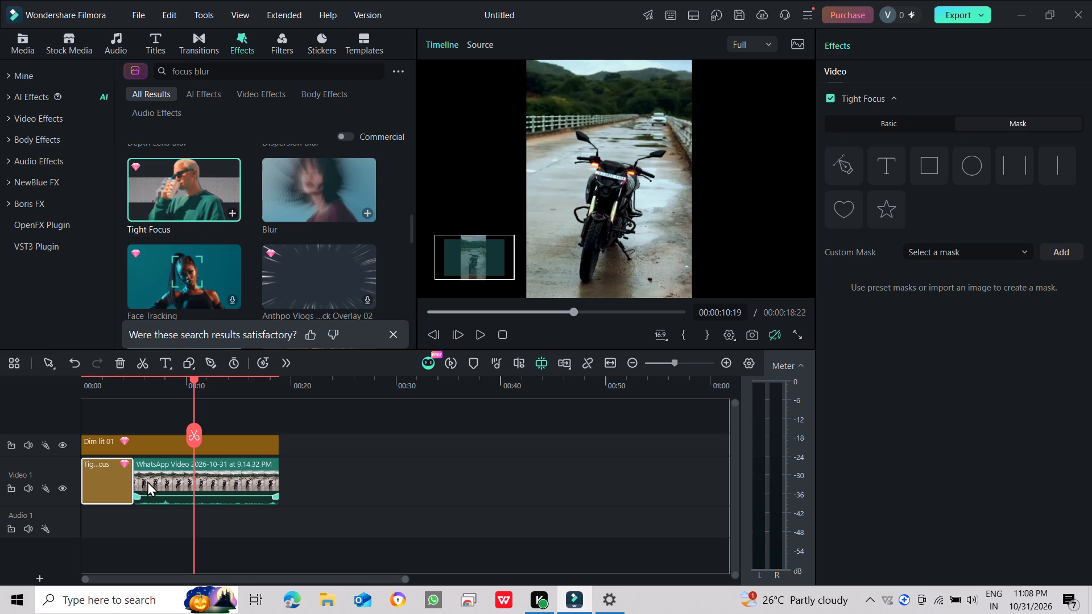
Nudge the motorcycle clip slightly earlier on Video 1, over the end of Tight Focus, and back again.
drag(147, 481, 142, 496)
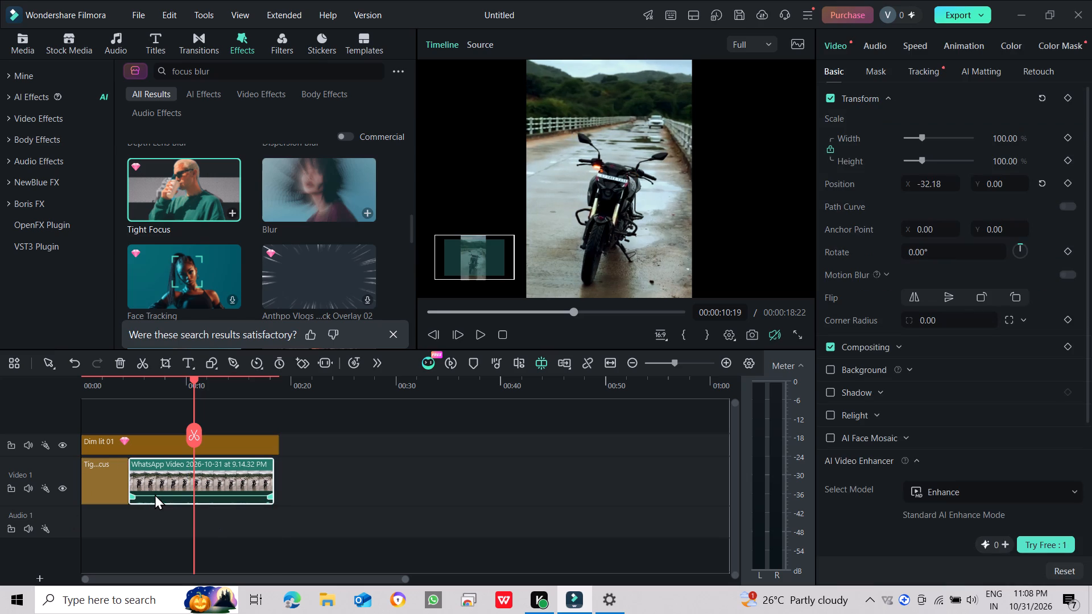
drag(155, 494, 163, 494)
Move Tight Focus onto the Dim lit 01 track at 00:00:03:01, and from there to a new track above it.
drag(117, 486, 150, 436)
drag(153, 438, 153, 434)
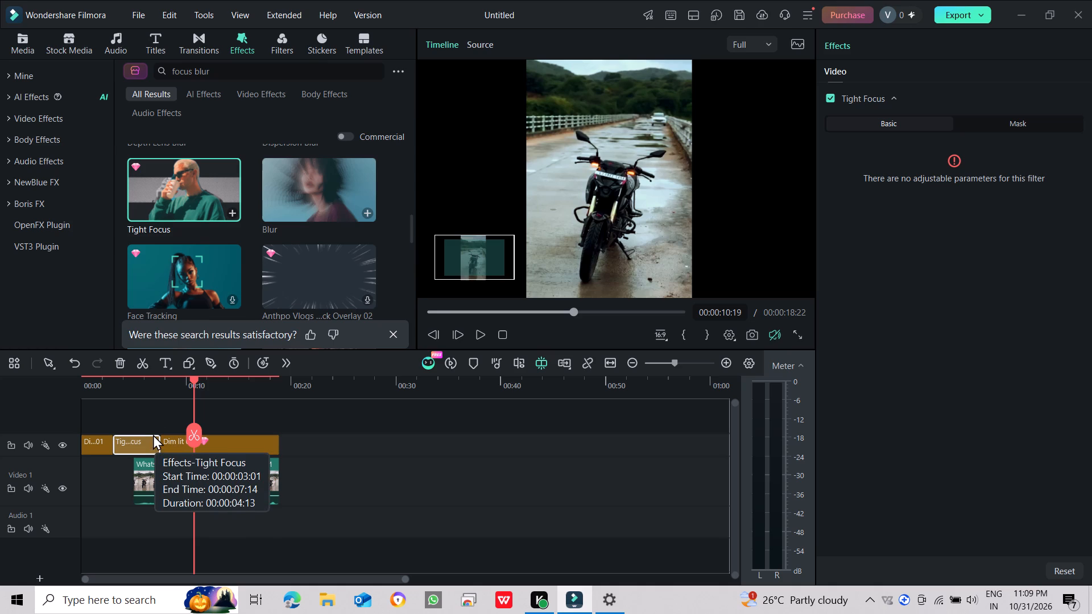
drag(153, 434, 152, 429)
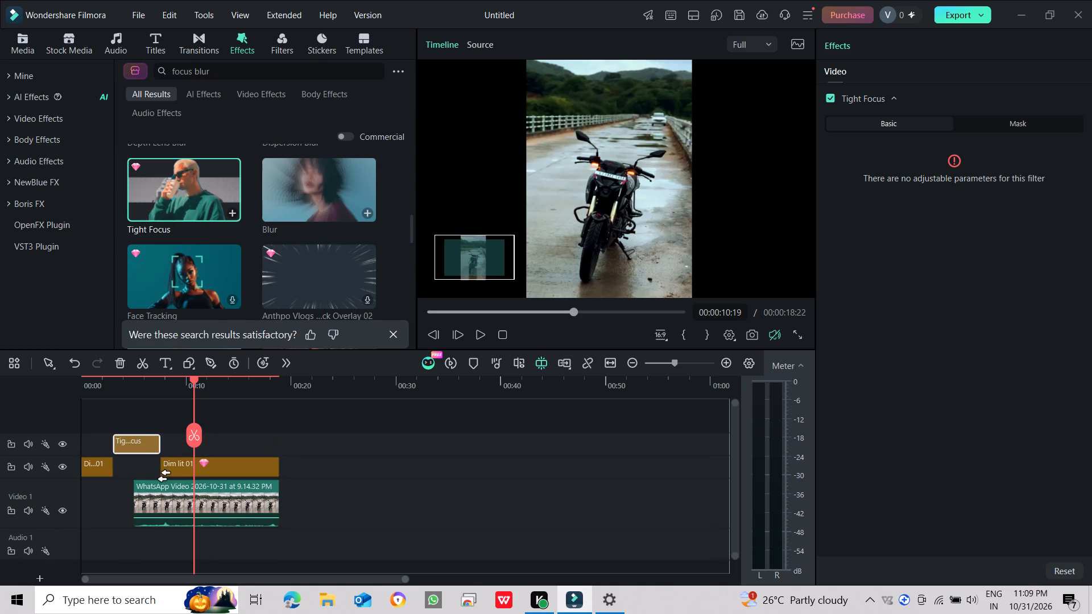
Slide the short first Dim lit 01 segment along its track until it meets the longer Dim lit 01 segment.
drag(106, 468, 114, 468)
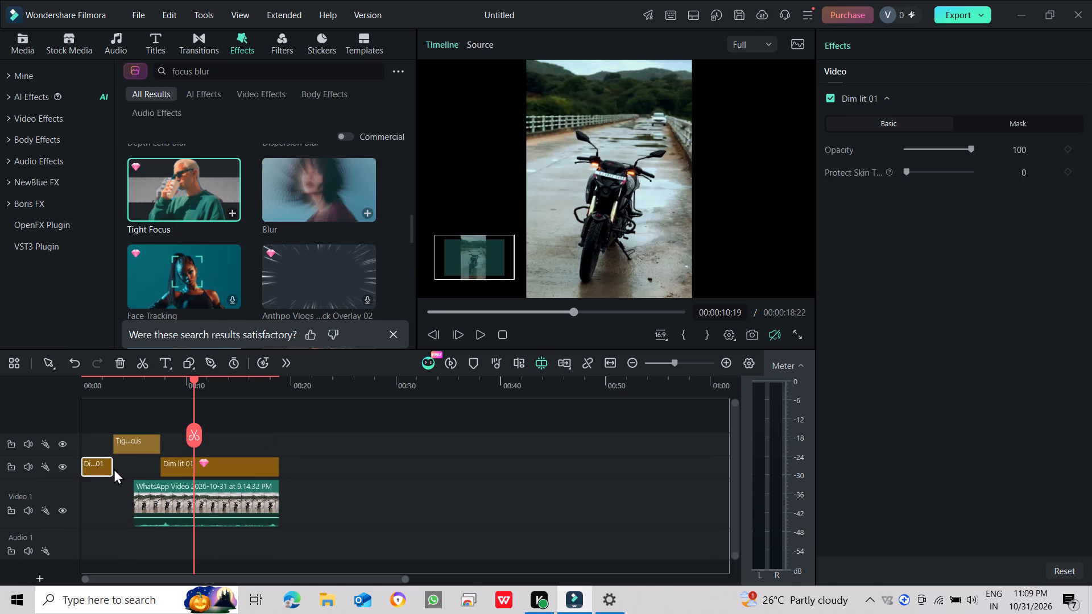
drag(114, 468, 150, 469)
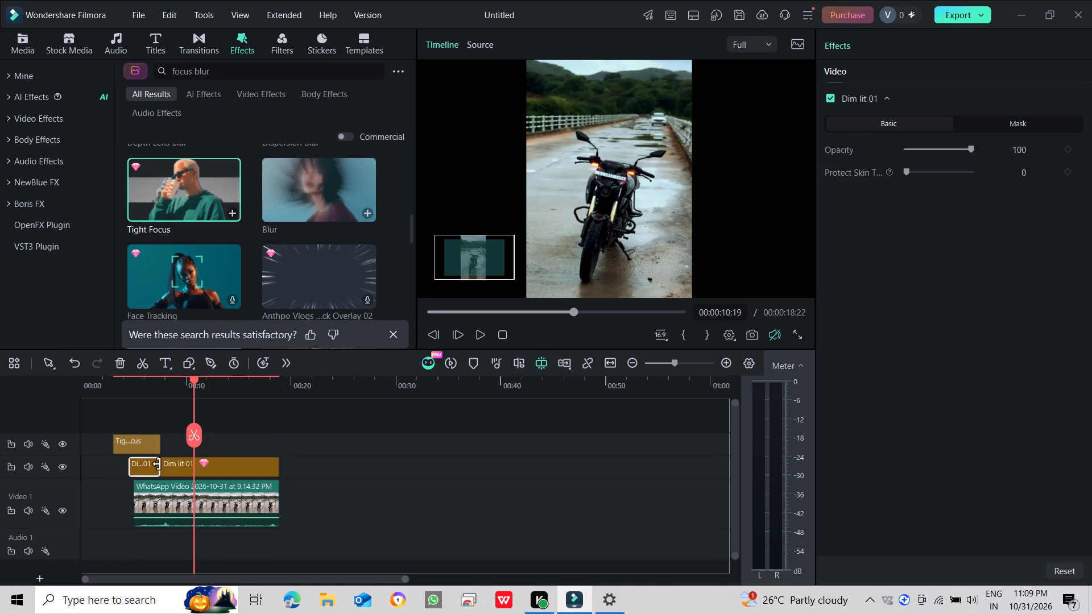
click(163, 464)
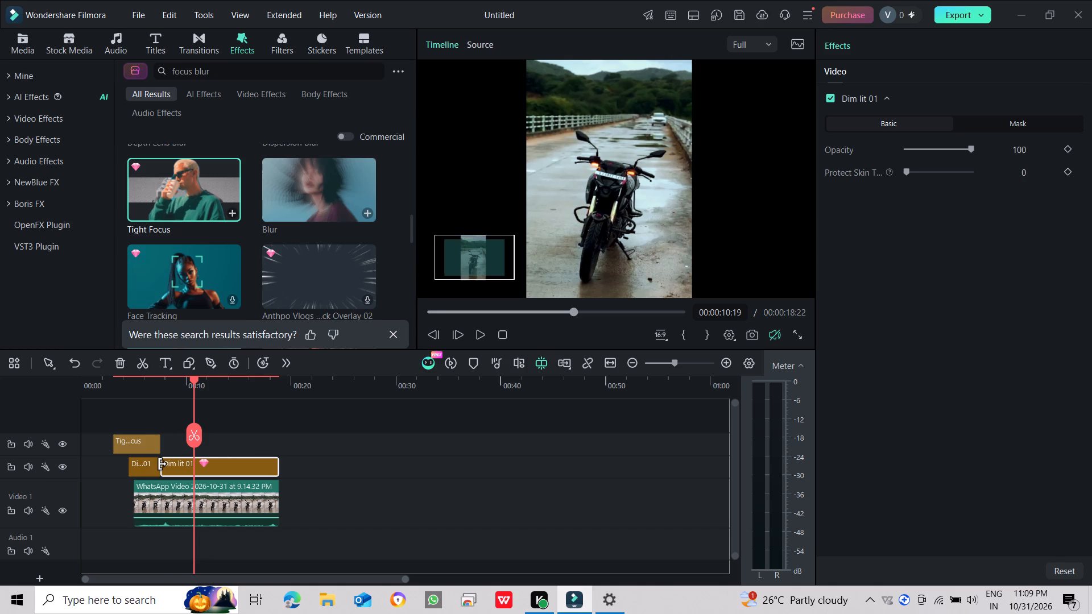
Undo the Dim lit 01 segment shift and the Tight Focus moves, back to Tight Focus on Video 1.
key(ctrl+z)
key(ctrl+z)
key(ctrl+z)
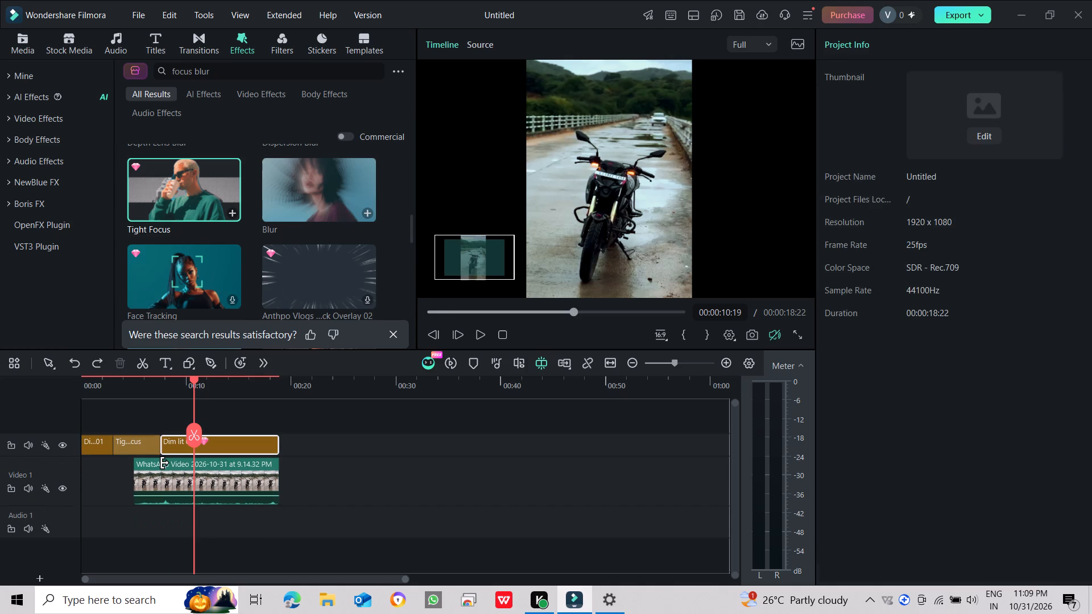
Move the Tight Focus effect from Video 1 to a new track above Dim lit 01, starting at the timeline's beginning.
drag(116, 476, 116, 446)
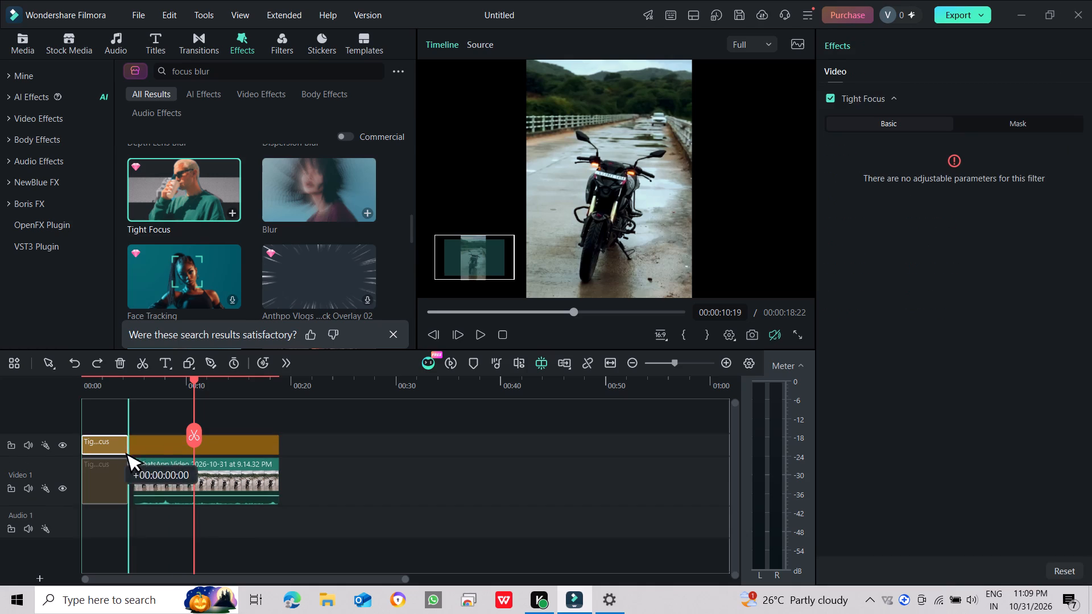
drag(116, 446, 118, 415)
Move the motorcycle clip on Video 1 to the start of the timeline.
drag(155, 504, 93, 492)
Extend the Tight Focus effect to a duration of 00:00:13:22, matching the motorcycle clip's end.
click(100, 441)
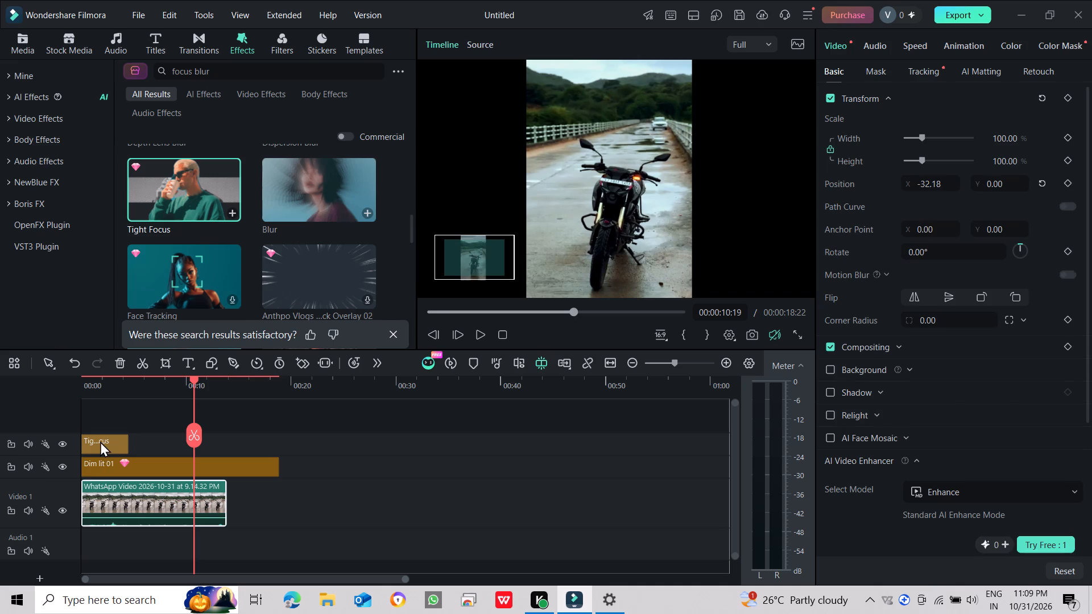
drag(126, 444, 176, 445)
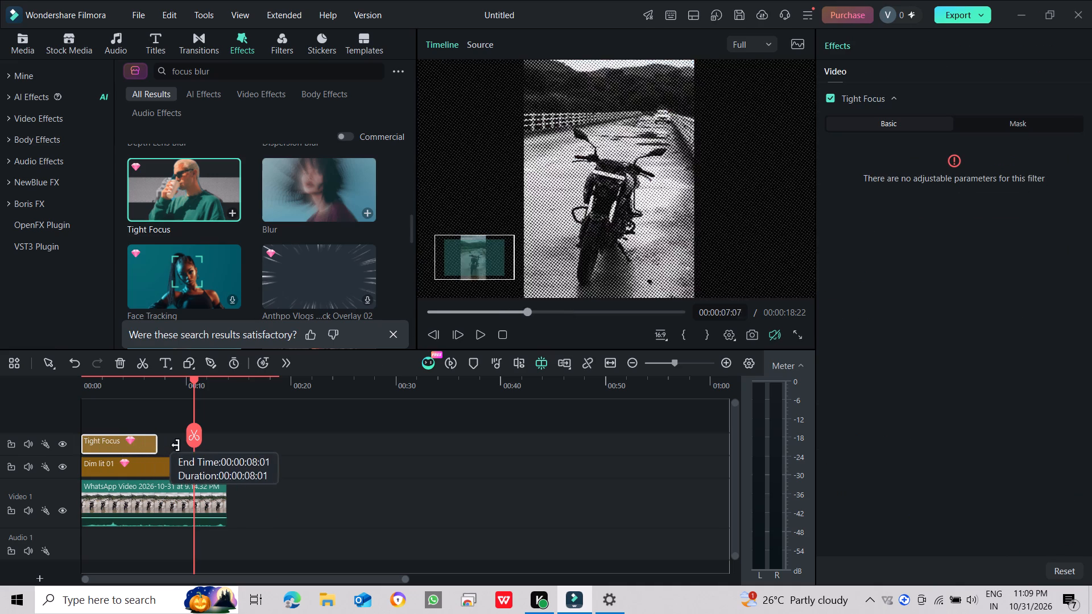
drag(176, 445, 227, 453)
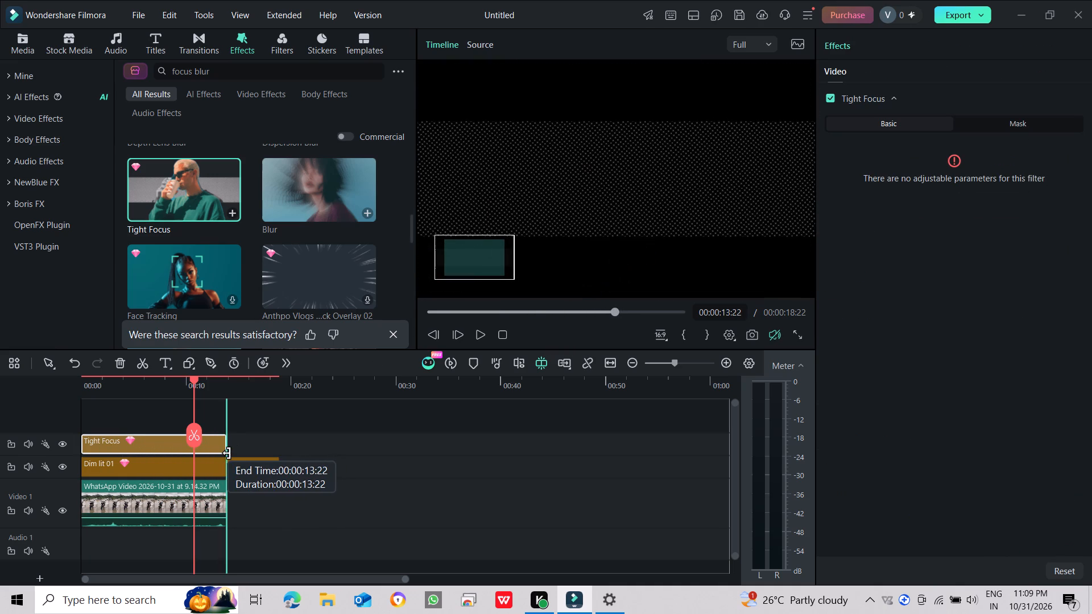
drag(227, 453, 227, 453)
Shorten the Dim lit 01 filter to end at 00:00:13:22, level with the motorcycle clip.
click(253, 470)
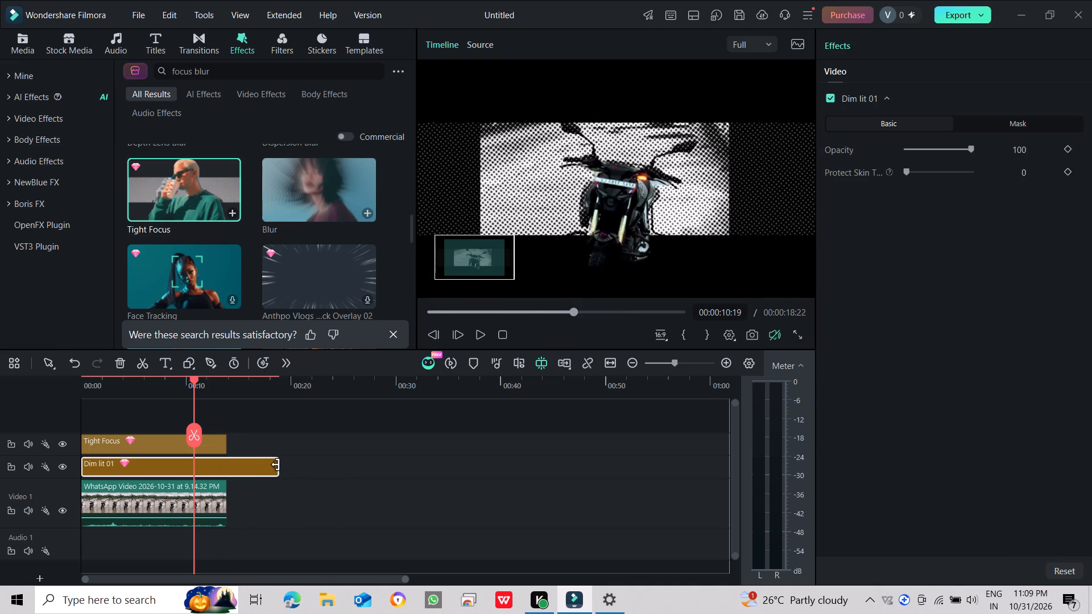
drag(274, 468, 225, 468)
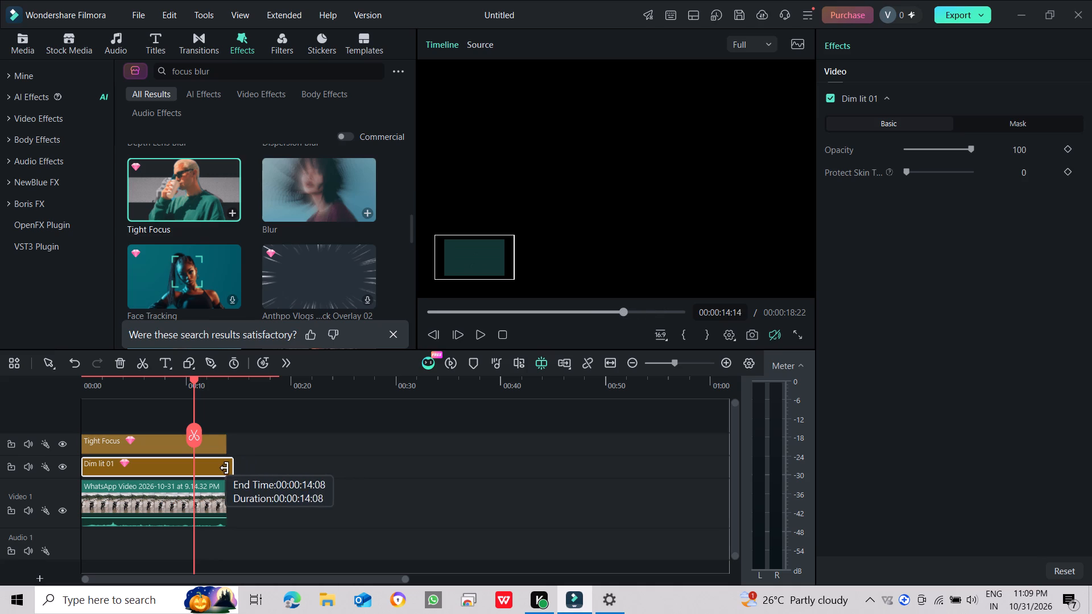
drag(225, 468, 220, 470)
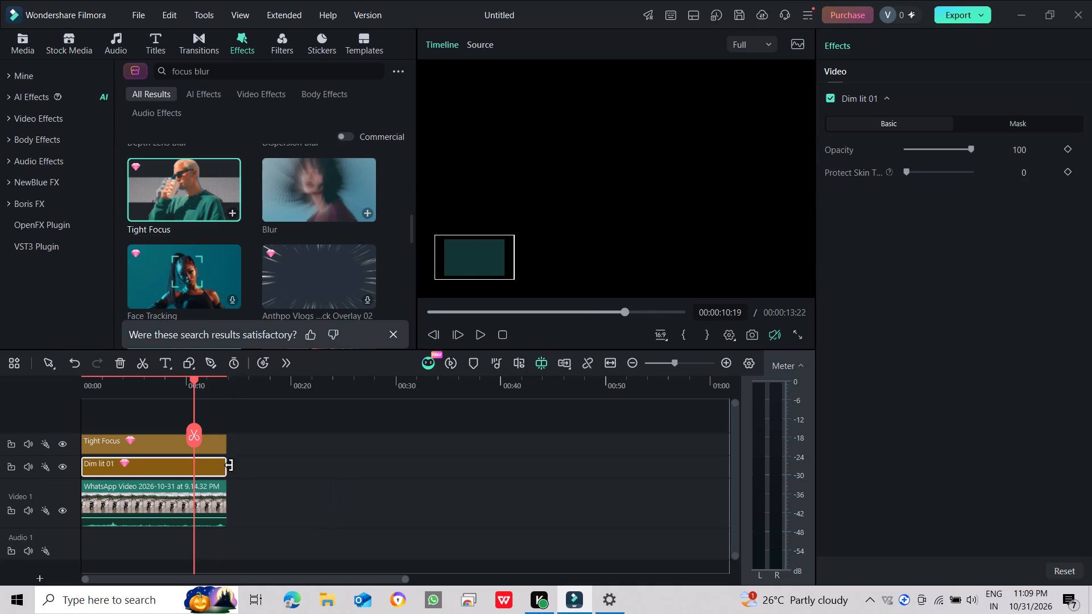
Play the motorcycle clip from the start to review it with Tight Focus and Dim lit 01 applied.
drag(454, 310, 403, 309)
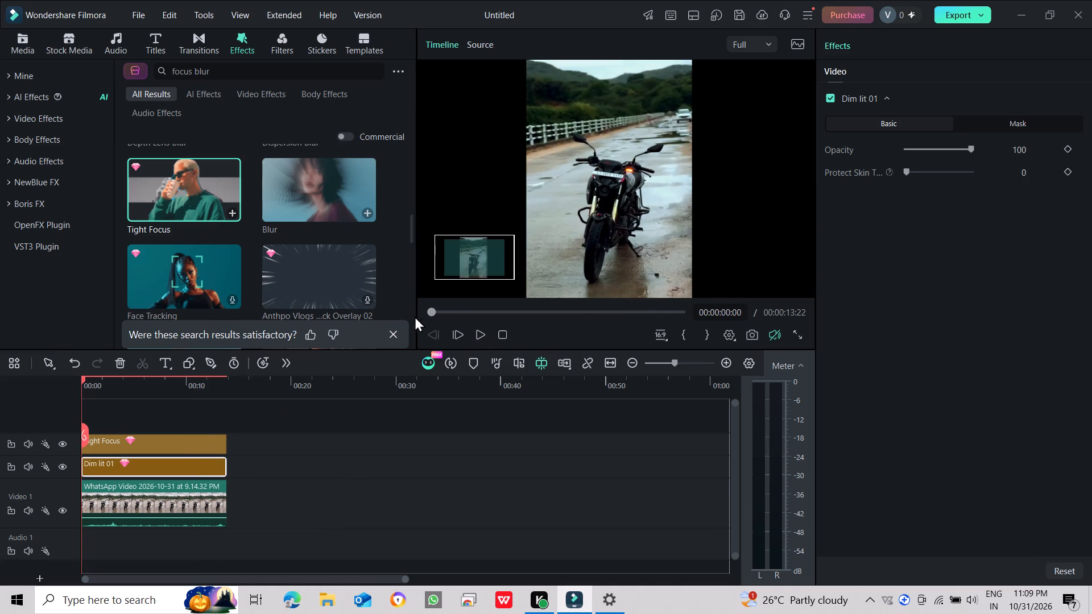
click(488, 335)
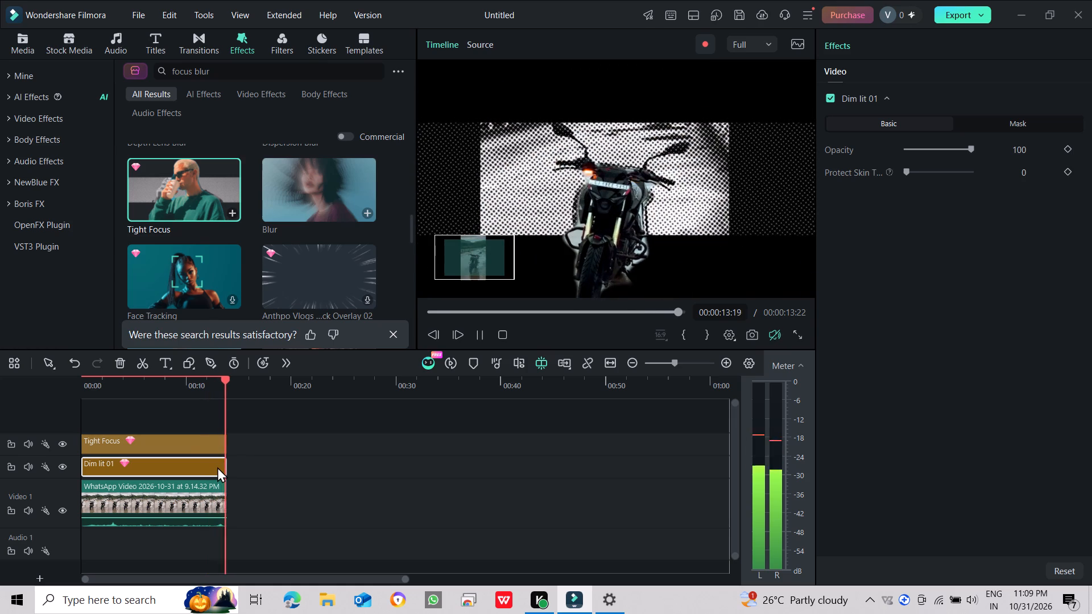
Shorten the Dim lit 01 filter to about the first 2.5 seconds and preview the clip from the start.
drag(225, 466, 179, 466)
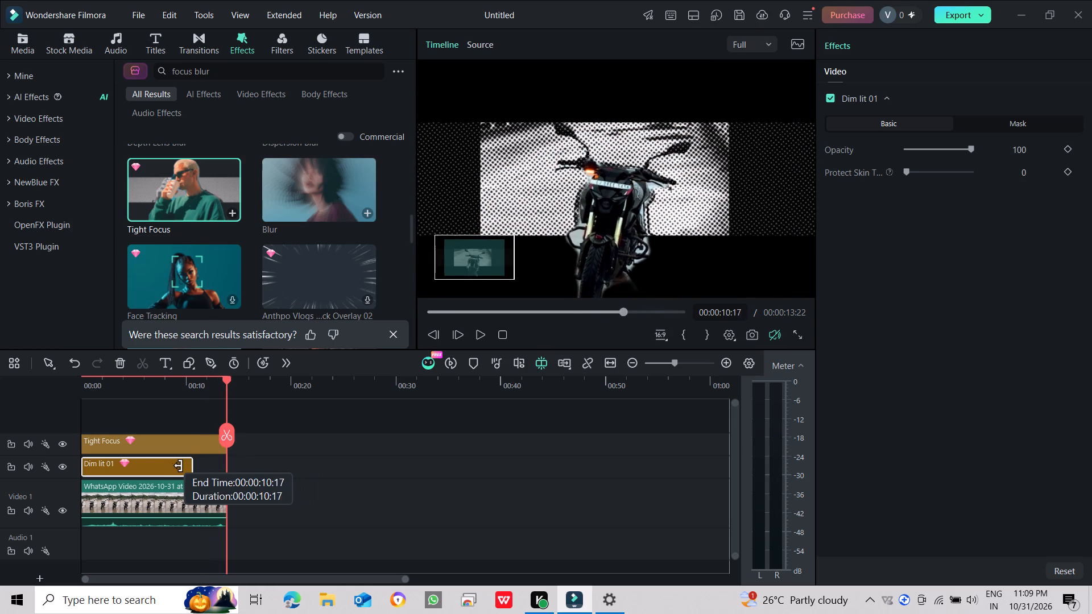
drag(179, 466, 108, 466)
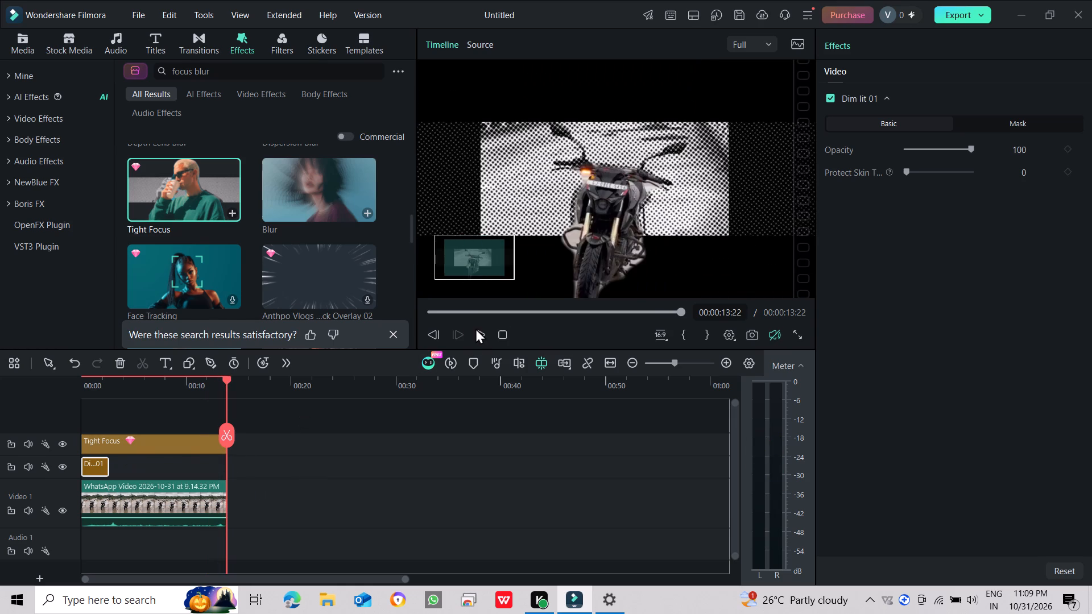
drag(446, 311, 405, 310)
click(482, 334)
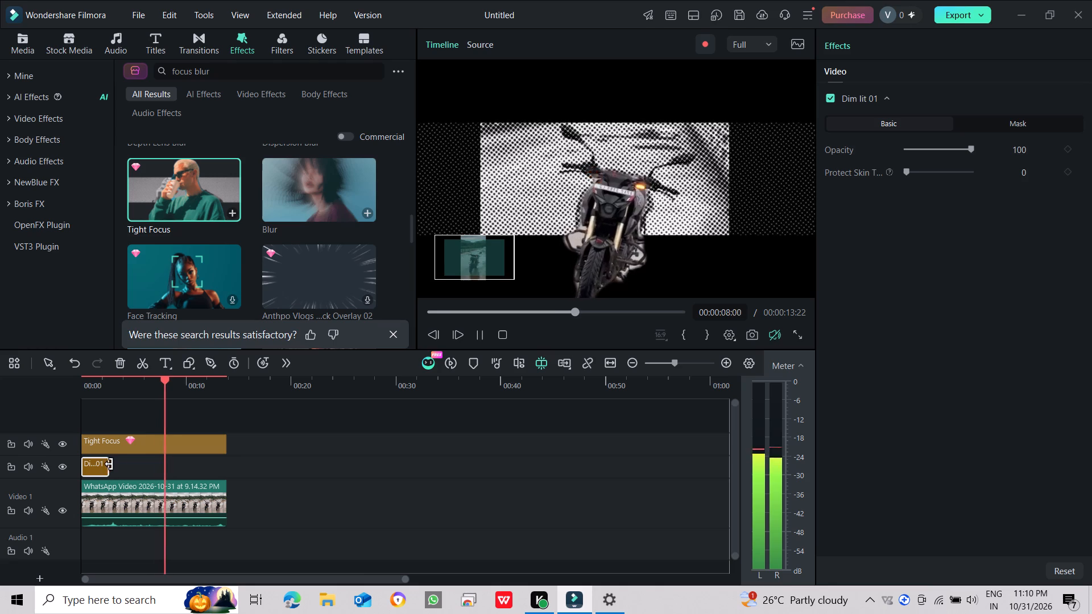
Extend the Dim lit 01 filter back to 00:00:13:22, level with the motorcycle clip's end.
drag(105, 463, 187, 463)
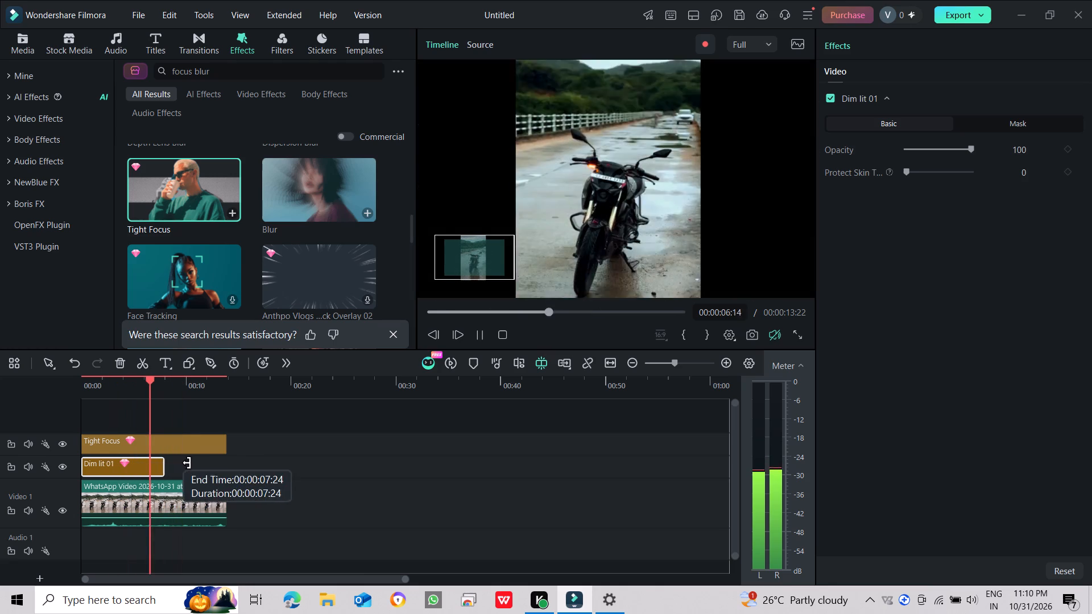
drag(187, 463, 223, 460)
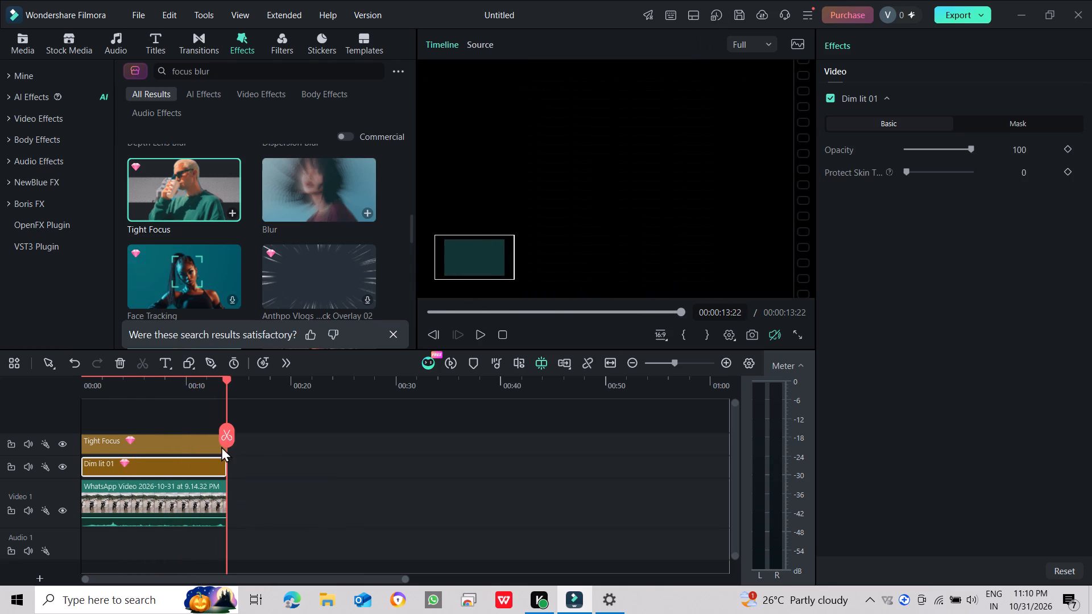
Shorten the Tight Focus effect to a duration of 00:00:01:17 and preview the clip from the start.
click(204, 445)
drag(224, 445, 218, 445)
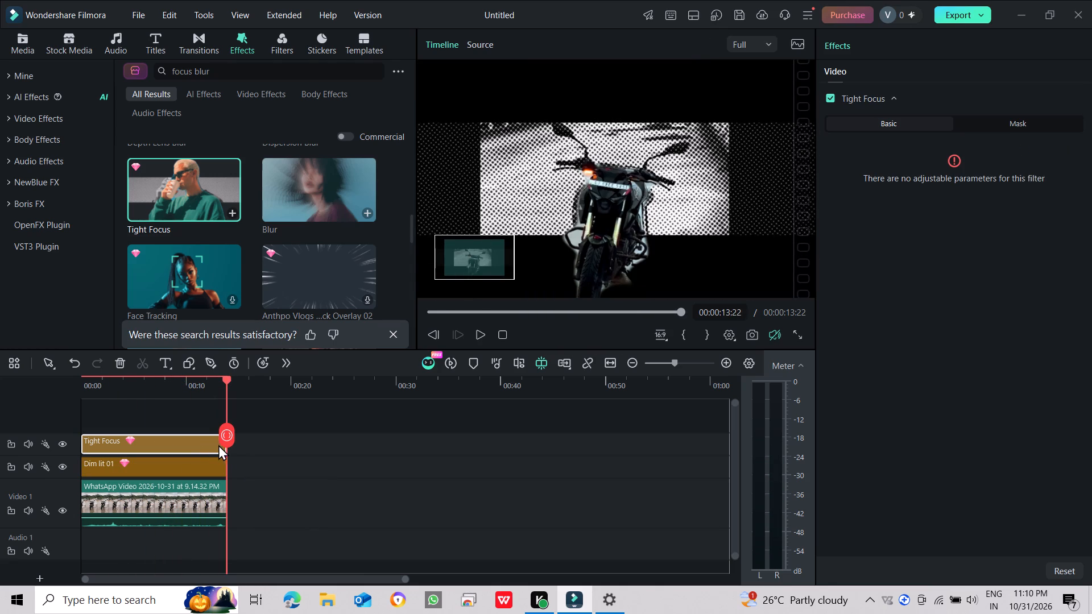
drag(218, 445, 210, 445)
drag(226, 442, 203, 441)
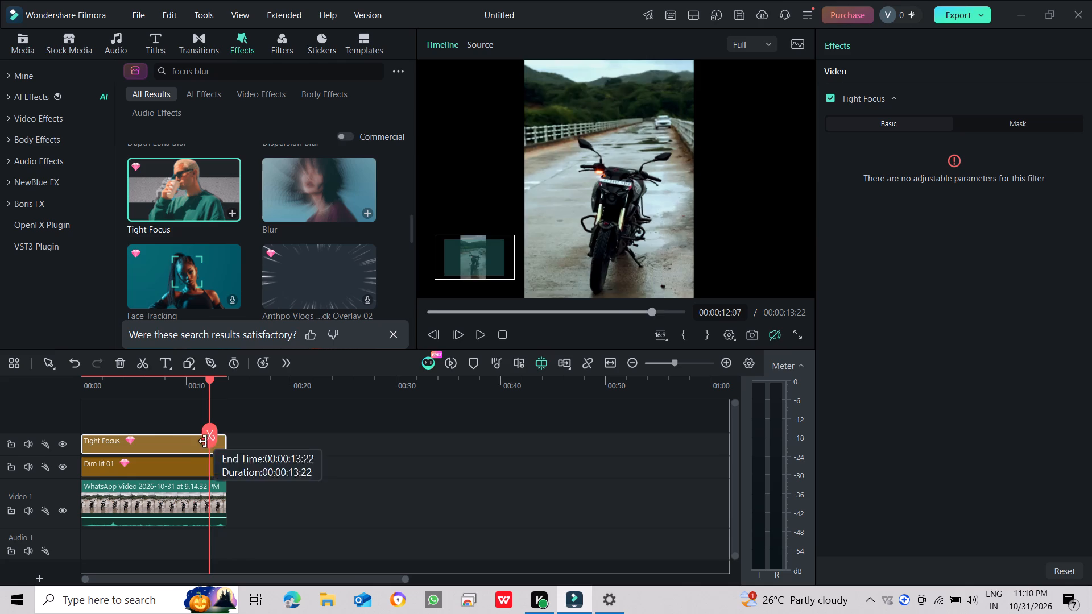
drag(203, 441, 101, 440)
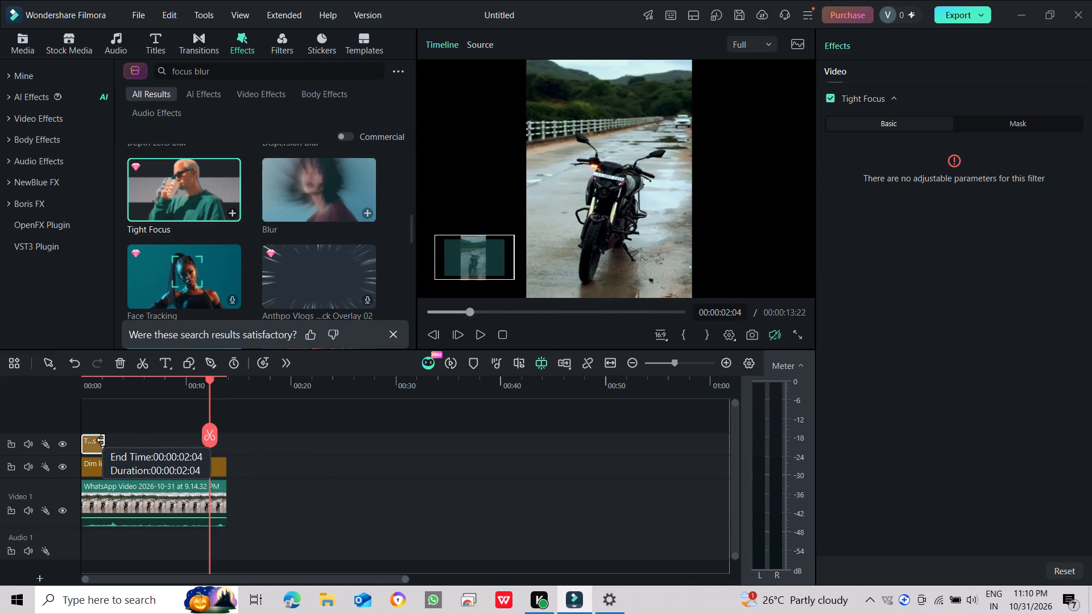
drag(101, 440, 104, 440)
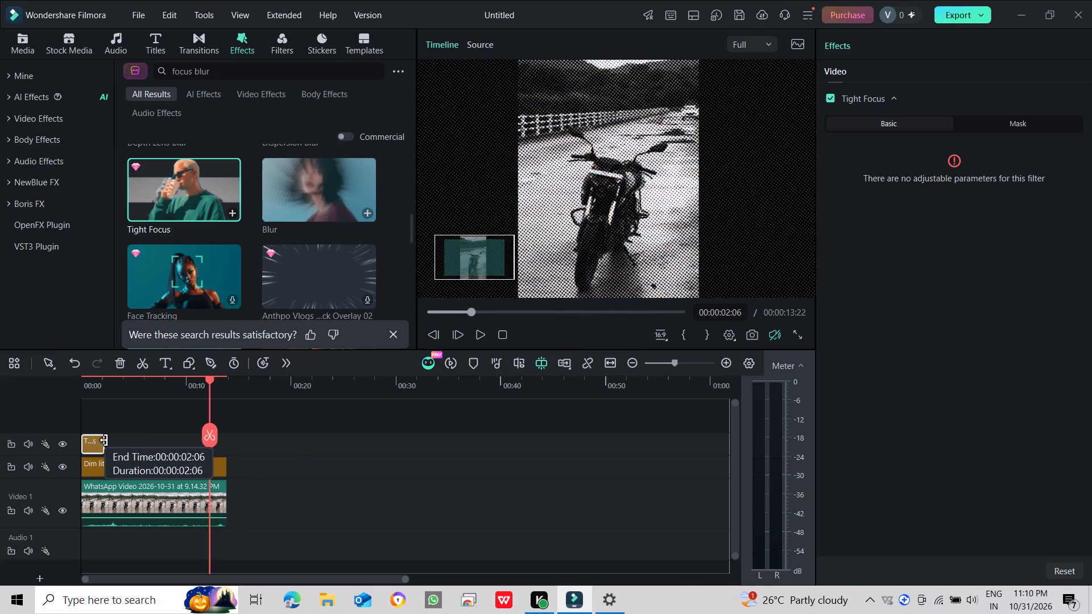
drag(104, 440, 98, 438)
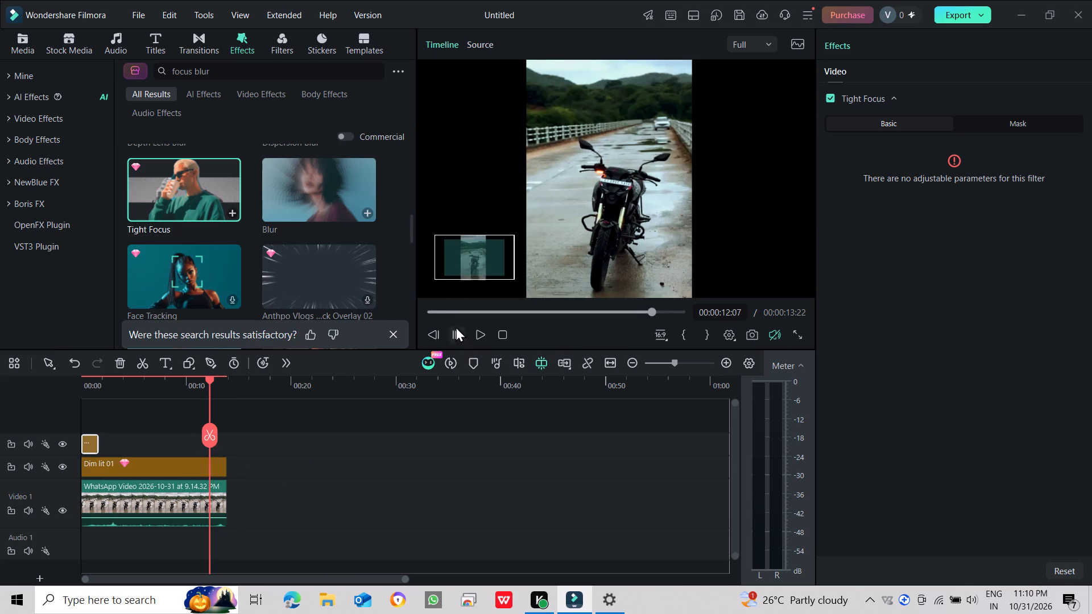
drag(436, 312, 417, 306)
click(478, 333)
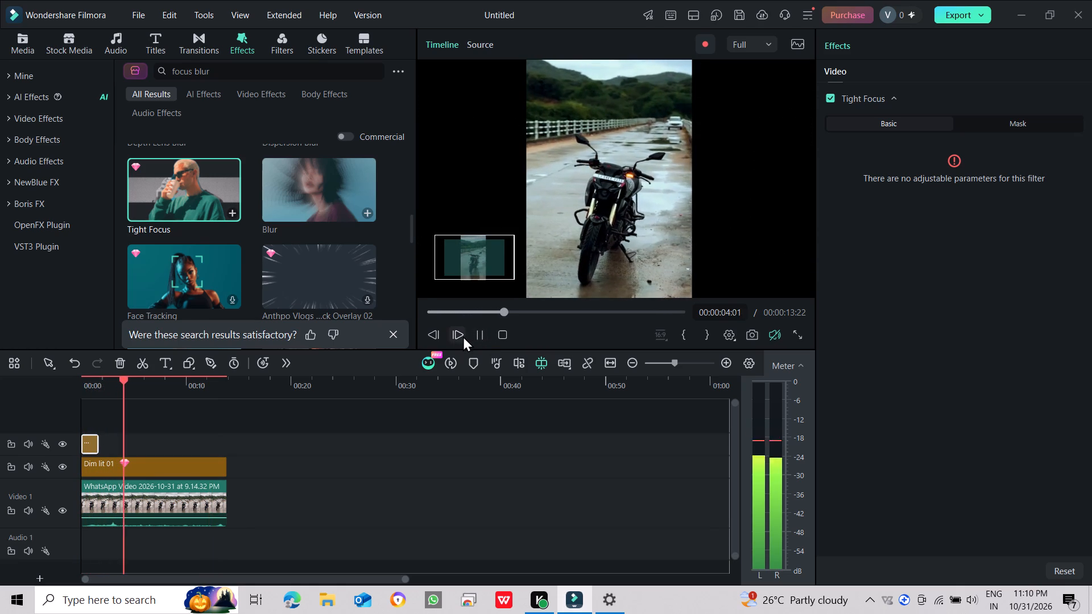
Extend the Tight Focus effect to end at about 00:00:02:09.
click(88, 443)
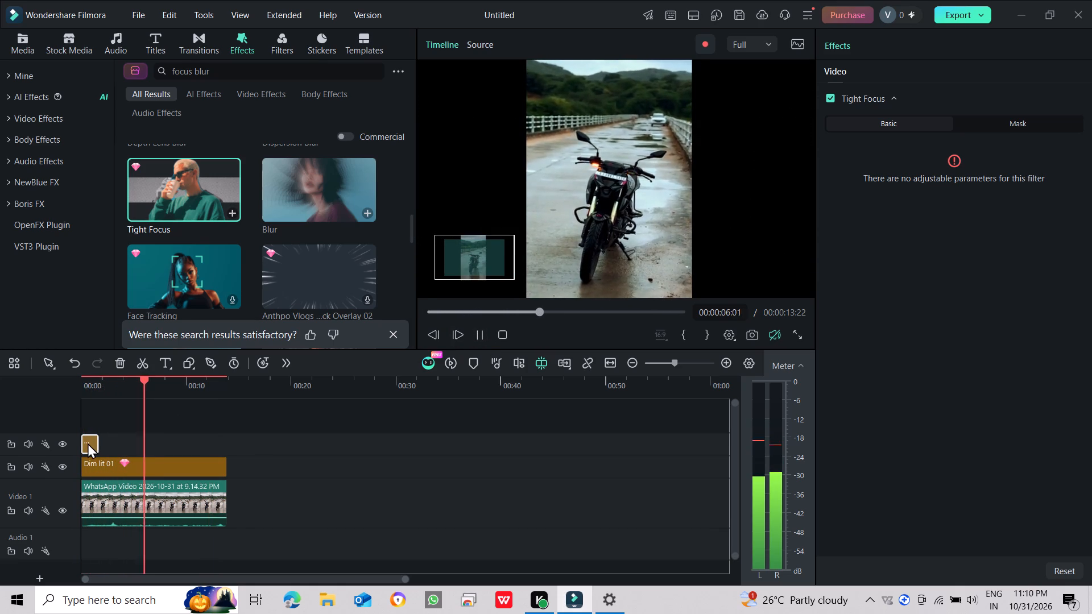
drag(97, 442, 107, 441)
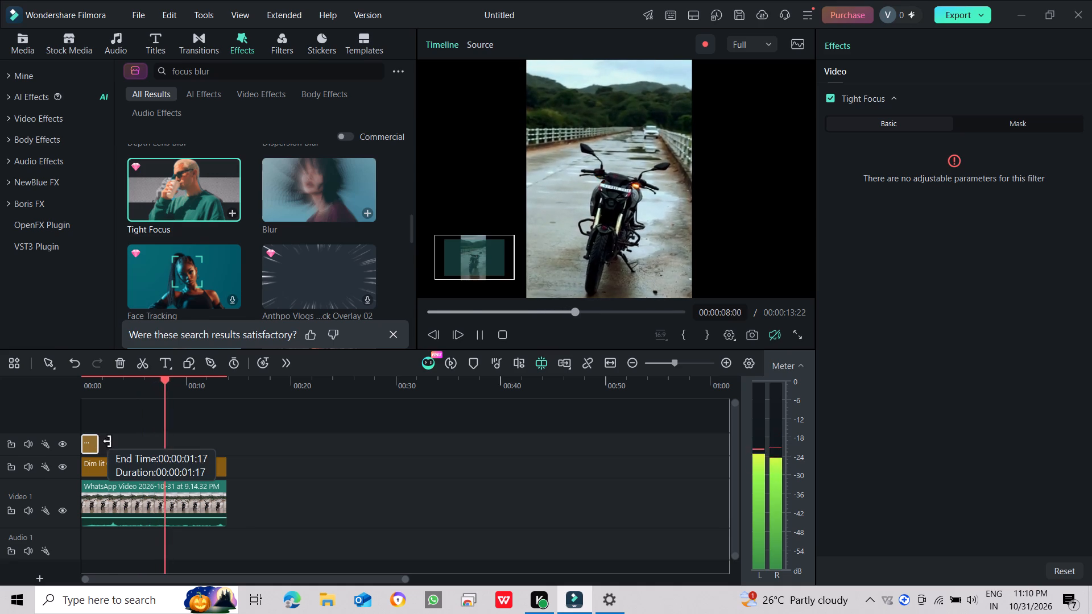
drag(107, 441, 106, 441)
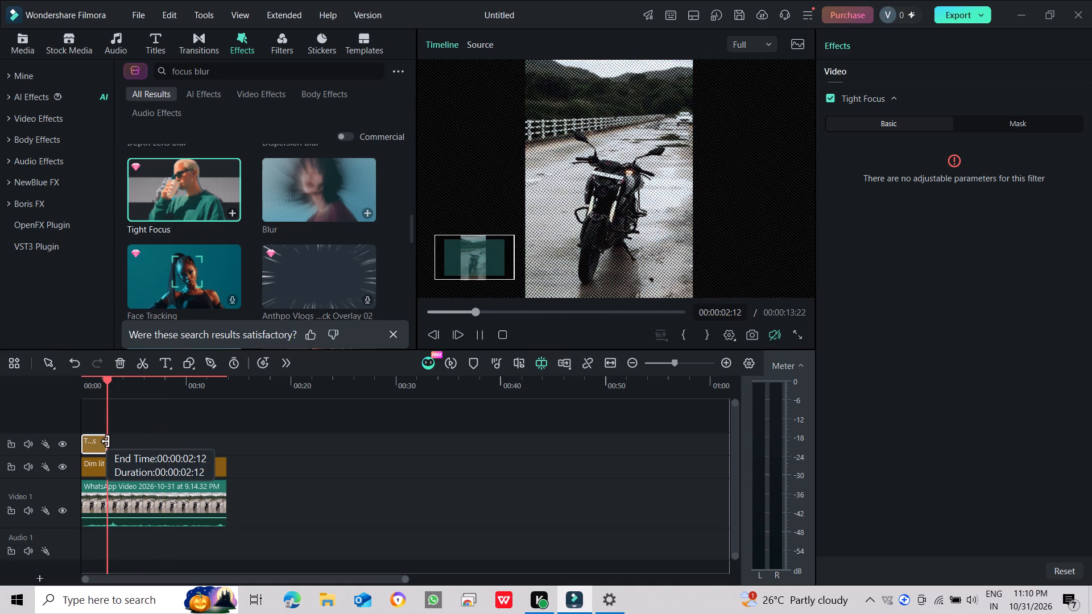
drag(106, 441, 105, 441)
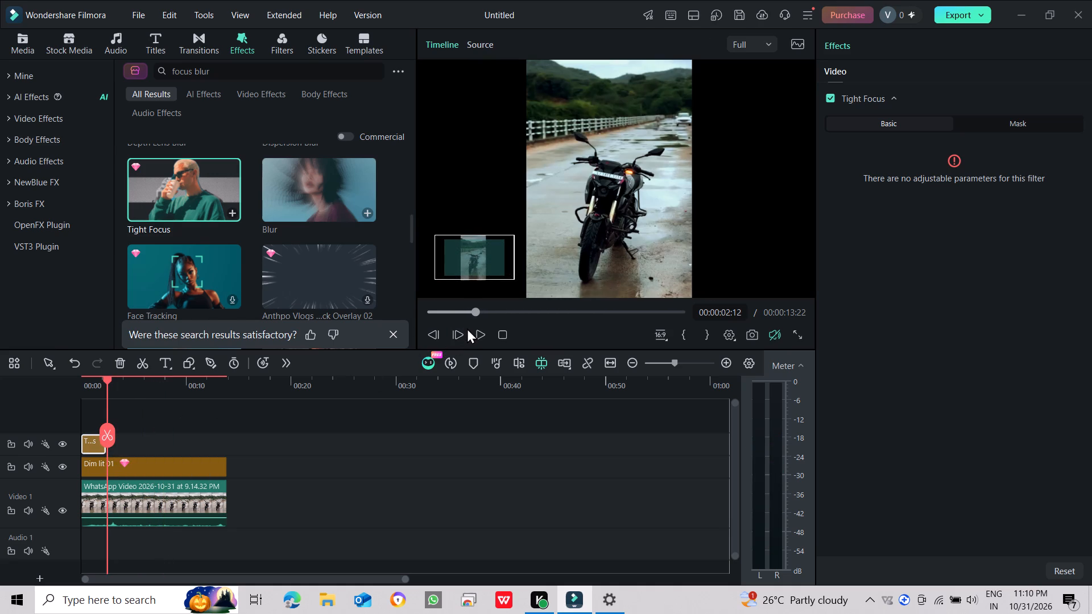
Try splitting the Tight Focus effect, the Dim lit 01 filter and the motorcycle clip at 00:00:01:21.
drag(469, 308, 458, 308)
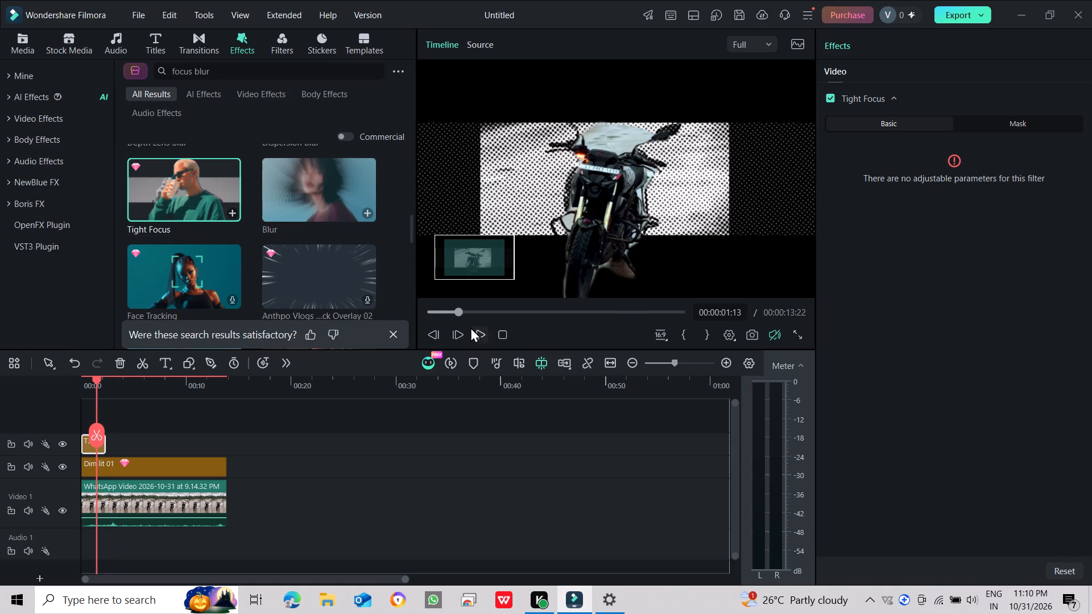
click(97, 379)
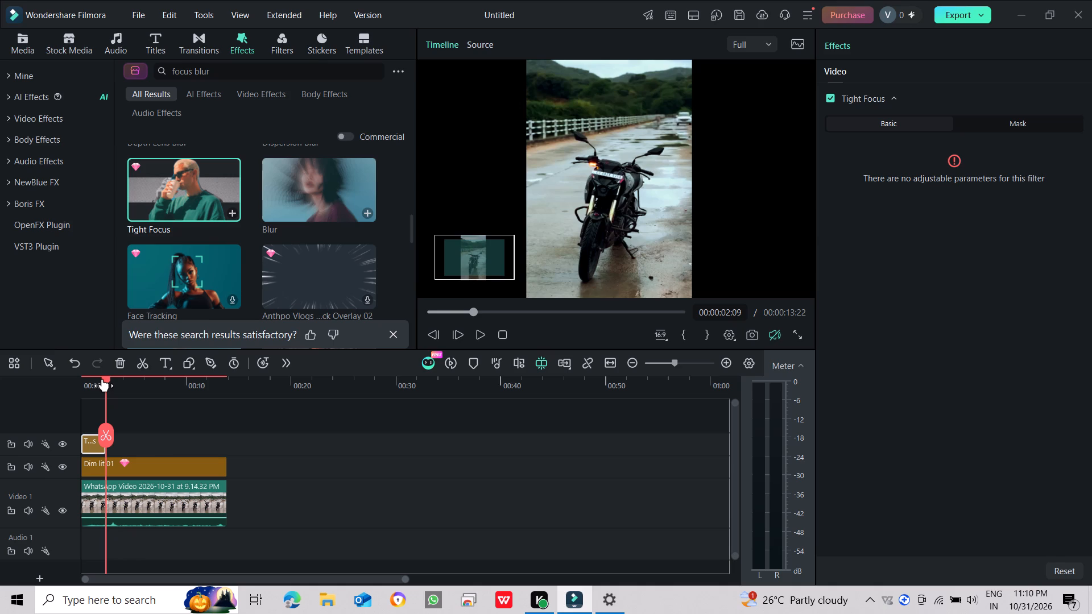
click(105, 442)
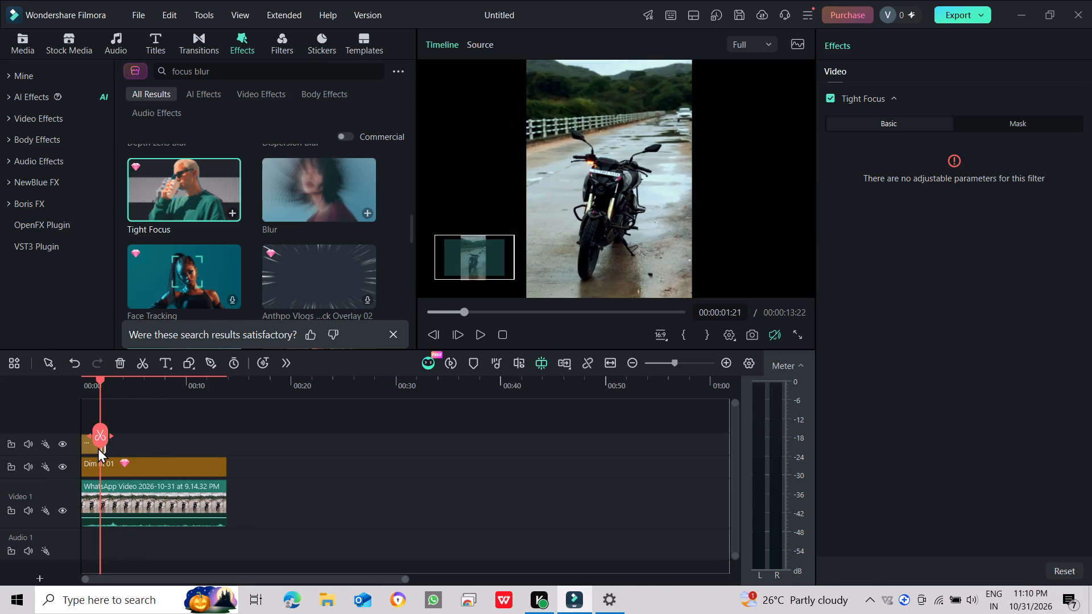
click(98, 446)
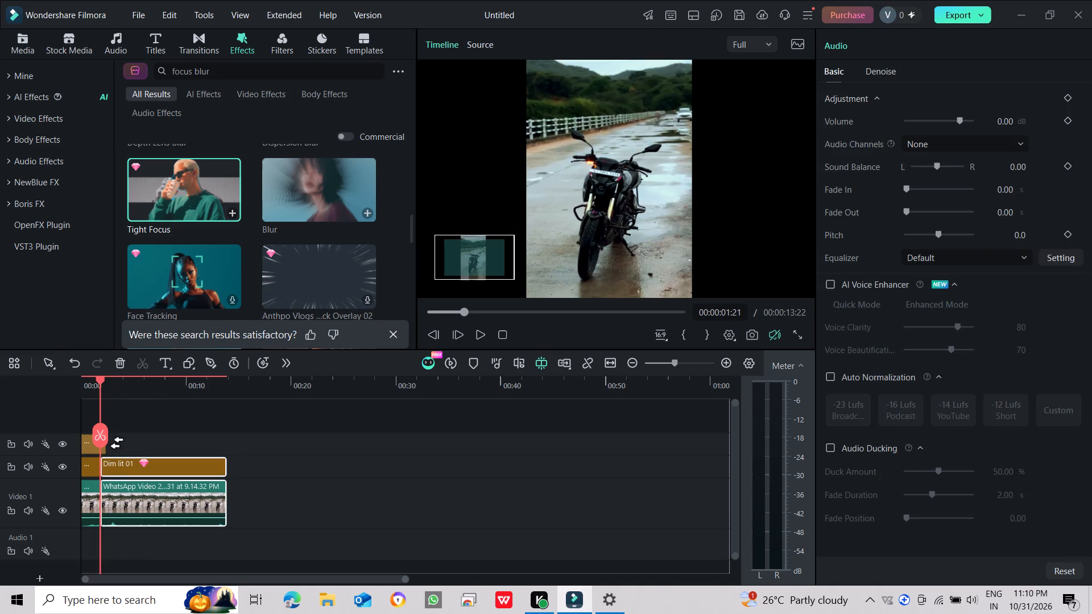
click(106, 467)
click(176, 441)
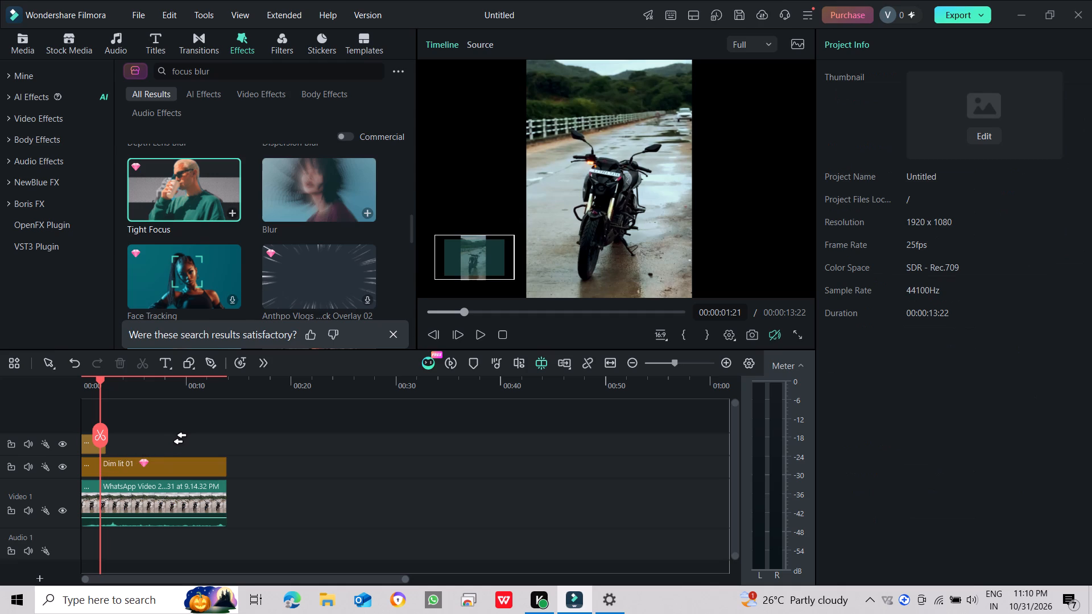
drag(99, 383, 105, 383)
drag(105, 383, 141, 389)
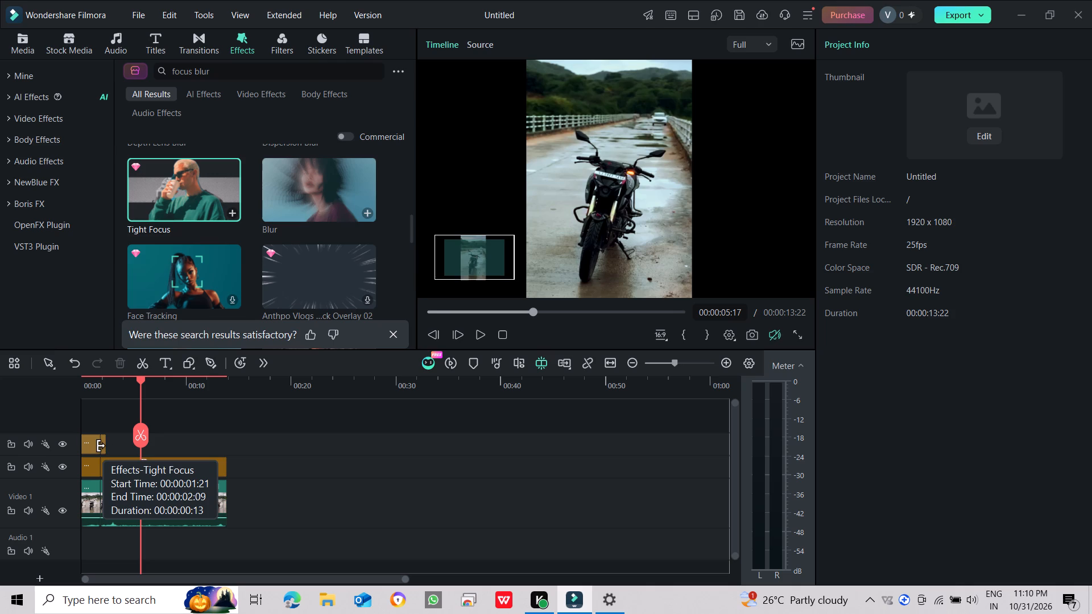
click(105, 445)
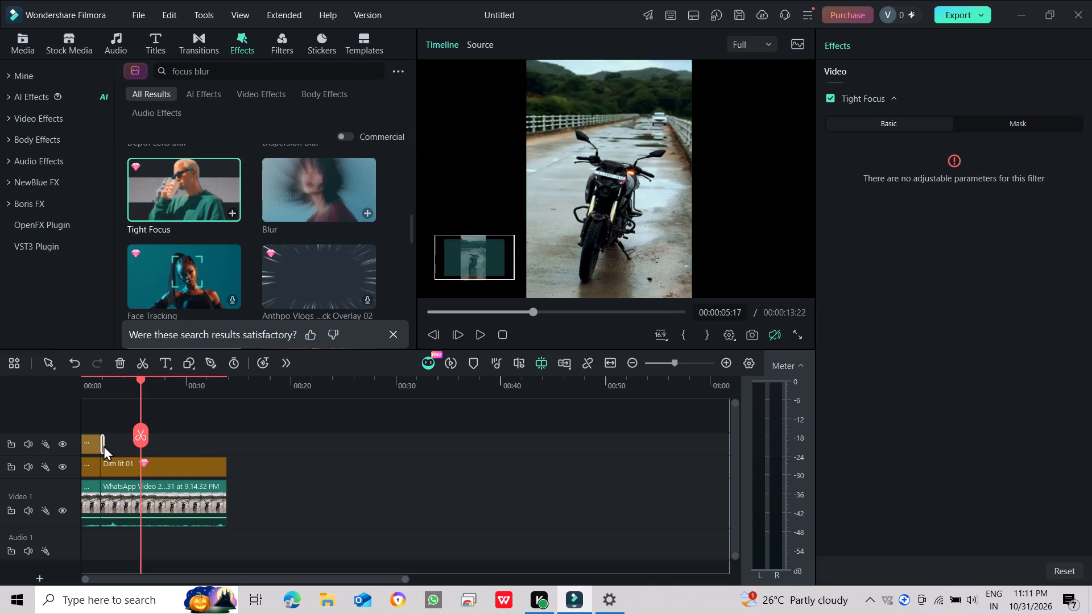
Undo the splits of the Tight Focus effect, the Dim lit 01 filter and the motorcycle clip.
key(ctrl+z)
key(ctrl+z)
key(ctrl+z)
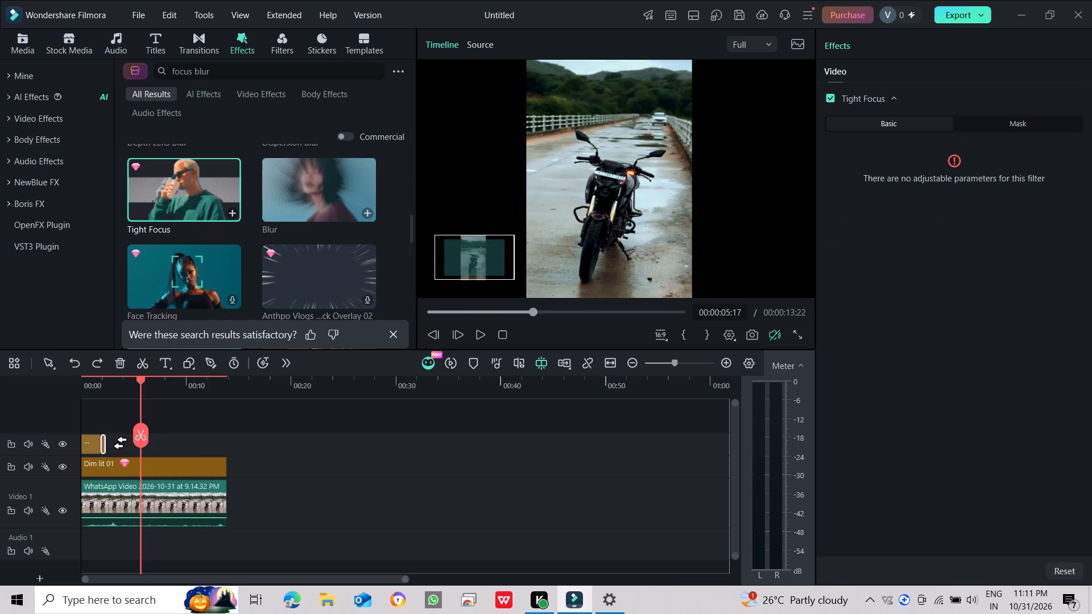
Extend the Tight Focus effect to a duration of about 3 seconds from the timeline's start.
click(92, 441)
drag(104, 438, 113, 441)
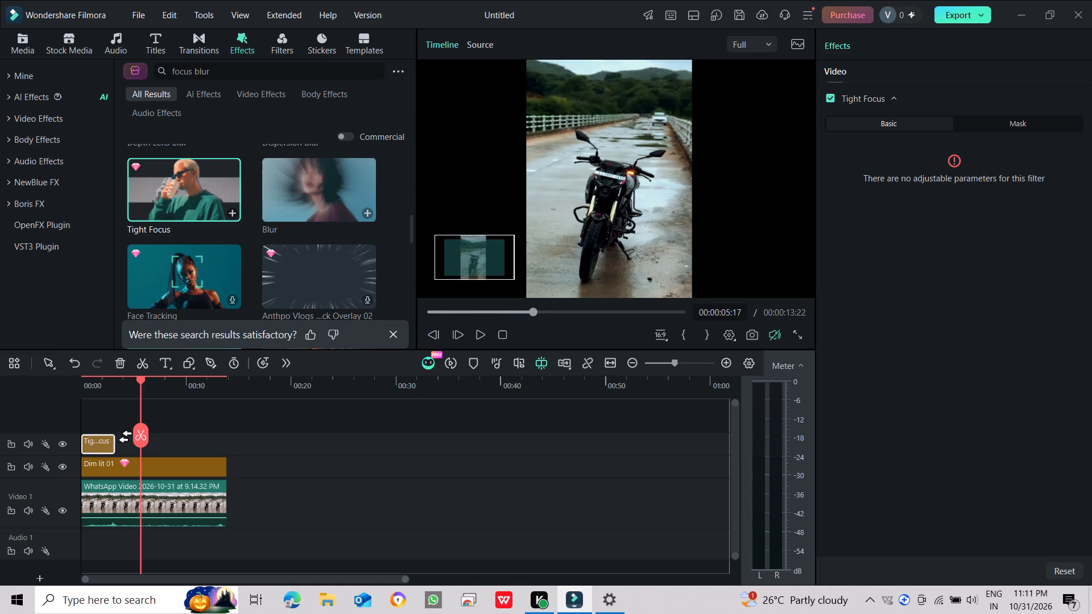
Play and scrub through the first seconds of the motorcycle clip to examine where the Tight Focus effect ends.
click(437, 318)
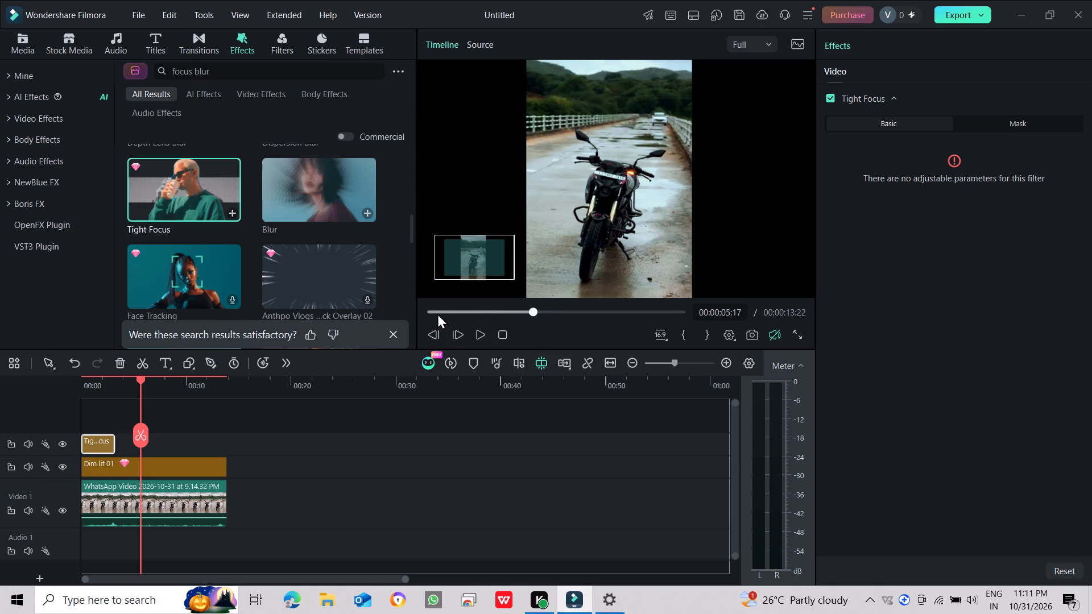
click(437, 313)
click(478, 332)
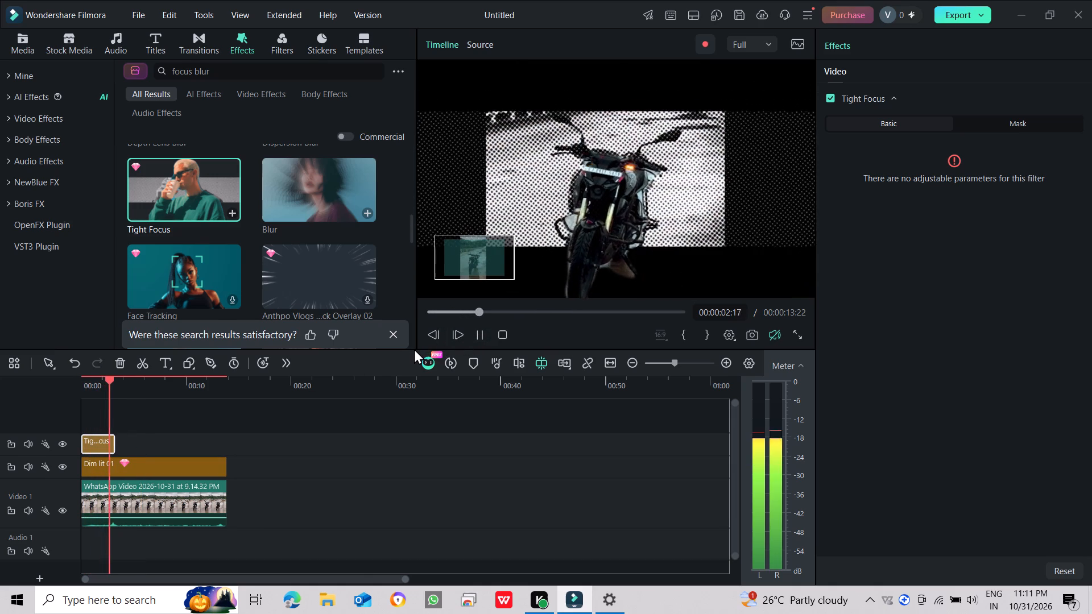
click(99, 436)
click(106, 437)
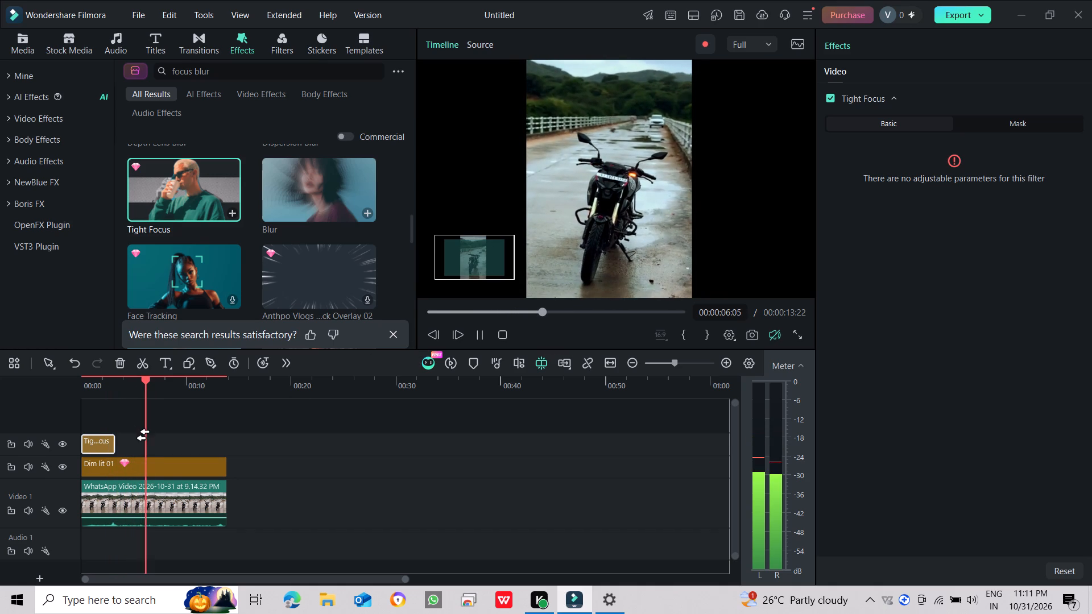
drag(172, 377, 107, 377)
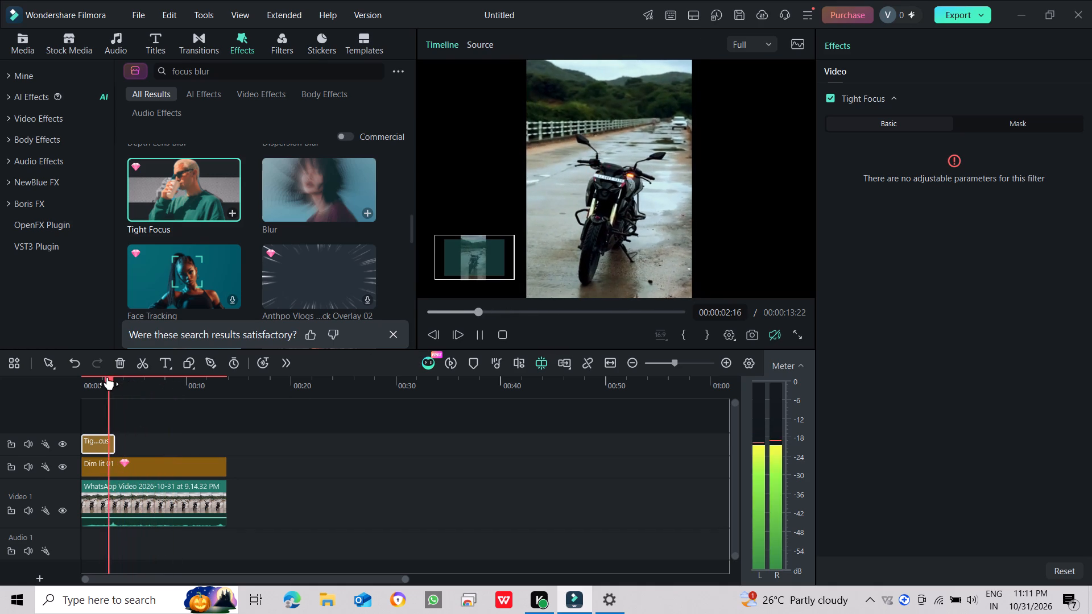
drag(107, 377, 104, 378)
click(476, 334)
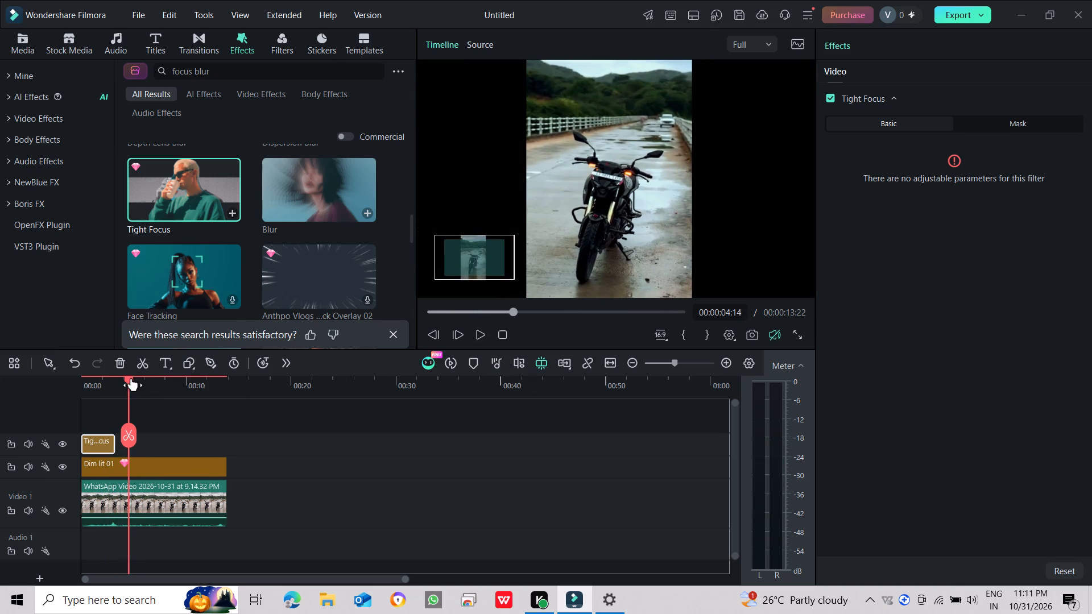
drag(130, 379, 112, 379)
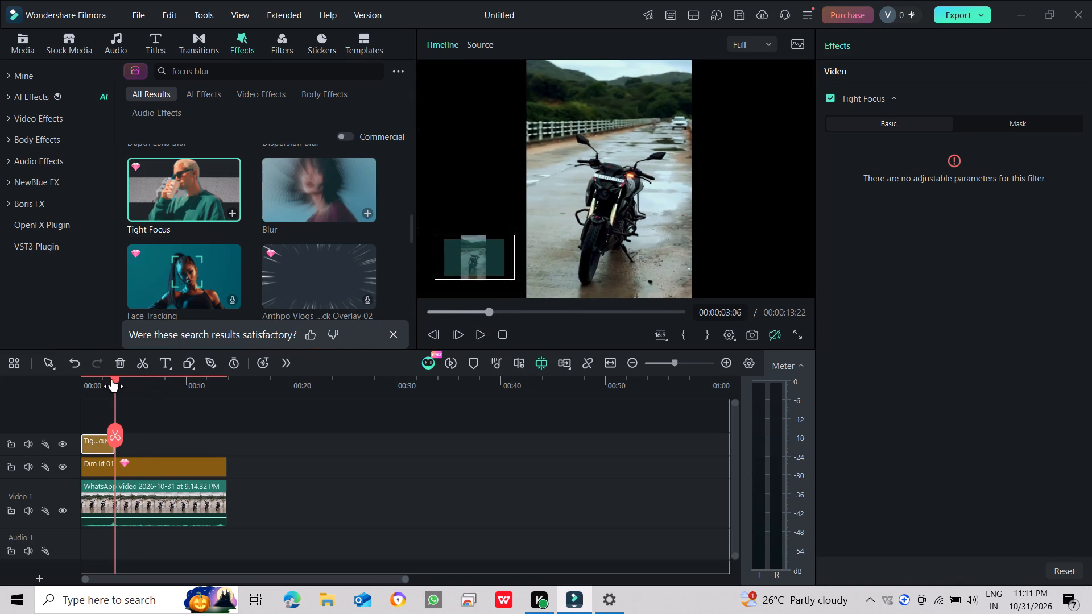
drag(112, 379, 103, 379)
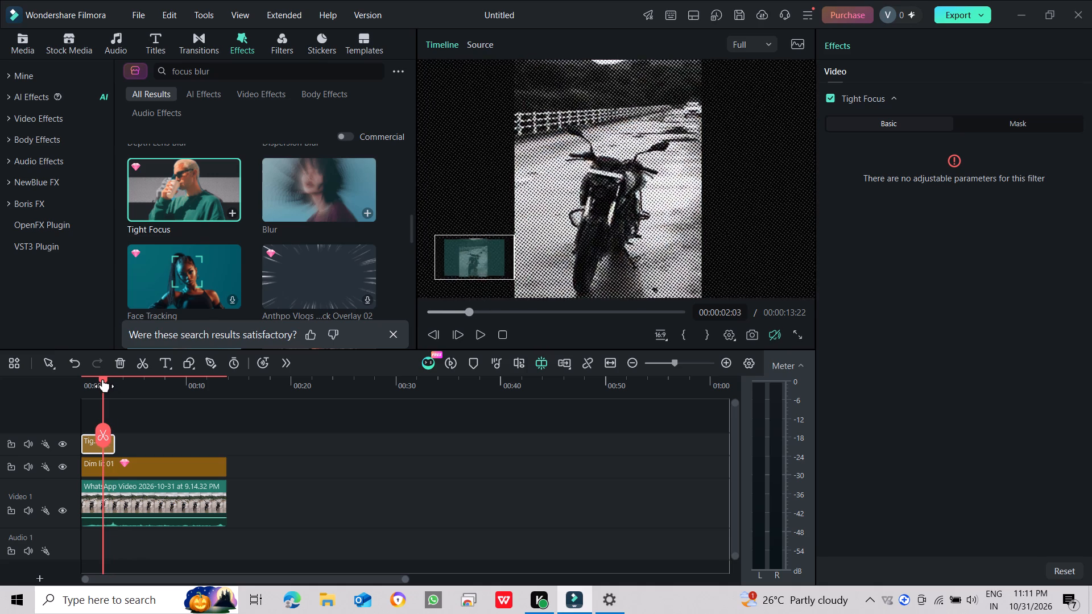
Split the Tight Focus effect at 00:00:01:22.
drag(103, 379, 97, 380)
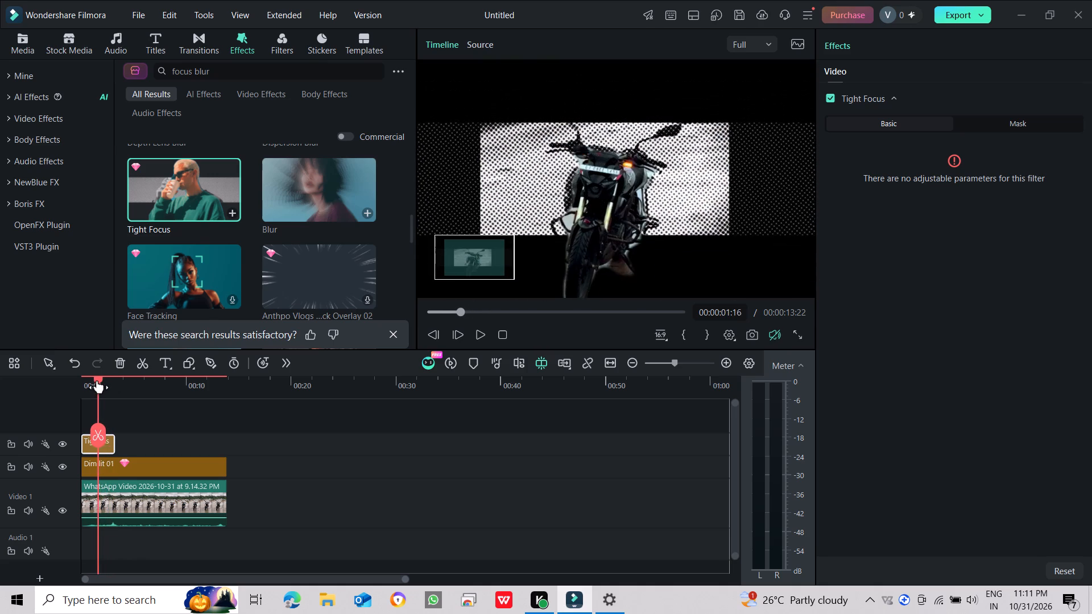
drag(97, 380, 96, 380)
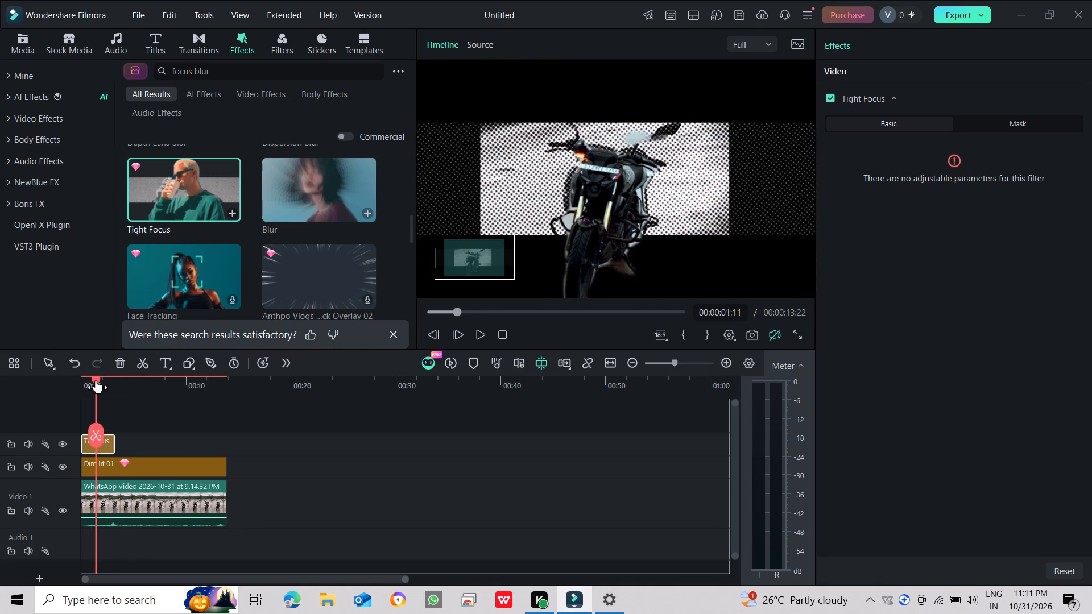
drag(96, 380, 99, 380)
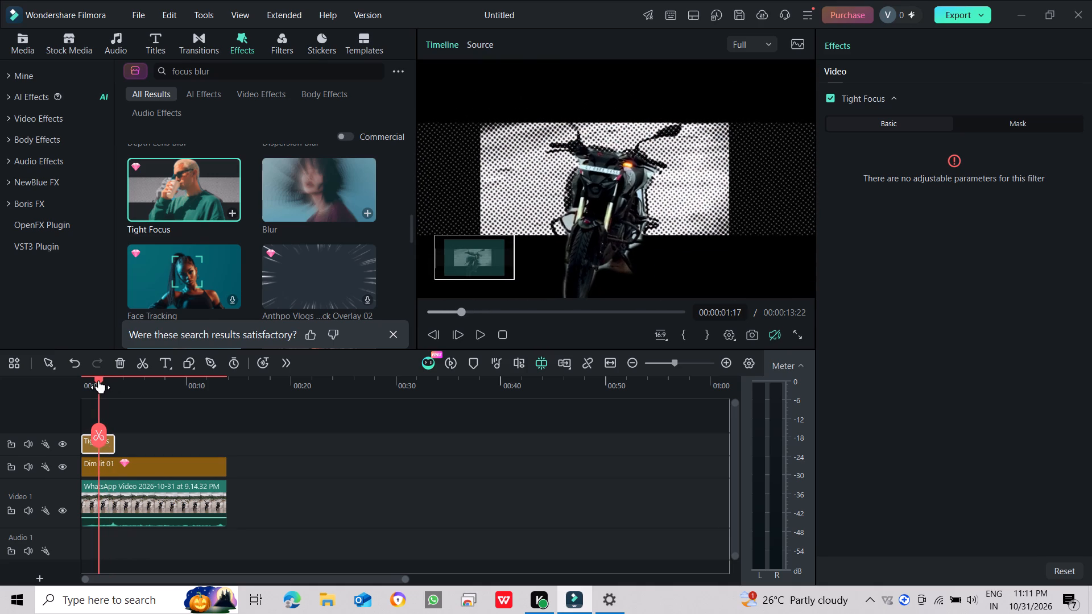
drag(99, 380, 101, 381)
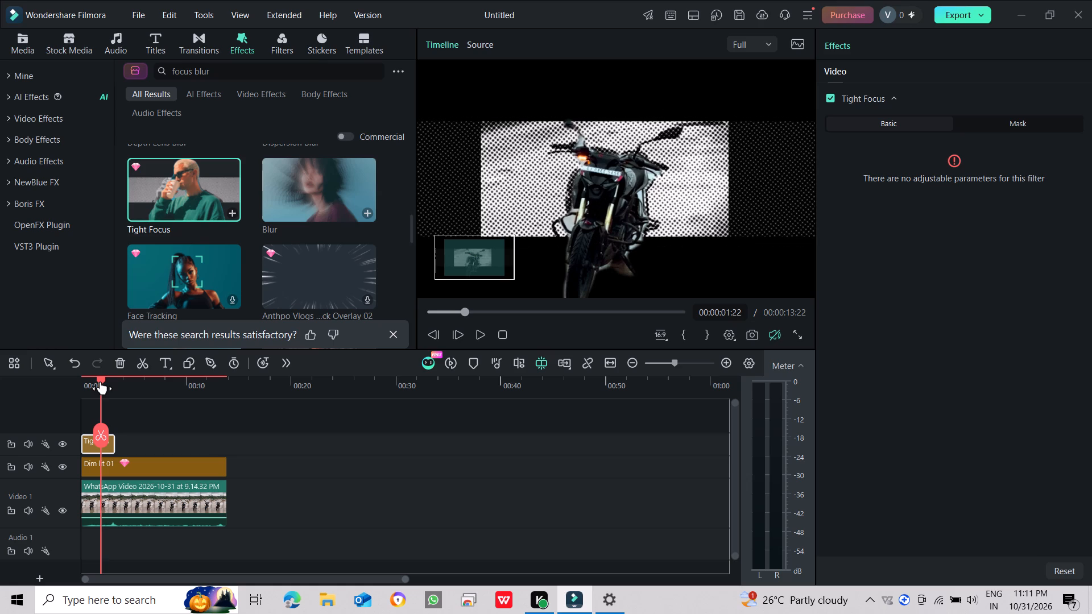
drag(101, 381, 101, 385)
click(97, 438)
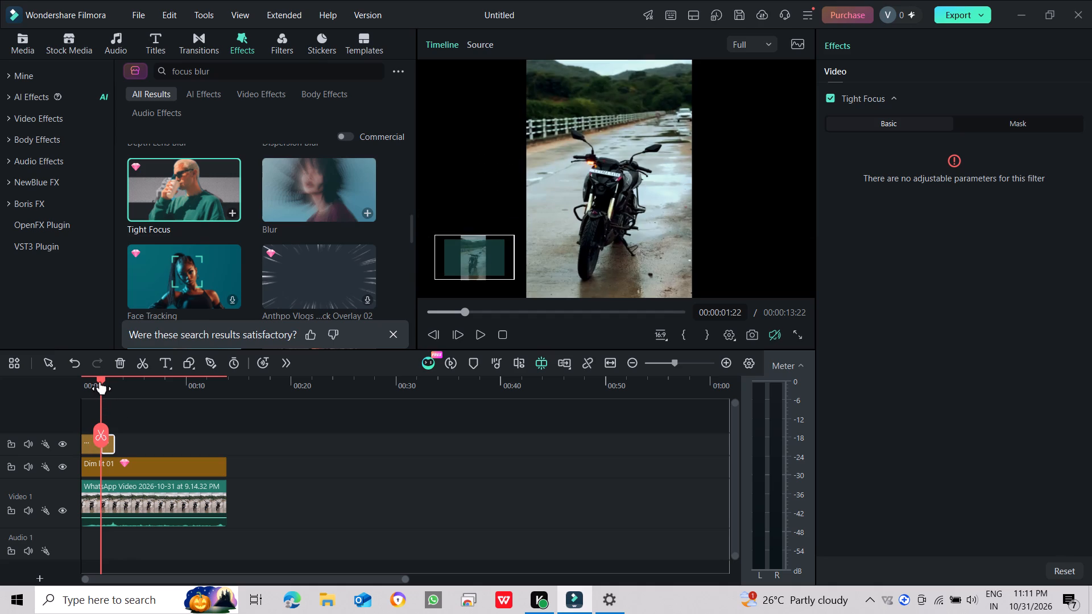
Scrub between 00:00:01:22 and 00:00:03:06 to examine how the second Tight Focus segment plays over the motorcycle clip.
drag(100, 380, 106, 379)
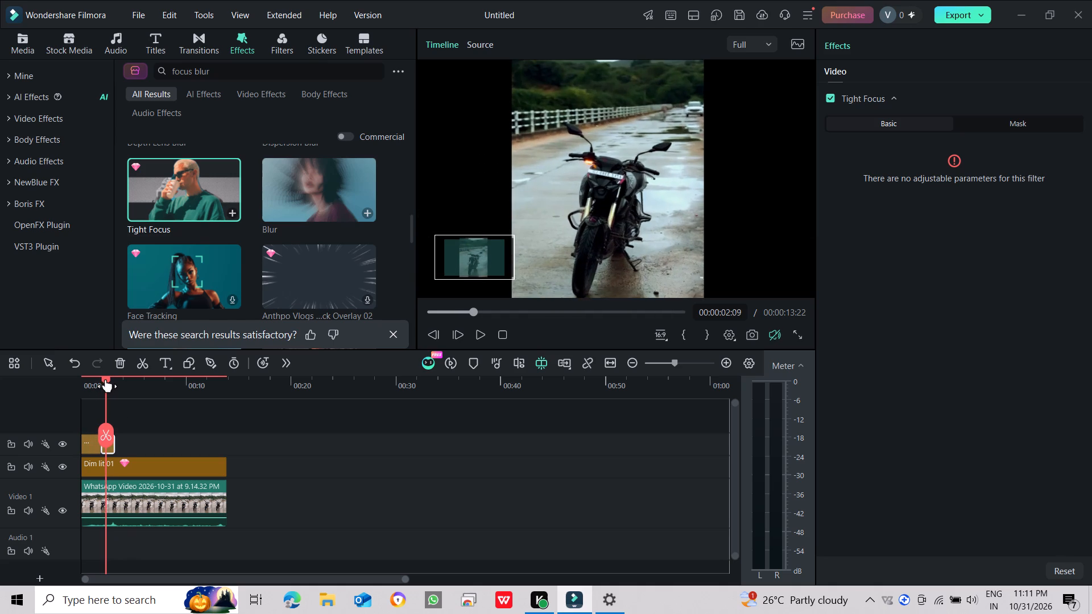
drag(106, 379, 110, 379)
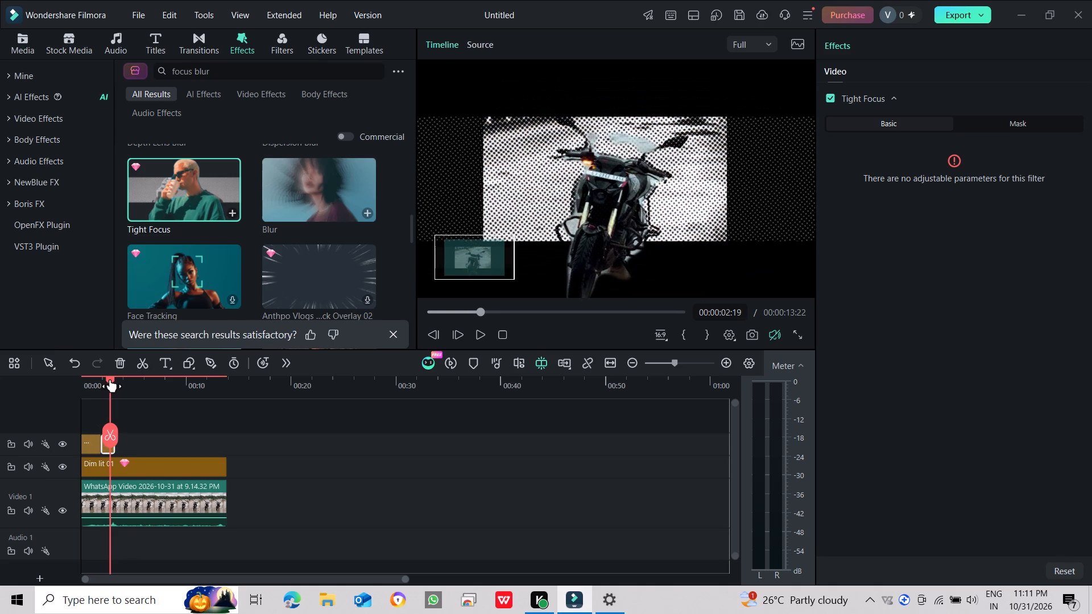
drag(110, 379, 107, 379)
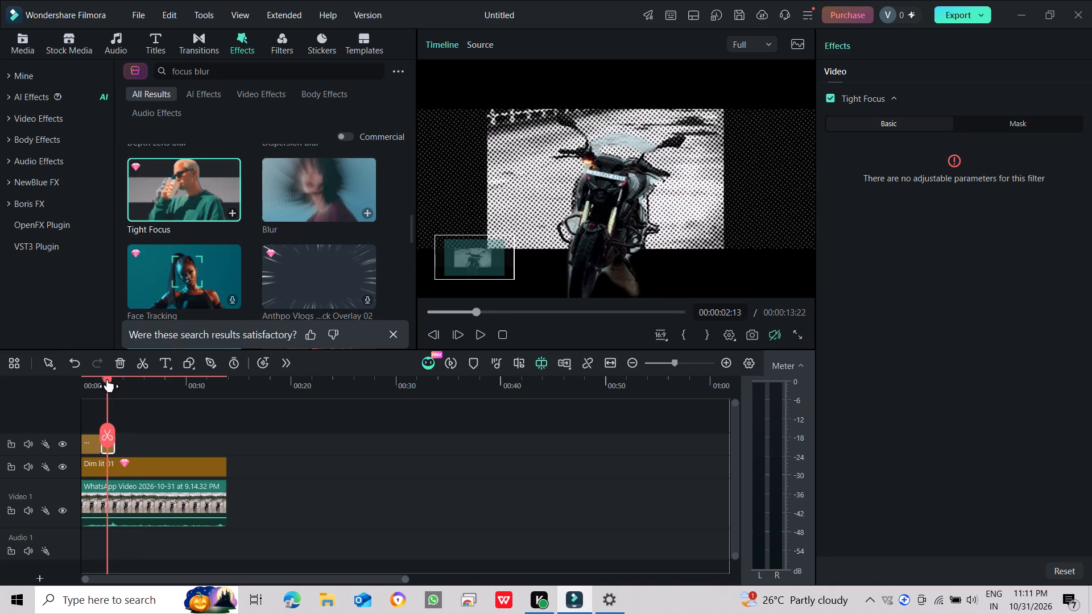
drag(107, 379, 103, 380)
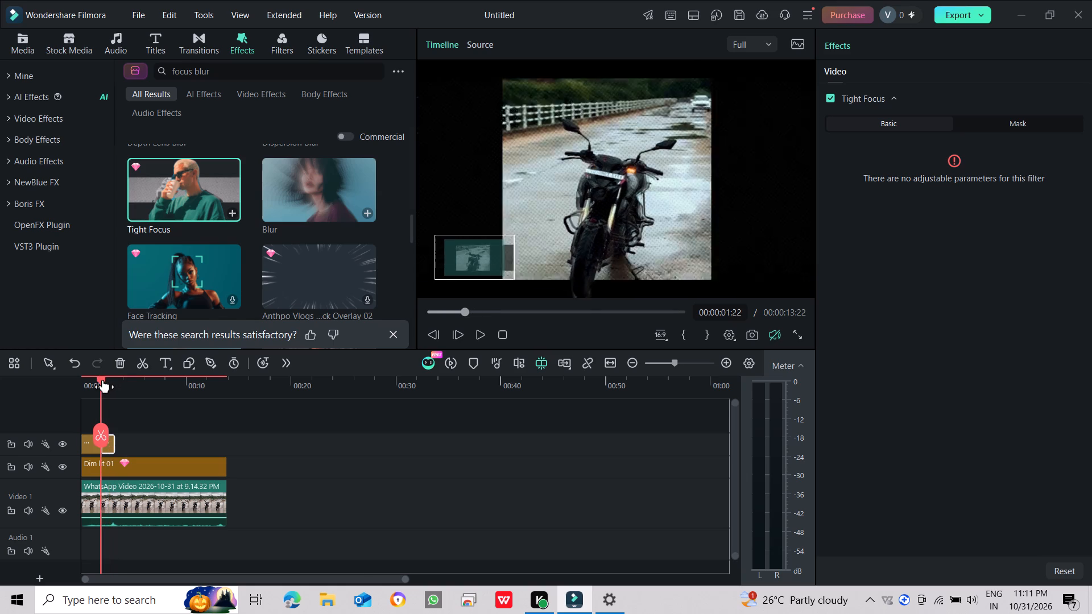
drag(103, 380, 109, 380)
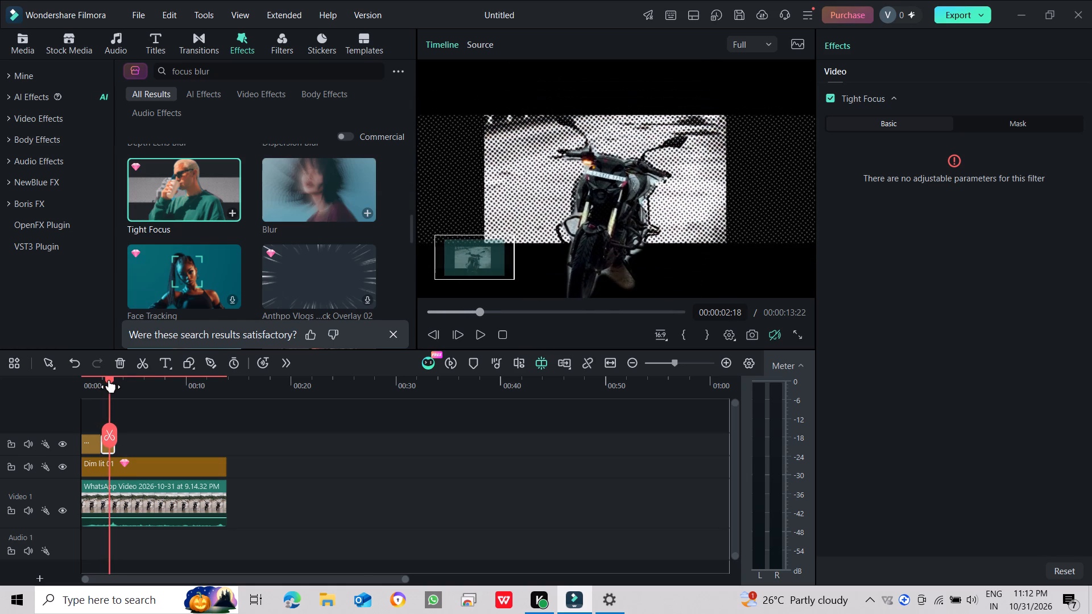
drag(109, 380, 111, 380)
click(154, 447)
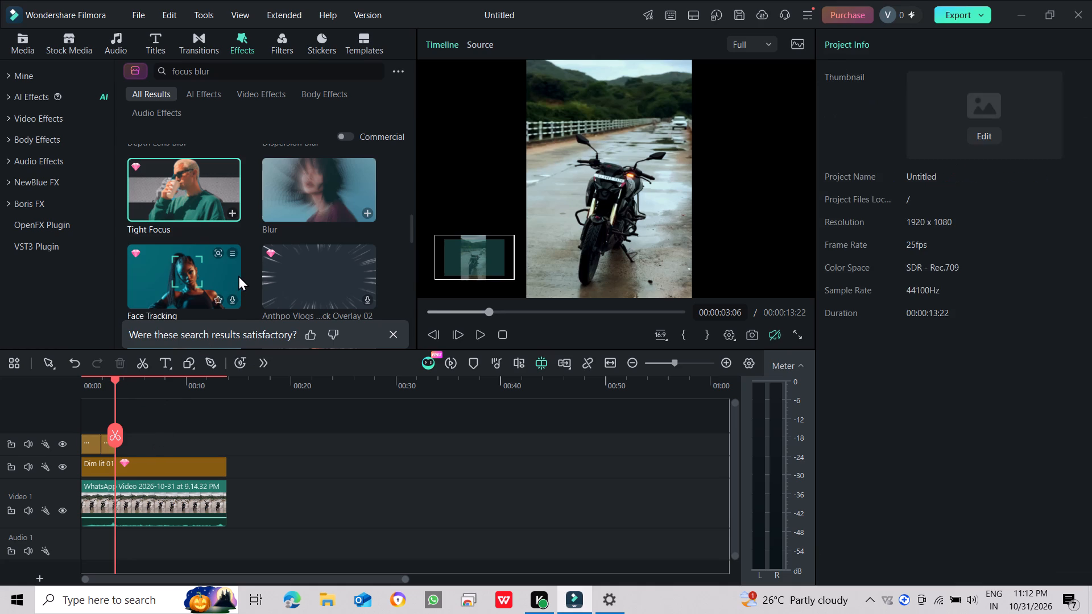
Browse further through the focus blur effects and preview Face Tracking.
scroll(242, 278, down, 1)
click(205, 200)
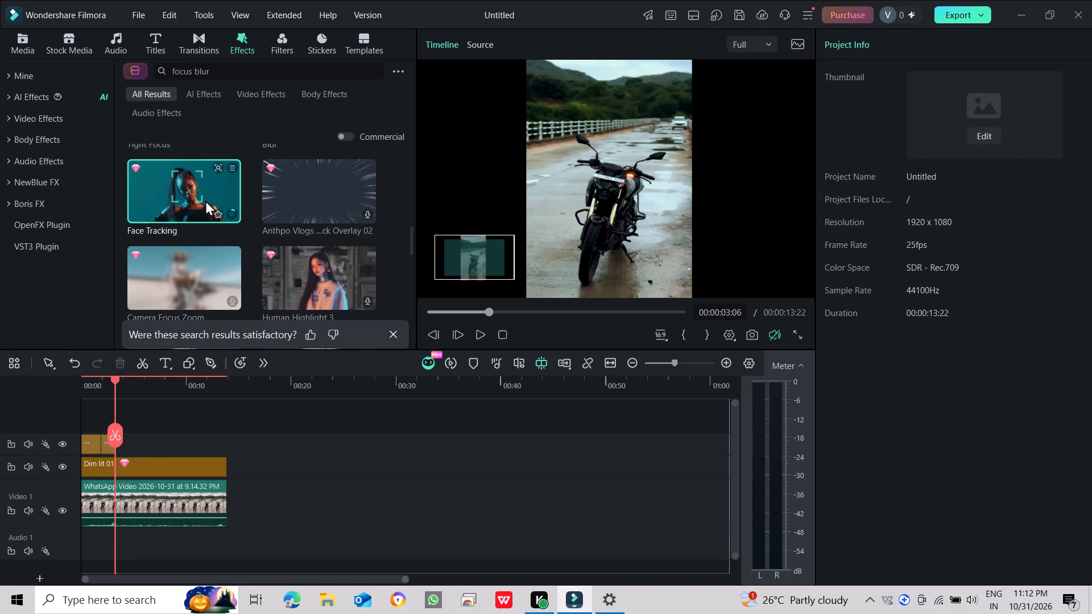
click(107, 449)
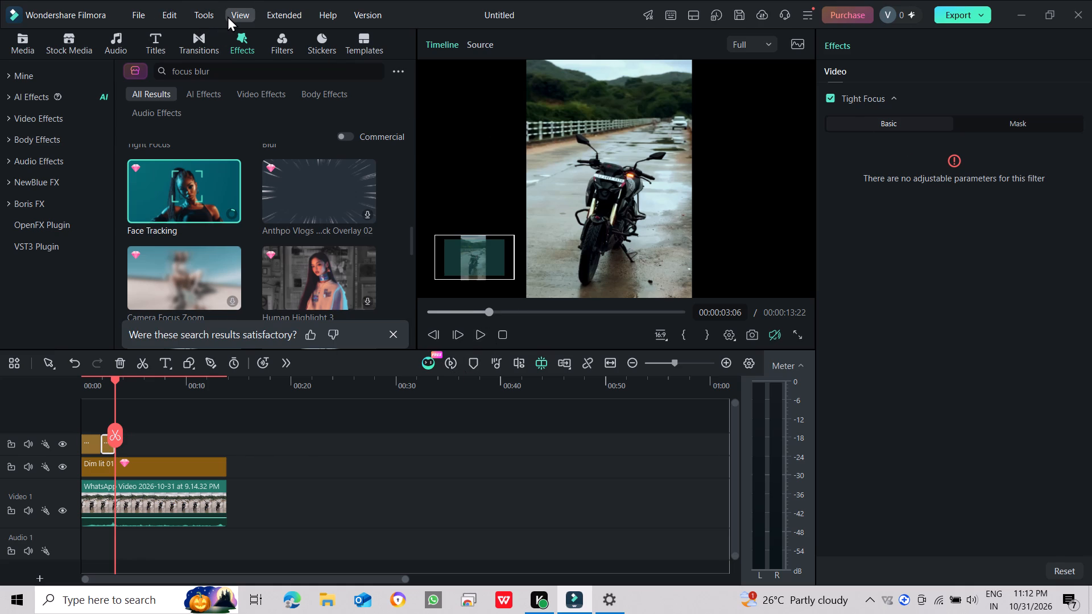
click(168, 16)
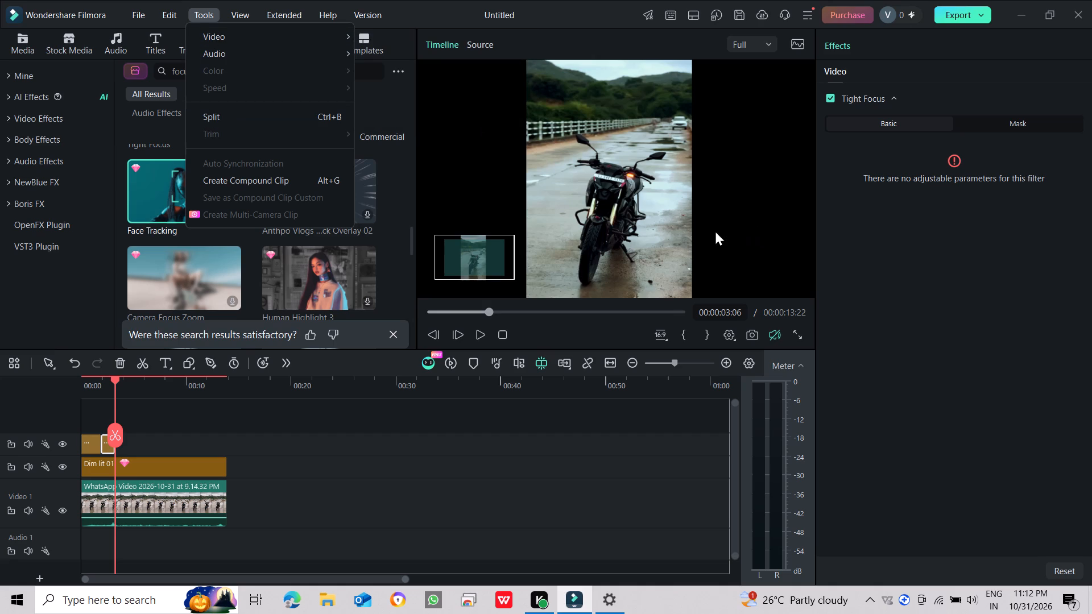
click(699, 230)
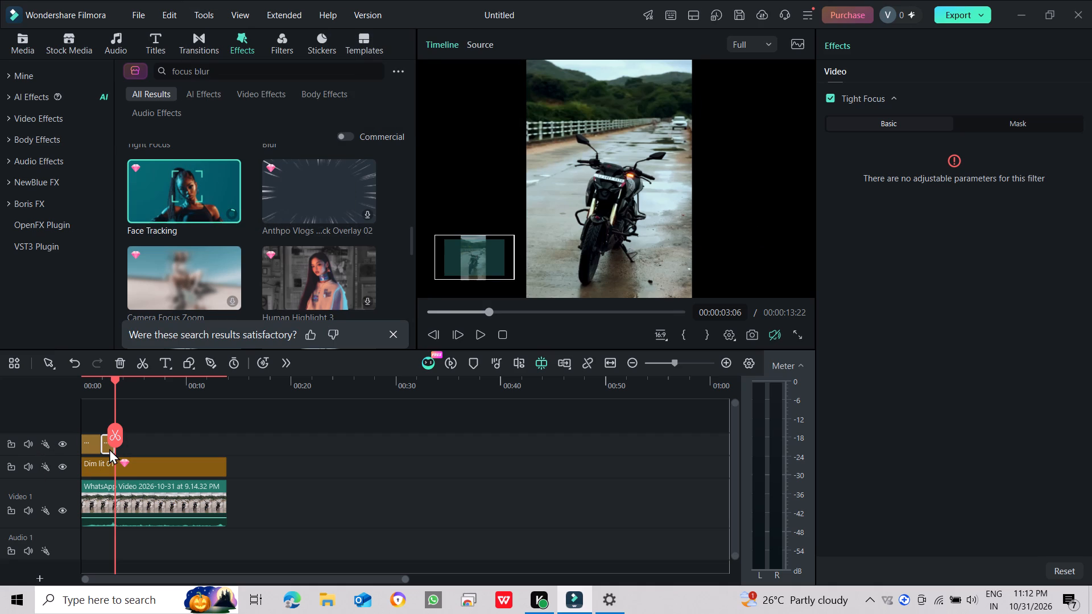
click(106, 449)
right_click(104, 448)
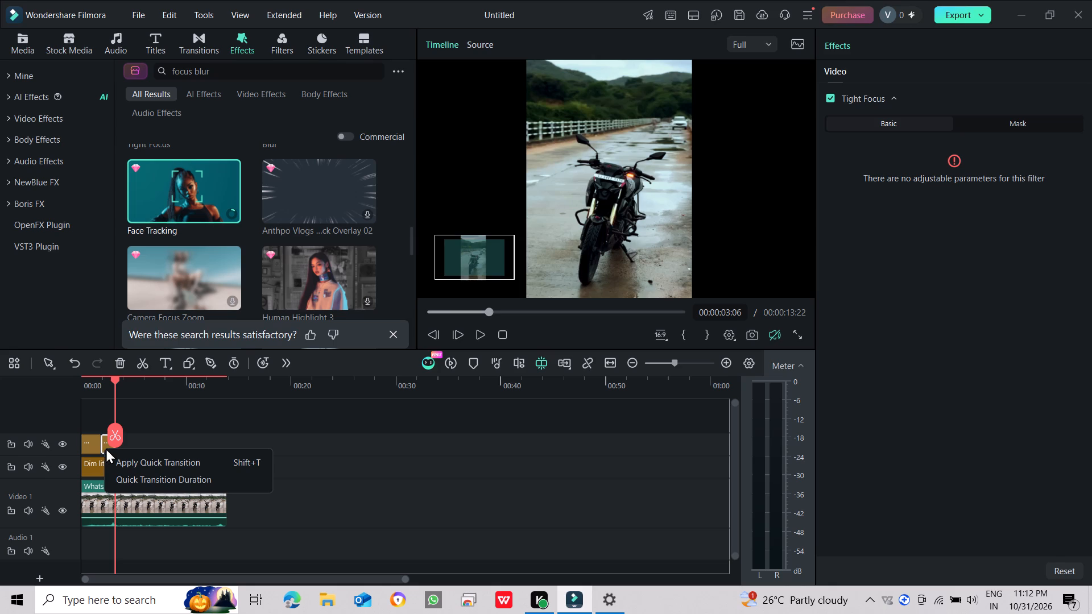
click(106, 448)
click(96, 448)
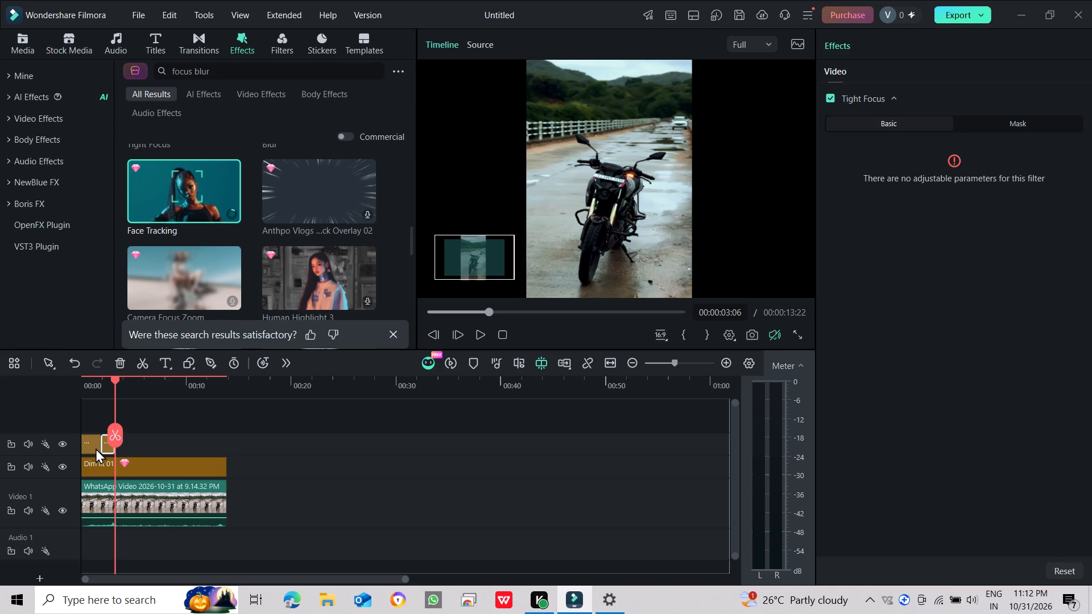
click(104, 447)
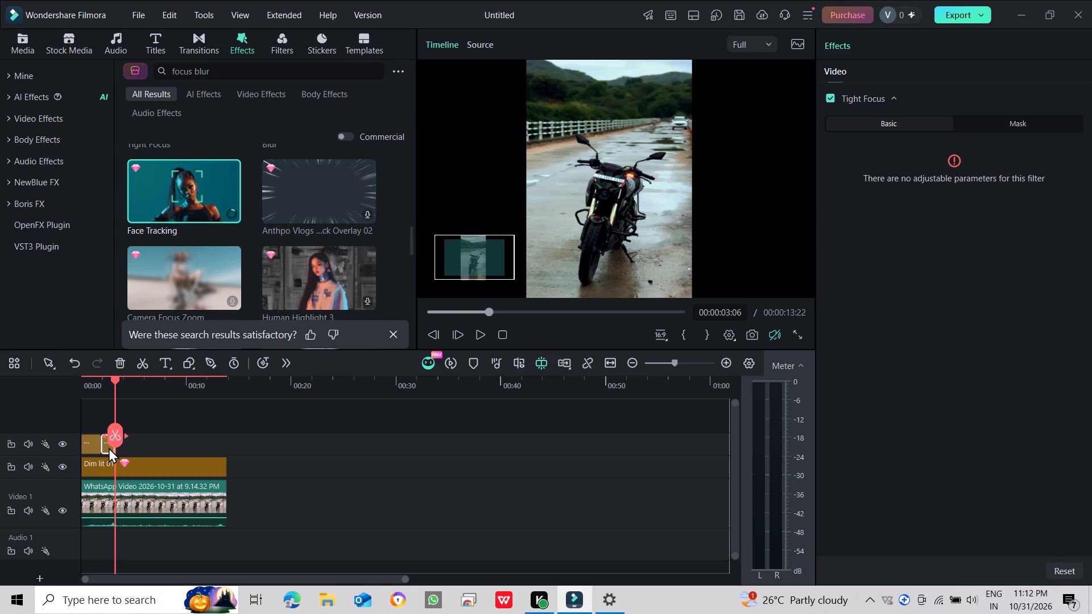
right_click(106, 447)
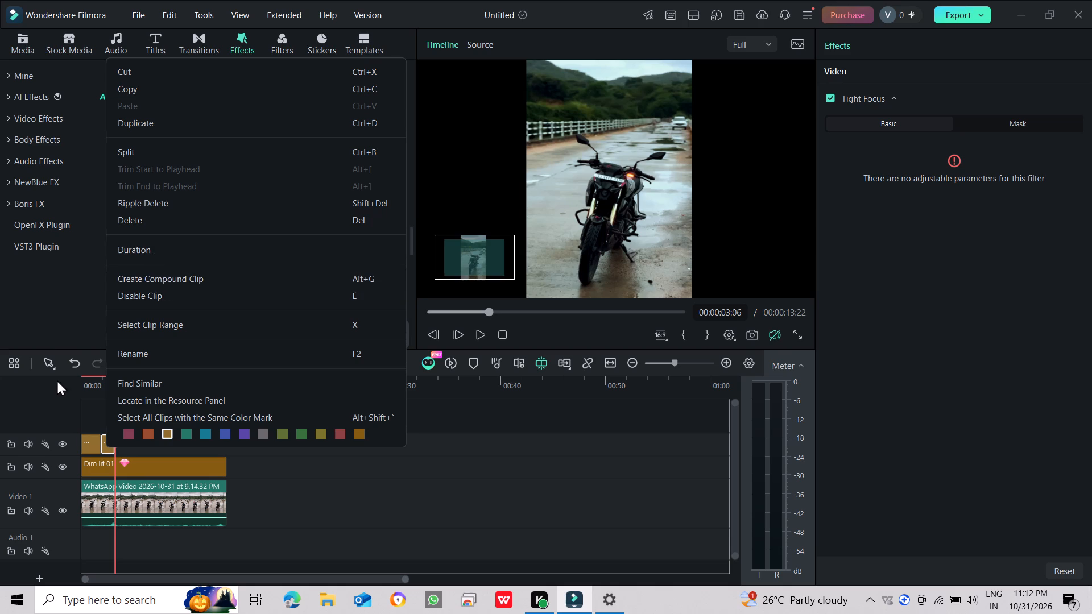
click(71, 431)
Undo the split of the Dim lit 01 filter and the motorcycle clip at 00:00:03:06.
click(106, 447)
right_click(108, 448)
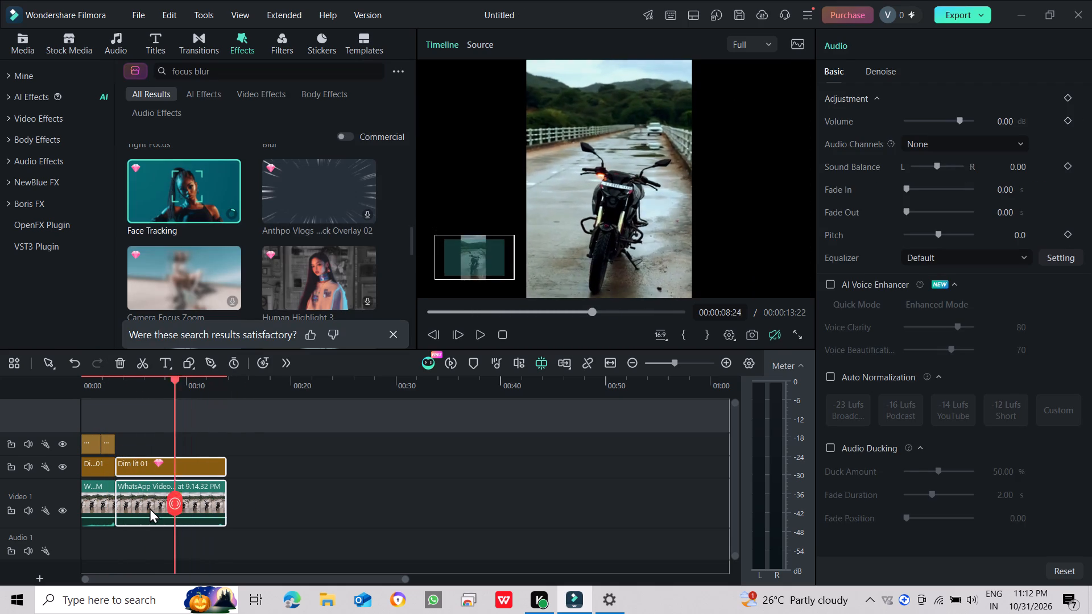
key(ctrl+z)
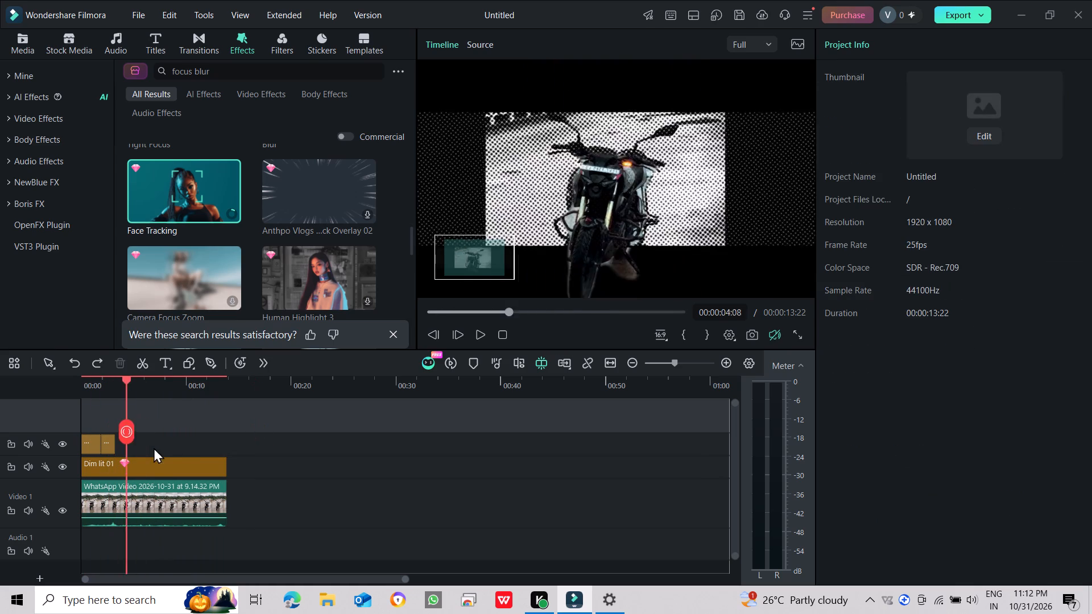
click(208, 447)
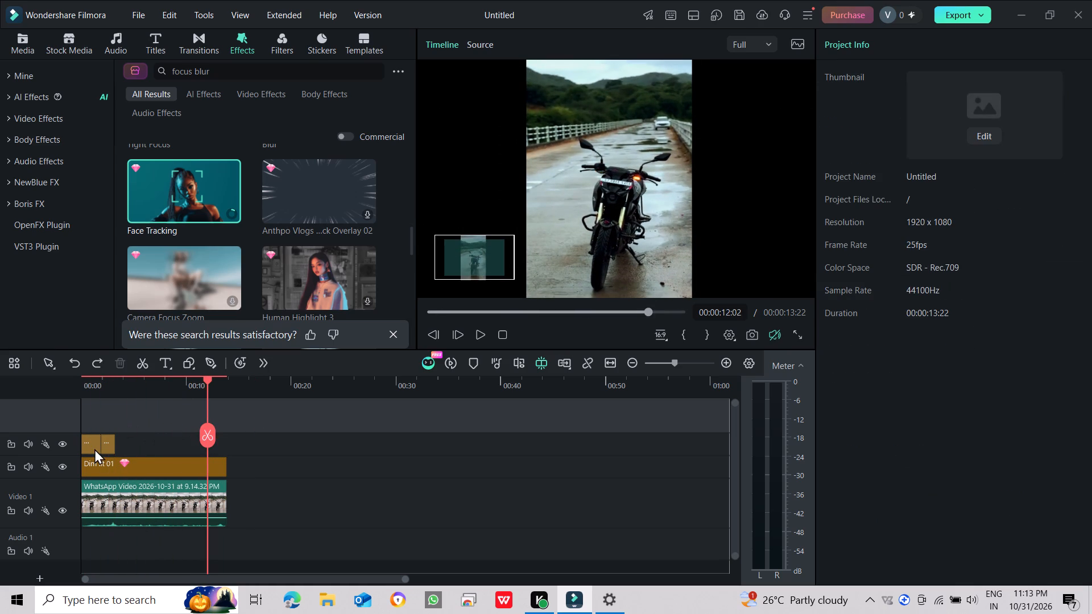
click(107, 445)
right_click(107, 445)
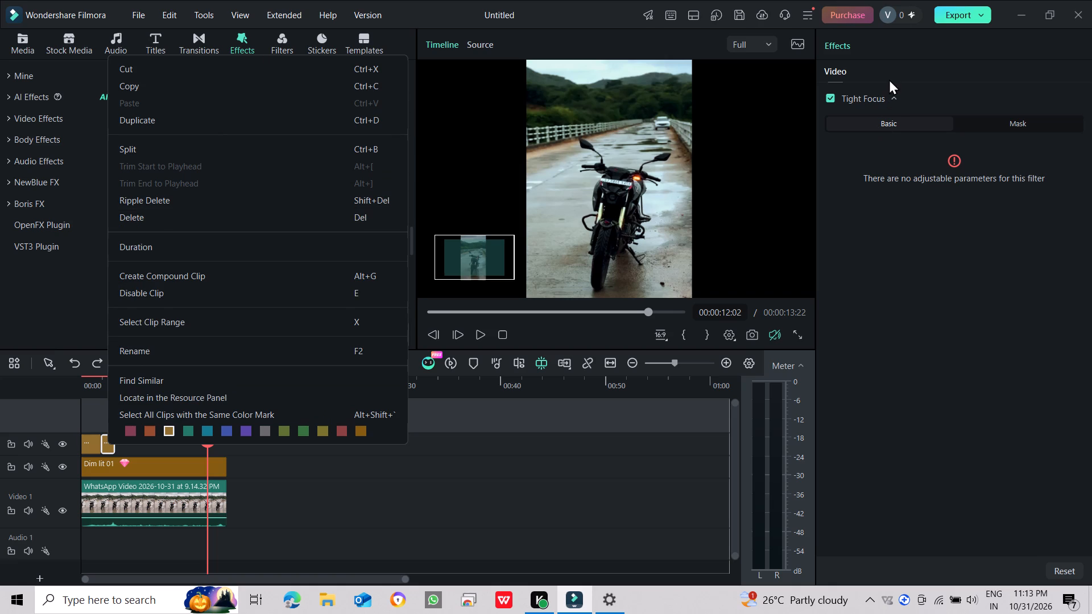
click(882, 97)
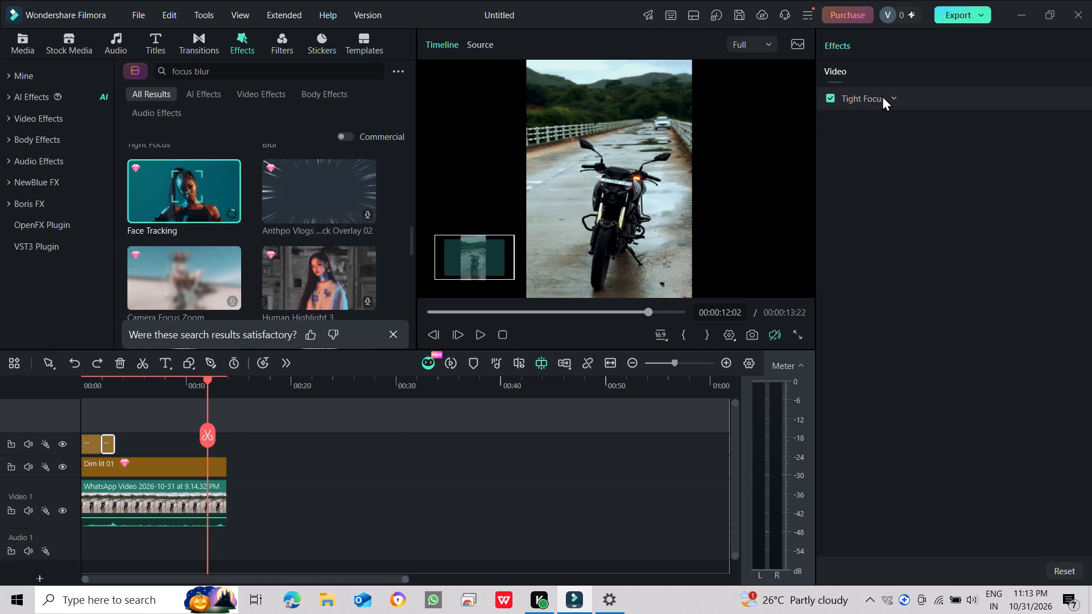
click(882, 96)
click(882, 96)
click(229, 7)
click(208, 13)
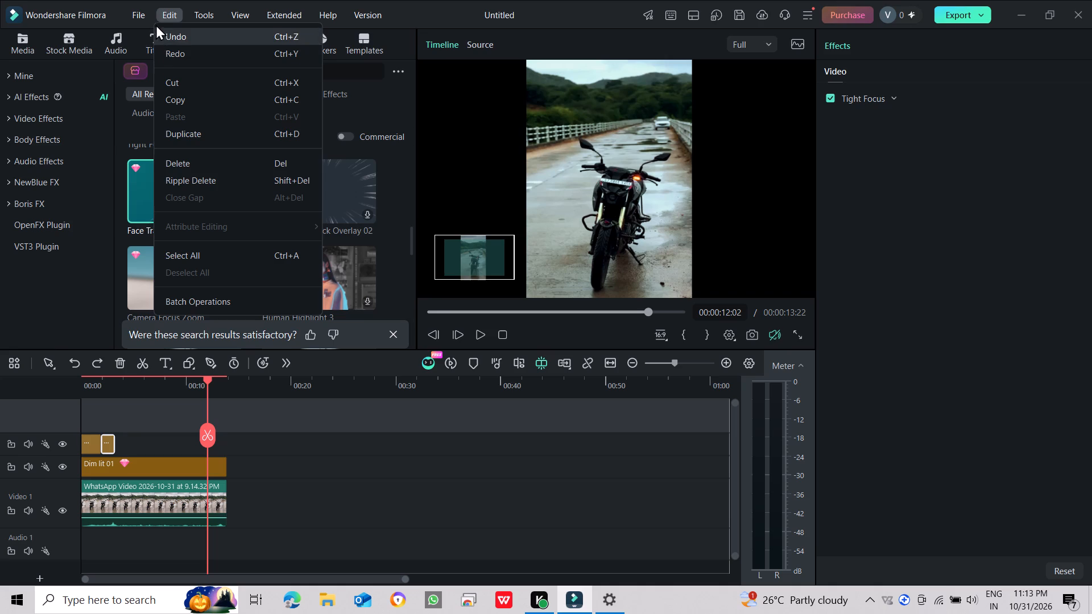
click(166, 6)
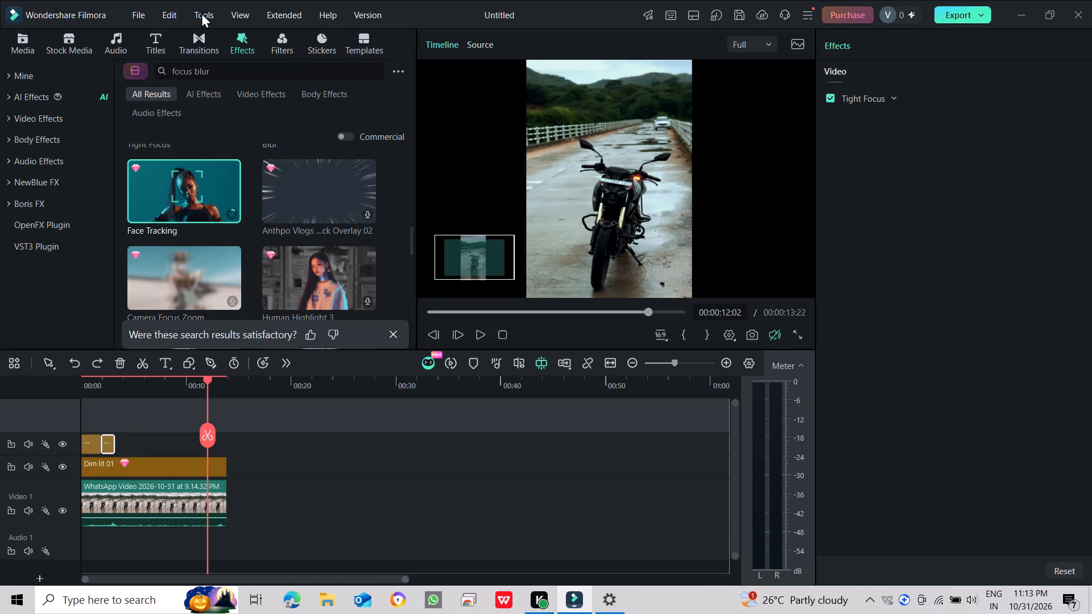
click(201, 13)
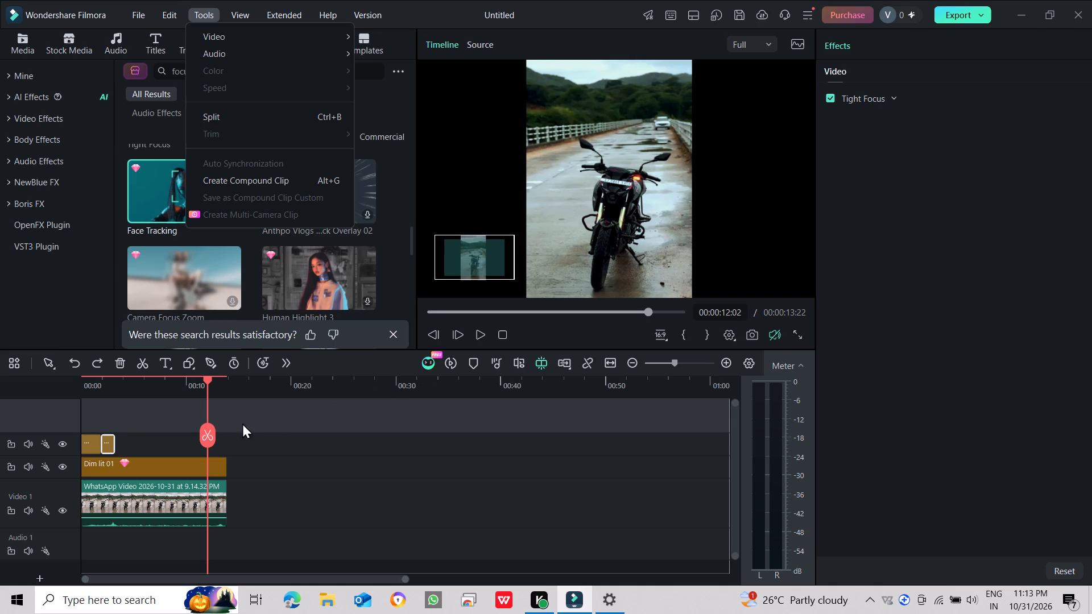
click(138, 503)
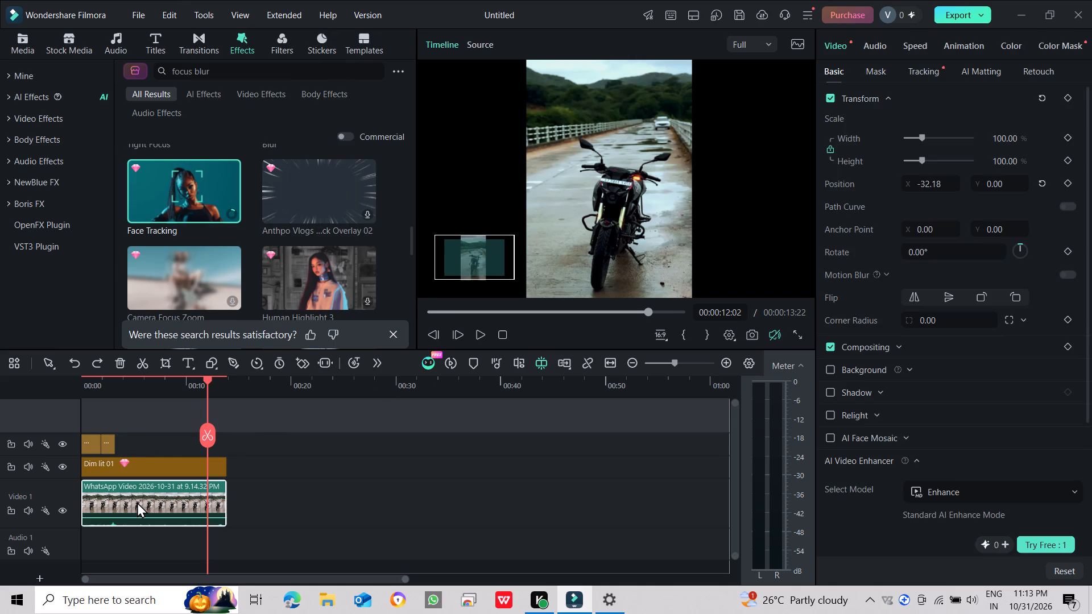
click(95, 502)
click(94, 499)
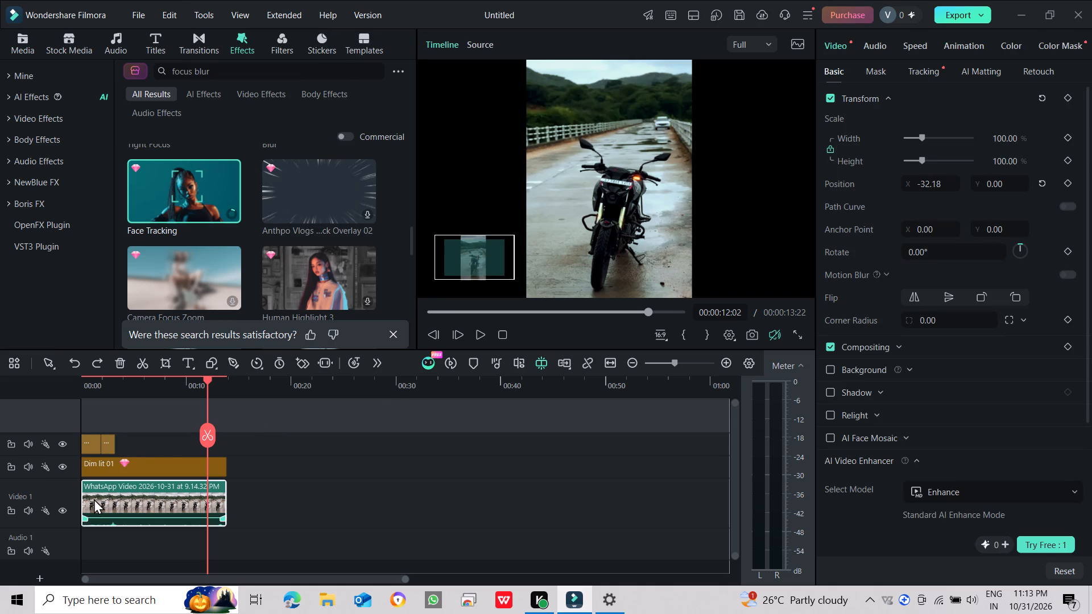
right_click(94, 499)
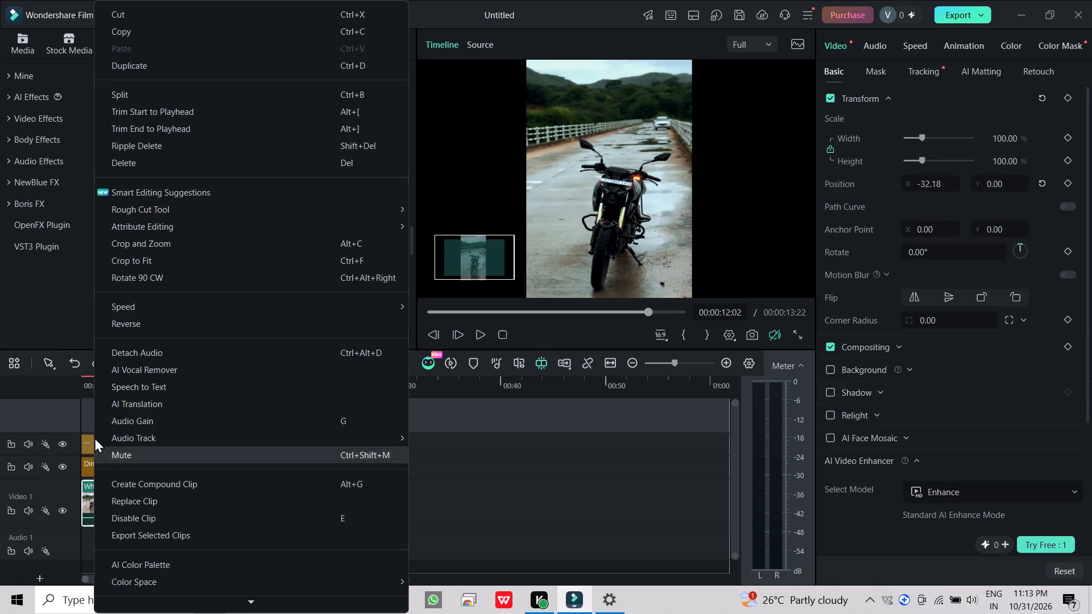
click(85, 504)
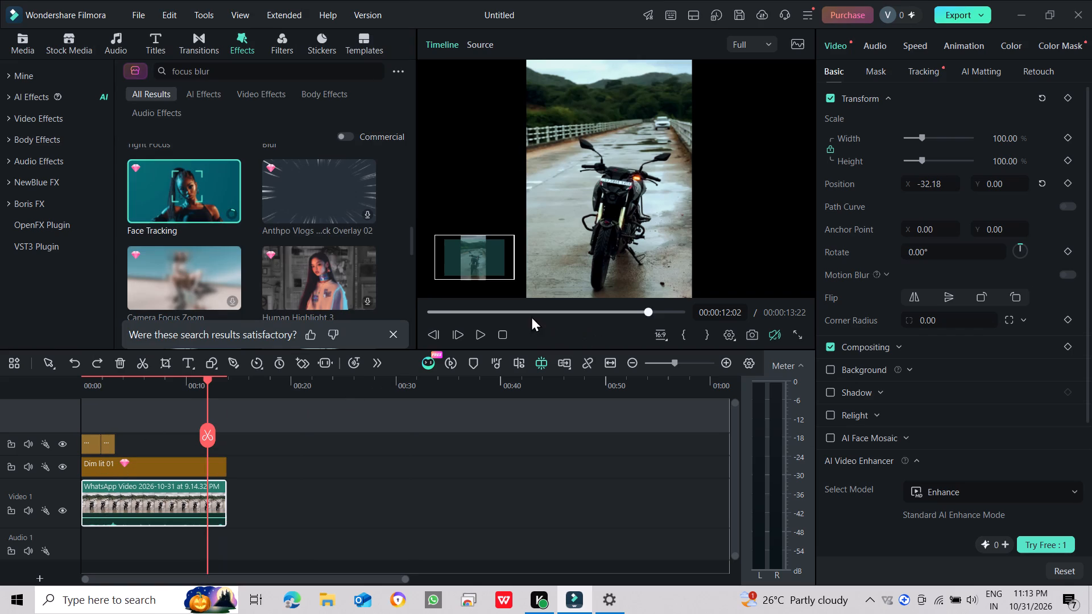
Review the motorcycle clip's ending and opening seconds, and undo the split of the Tight Focus effect at 00:00:01:22.
click(481, 334)
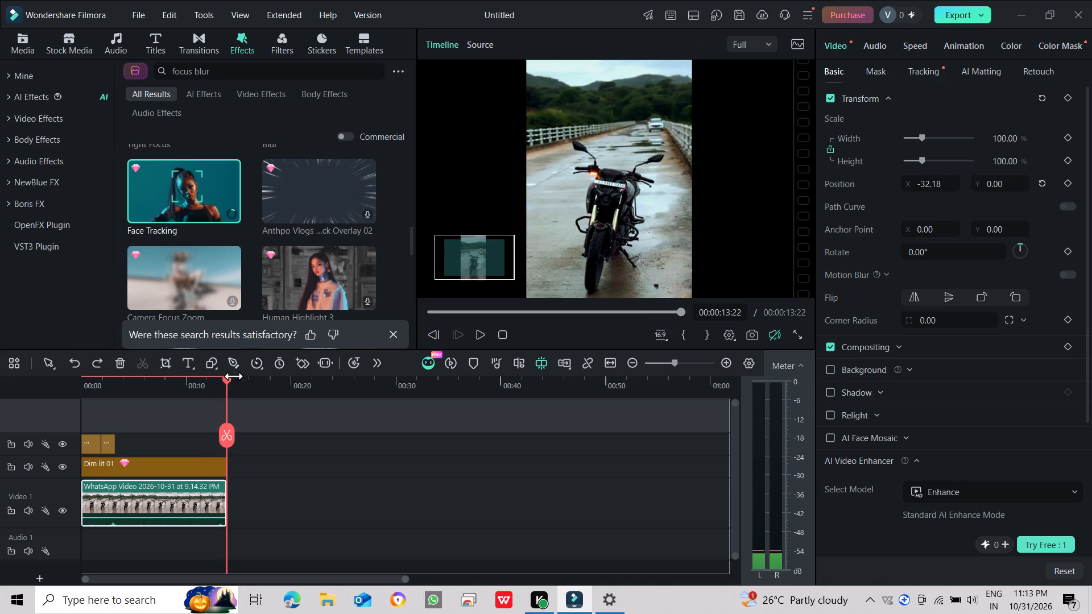
drag(228, 378, 196, 378)
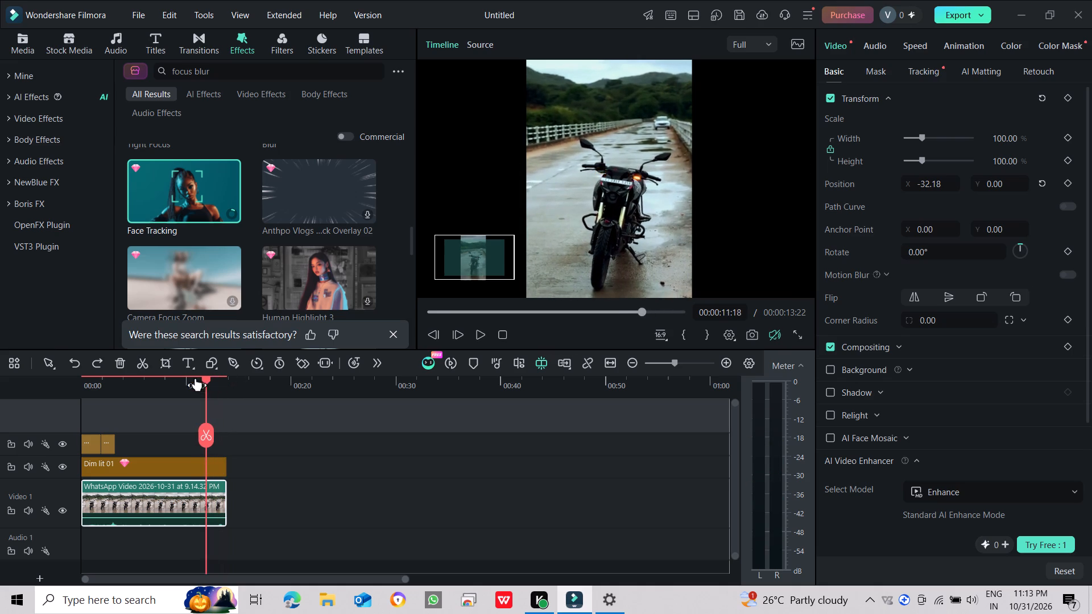
drag(196, 378, 112, 385)
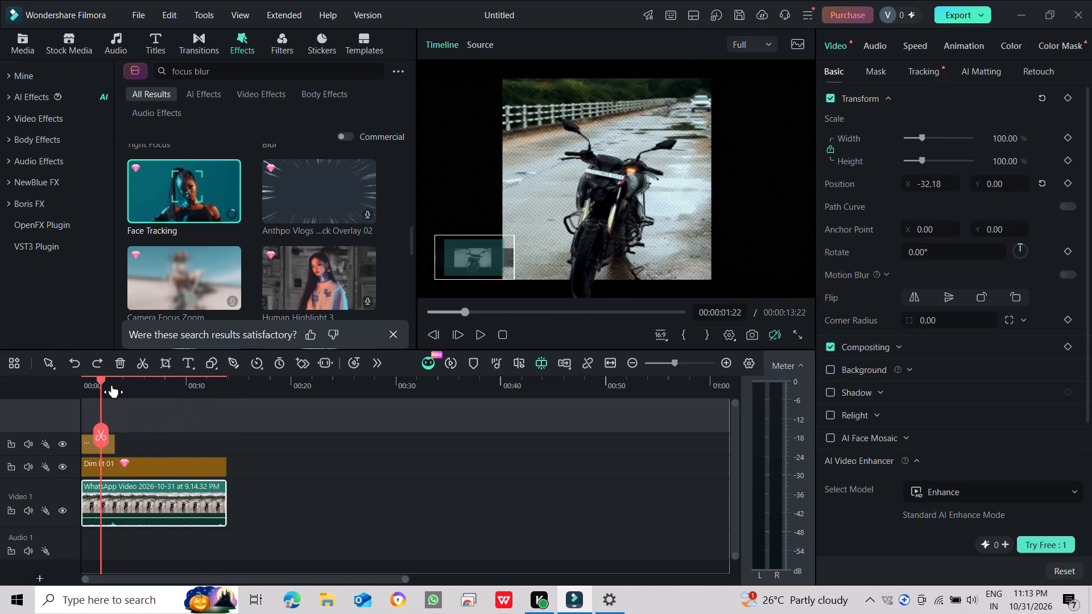
drag(112, 385, 122, 387)
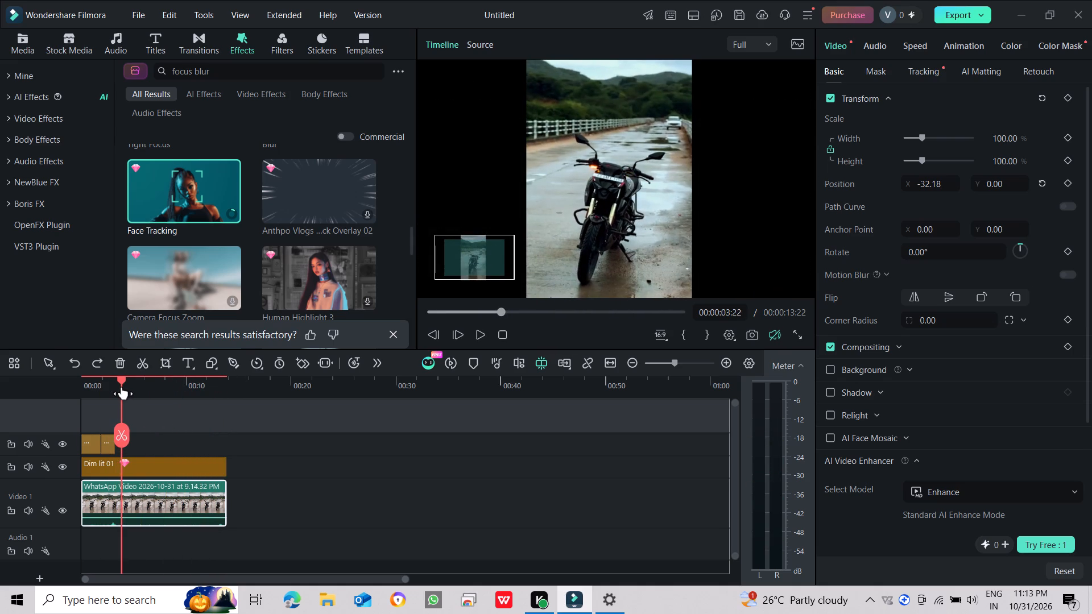
drag(122, 387, 113, 387)
key(ctrl+z)
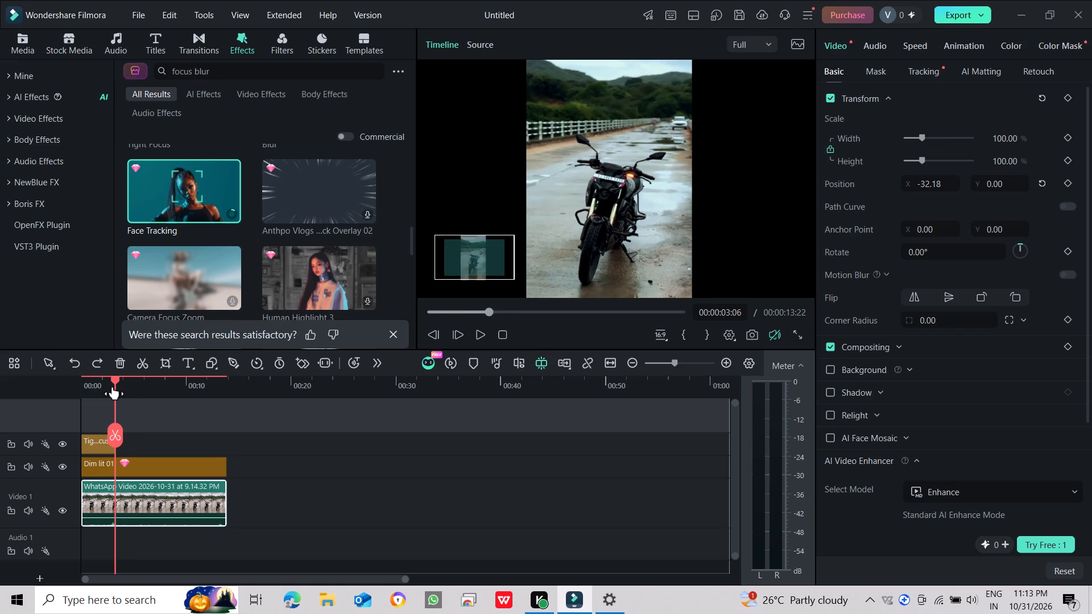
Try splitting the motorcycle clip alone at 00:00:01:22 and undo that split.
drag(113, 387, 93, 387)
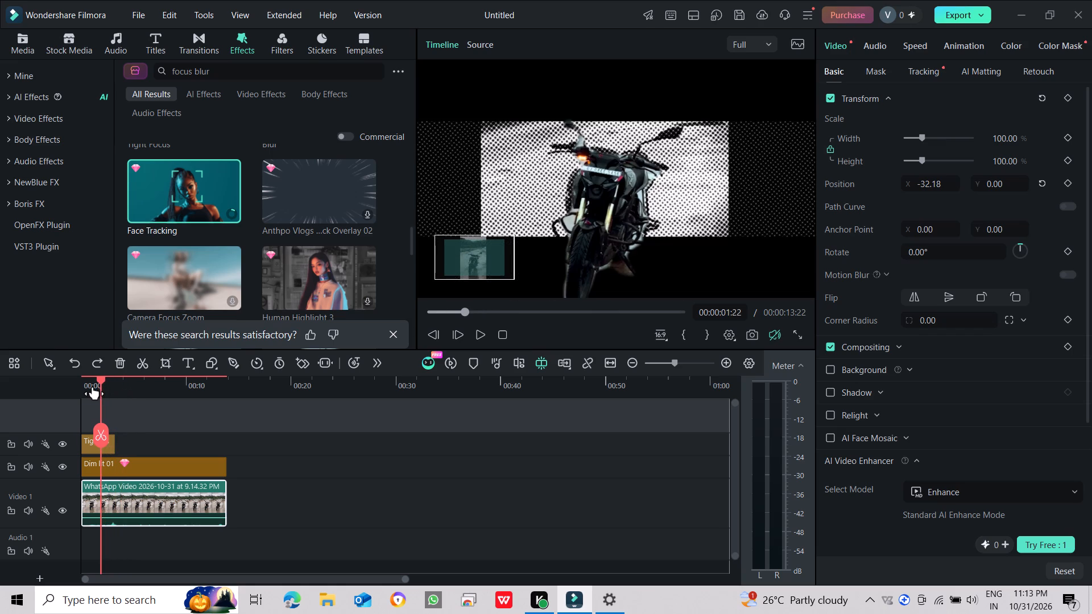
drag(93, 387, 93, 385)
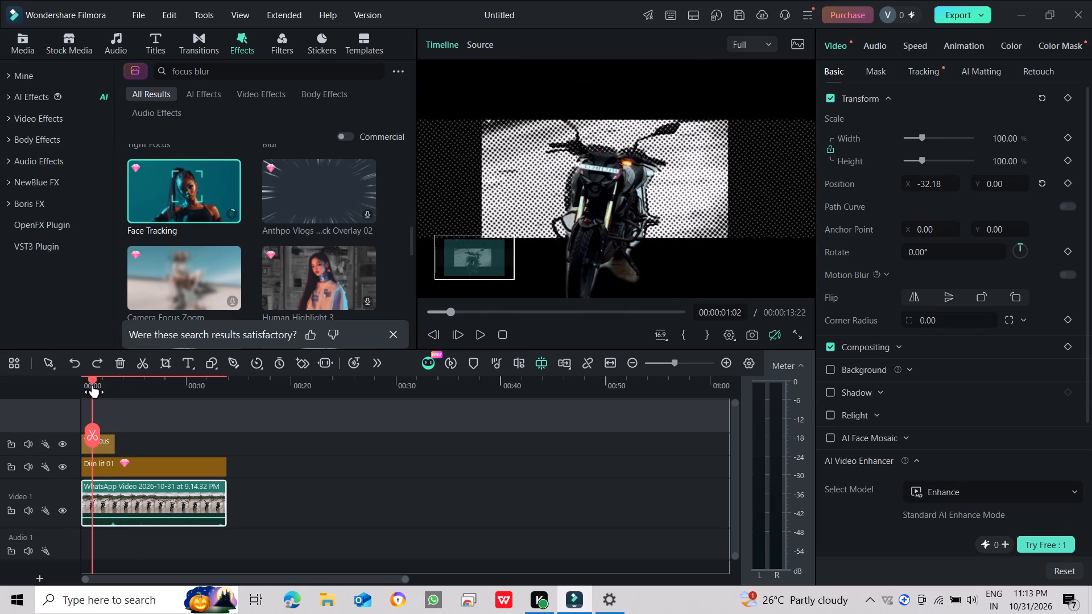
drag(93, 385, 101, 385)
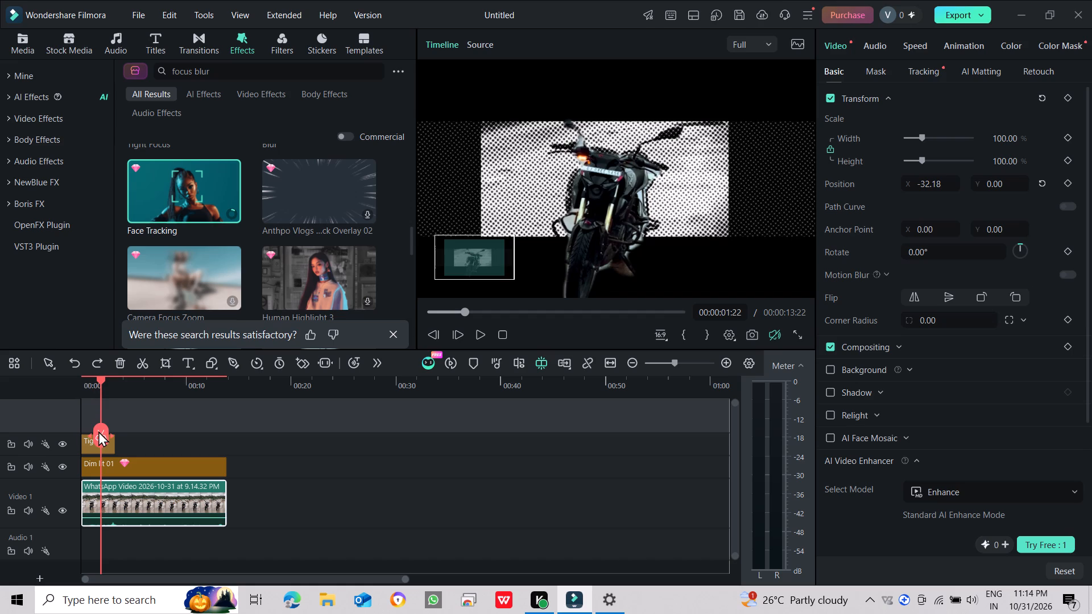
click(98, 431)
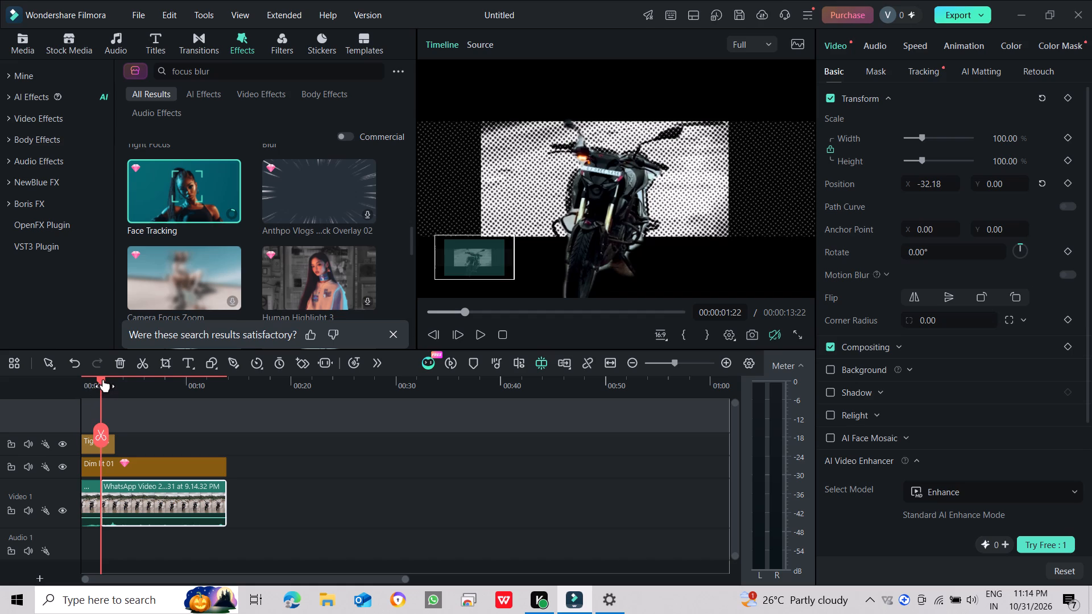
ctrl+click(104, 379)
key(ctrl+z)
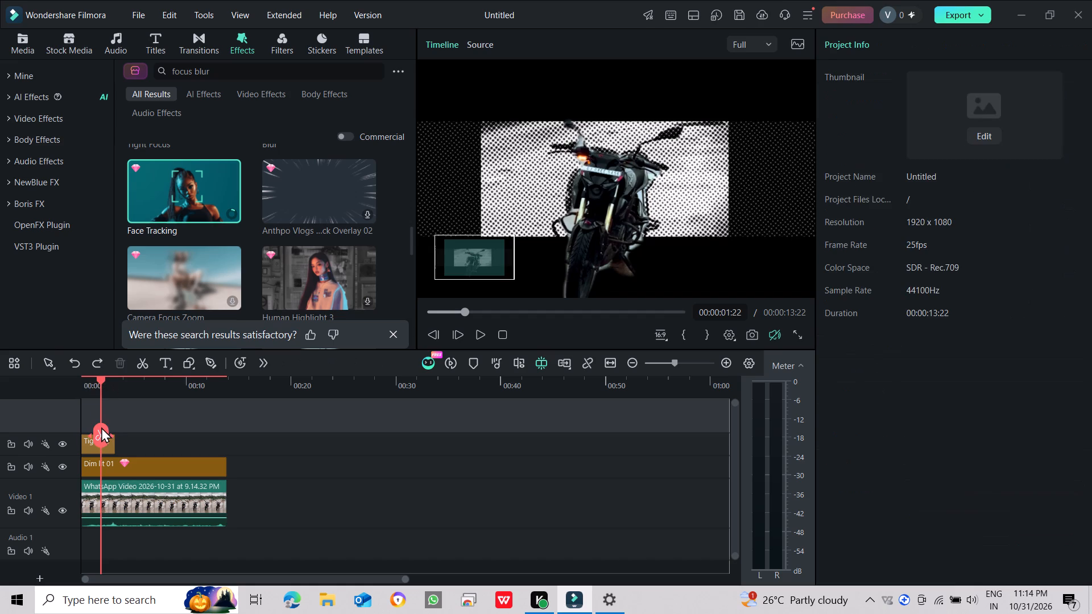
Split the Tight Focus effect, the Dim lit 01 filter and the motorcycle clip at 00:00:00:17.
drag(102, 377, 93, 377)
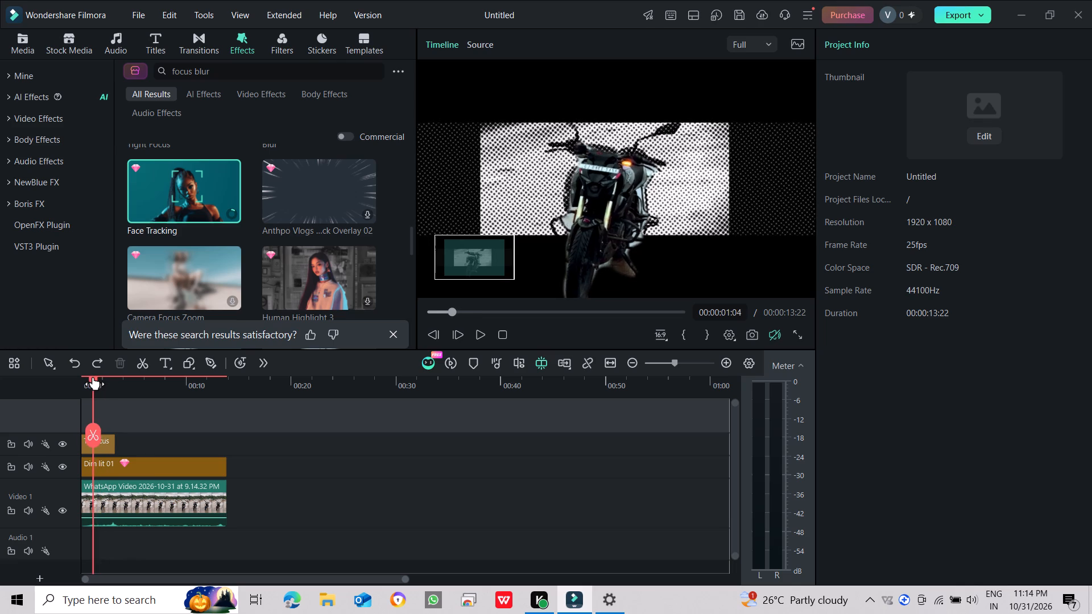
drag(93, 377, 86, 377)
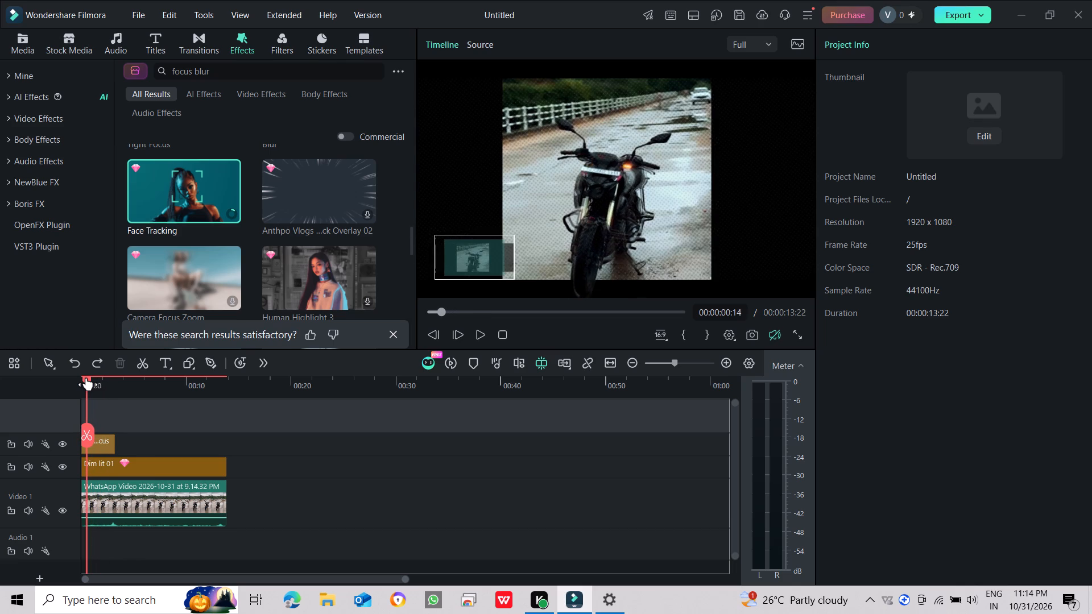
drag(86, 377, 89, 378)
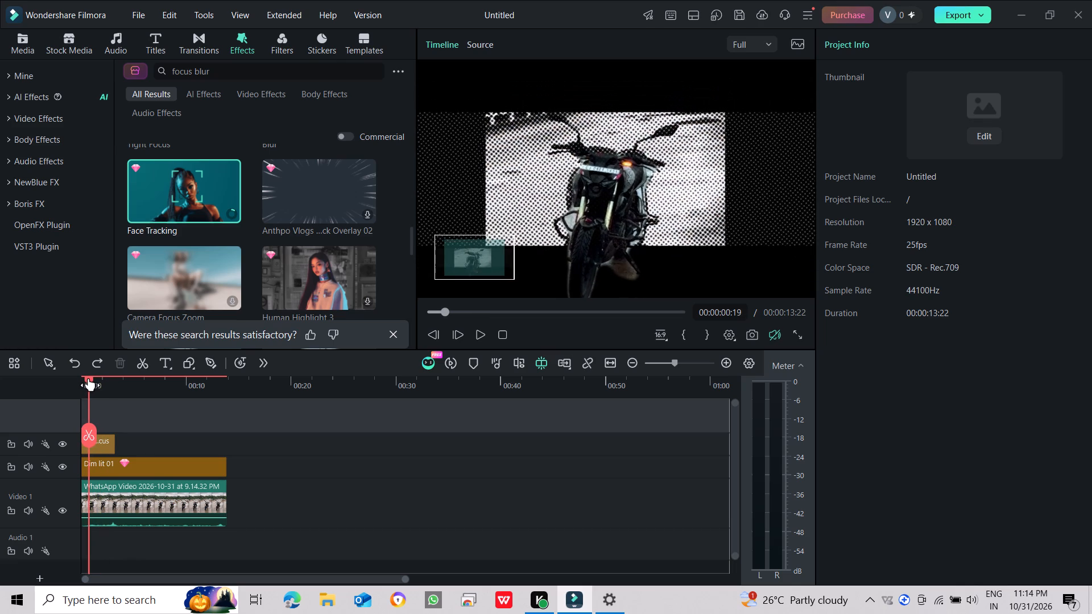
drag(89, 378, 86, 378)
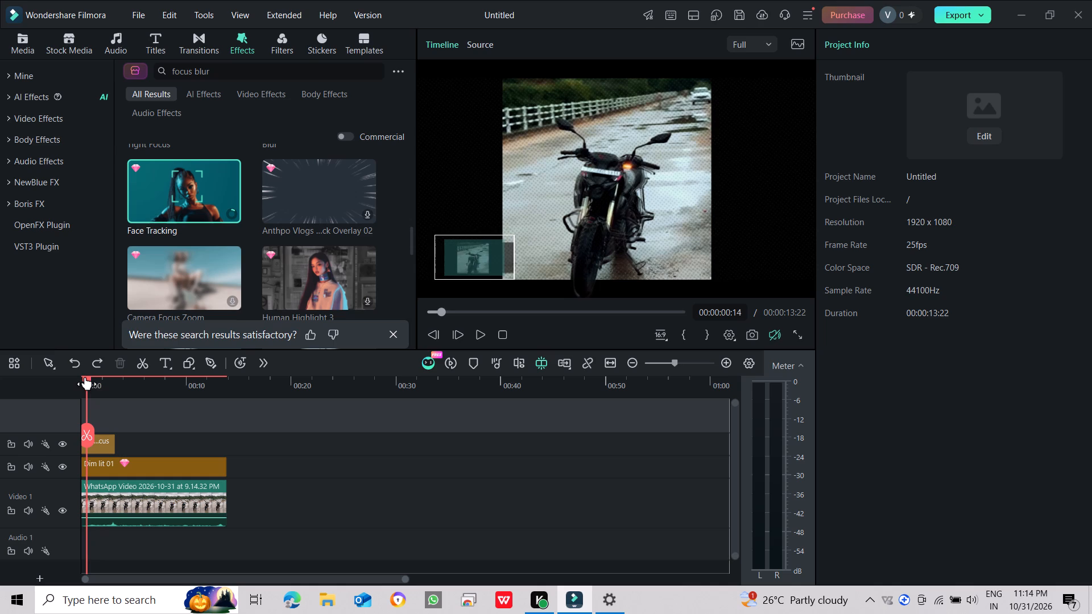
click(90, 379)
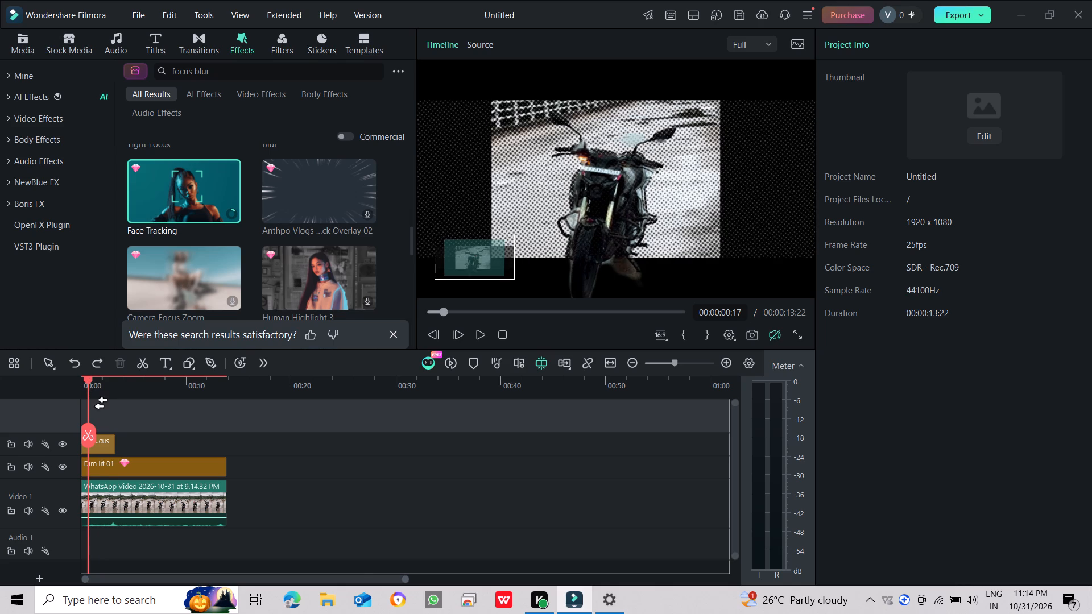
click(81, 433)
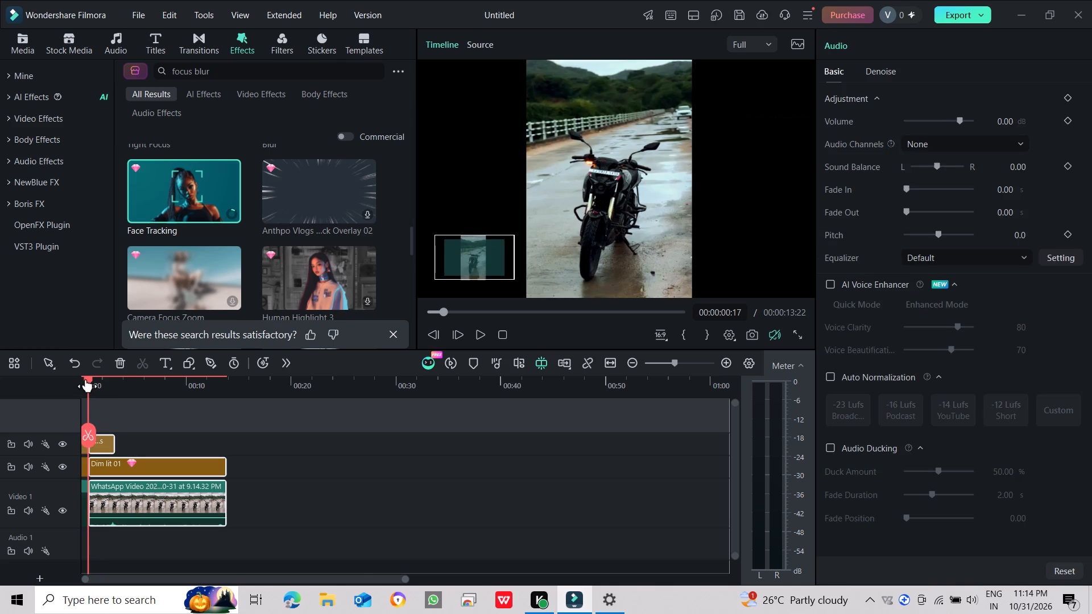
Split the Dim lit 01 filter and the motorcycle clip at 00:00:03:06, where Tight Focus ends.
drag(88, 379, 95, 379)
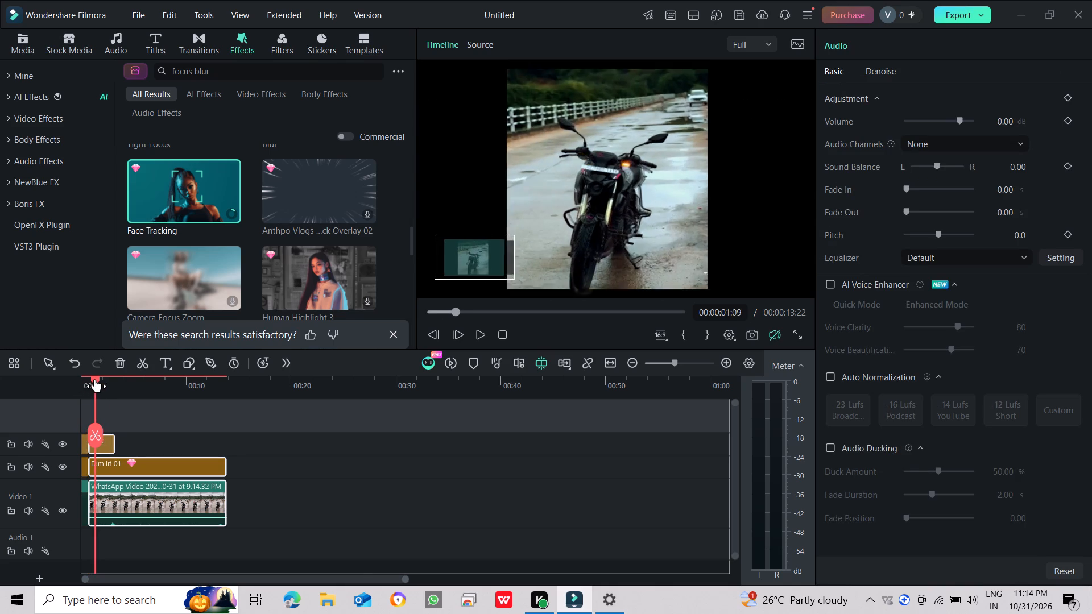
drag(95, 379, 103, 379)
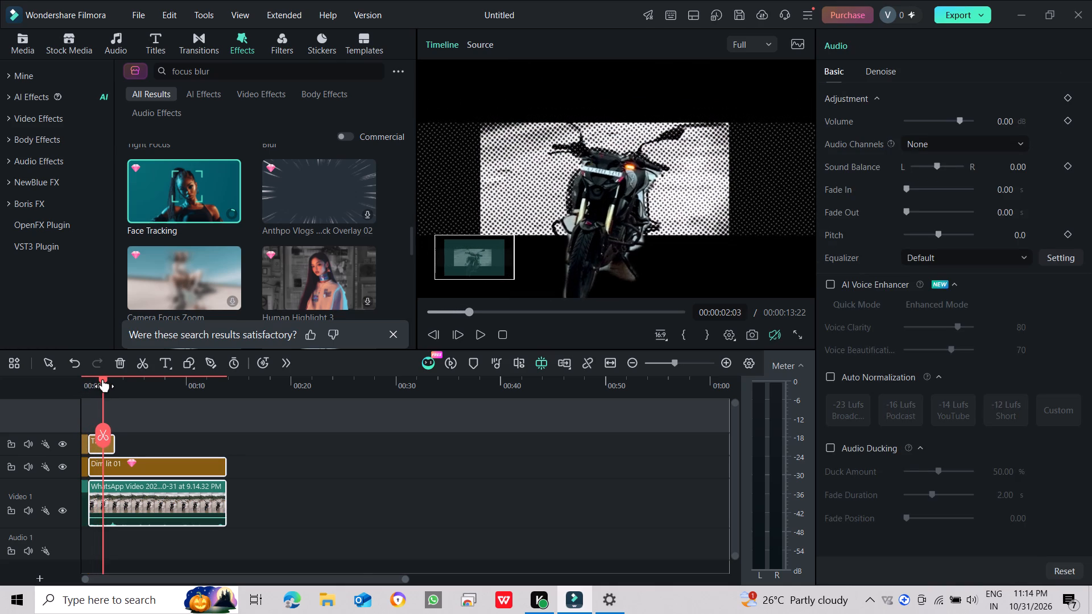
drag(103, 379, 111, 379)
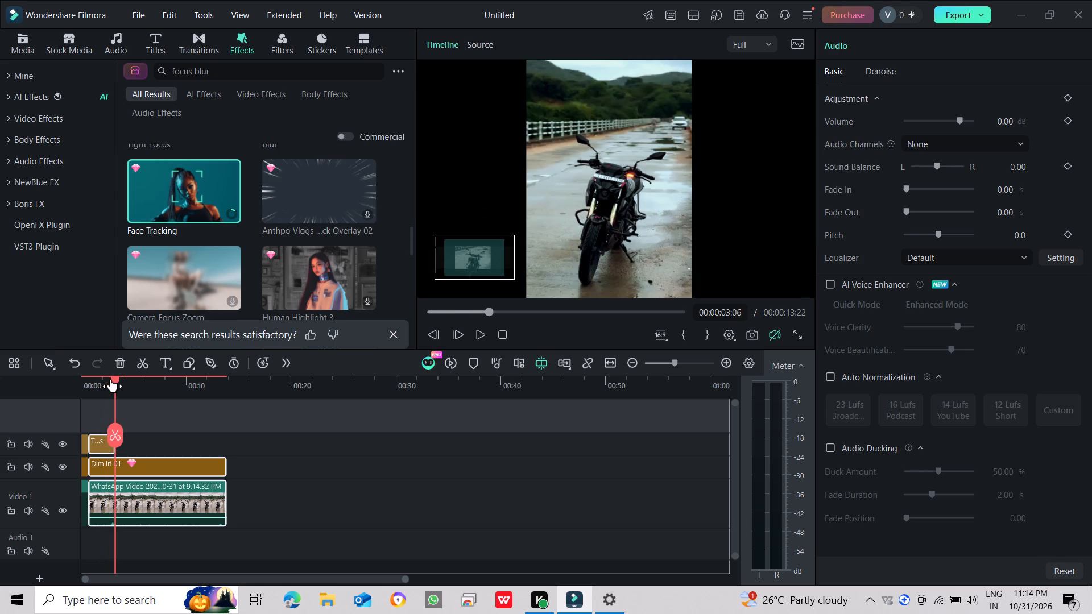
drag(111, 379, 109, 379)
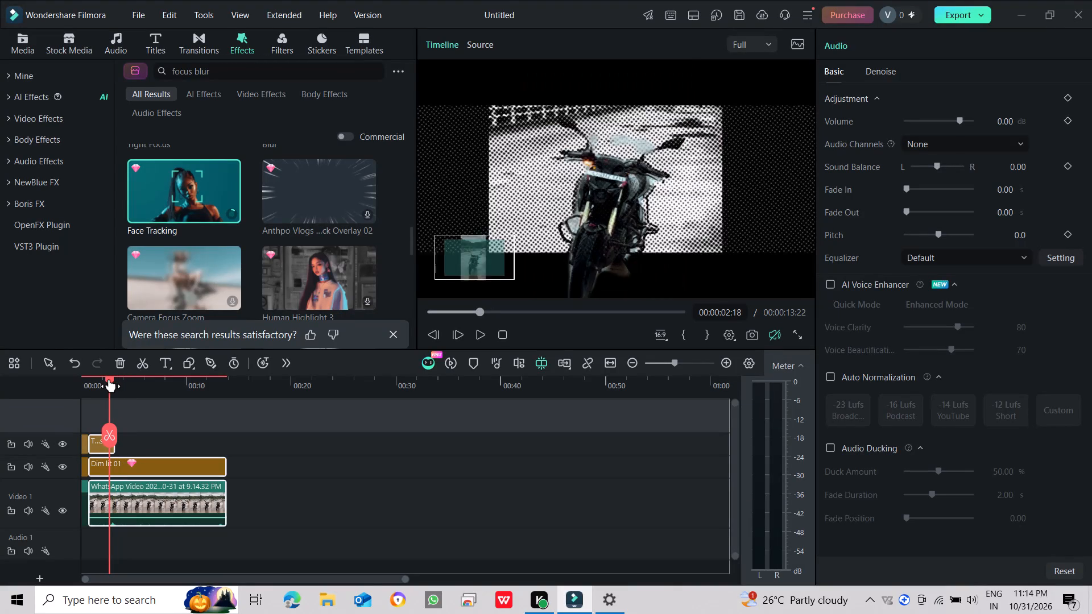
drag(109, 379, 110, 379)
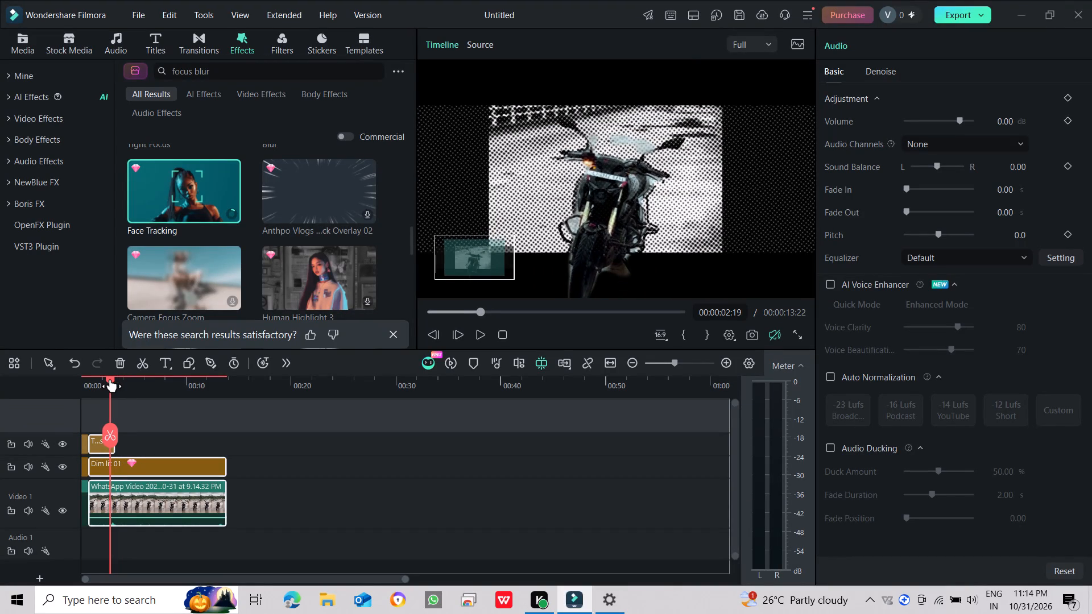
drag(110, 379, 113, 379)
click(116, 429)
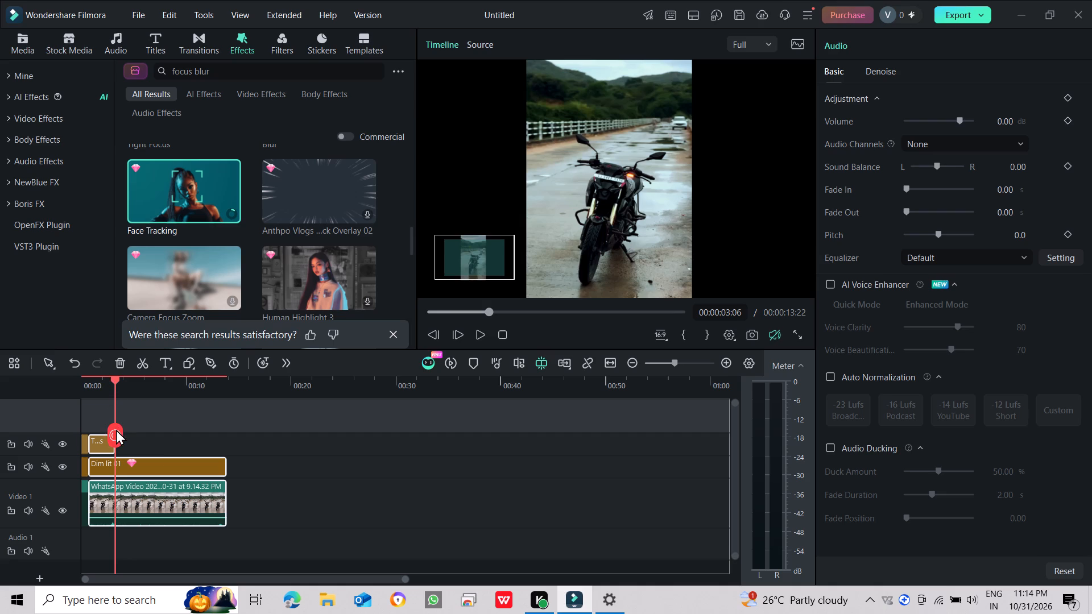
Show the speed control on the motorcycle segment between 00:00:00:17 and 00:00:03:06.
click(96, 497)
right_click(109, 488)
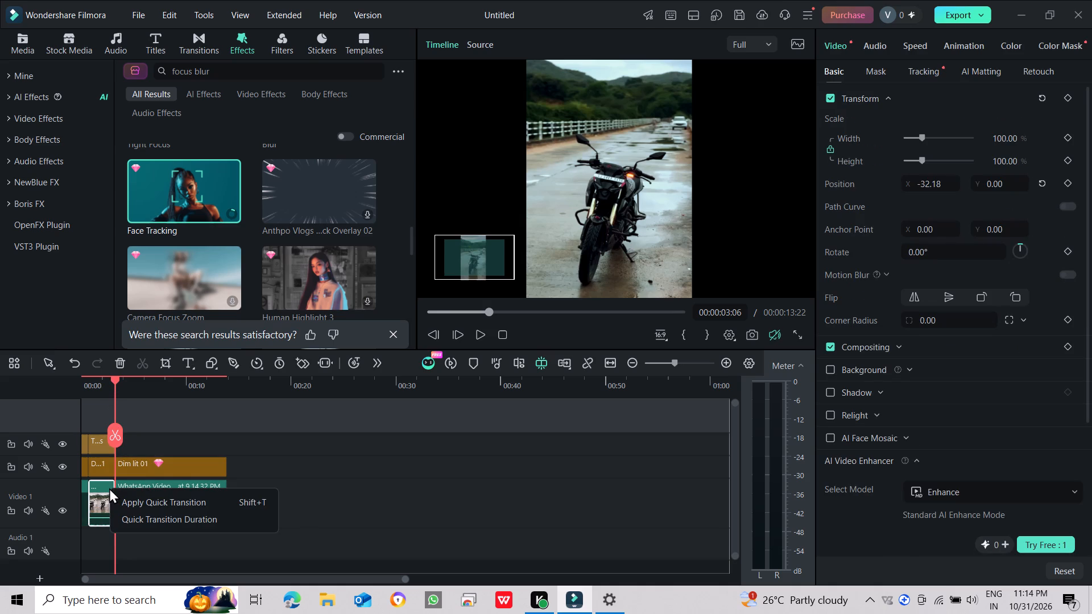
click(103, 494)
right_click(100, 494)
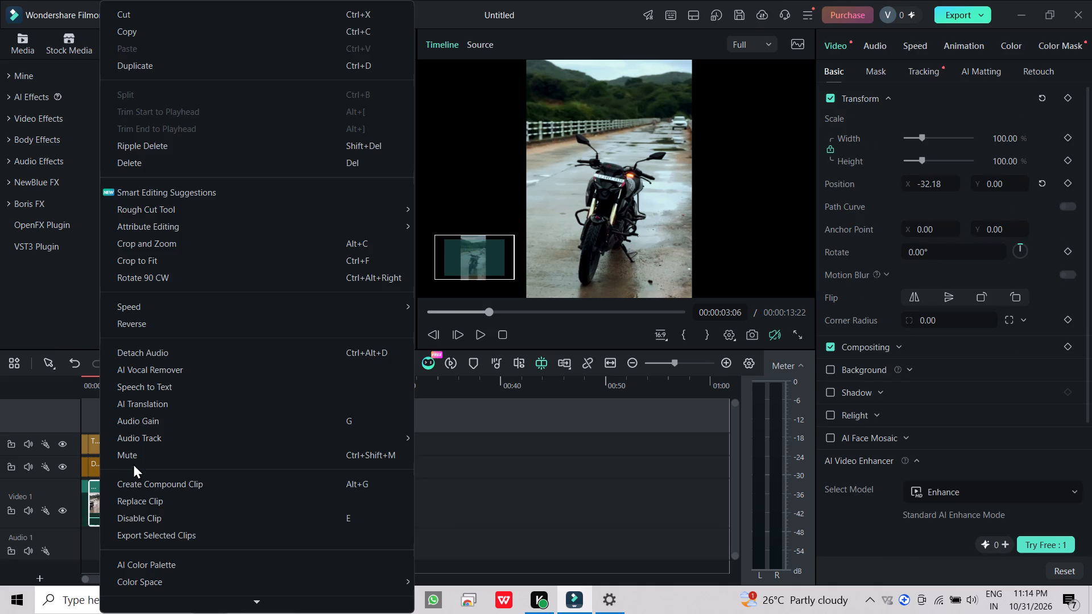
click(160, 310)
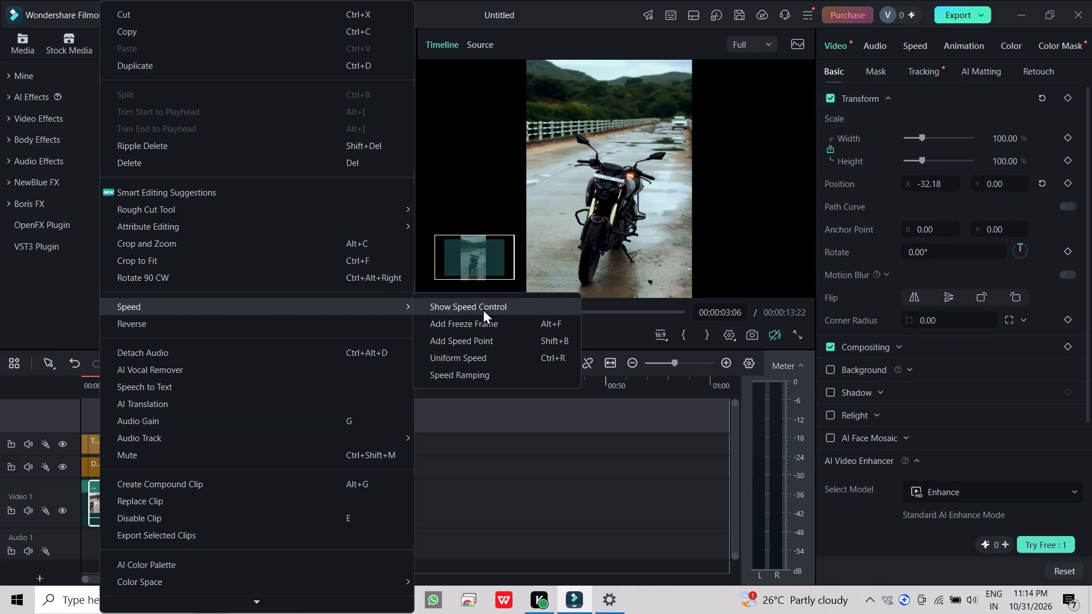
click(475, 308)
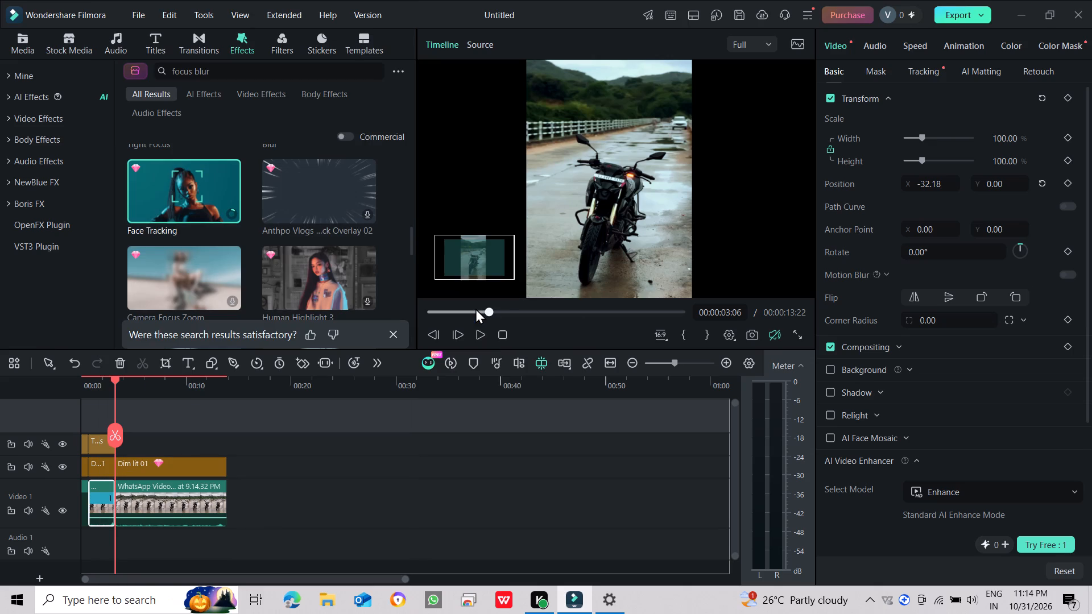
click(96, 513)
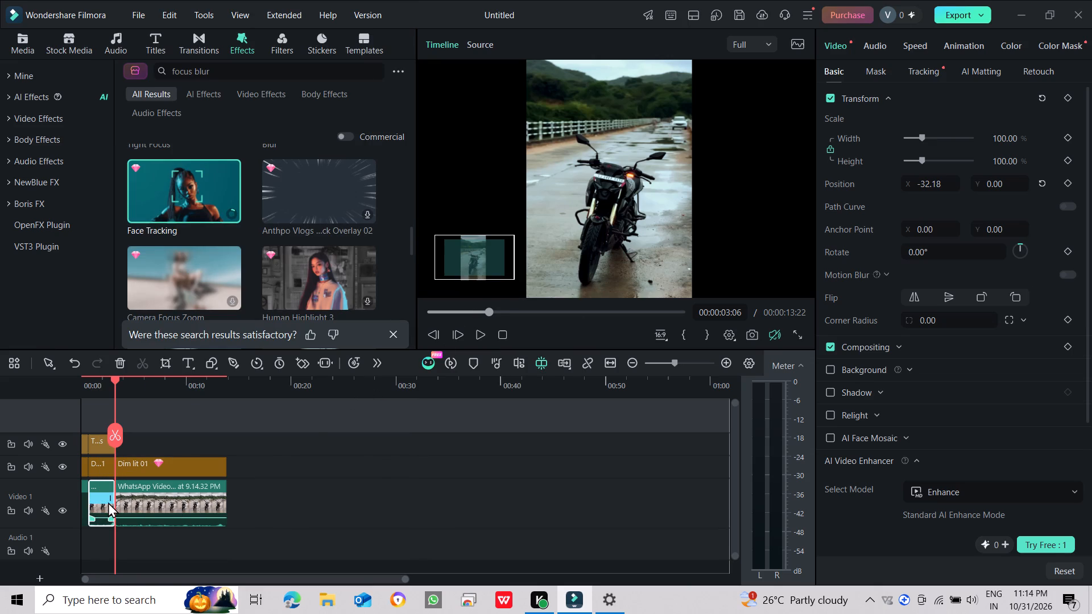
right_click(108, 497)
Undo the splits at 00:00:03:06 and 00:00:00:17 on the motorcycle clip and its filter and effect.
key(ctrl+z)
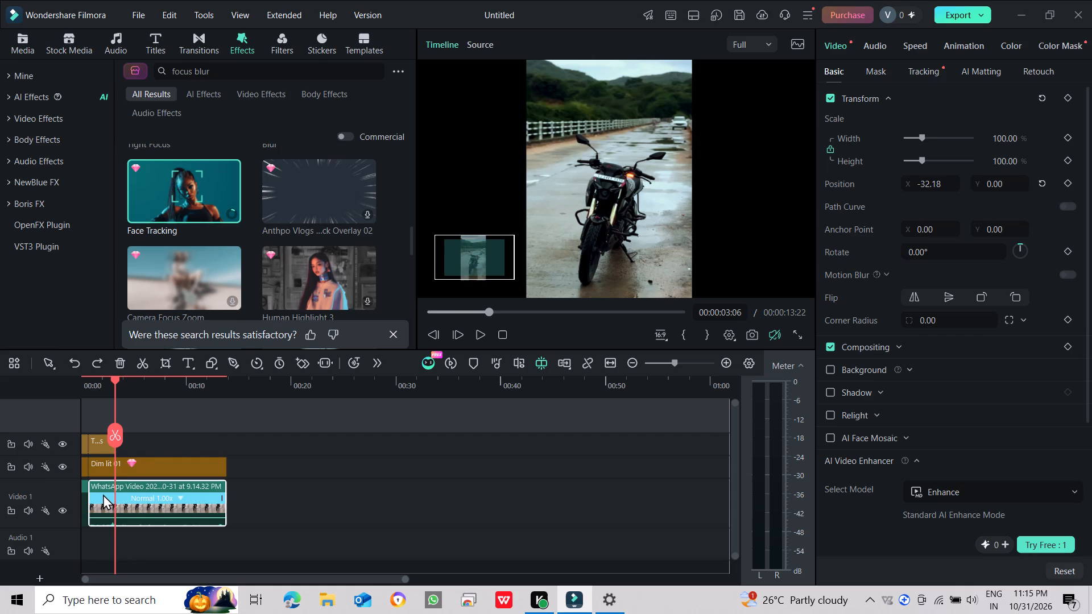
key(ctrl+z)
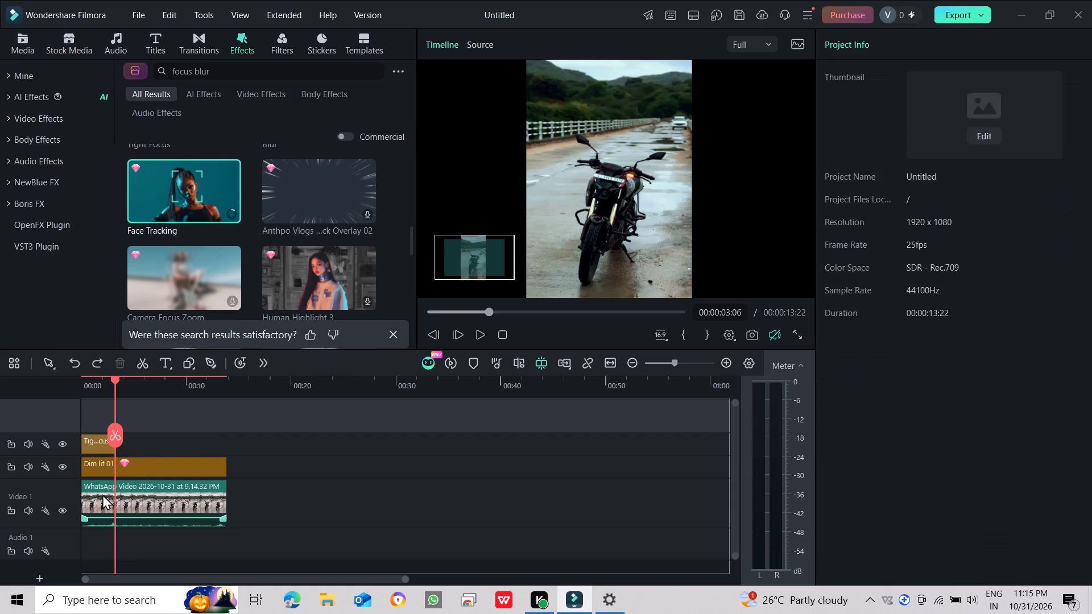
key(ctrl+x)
Split only the motorcycle clip at 00:00:03:06, where the Tight Focus effect ends.
click(101, 495)
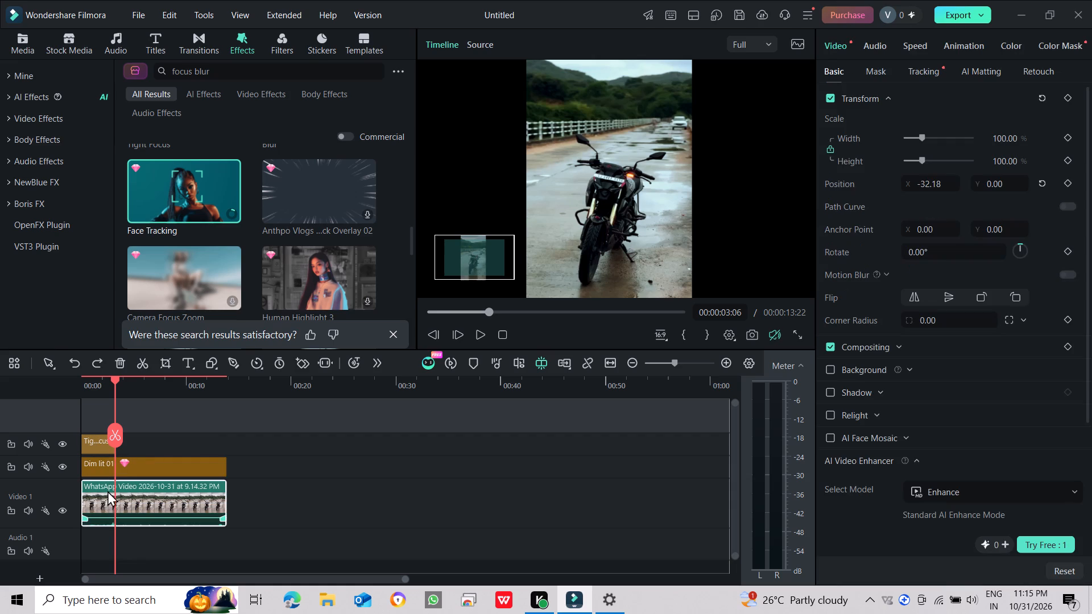
click(114, 439)
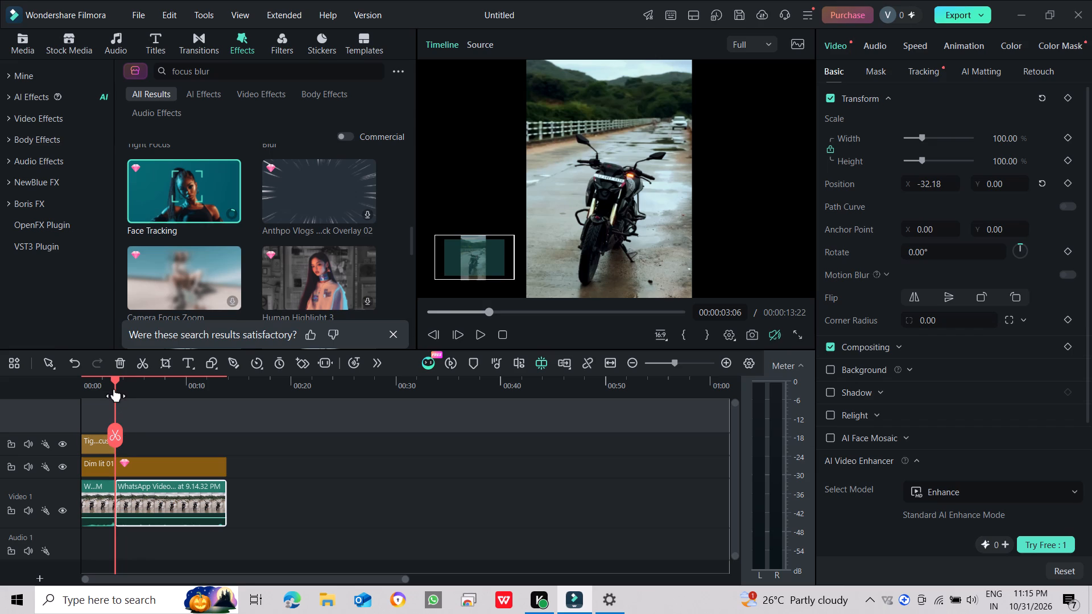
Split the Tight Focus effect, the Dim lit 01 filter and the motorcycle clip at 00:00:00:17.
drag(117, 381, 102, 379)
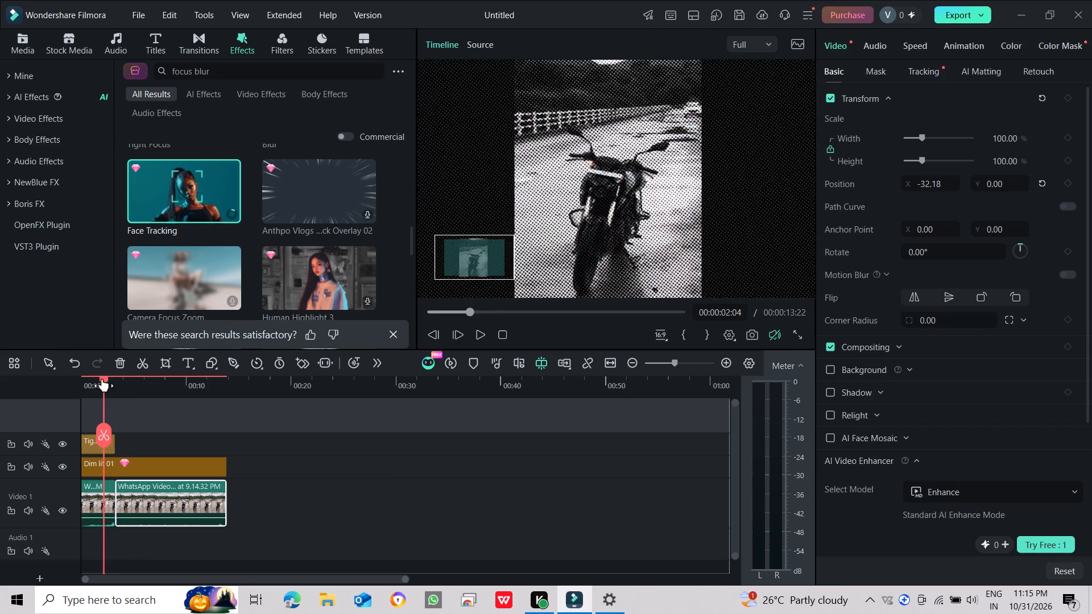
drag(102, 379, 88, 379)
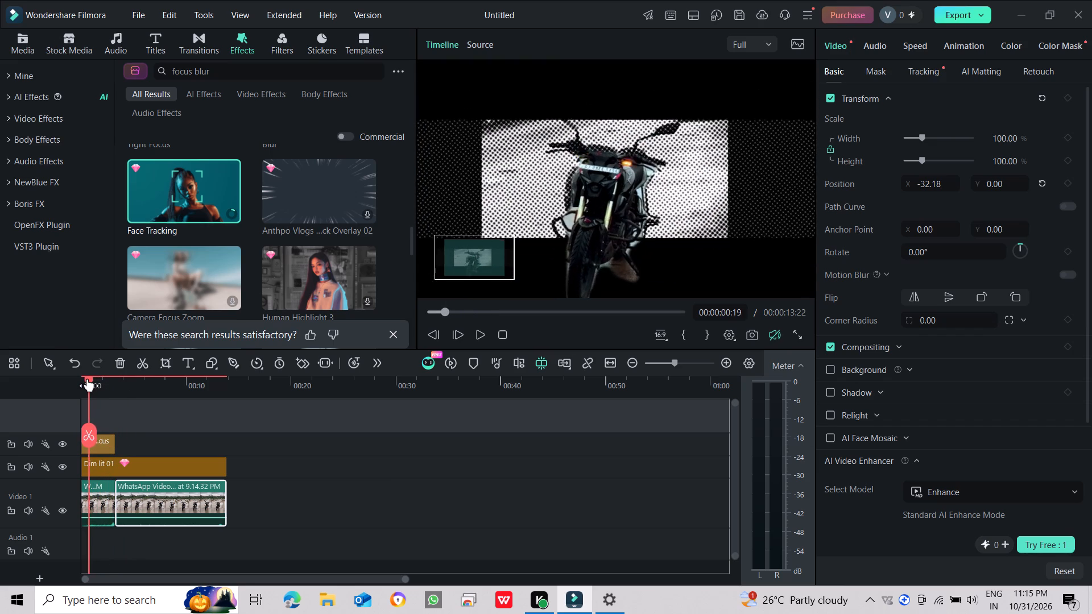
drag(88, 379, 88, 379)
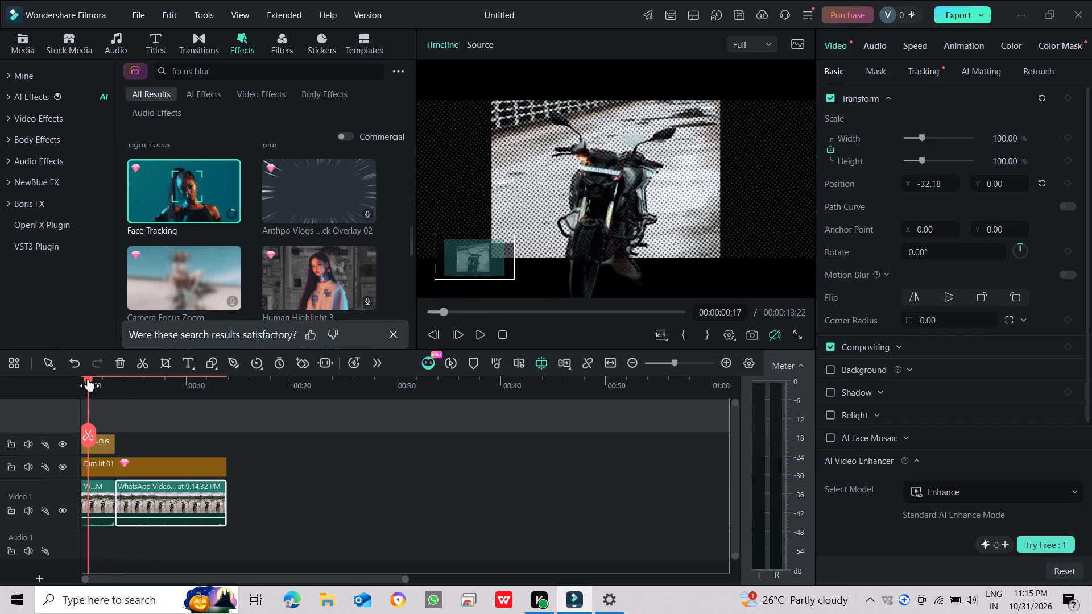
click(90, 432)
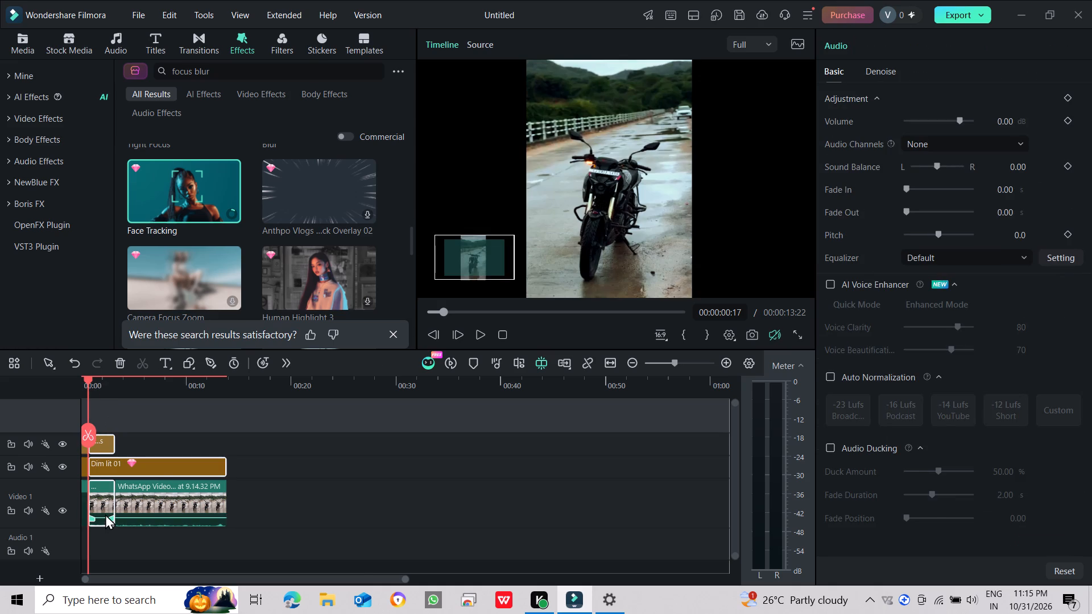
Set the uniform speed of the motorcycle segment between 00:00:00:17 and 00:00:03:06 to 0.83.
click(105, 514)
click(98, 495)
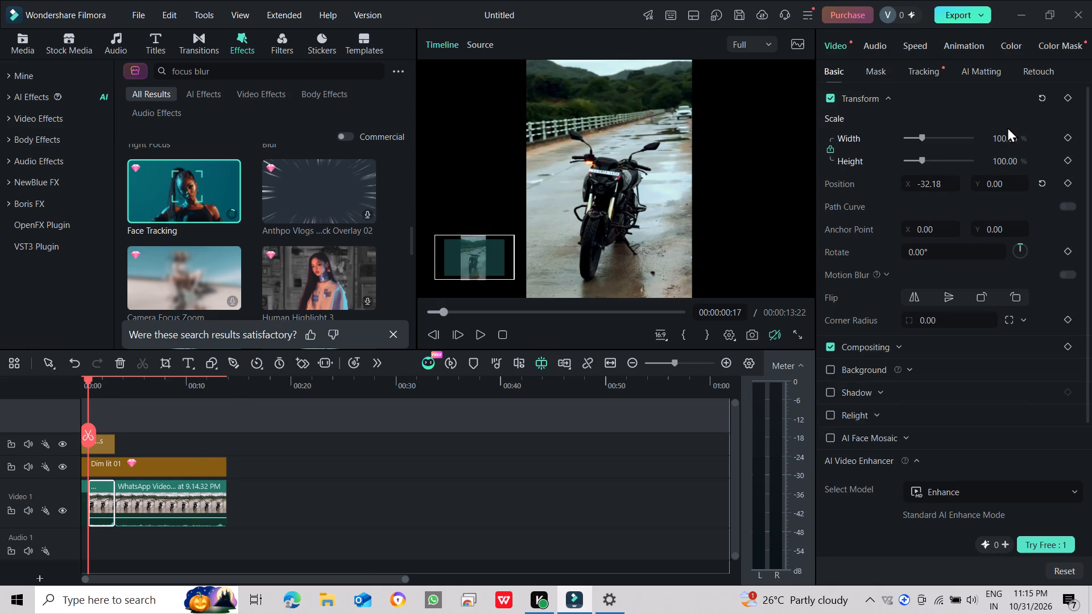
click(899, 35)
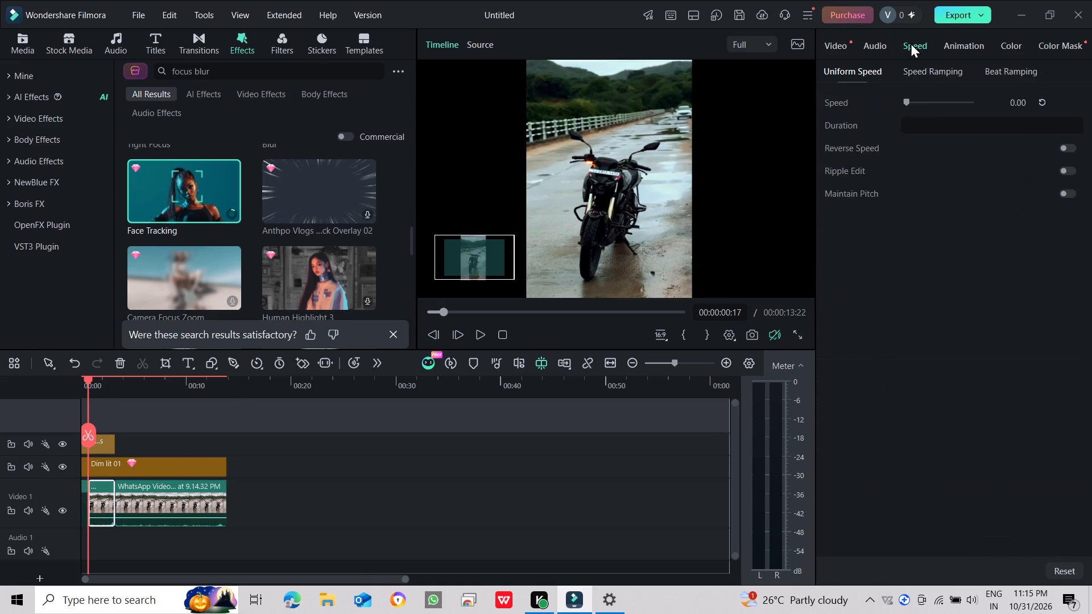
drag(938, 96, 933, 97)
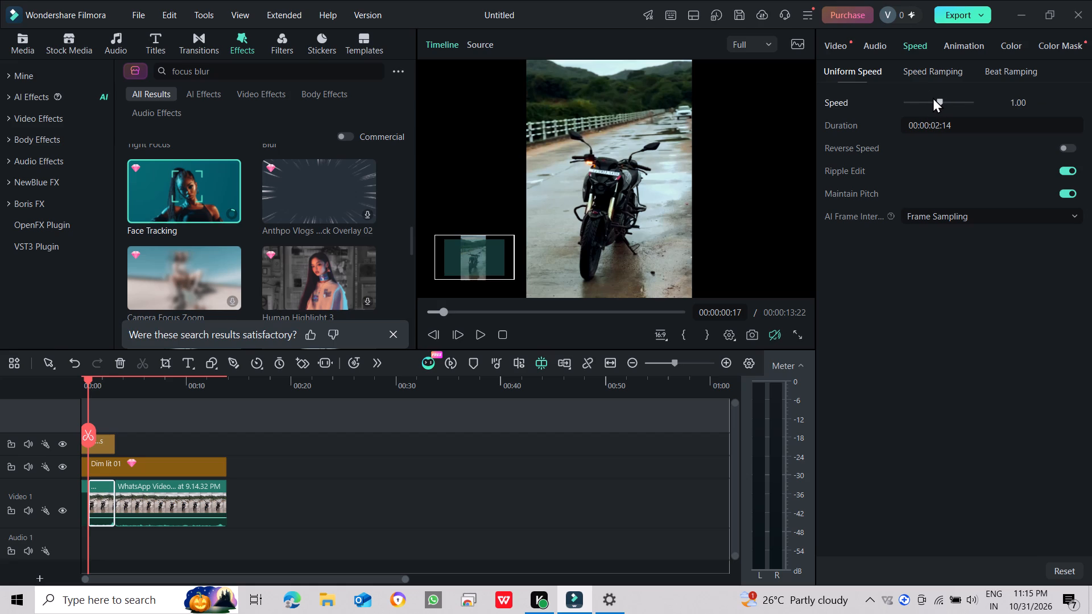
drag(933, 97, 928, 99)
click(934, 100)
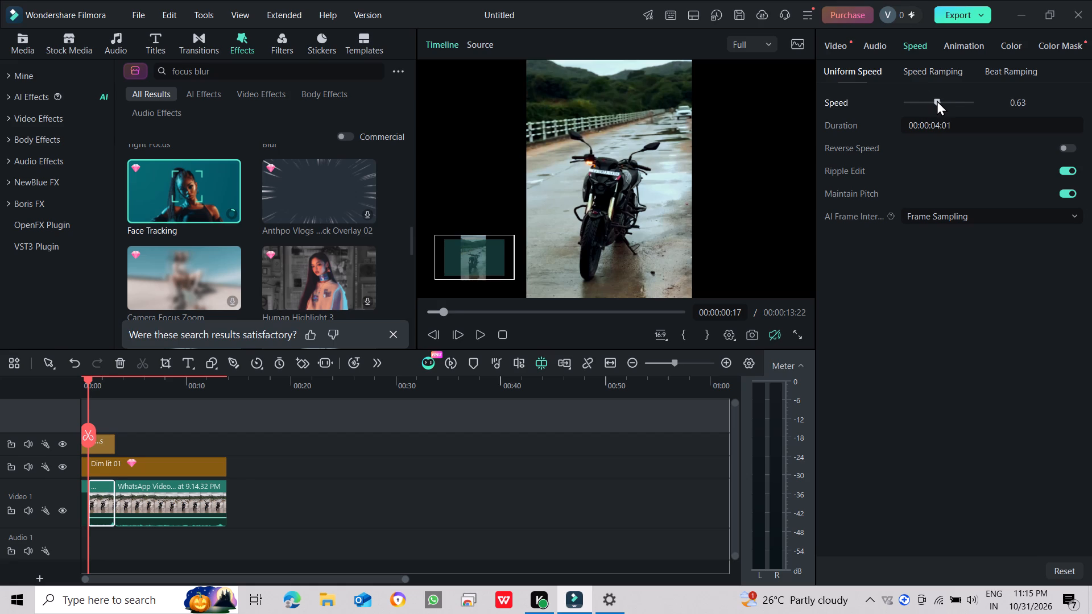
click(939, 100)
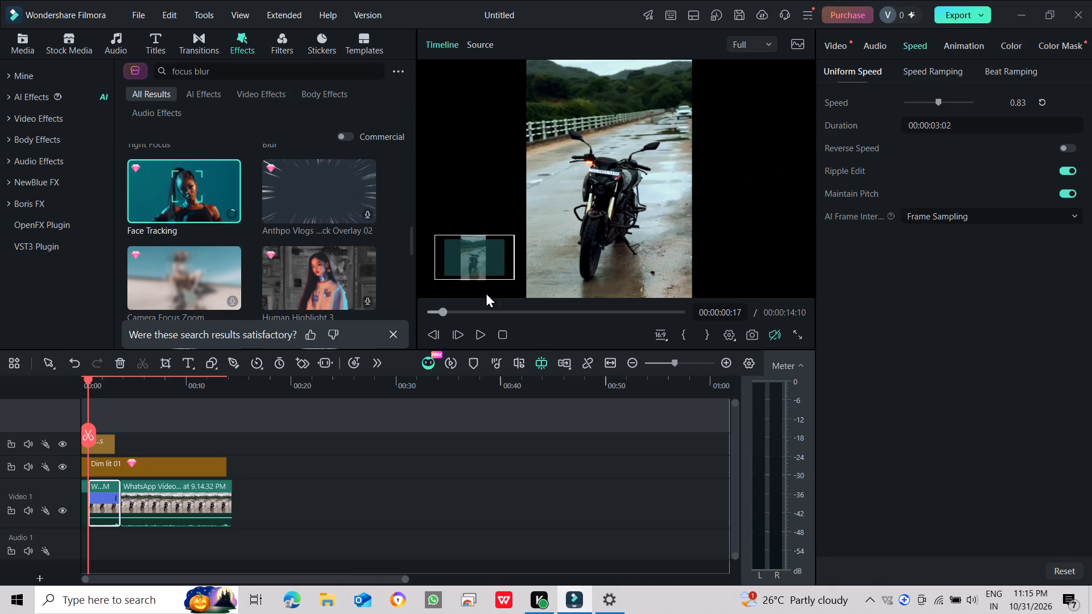
Play the timeline from the start to review the slowed motorcycle segment under Tight Focus.
drag(451, 307, 439, 307)
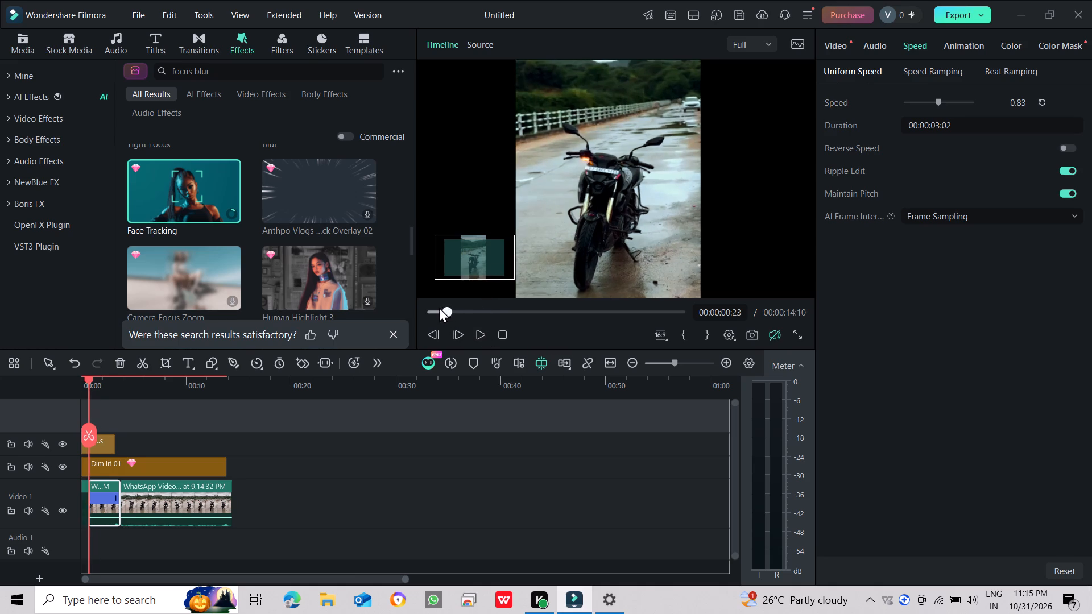
drag(439, 307, 394, 307)
click(478, 329)
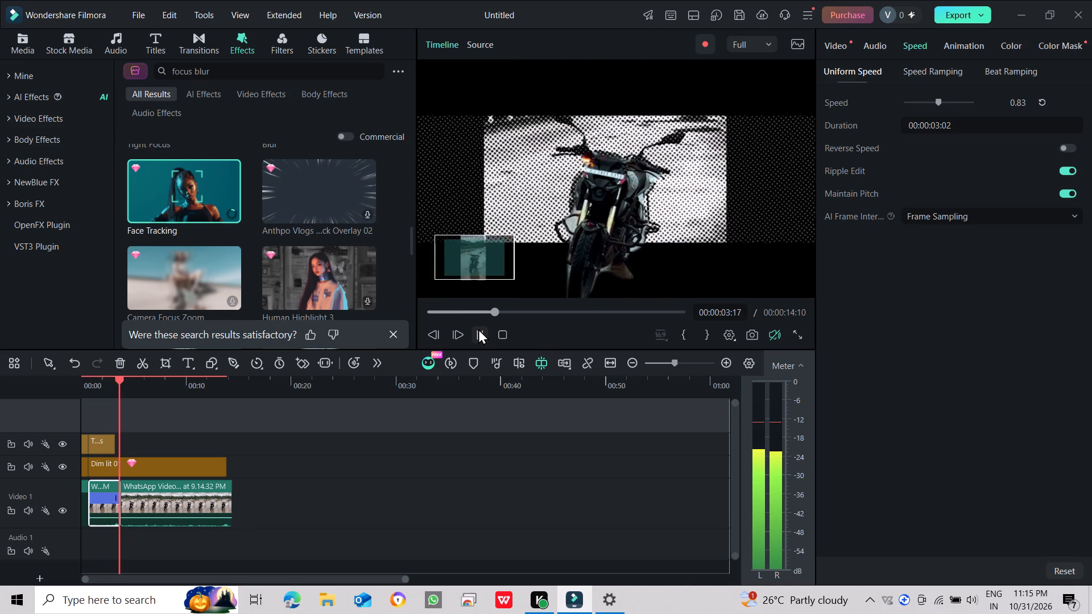
drag(483, 317, 471, 311)
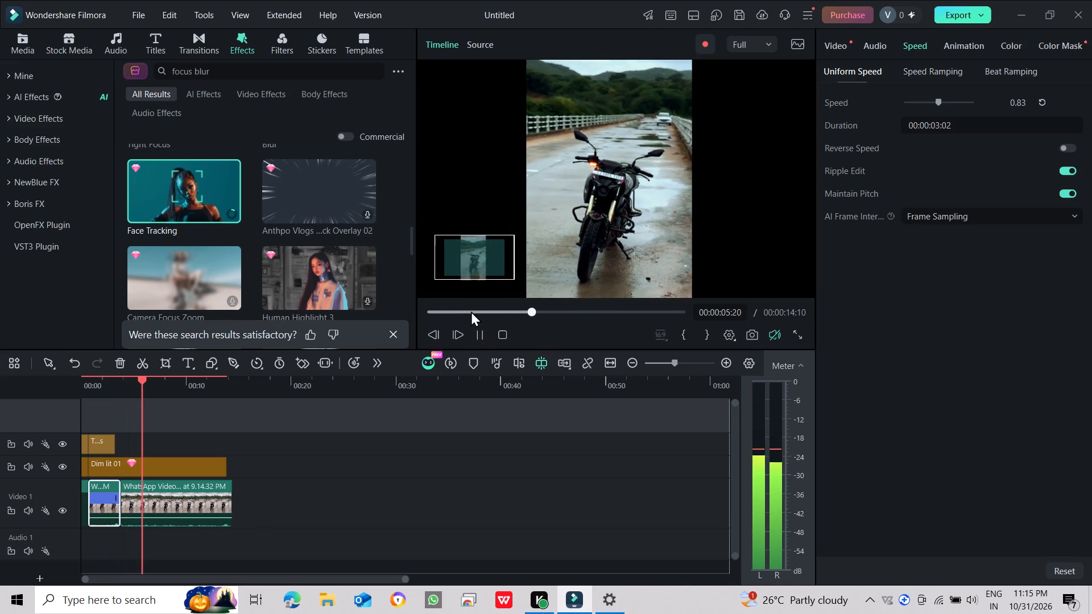
drag(471, 311, 457, 308)
drag(457, 308, 423, 306)
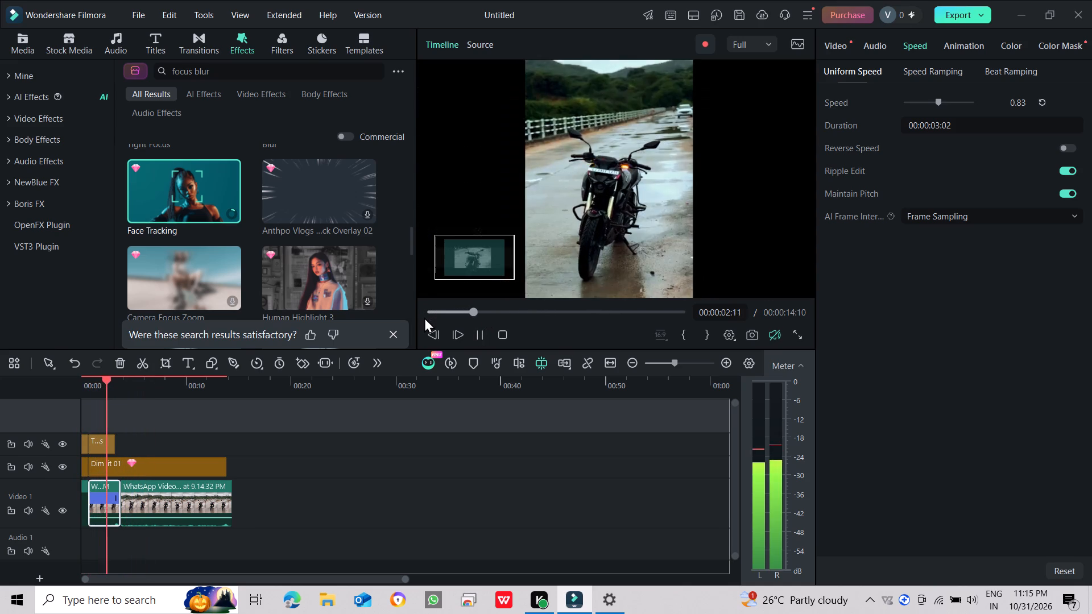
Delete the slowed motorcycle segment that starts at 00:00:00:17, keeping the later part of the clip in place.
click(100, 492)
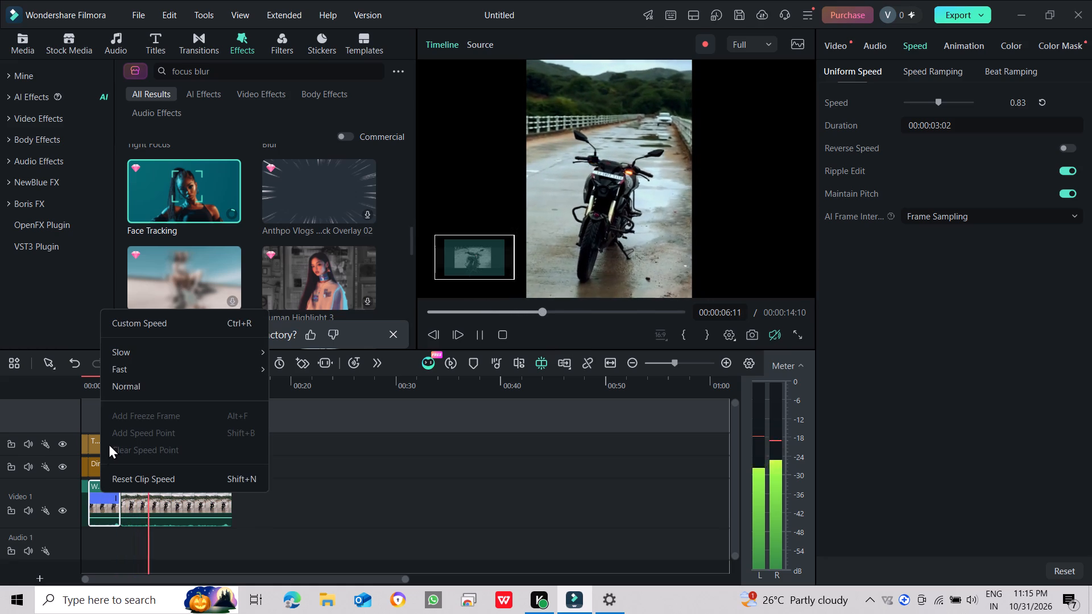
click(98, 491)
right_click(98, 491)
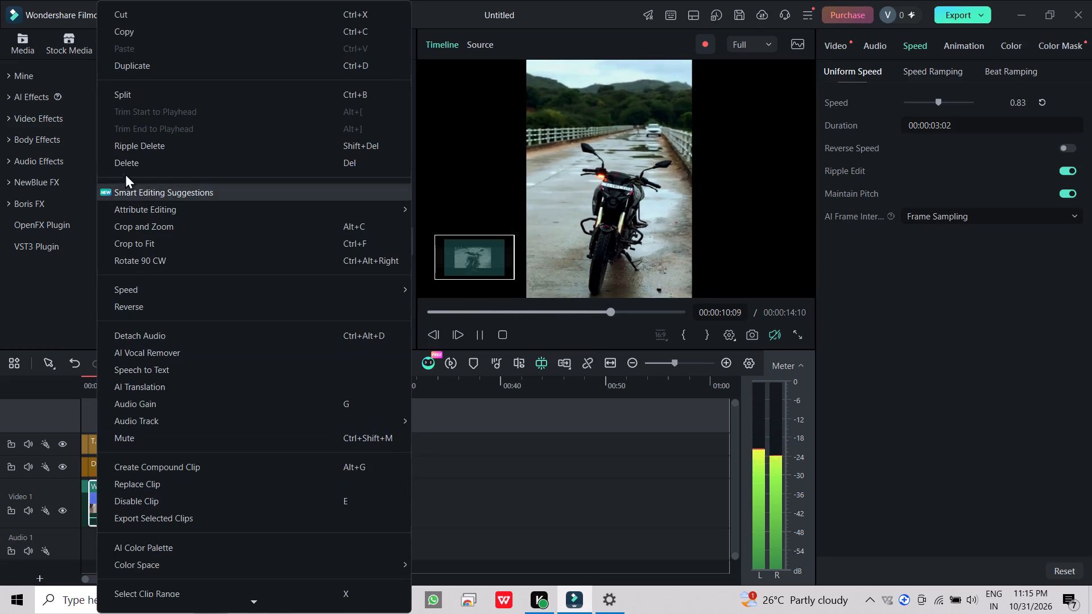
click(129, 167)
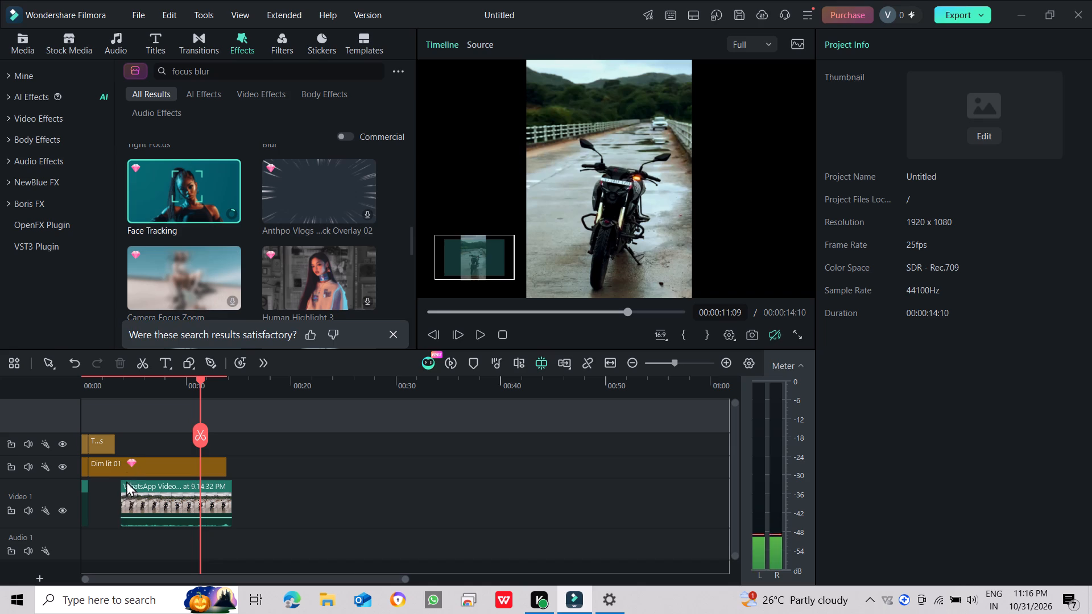
Undo the segment deletion, speed change, motorcycle clip and filter splits, and the last Tight Focus length change.
key(ctrl+z)
key(ctrl+z)
key(ctrl+z)
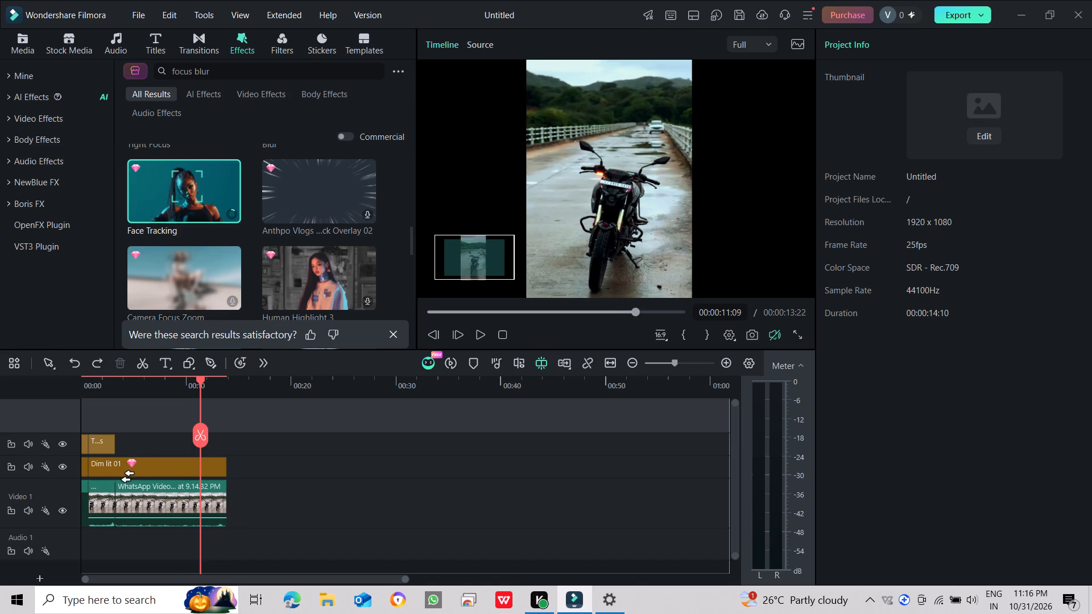
key(ctrl+z)
key(ctrl+z)
key(ctrl+z)
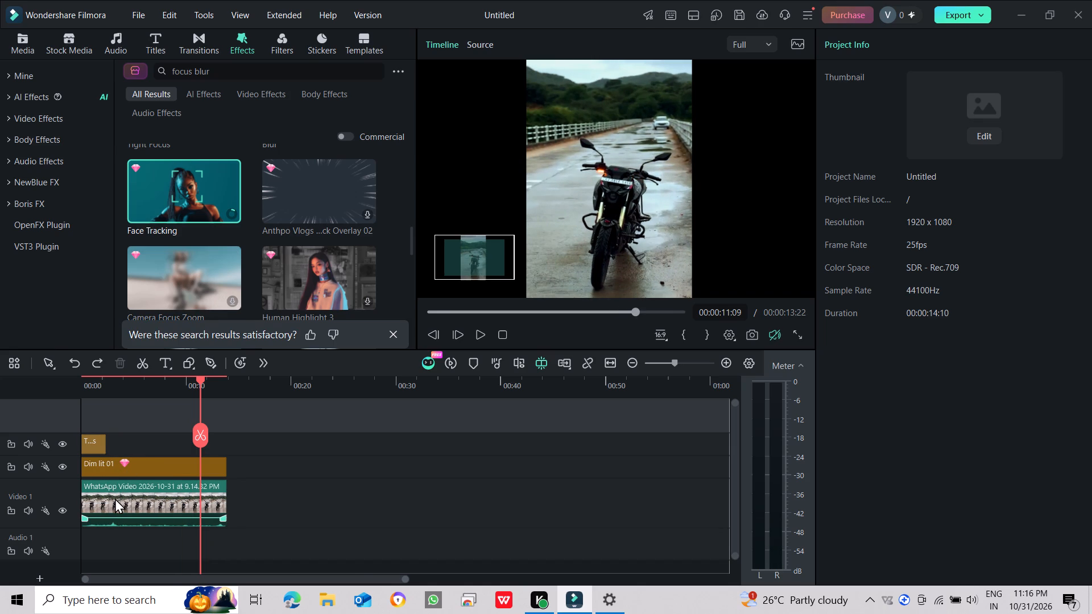
Extend the Tight Focus effect to end at about 00:00:03:11 and check it by playing from the start.
click(115, 507)
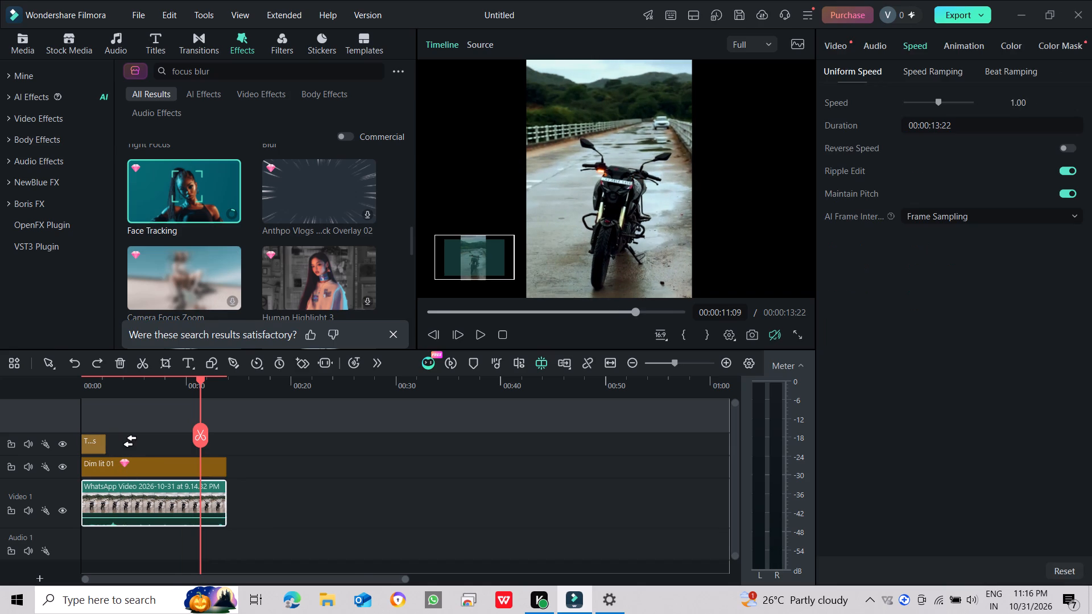
drag(457, 313, 363, 309)
click(478, 331)
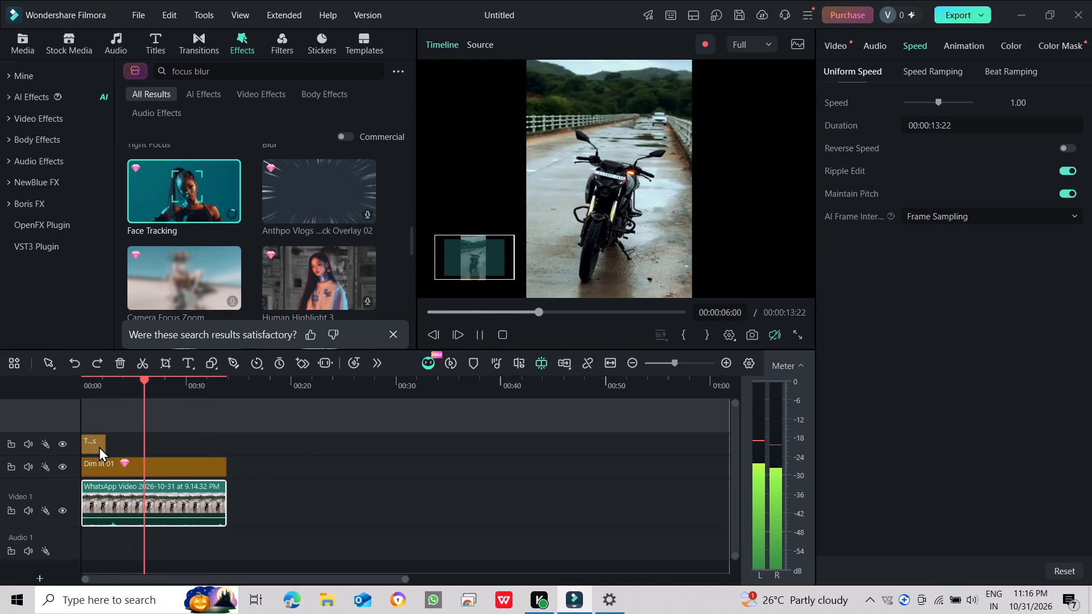
drag(101, 446, 112, 445)
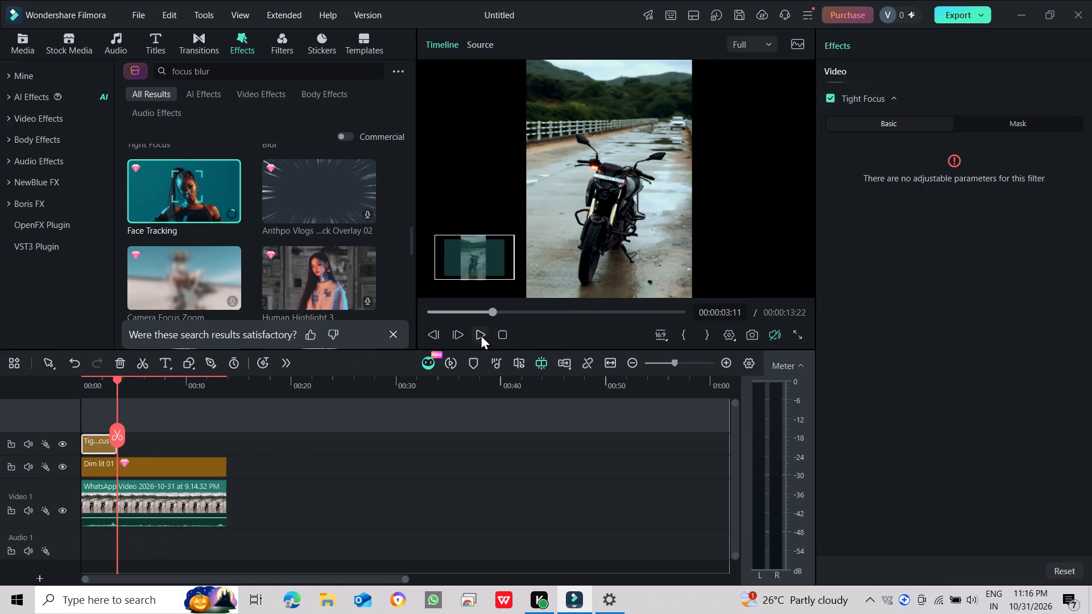
click(478, 334)
drag(453, 314, 399, 313)
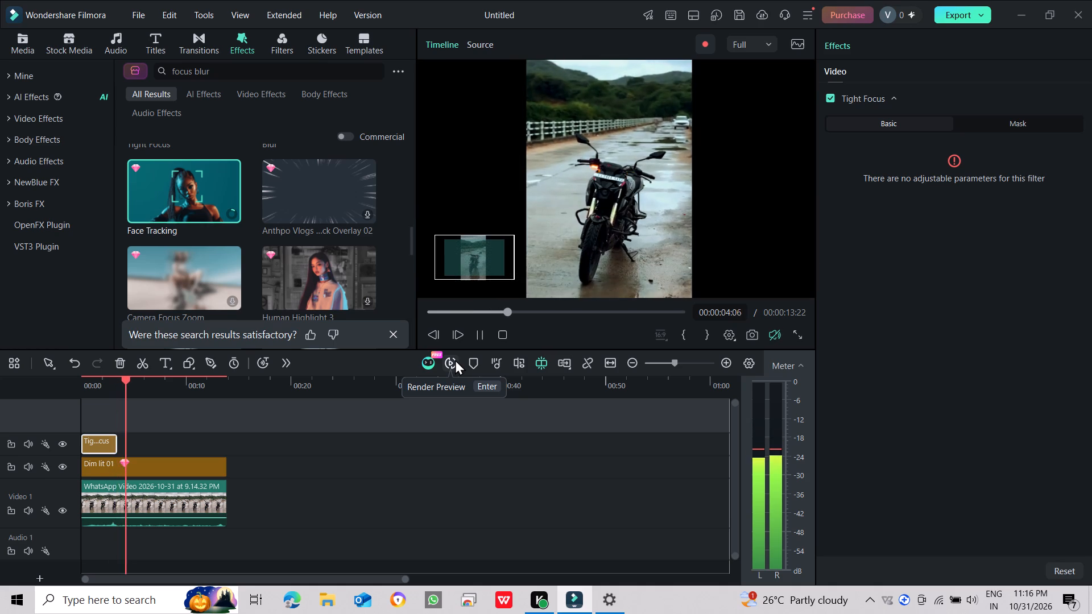
click(477, 336)
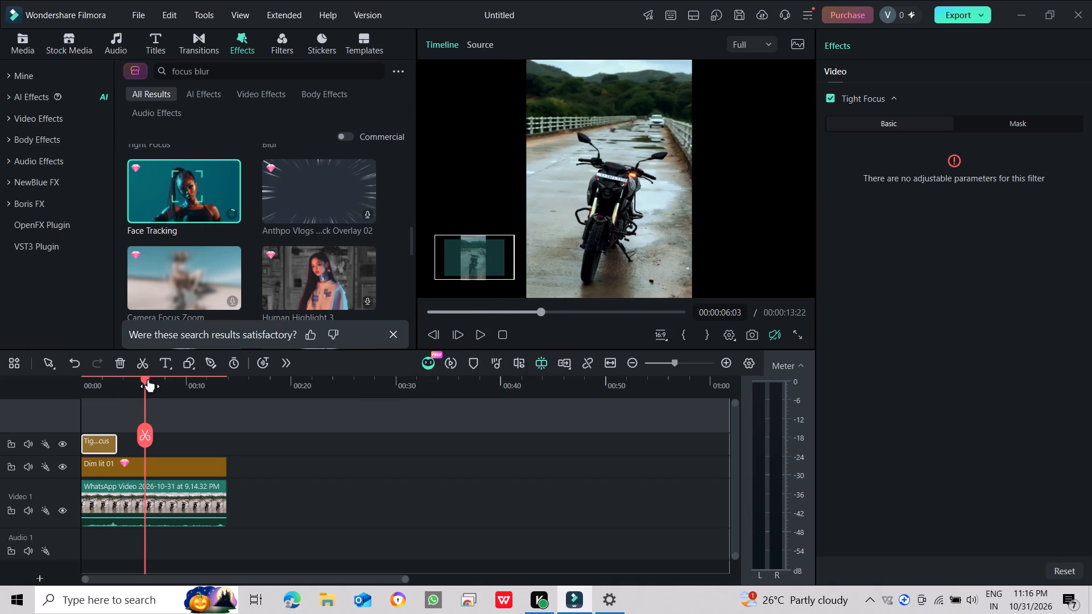
Split the Dim lit 01 filter and the motorcycle clip at 00:00:03:11, where Tight Focus ends.
drag(145, 376, 119, 376)
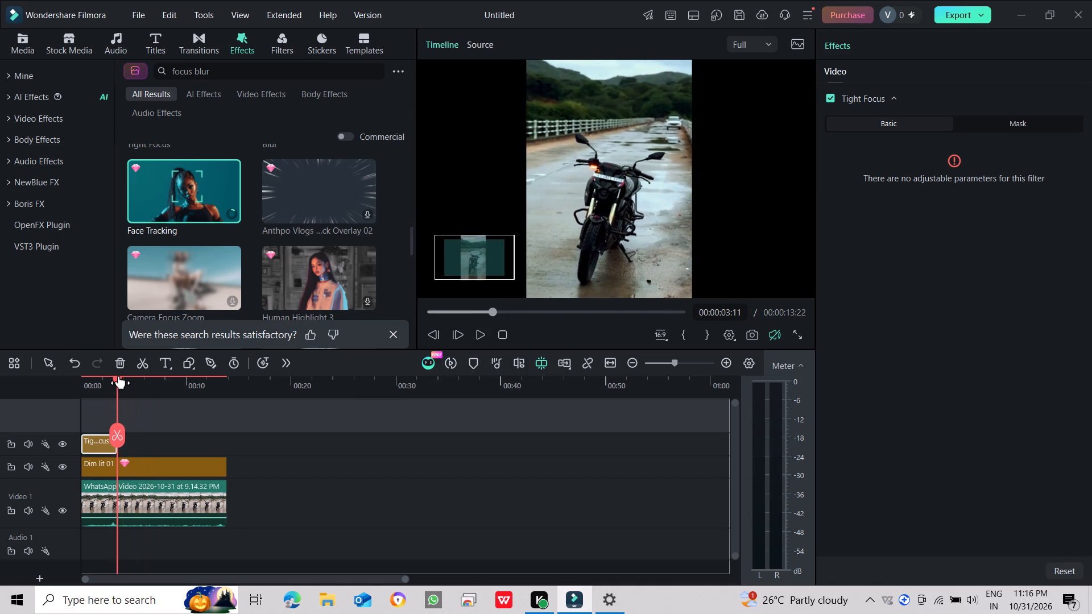
drag(119, 376, 117, 376)
click(114, 438)
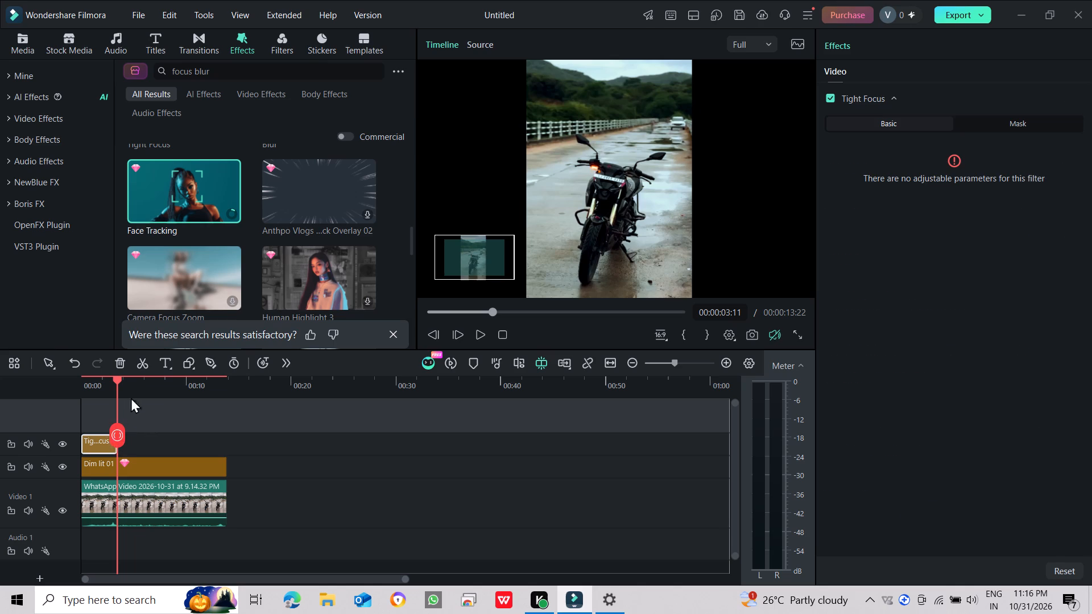
Split the Tight Focus effect, the Dim lit 01 filter and the motorcycle clip at 00:00:00:19.
drag(117, 375, 99, 379)
drag(118, 379, 105, 378)
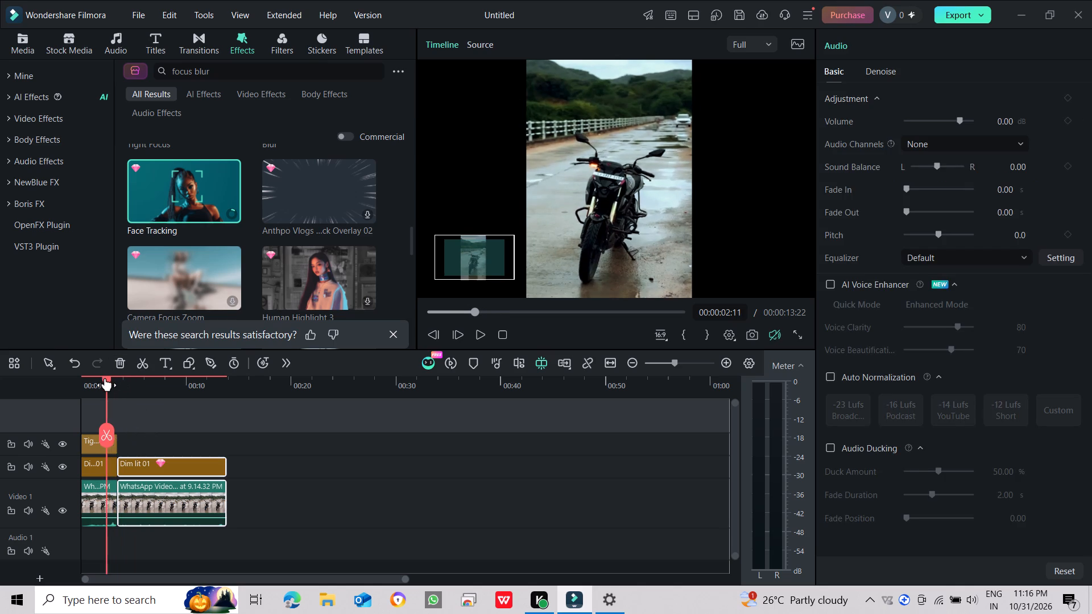
drag(105, 378, 100, 378)
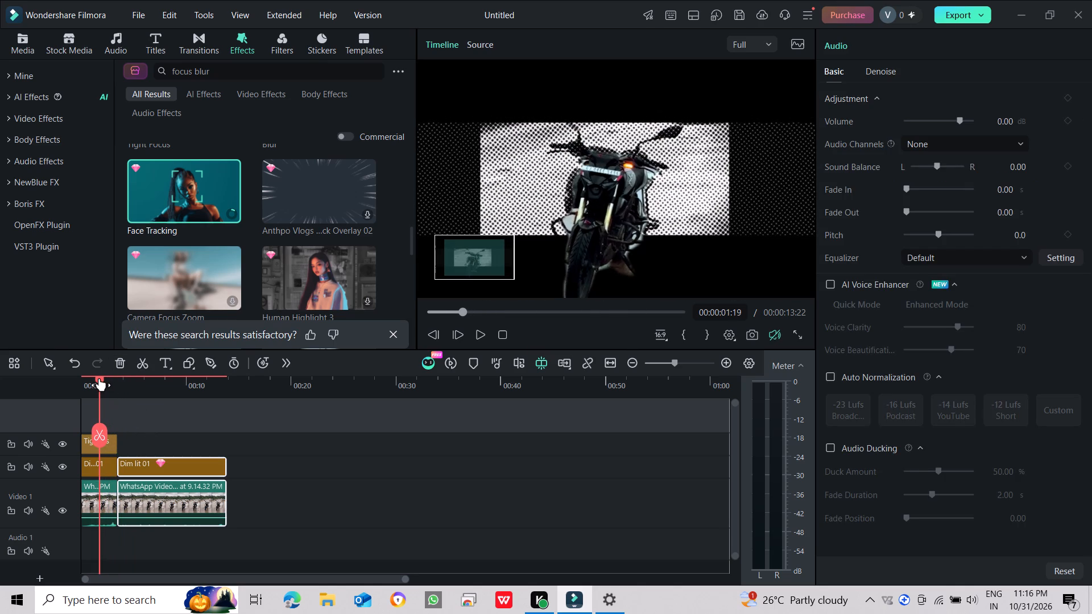
drag(100, 378, 89, 378)
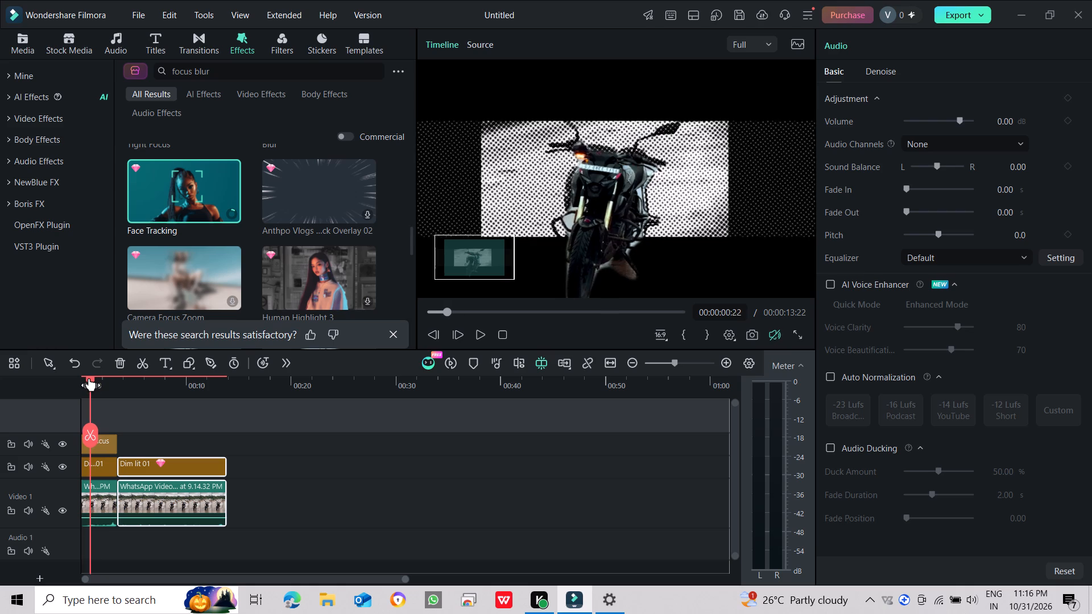
drag(89, 378, 89, 378)
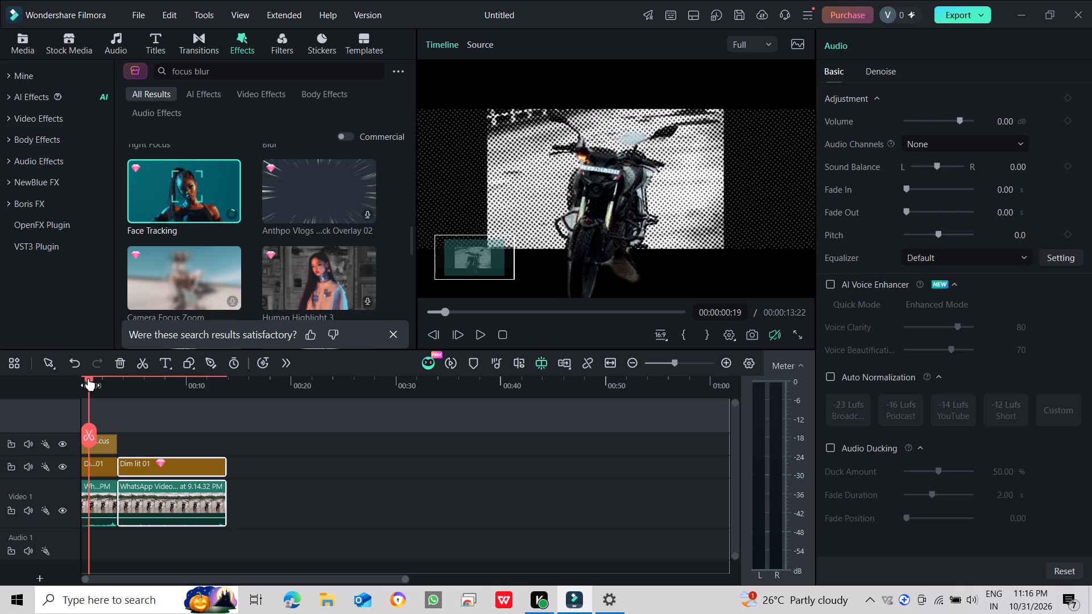
click(86, 432)
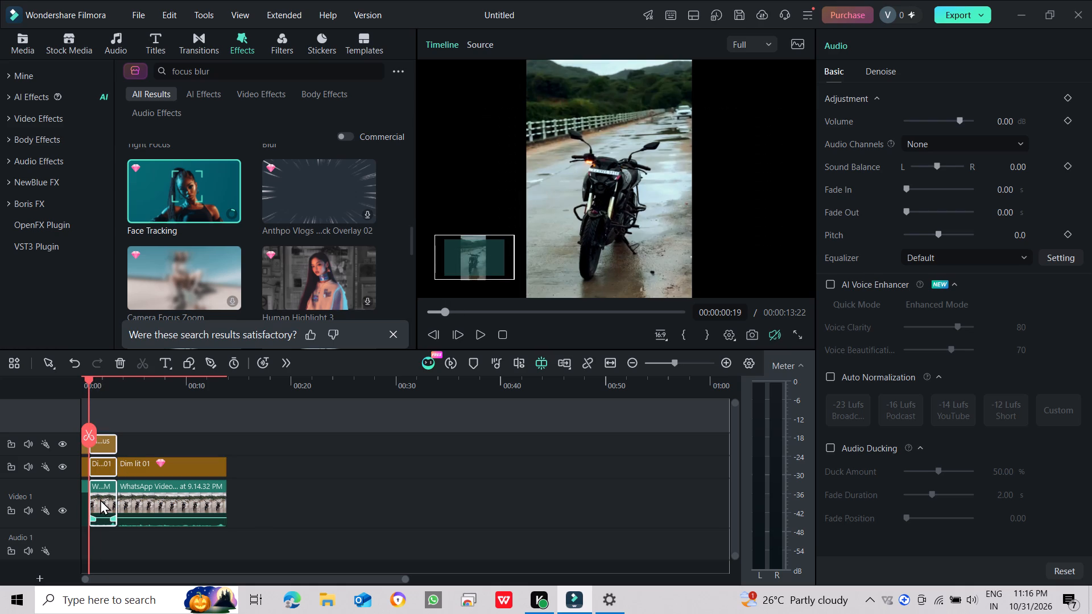
Set the uniform speed of the motorcycle segment between 00:00:00:19 and 00:00:03:11 to 0.65.
click(100, 499)
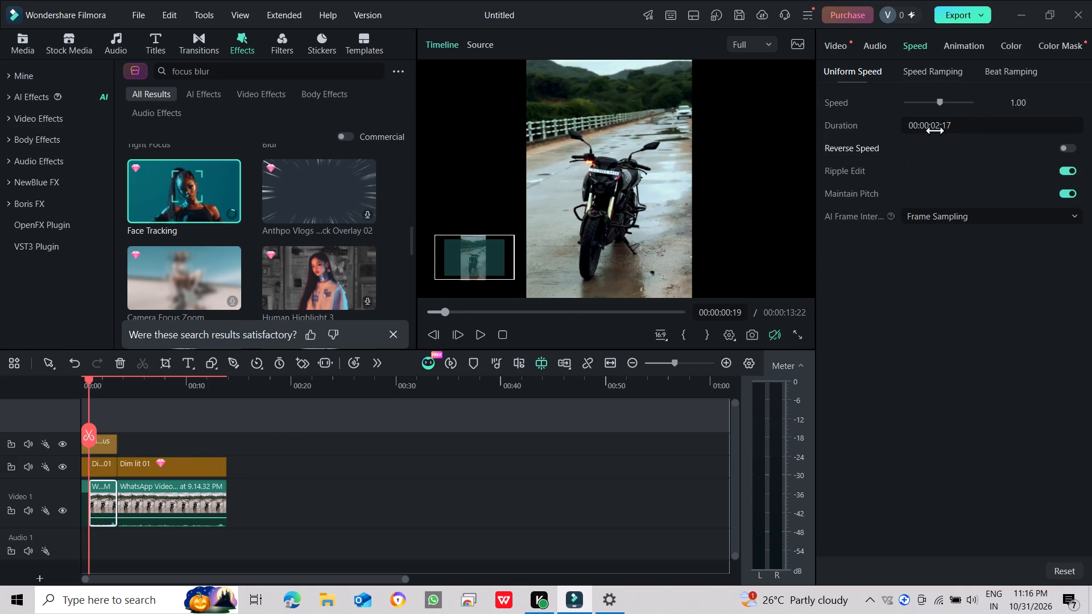
click(929, 102)
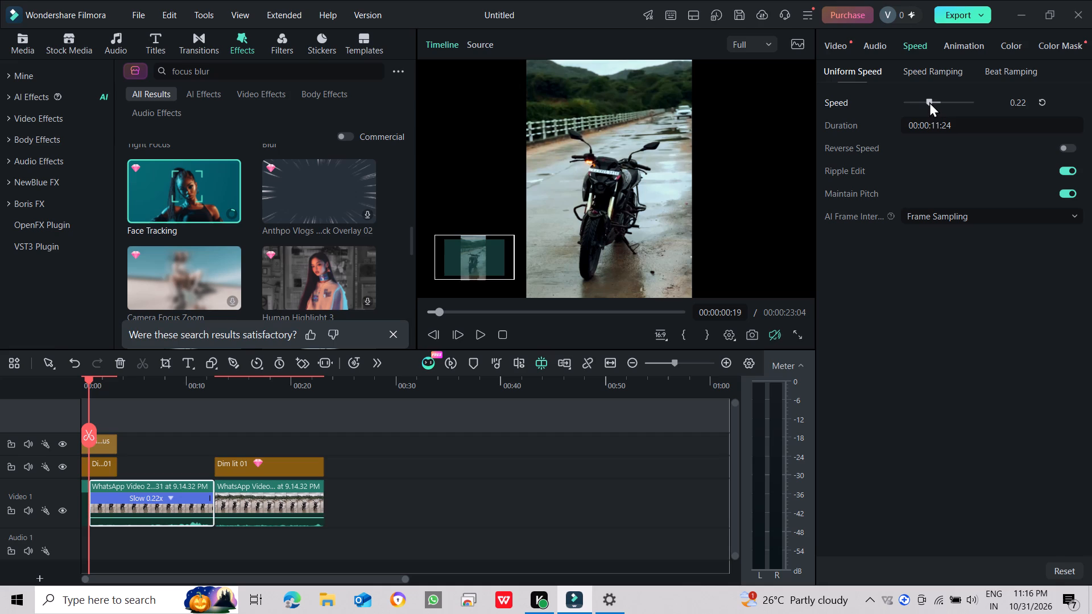
click(935, 102)
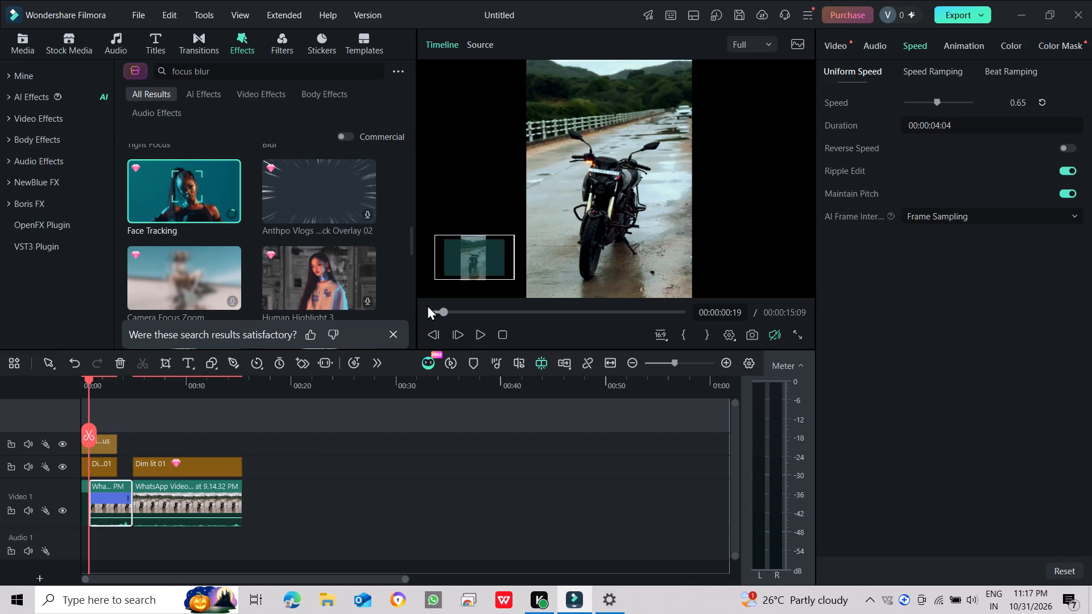
Play the timeline from the start to review the slowed middle segment of the motorcycle clip.
drag(448, 310, 429, 300)
click(481, 330)
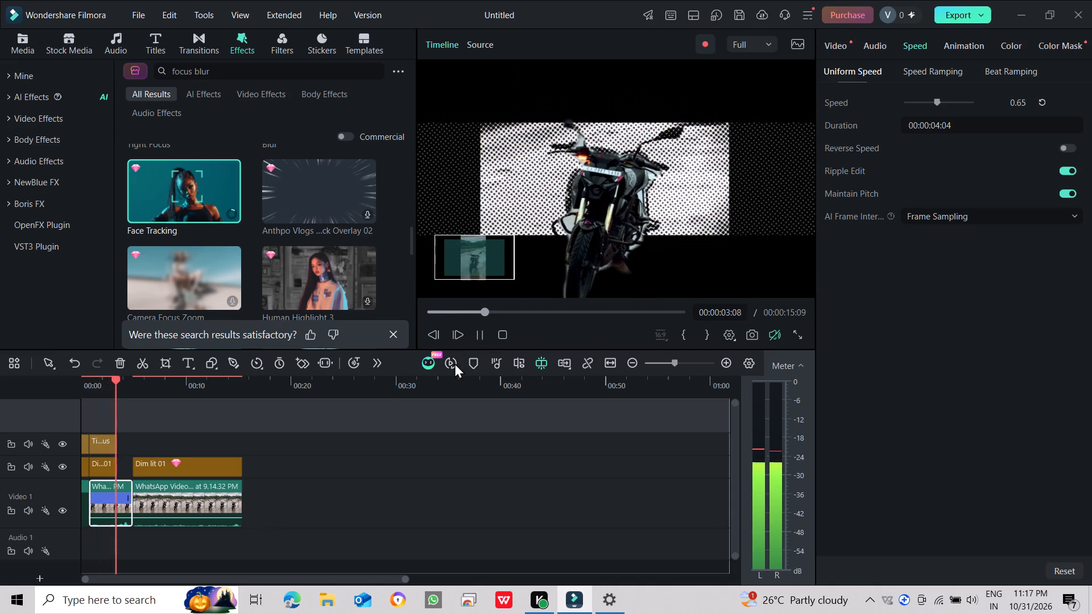
click(94, 505)
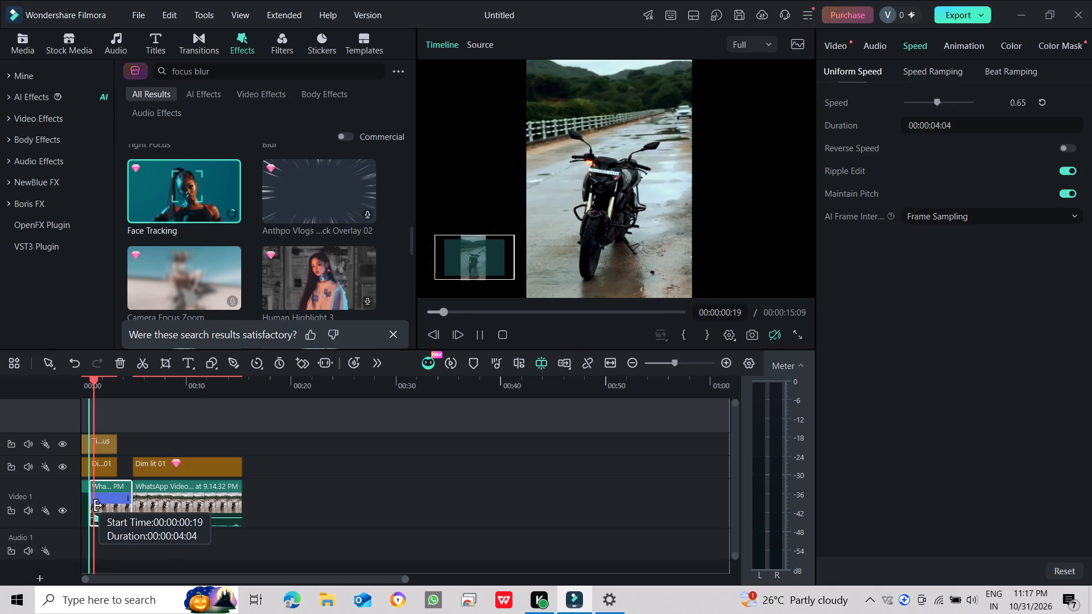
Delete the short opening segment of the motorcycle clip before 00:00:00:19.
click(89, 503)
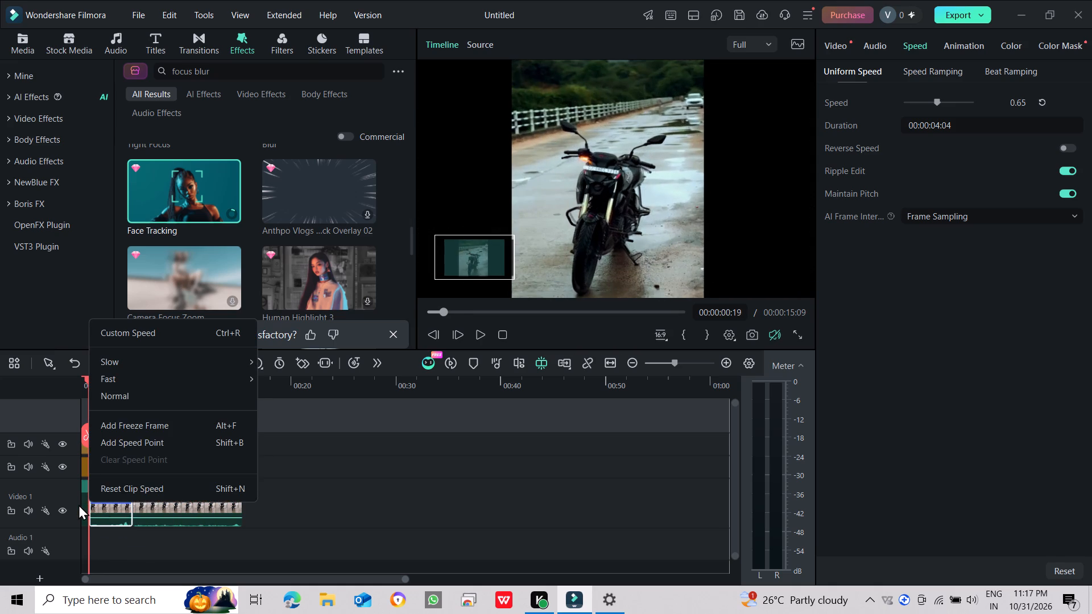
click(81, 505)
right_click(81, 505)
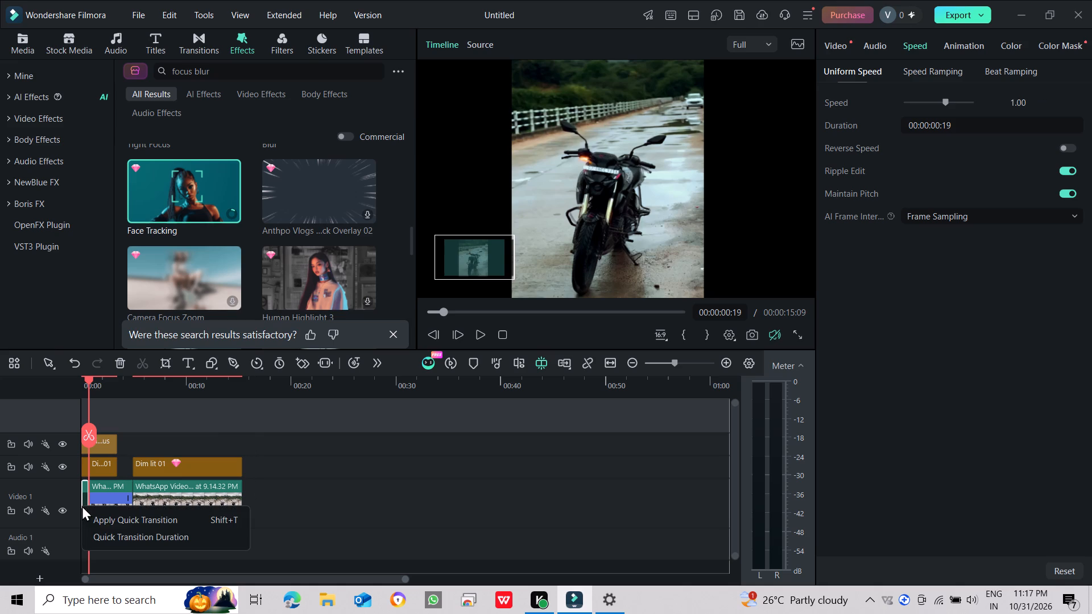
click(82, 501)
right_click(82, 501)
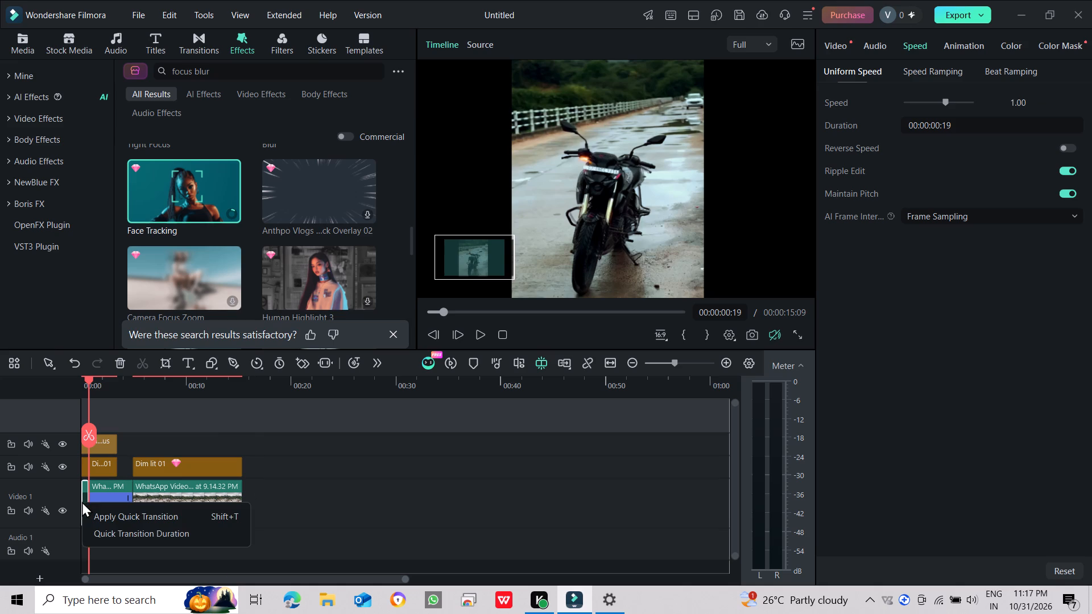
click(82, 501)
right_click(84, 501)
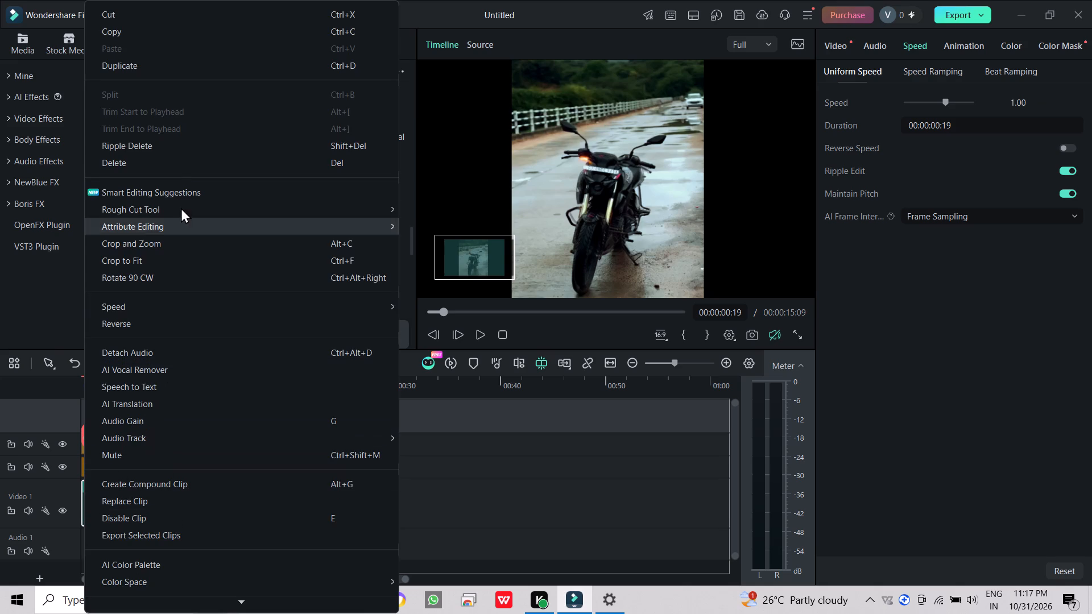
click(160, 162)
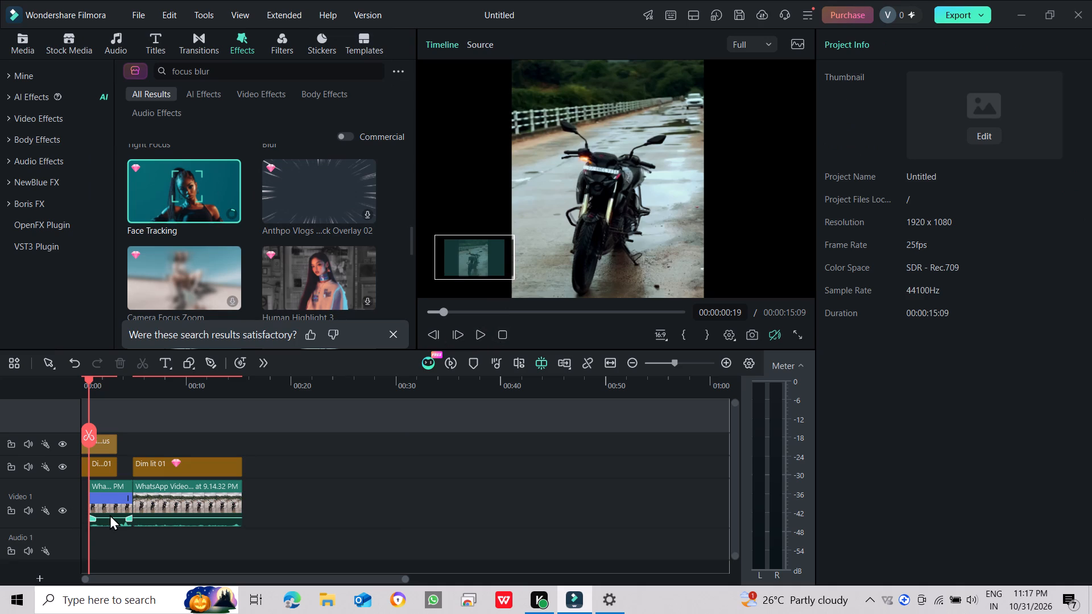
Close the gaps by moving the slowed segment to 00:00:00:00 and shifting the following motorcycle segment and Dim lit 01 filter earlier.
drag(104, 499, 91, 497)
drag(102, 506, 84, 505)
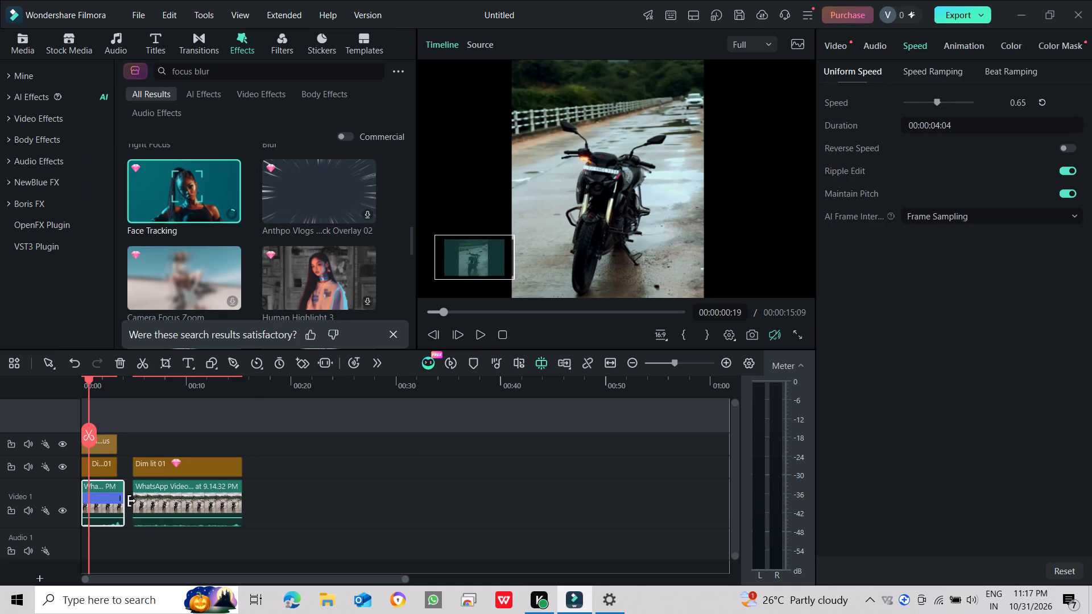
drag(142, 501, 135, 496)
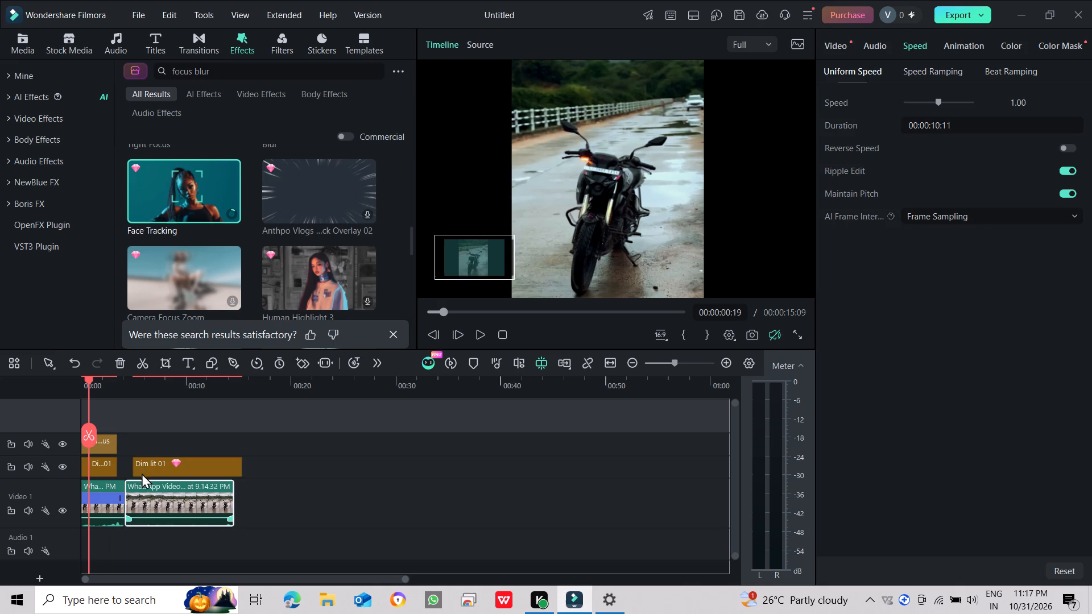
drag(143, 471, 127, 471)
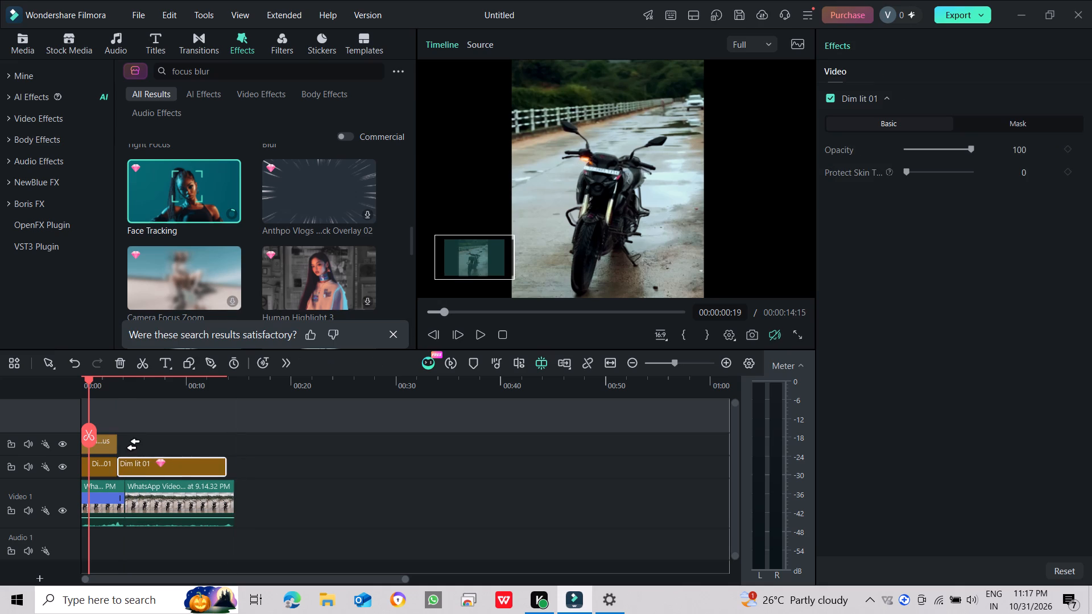
Play the timeline from the start to review the rearranged motorcycle segments.
drag(439, 308, 416, 309)
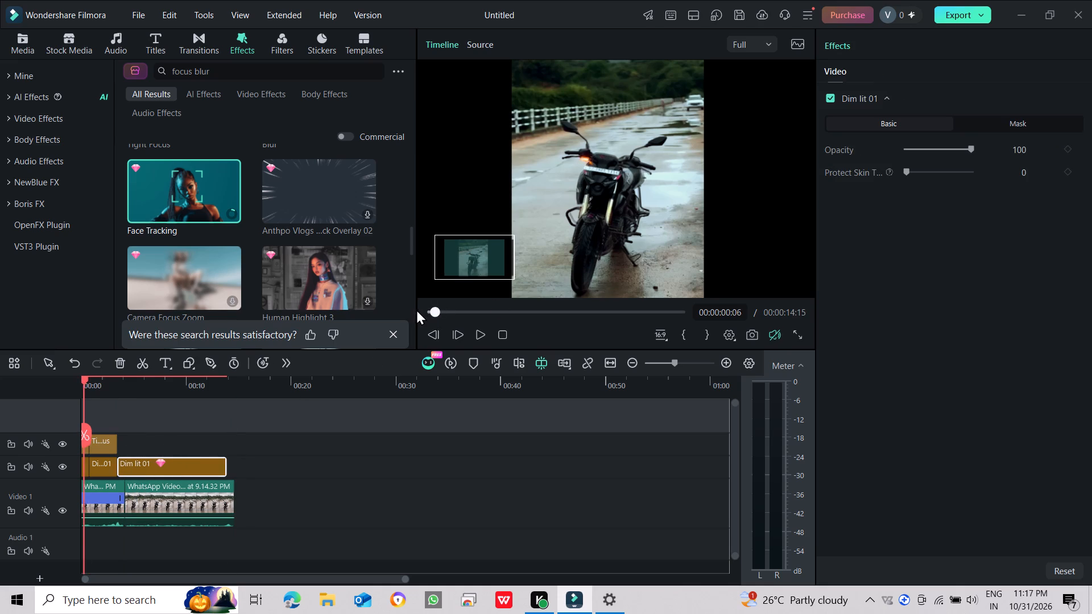
drag(416, 309, 415, 309)
click(474, 341)
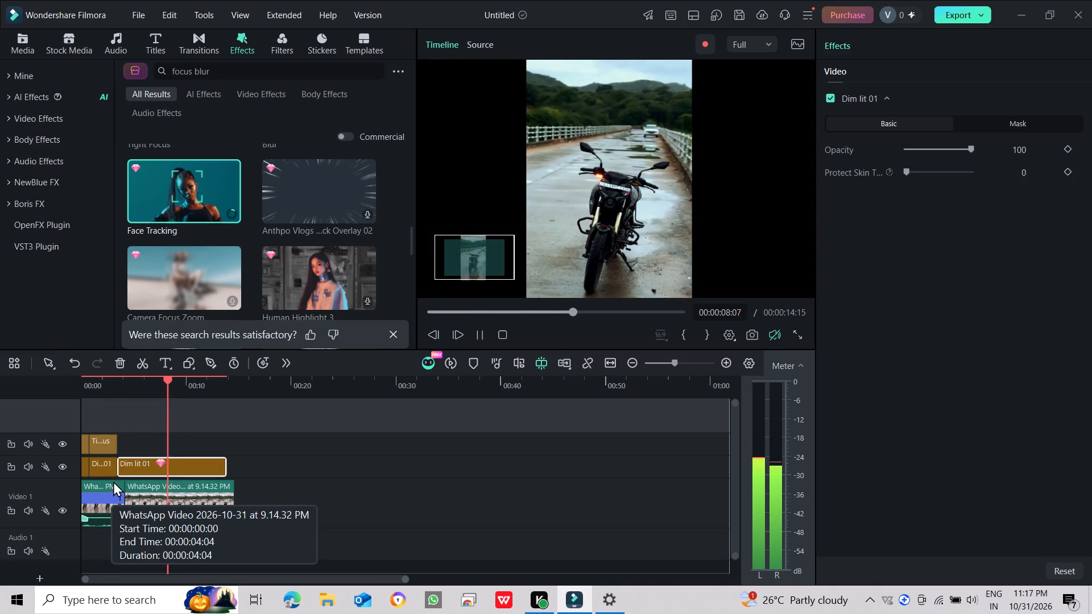
Undo the recent motorcycle clip edits back through the segment moves, deletion, 0.65 speed change and splits at 00:00:00:19.
key(ctrl+z)
key(ctrl+z)
key(ctrl+z)
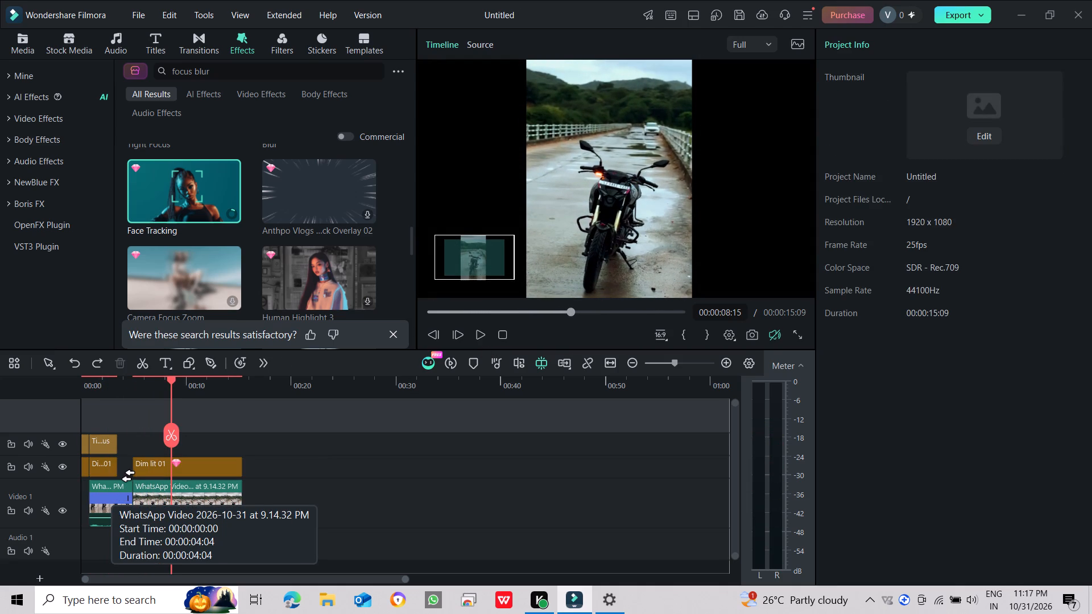
key(ctrl+z)
key(ctrl+z)
key(ctrl+z)
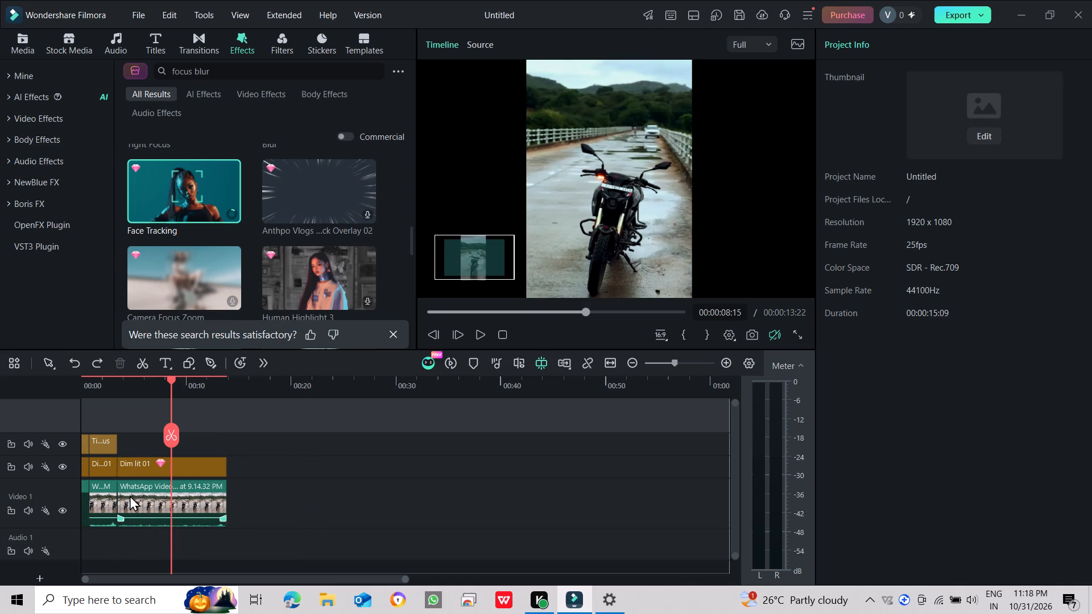
key(ctrl+z)
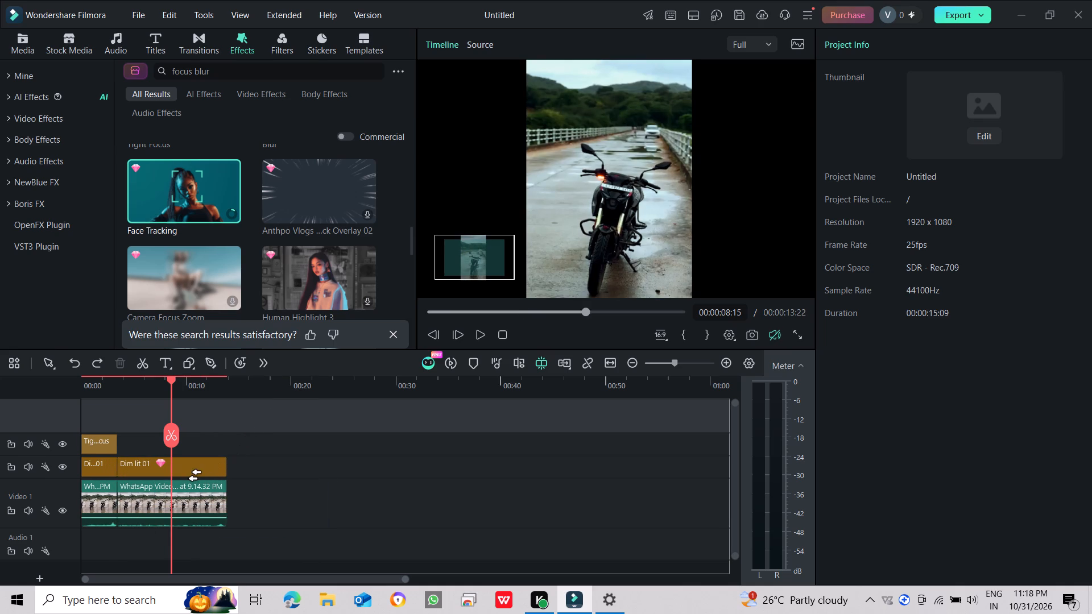
Play the timeline from the start to review the motorcycle clip at its original speed.
drag(444, 311, 416, 311)
click(477, 340)
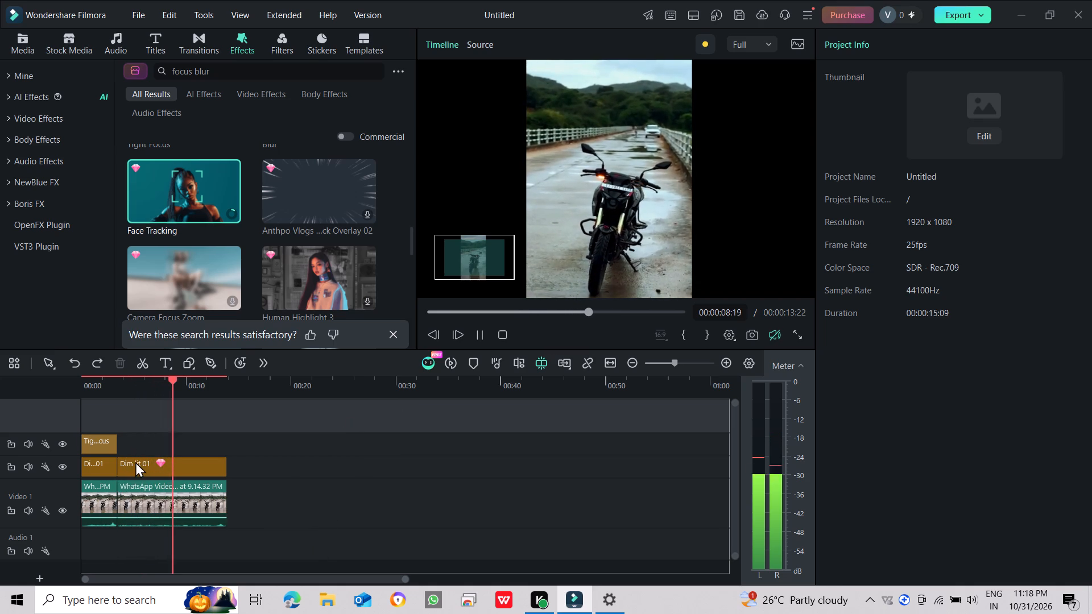
Undo the split of the Dim lit 01 filter and the motorcycle clip at 00:00:03:11.
key(ctrl+z)
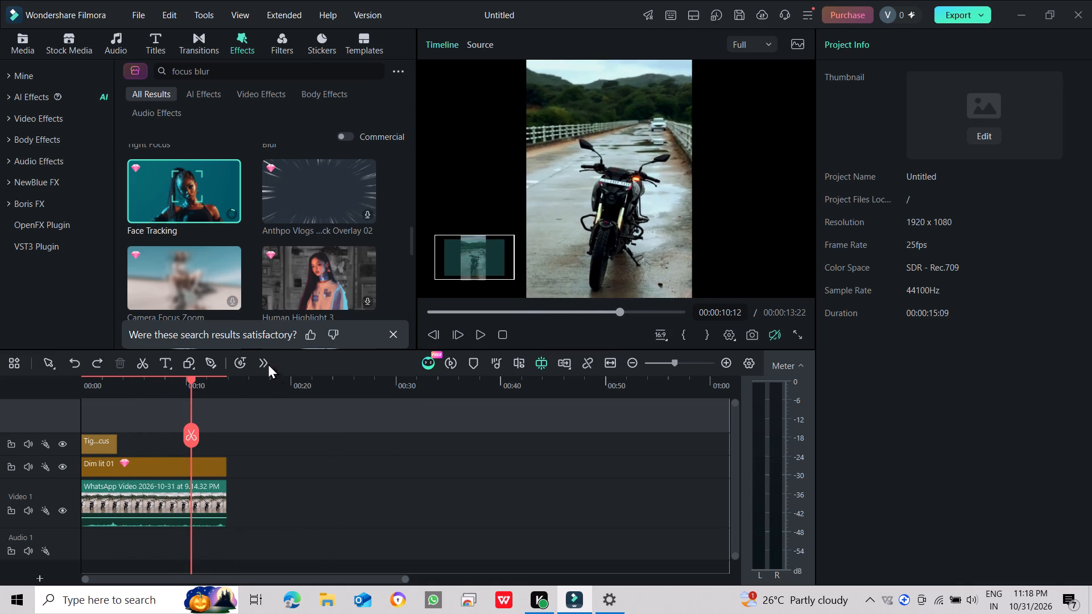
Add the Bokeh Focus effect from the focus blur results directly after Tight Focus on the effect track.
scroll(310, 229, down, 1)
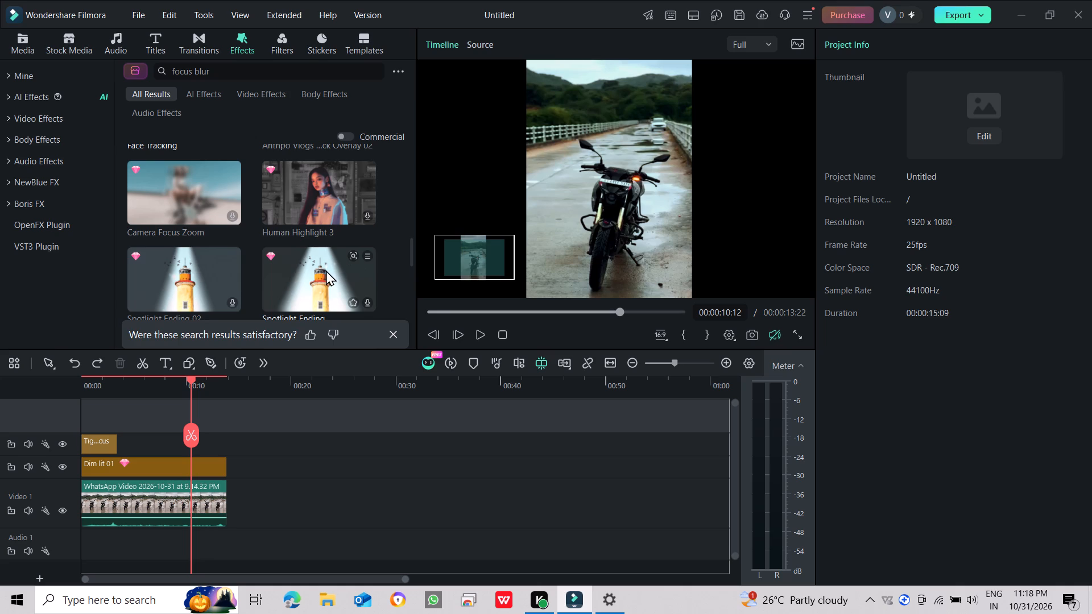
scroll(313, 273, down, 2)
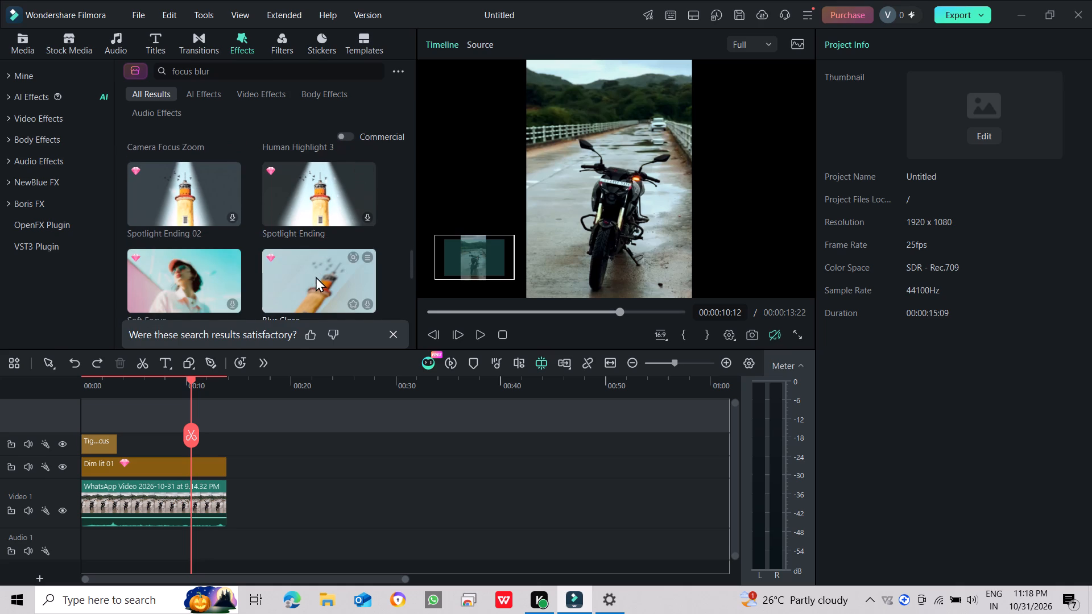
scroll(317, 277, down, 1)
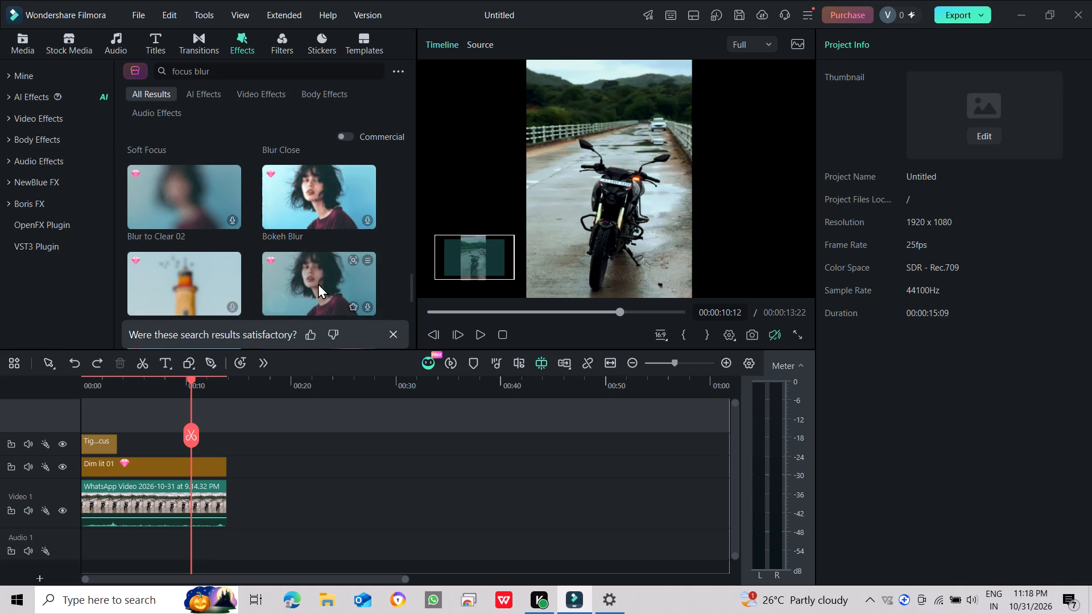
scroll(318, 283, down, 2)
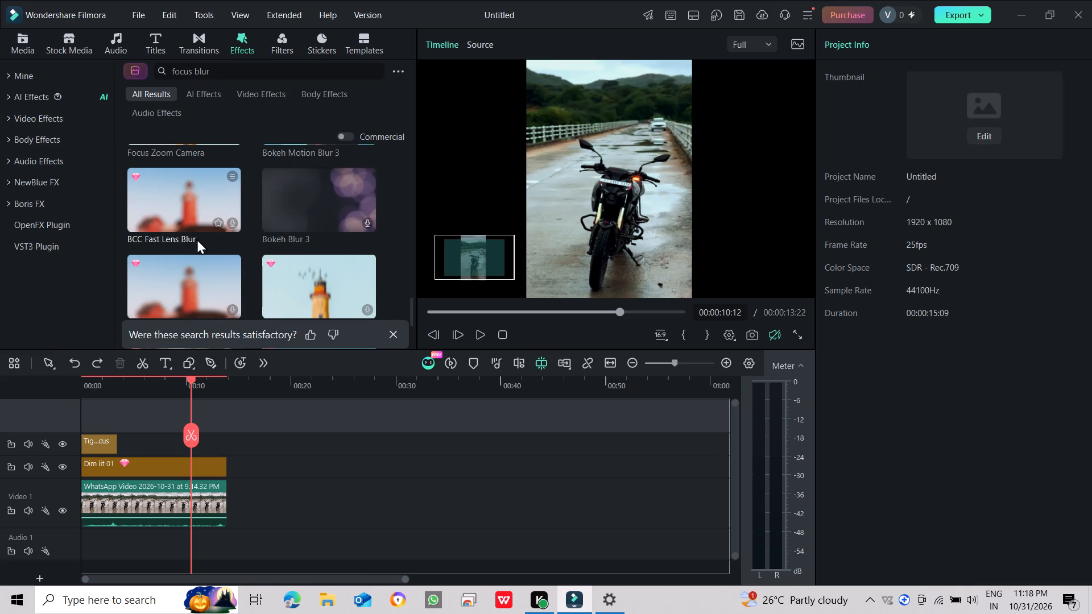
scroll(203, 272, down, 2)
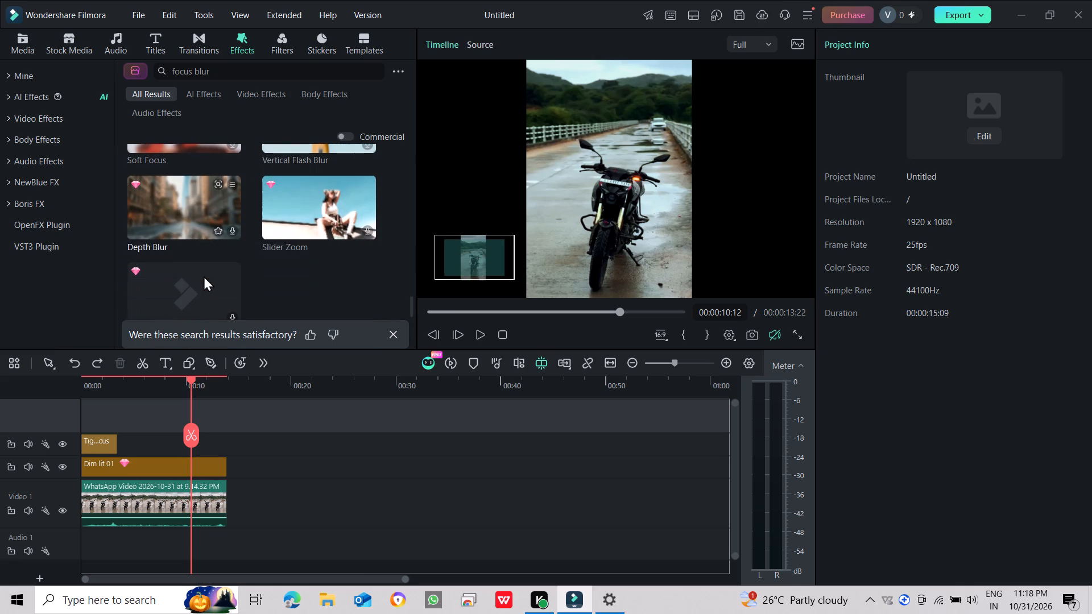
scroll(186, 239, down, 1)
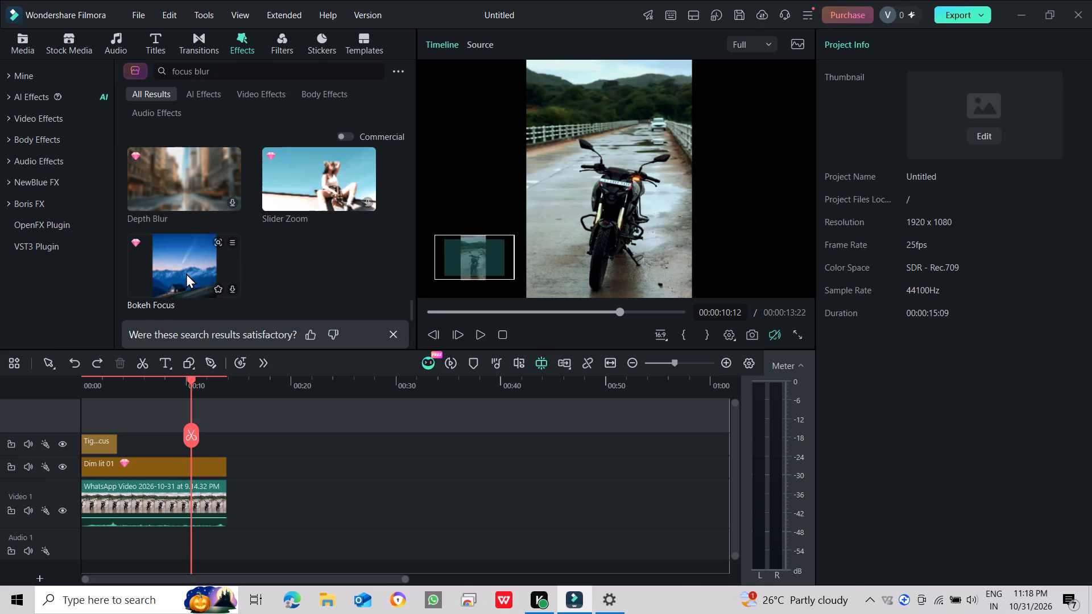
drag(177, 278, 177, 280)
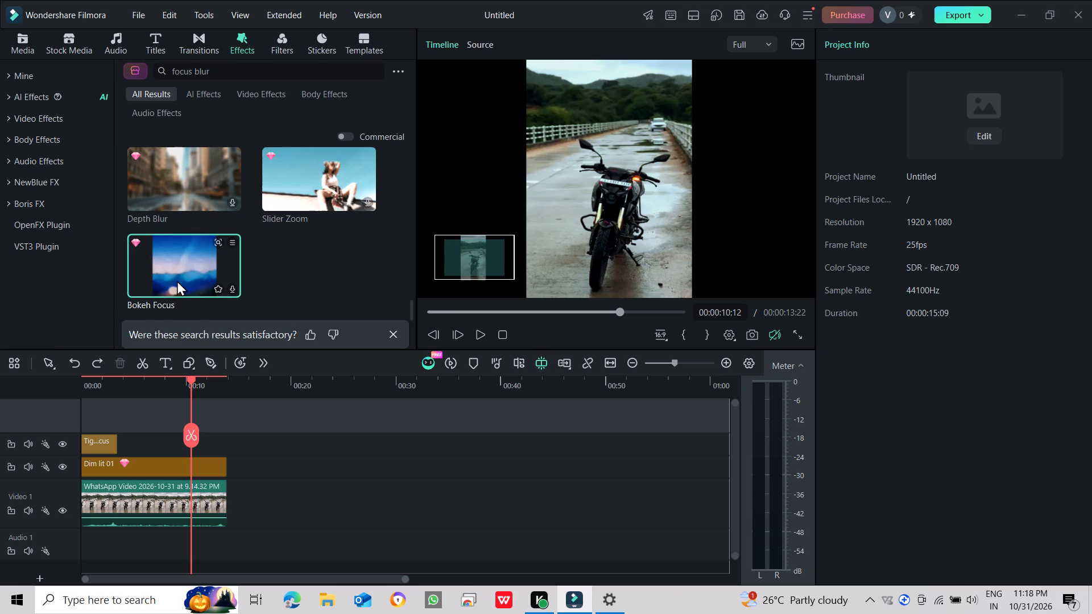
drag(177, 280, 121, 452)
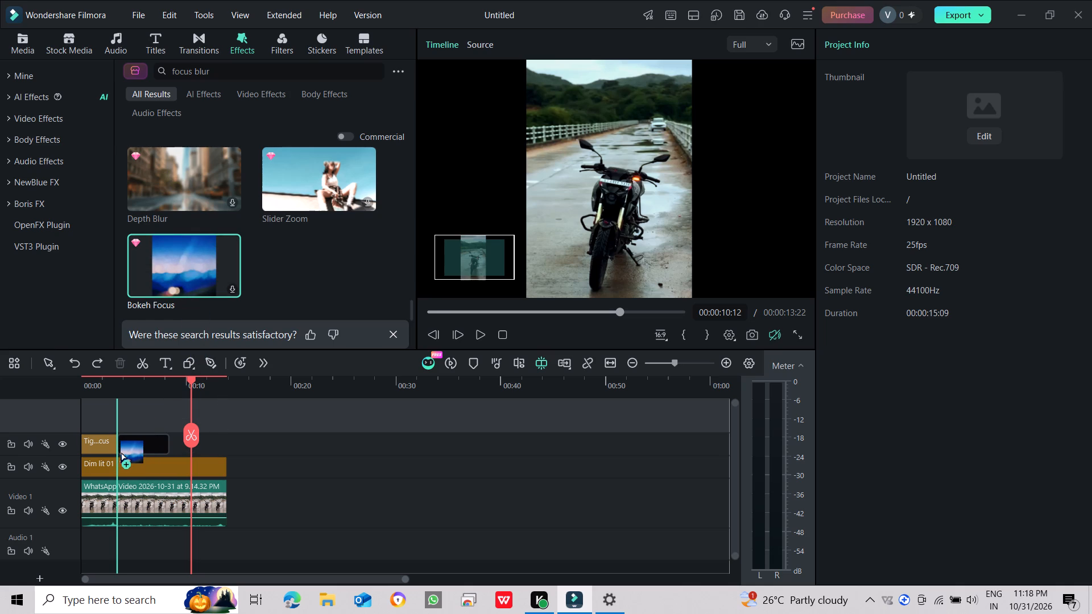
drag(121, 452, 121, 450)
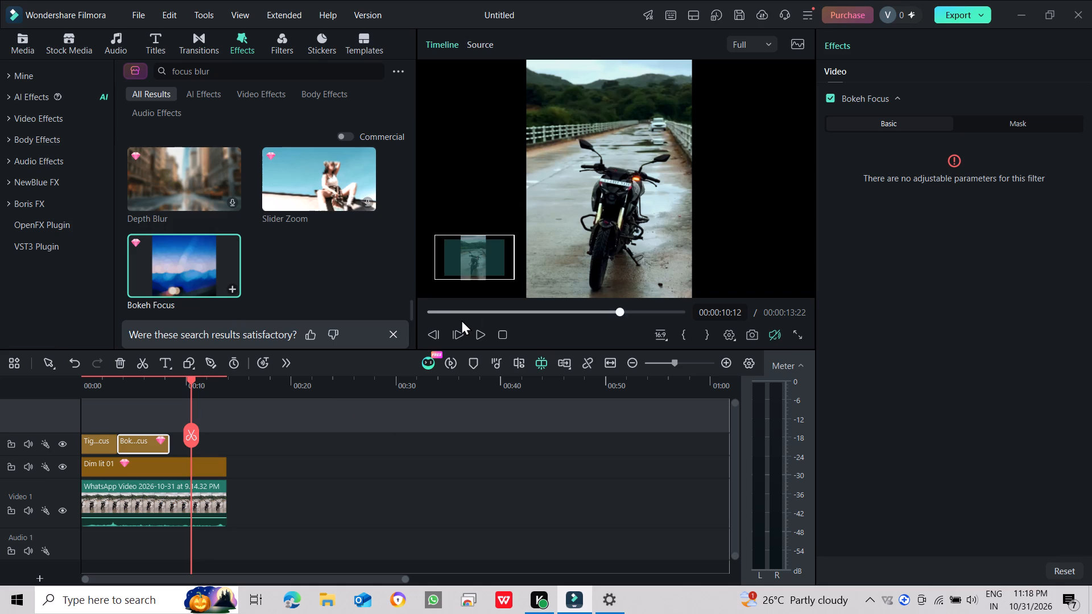
Play the timeline from the start to review the Bokeh Focus effect on the motorcycle clip.
drag(452, 310, 420, 301)
click(479, 330)
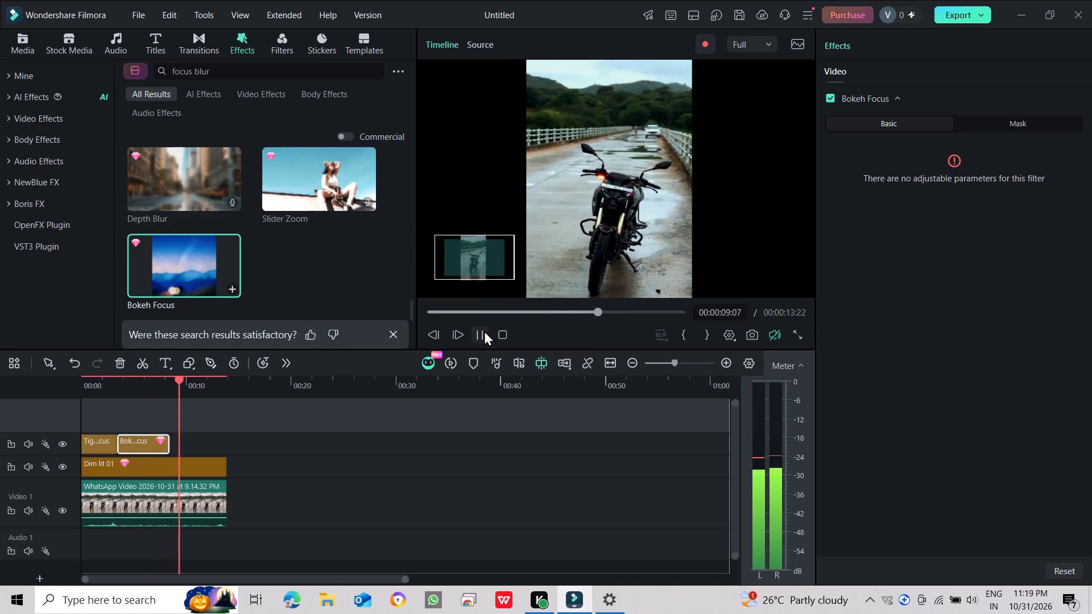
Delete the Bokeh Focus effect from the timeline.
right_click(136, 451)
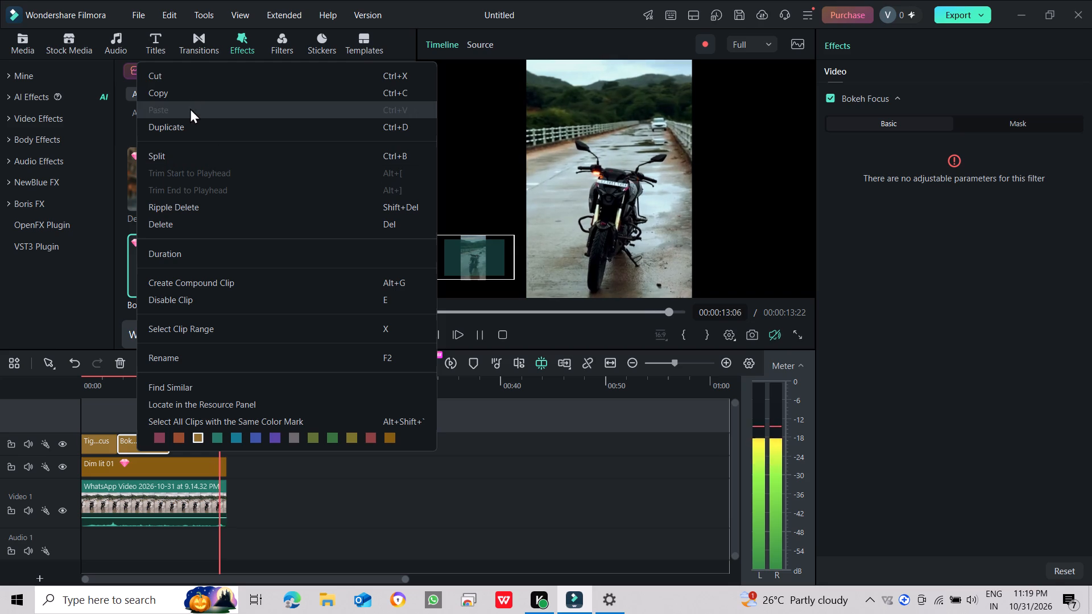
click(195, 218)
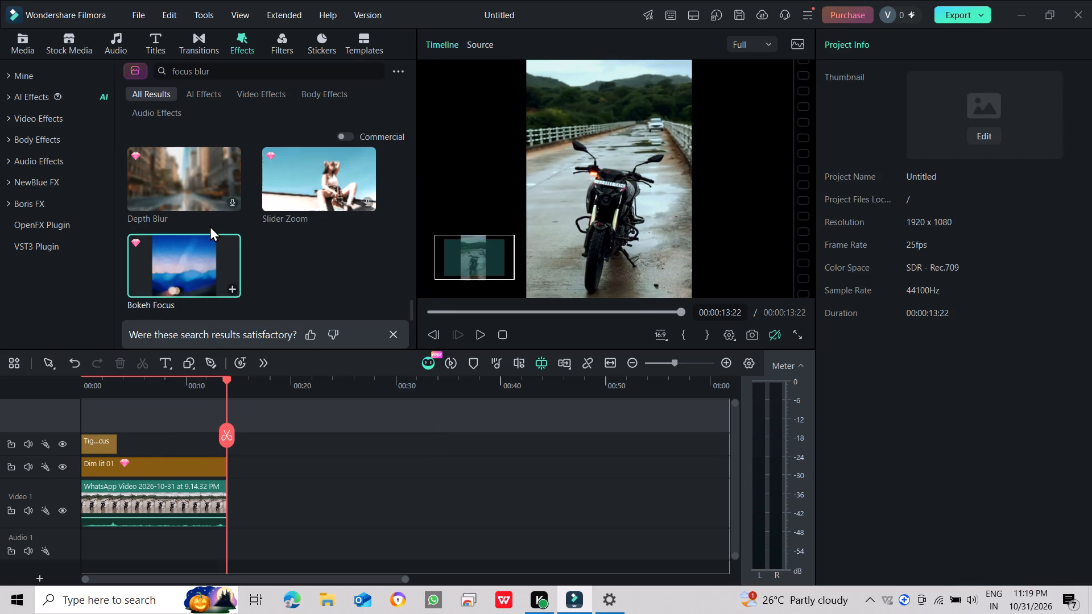
Add the Dispersion Blur effect directly after Tight Focus and extend it to the motorcycle clip's end at 00:00:13:22.
scroll(214, 220, up, 3)
scroll(293, 277, up, 5)
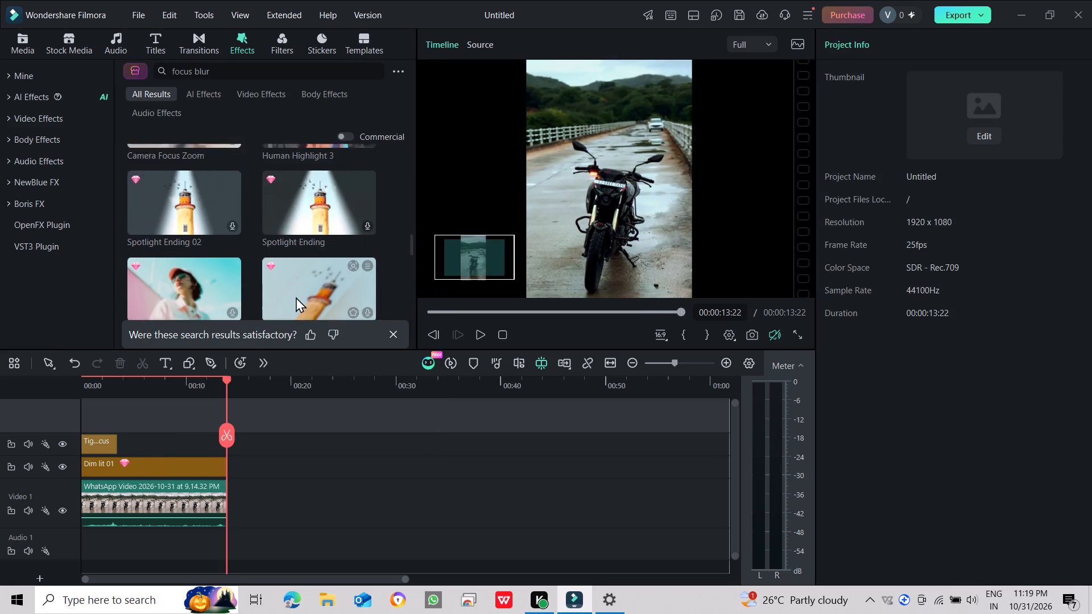
scroll(296, 297, up, 6)
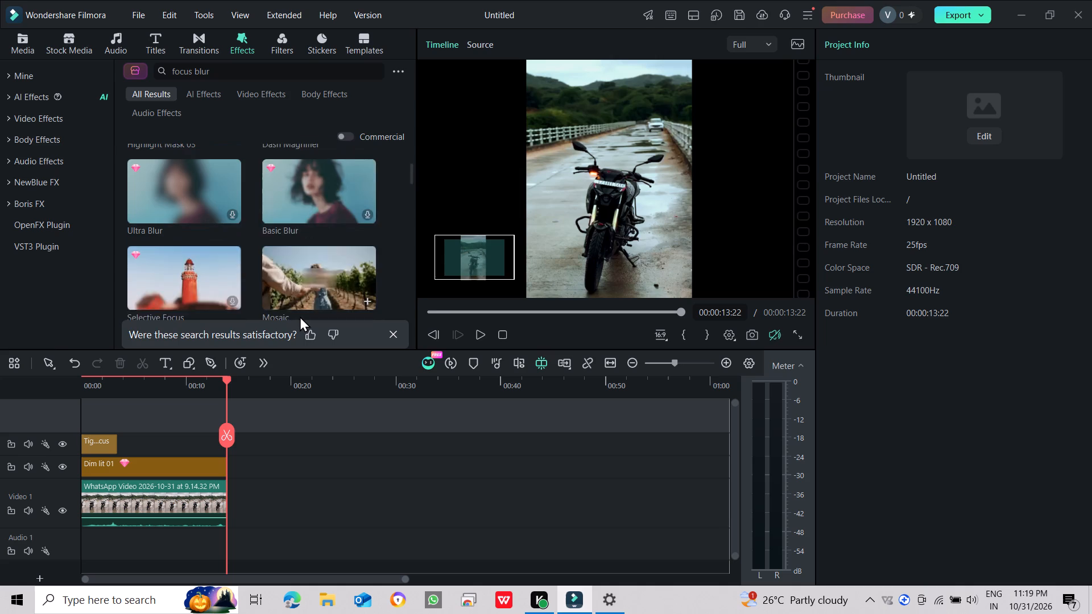
scroll(300, 316, down, 4)
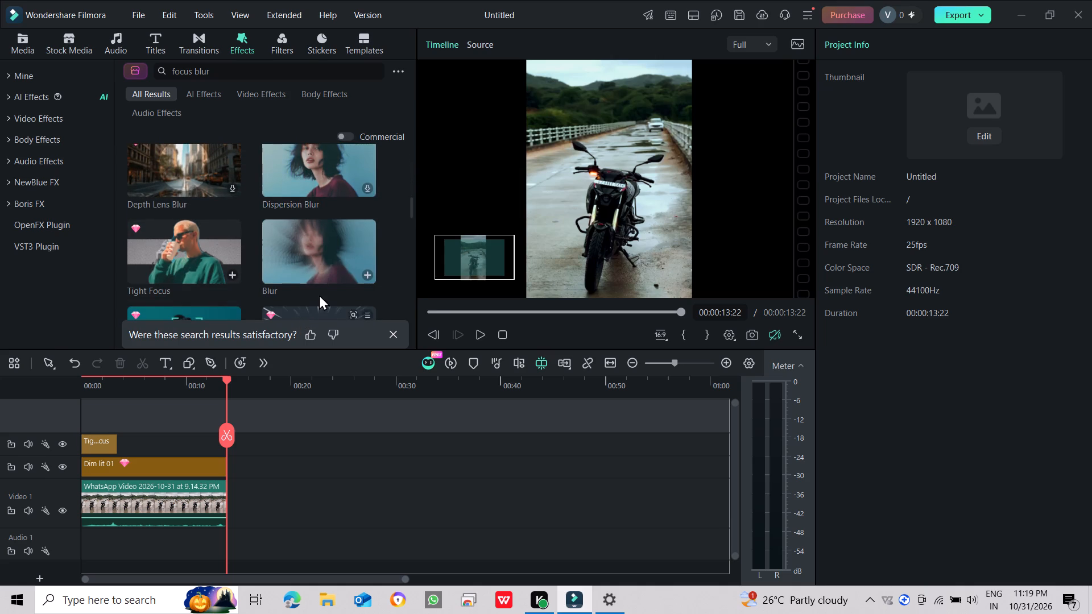
drag(327, 168, 146, 443)
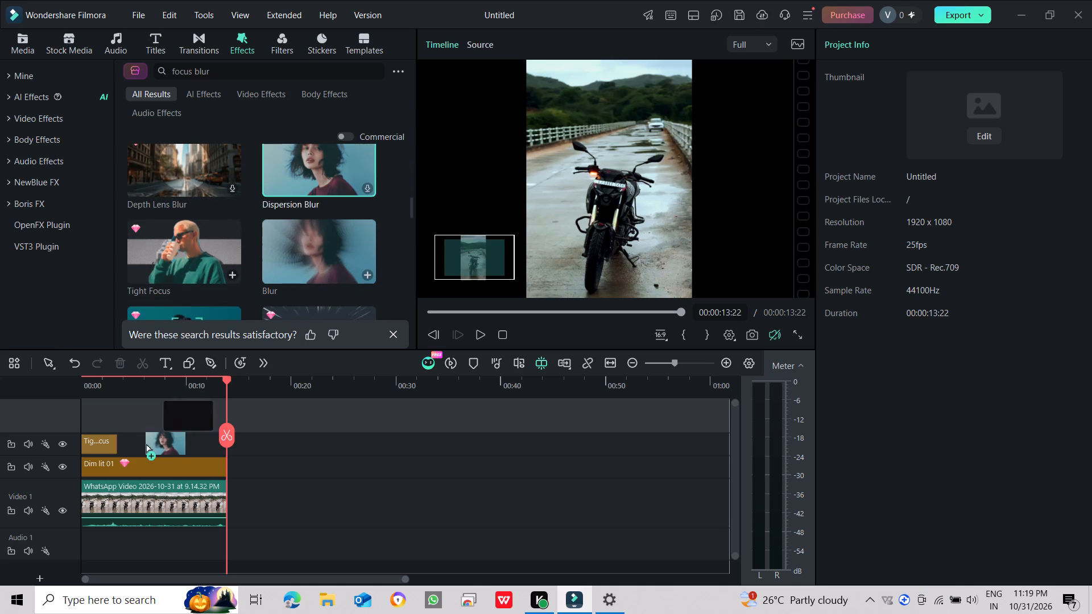
drag(146, 443, 121, 444)
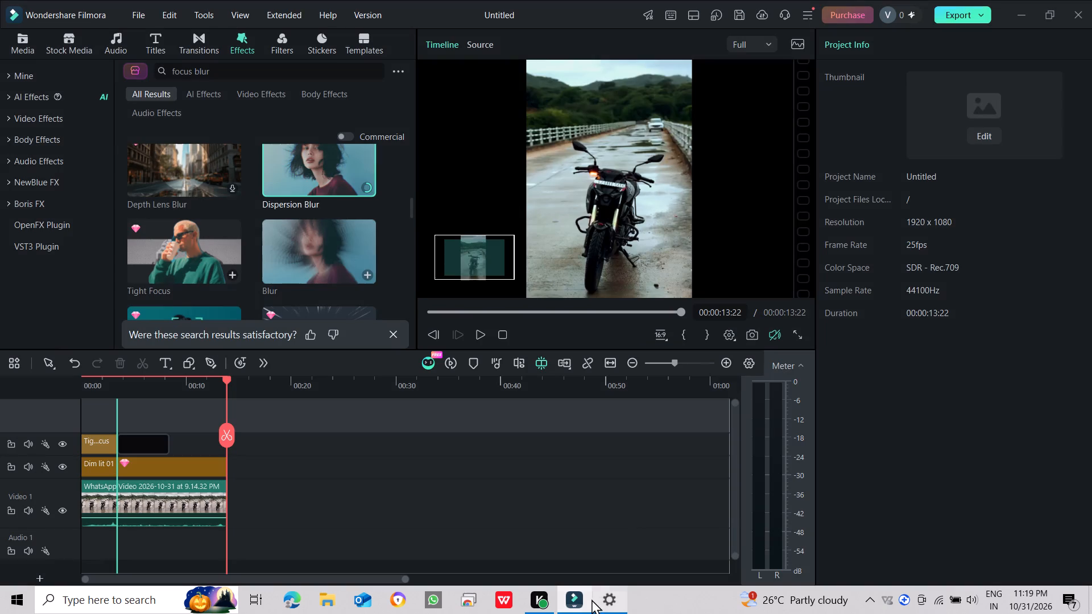
drag(167, 446, 226, 447)
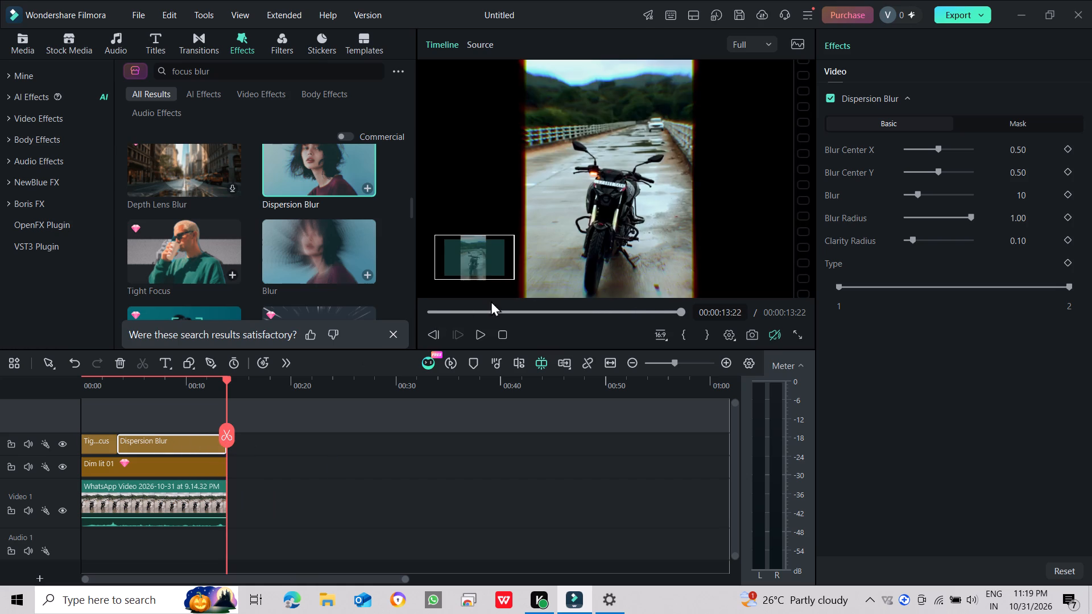
Play the timeline from the start to review the Dispersion Blur effect over the motorcycle clip.
drag(479, 312, 402, 312)
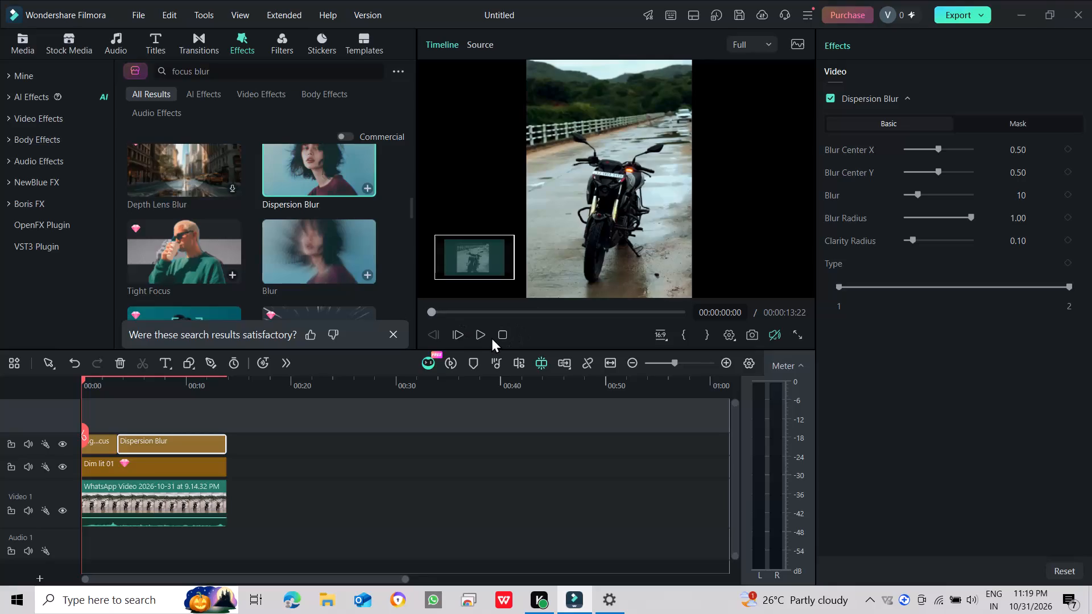
click(491, 337)
click(487, 337)
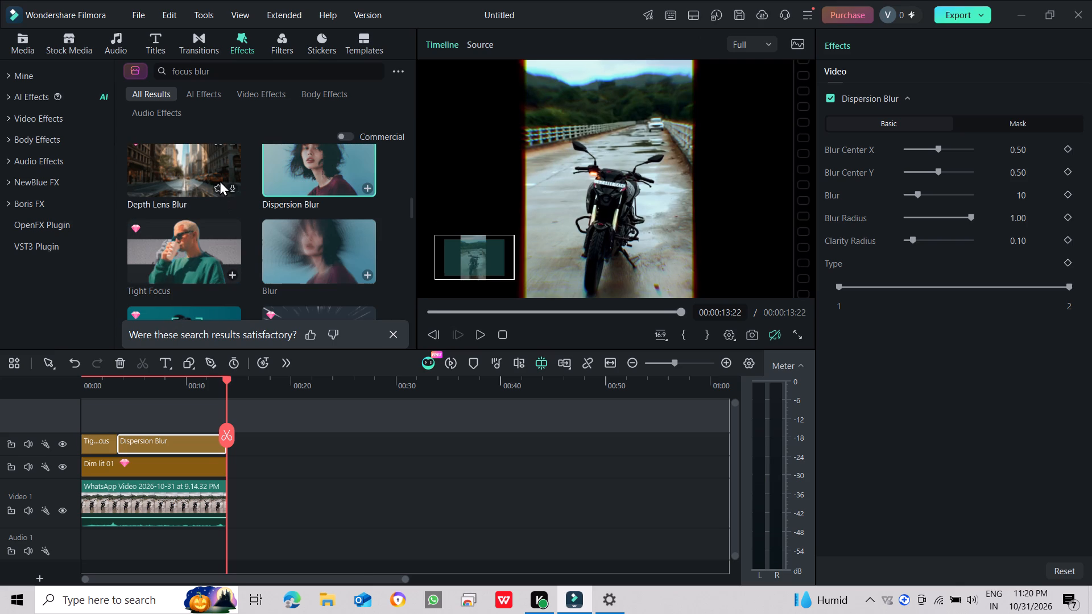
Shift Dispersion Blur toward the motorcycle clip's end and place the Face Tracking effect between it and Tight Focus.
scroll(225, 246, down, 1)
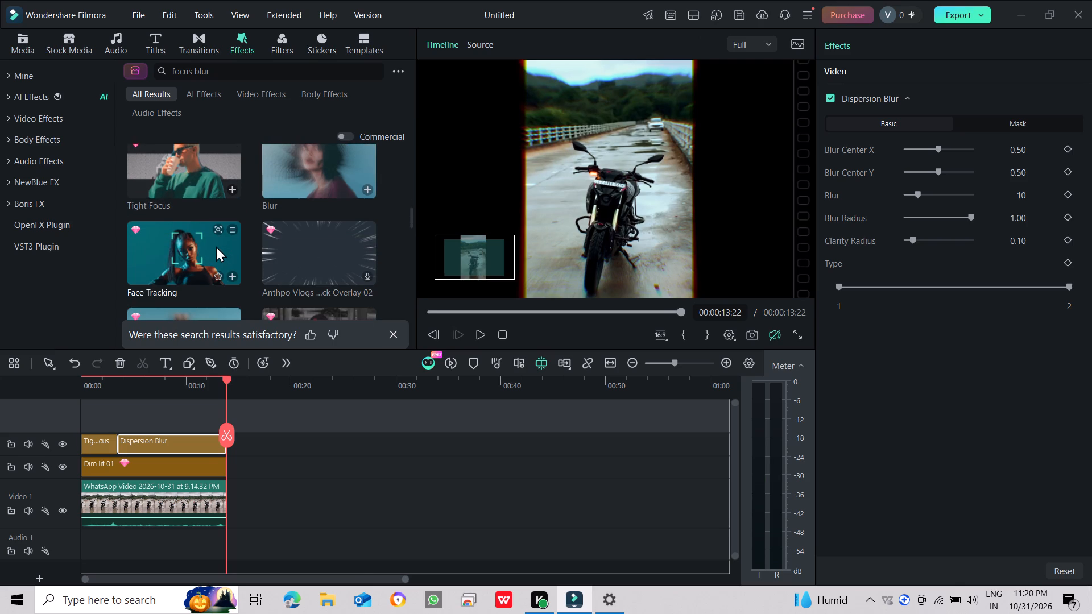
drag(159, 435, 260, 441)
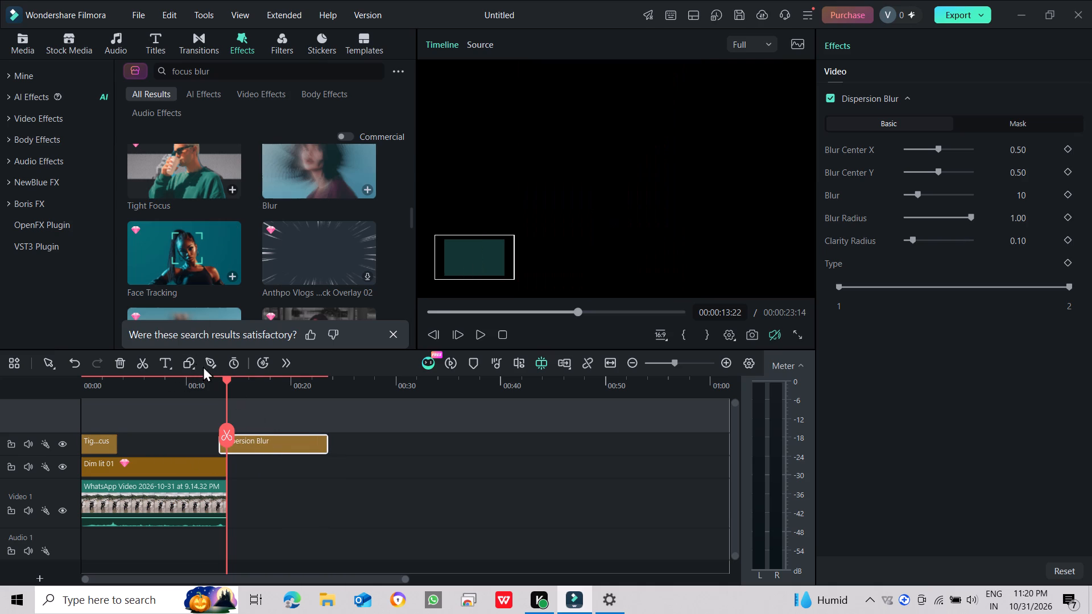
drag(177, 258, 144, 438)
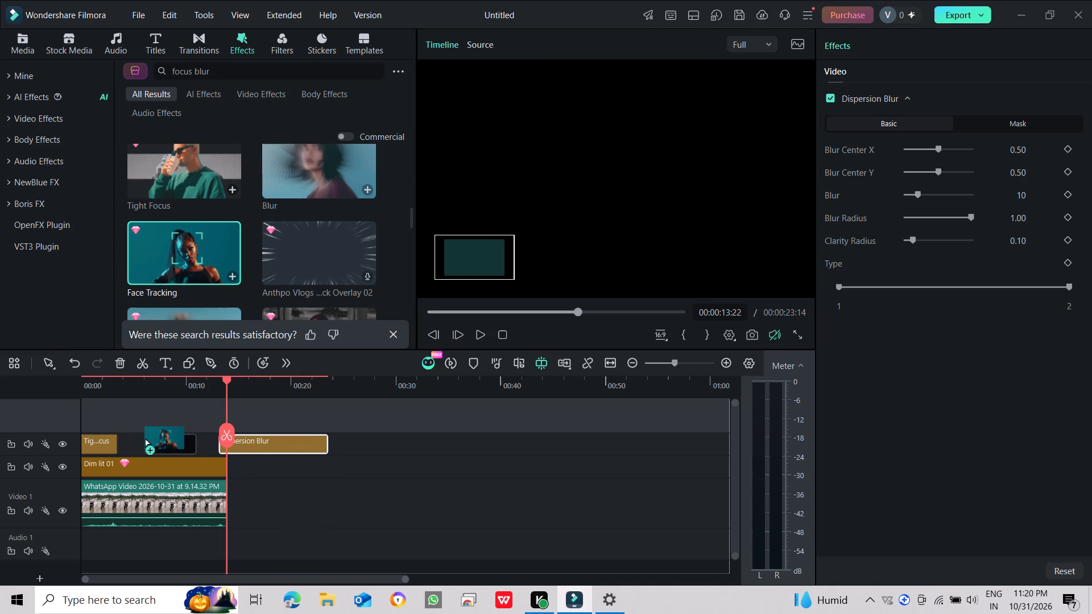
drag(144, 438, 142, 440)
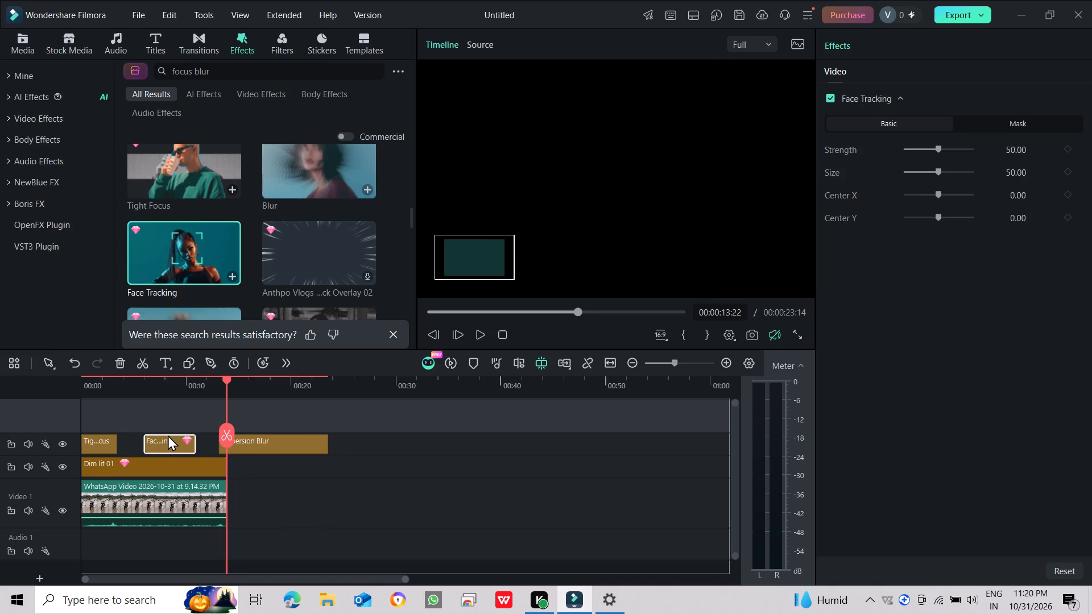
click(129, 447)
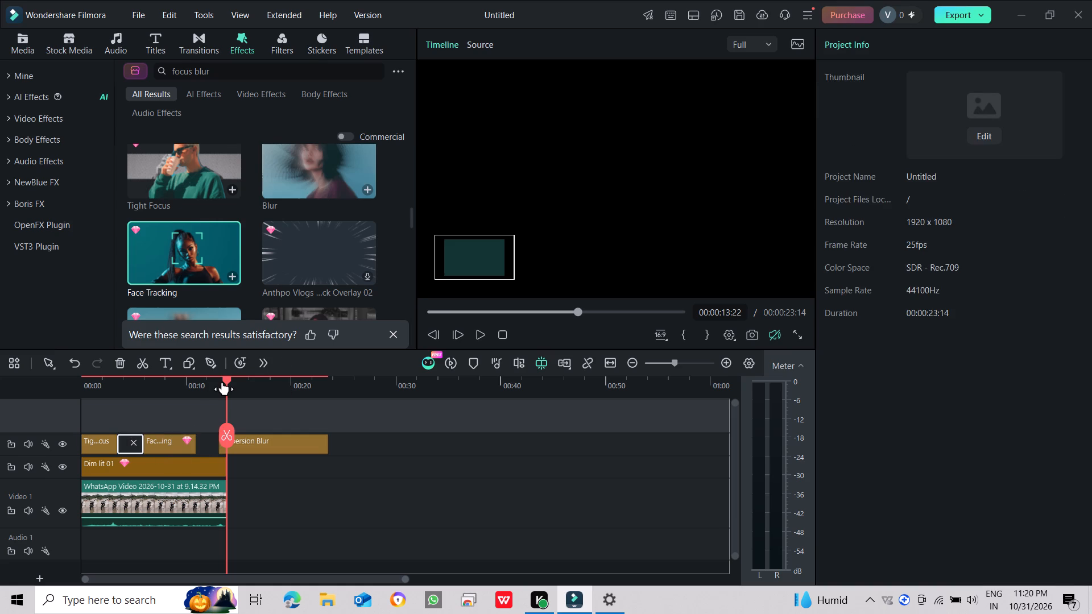
Play the timeline from the start to review the Face Tracking effect on the motorcycle clip.
drag(222, 381, 55, 381)
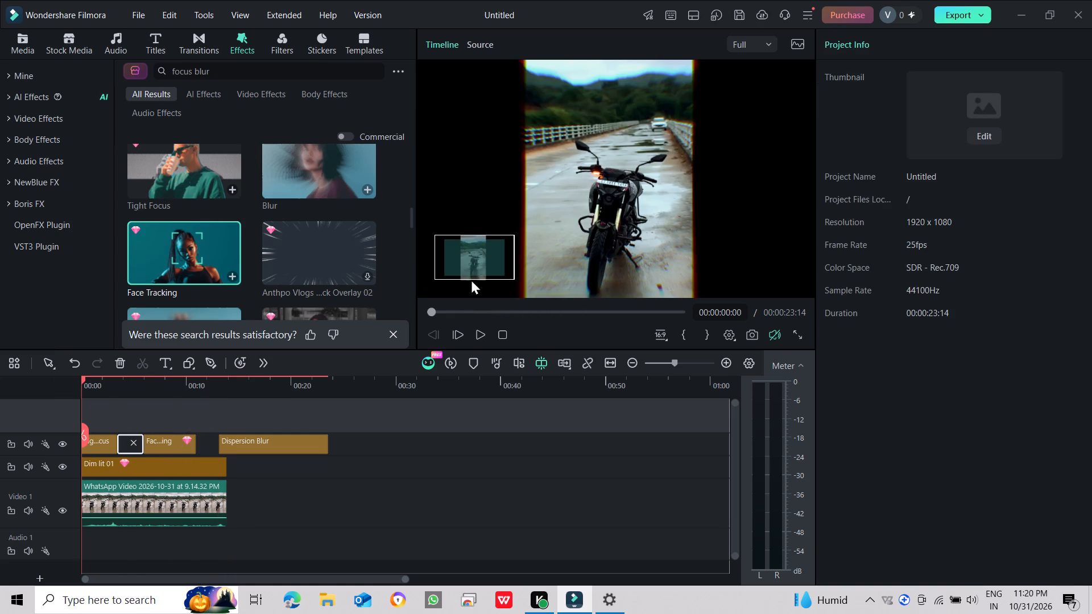
click(474, 332)
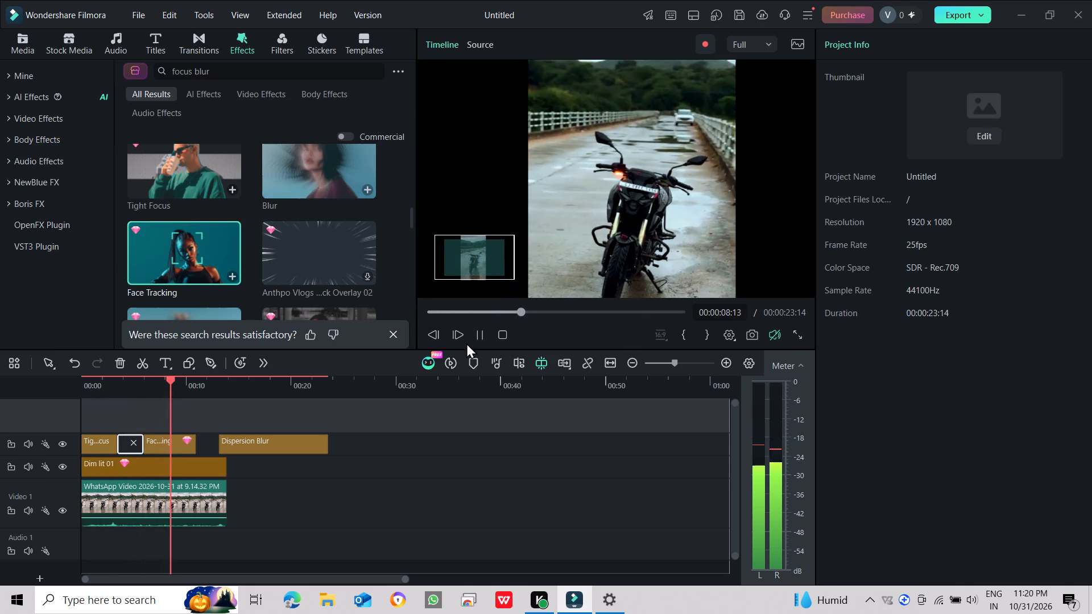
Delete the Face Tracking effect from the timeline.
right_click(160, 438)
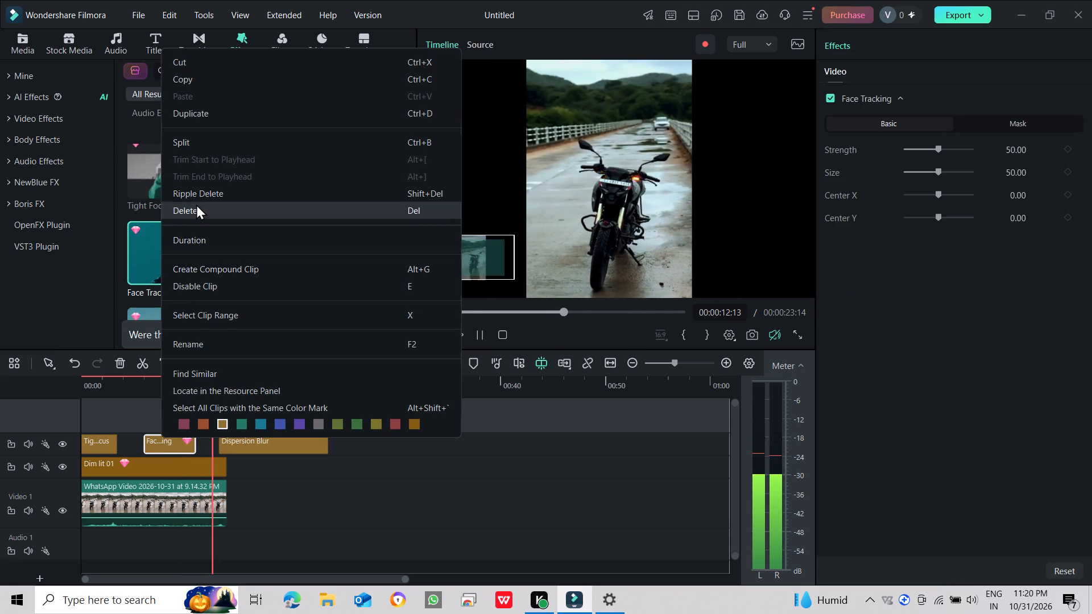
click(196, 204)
Delete the Dispersion Blur effect from the timeline.
right_click(257, 443)
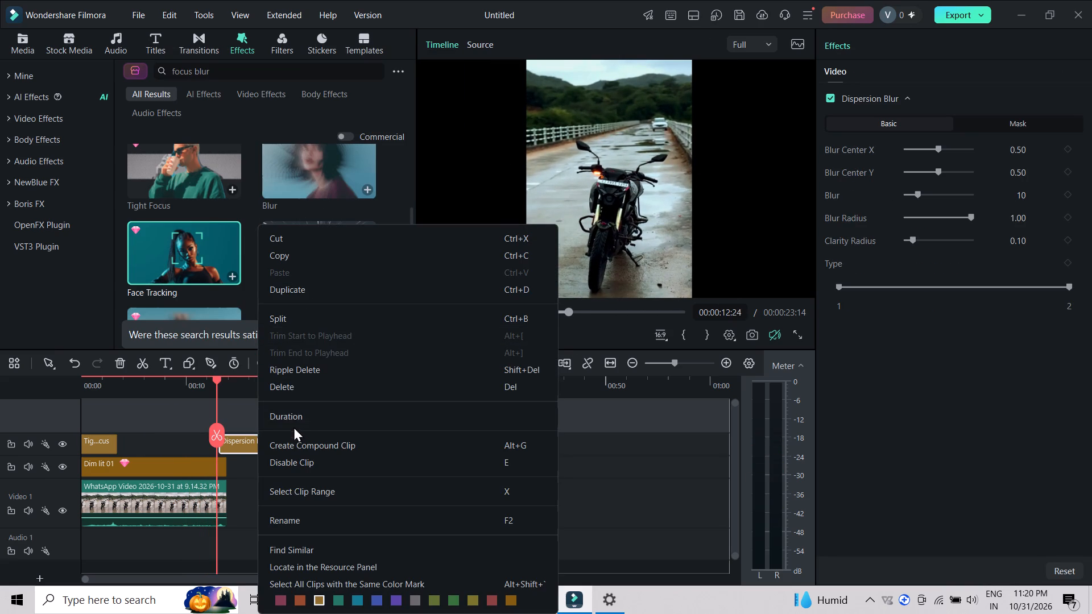
click(295, 384)
Look through all the "focus blur" effect results, including the video effects, for a replacement effect.
scroll(209, 256, up, 2)
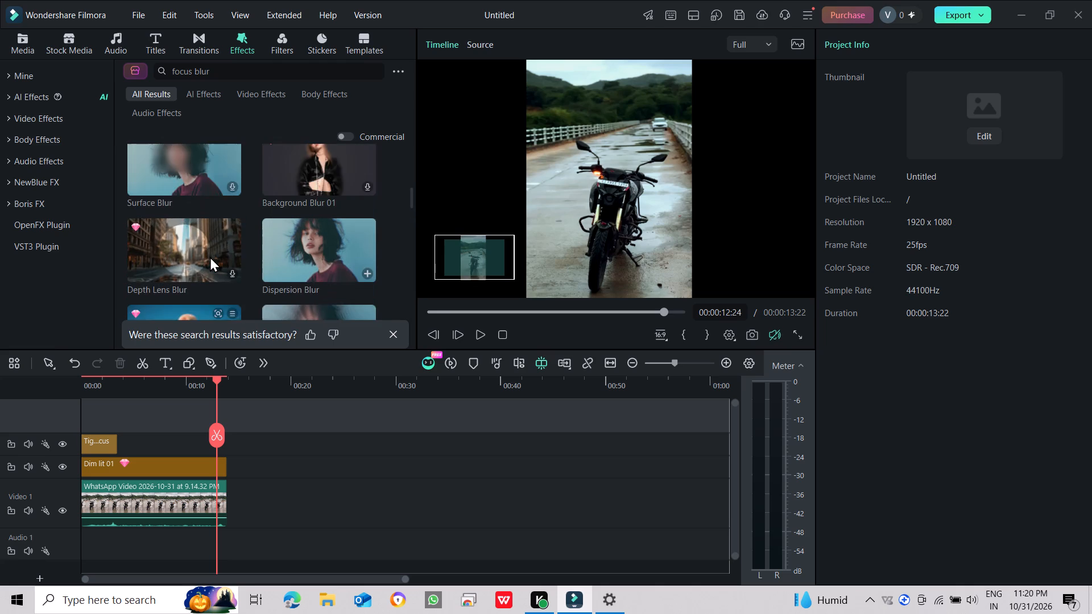
scroll(212, 258, up, 6)
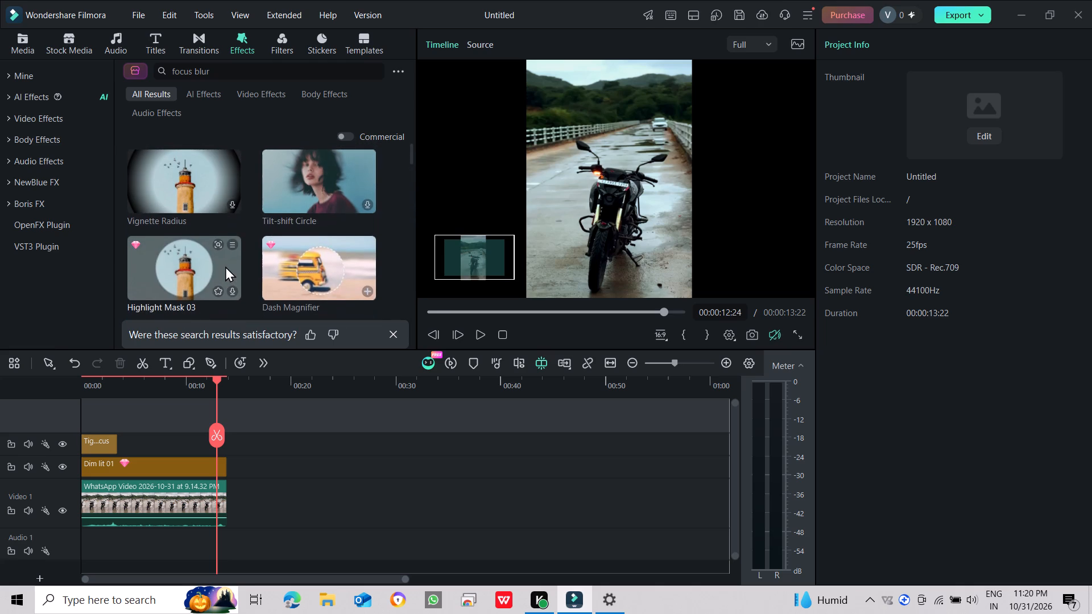
scroll(304, 271, up, 2)
scroll(304, 271, down, 4)
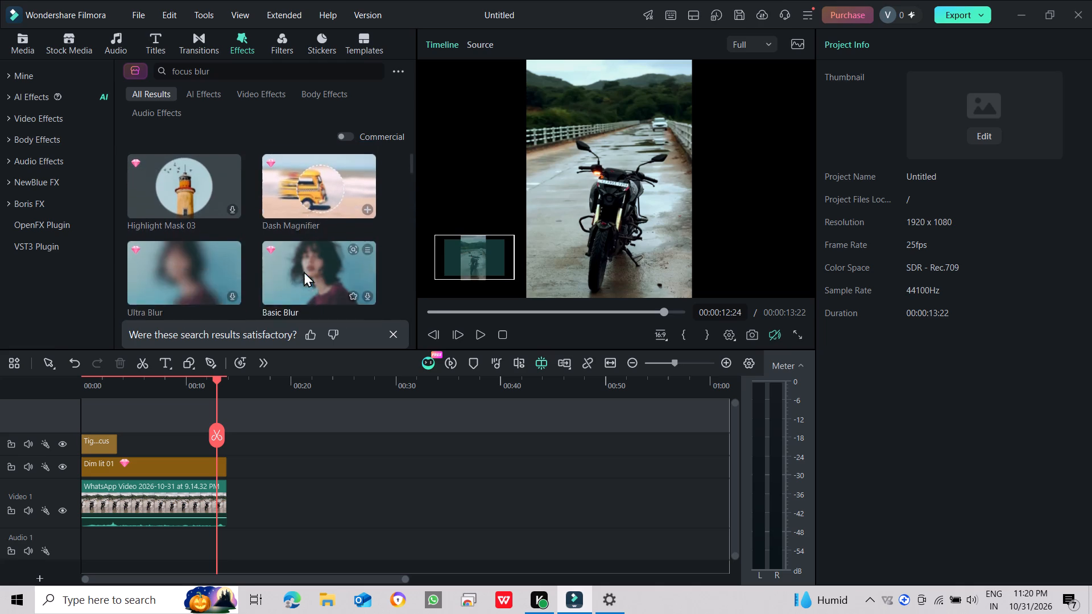
scroll(304, 272, down, 9)
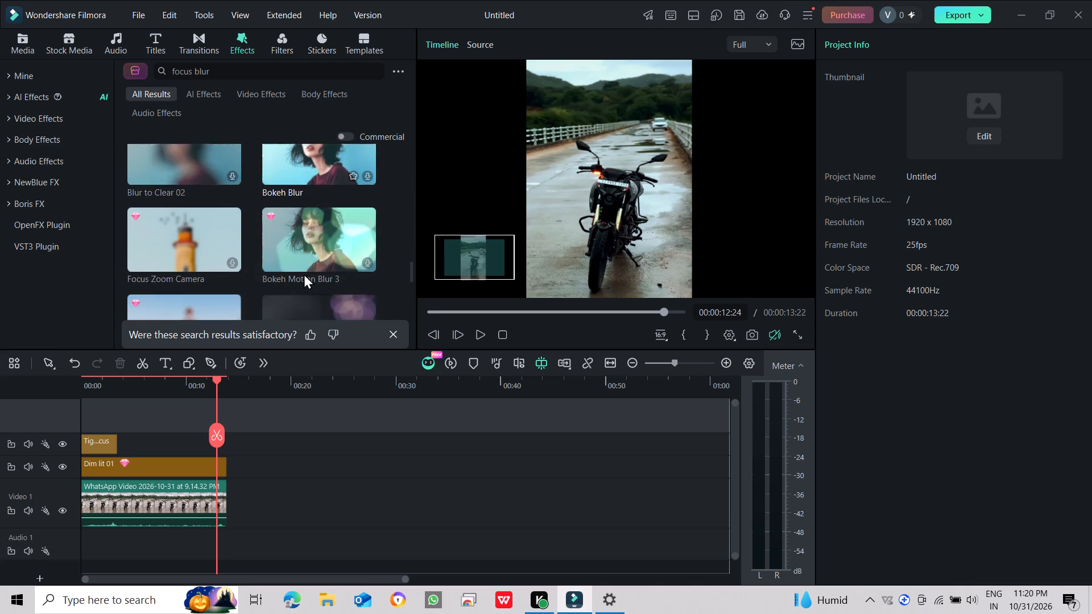
scroll(304, 273, down, 5)
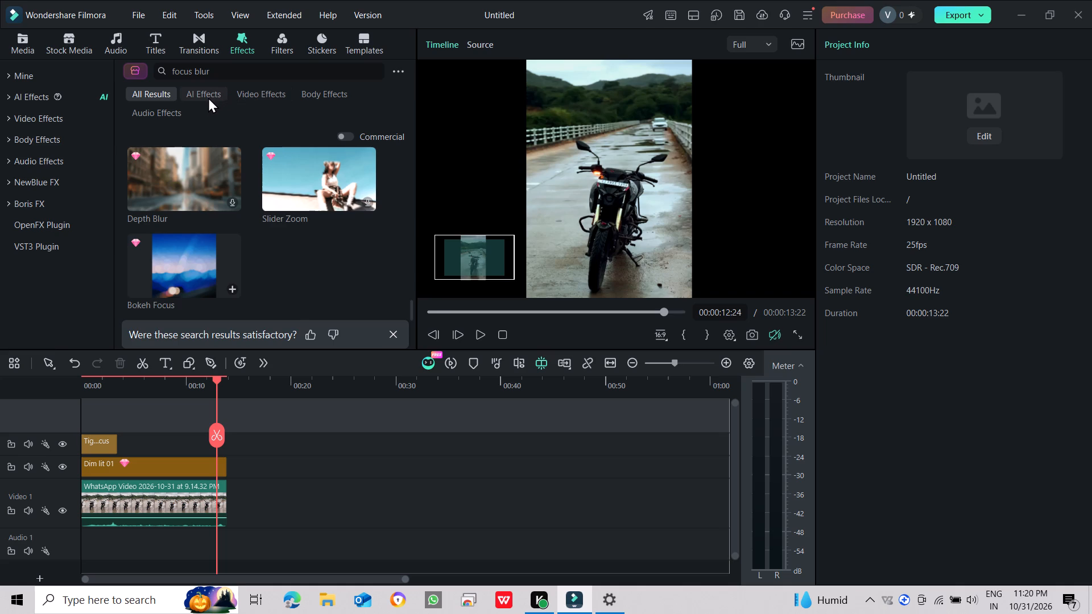
click(243, 90)
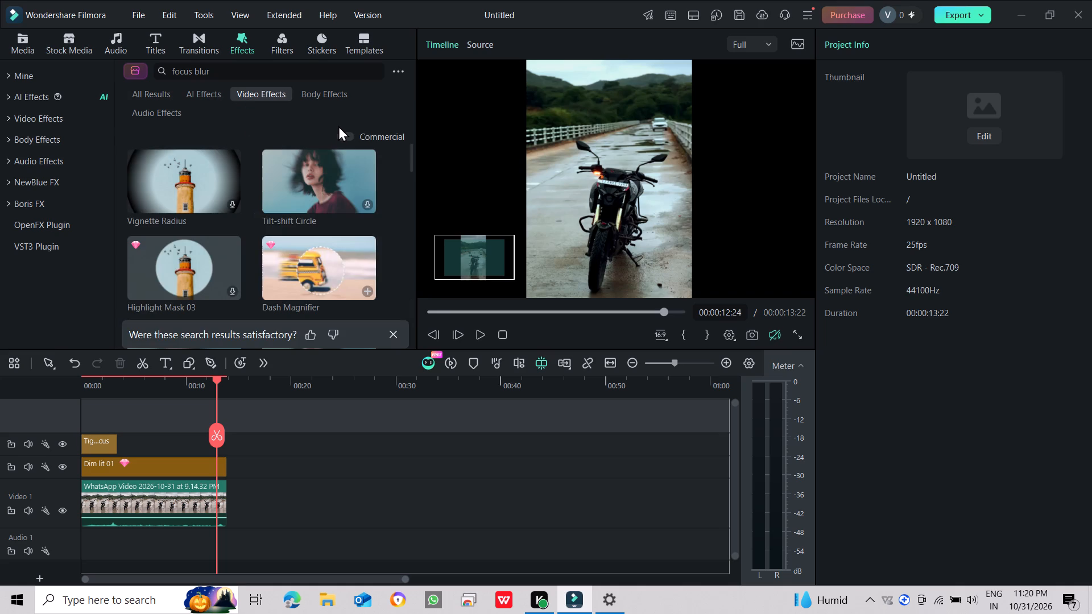
Add the Human Highlight 3 body effect directly after Tight Focus above the motorcycle clip.
click(337, 98)
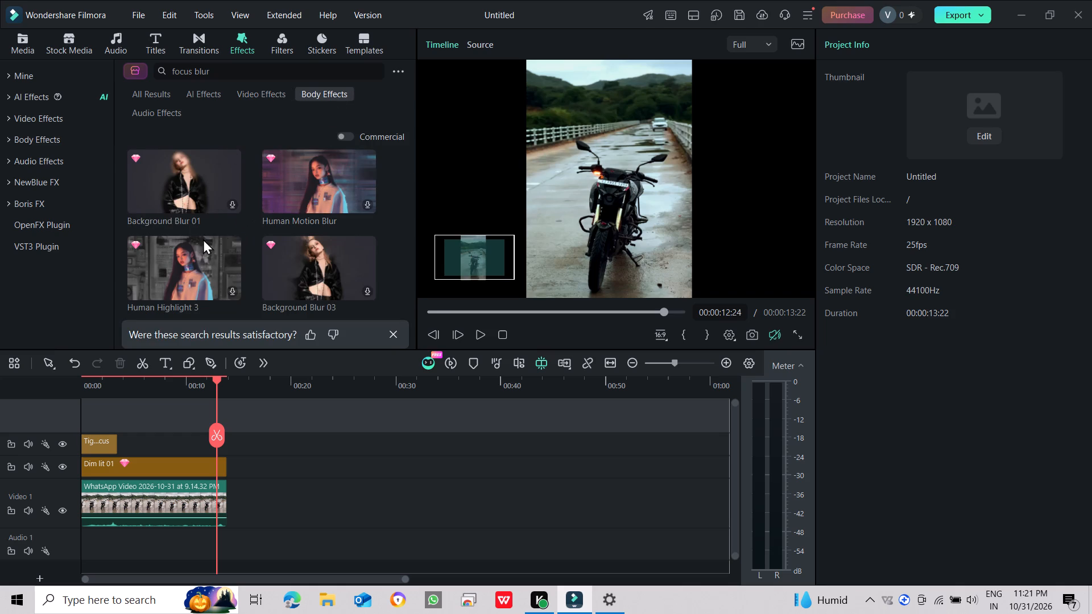
drag(202, 272, 185, 302)
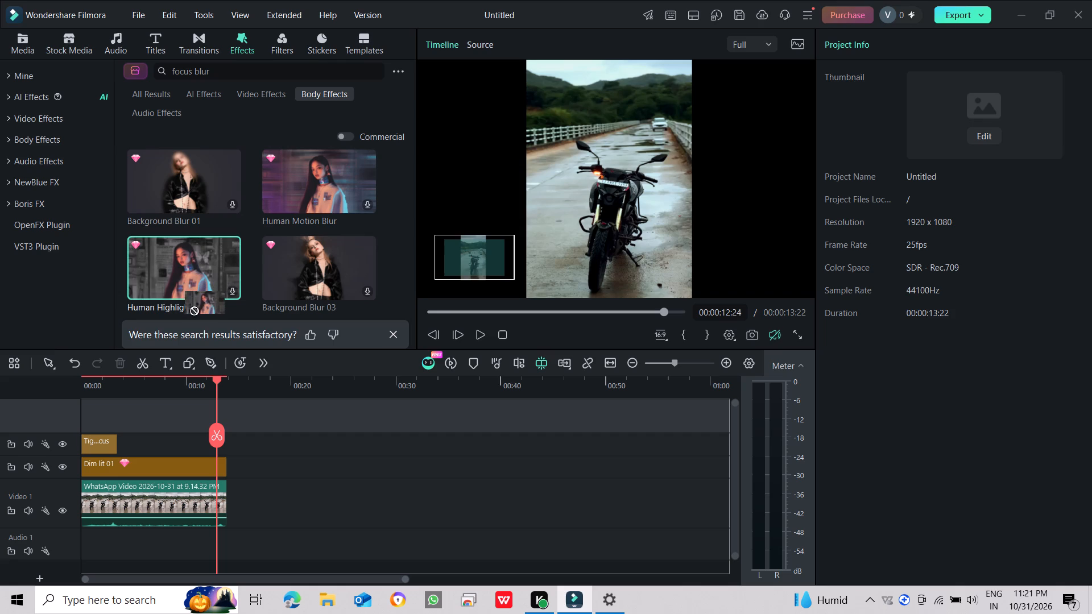
drag(185, 302, 119, 444)
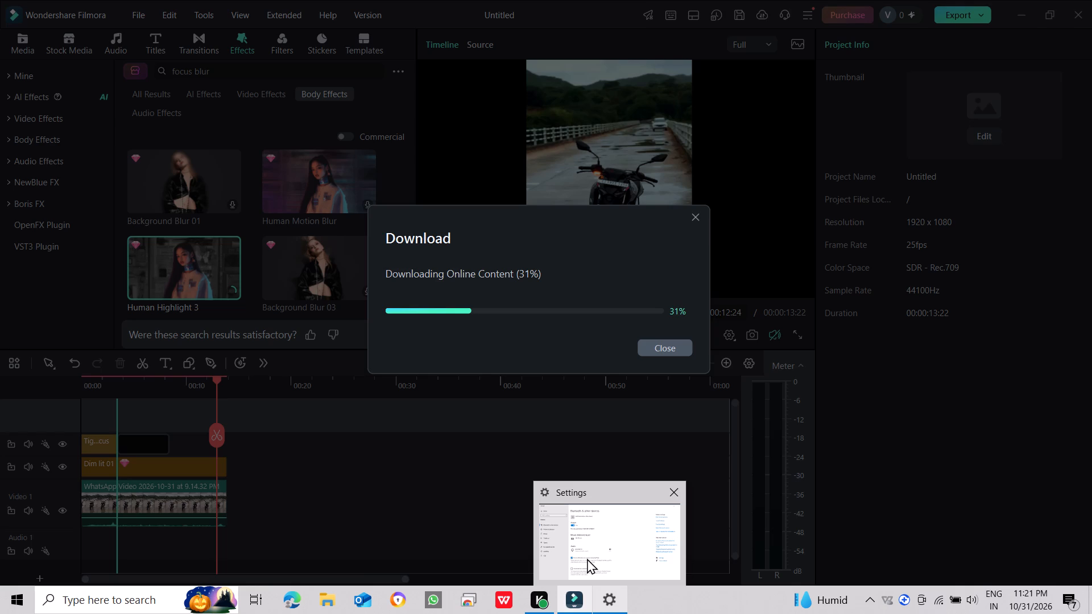
Switch to Windows Settings, turn Bluetooth off, and return to Filmora.
click(587, 558)
click(262, 160)
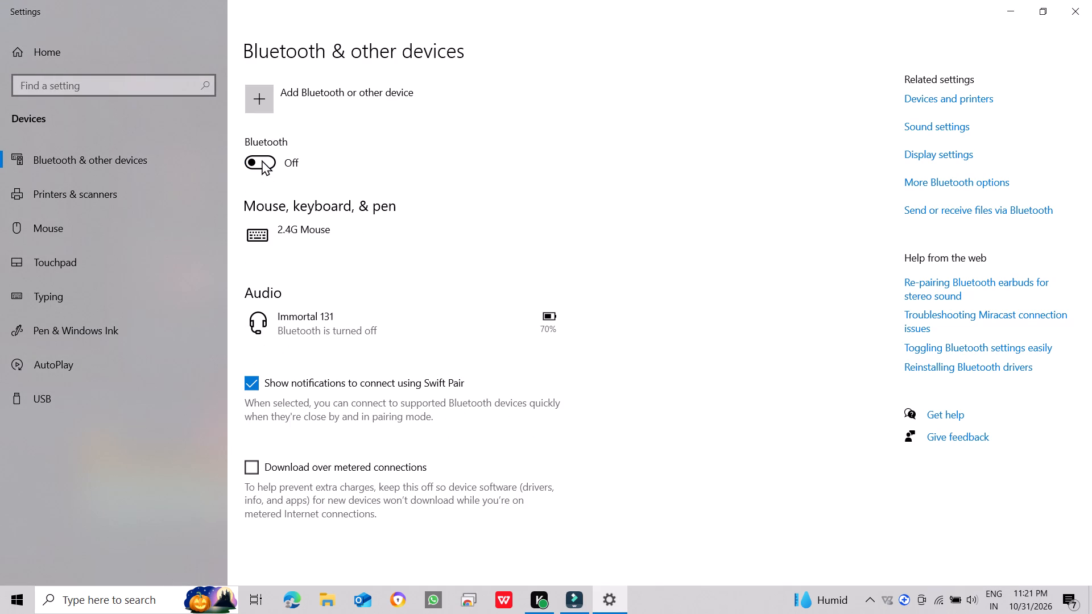
click(582, 594)
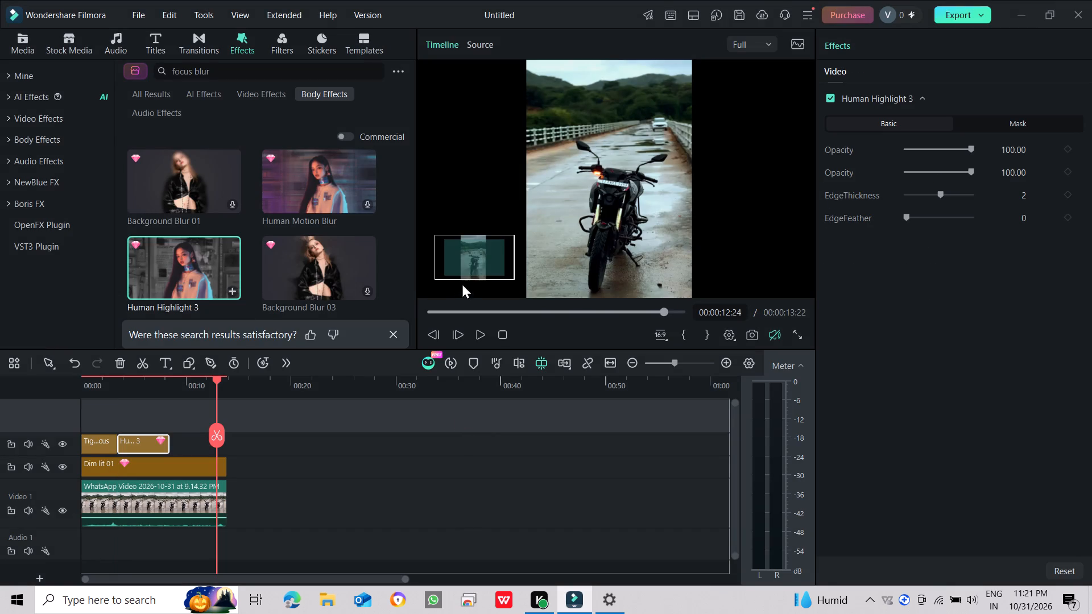
Play the timeline from near the start to review the Human Highlight 3 effect on the motorcycle clip.
drag(451, 304, 416, 302)
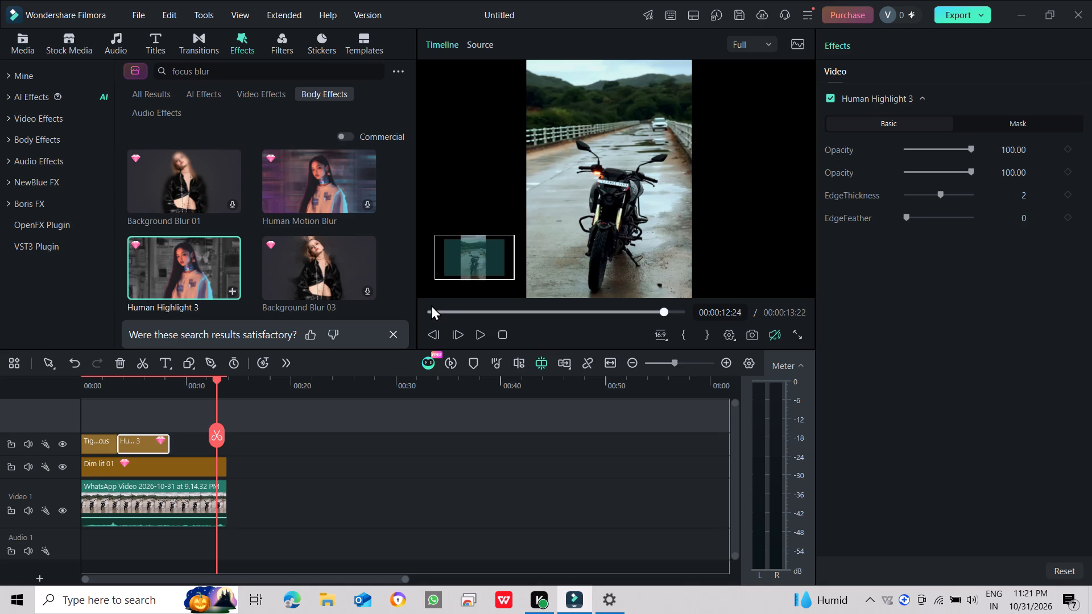
click(434, 308)
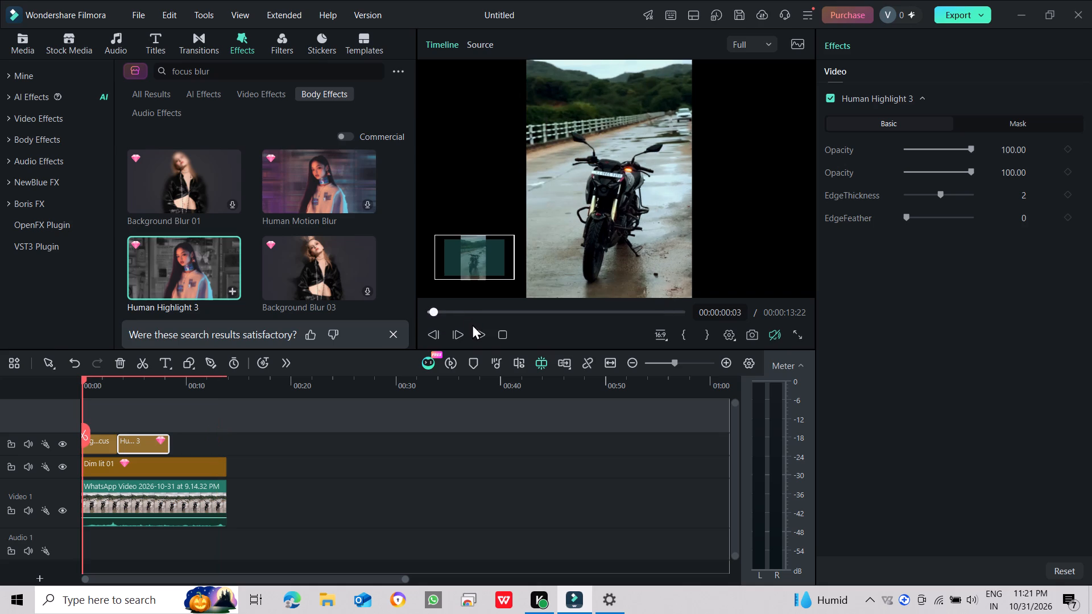
click(482, 334)
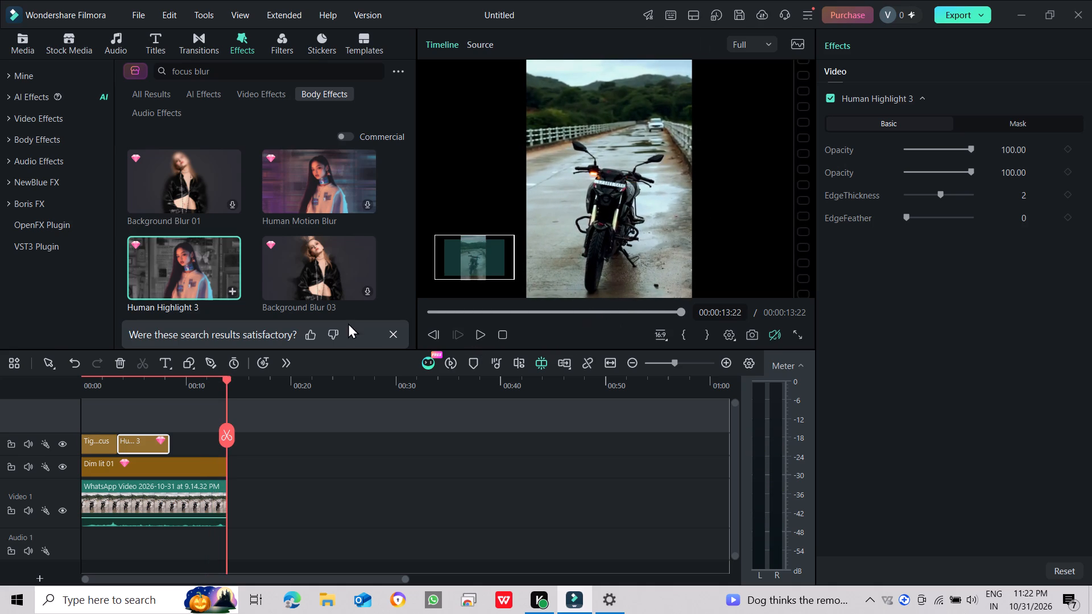
Extend the Human Highlight 3 effect to the motorcycle clip's end at 00:00:13:22.
drag(168, 442, 204, 445)
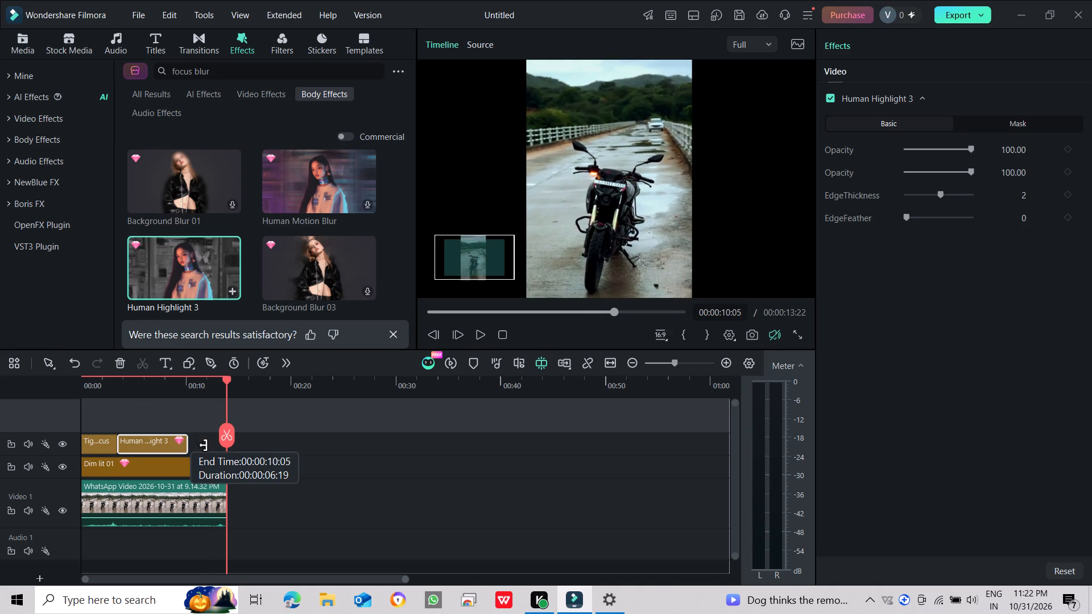
drag(204, 445, 229, 445)
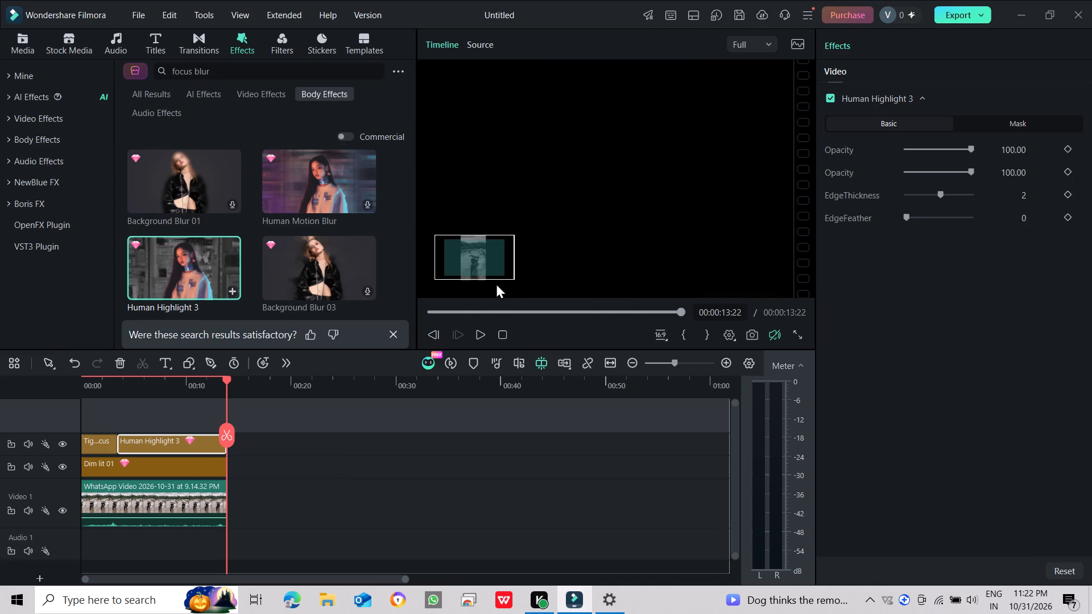
Play the timeline from the start to review the extended Human Highlight 3 effect.
drag(494, 308, 407, 314)
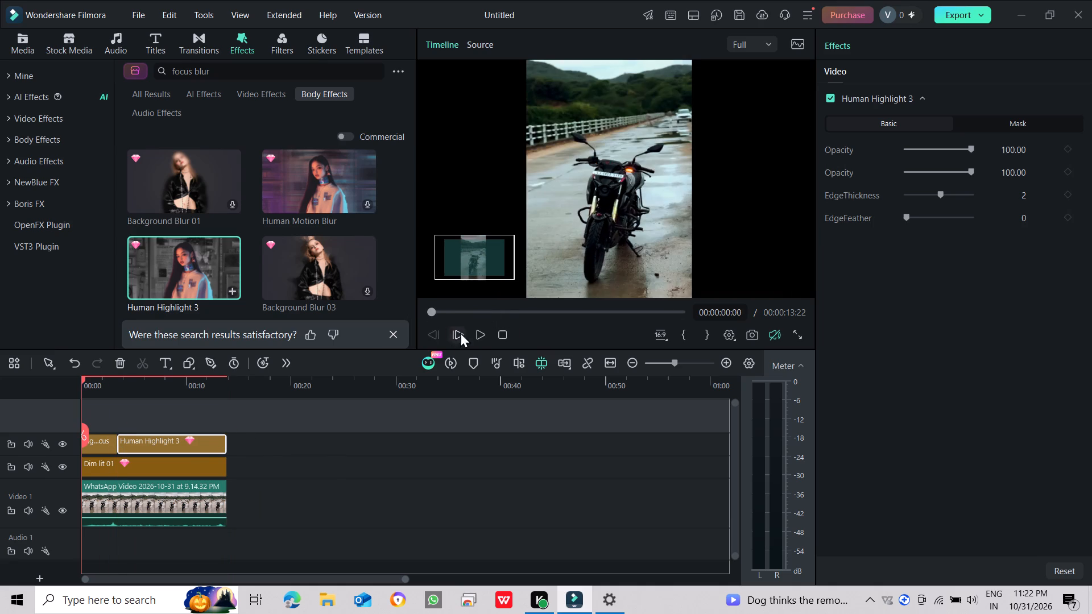
click(473, 332)
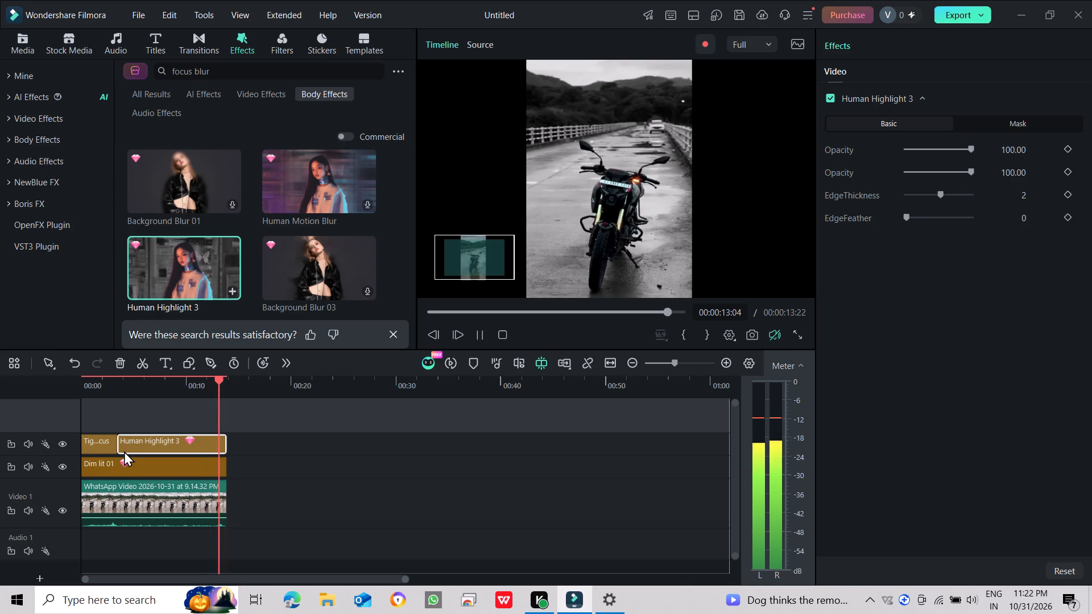
Add Background Blur 03 directly after Tight Focus, moving Human Highlight 3 beyond the motorcycle clip so it ends at about 00:00:33:20.
drag(297, 285, 296, 285)
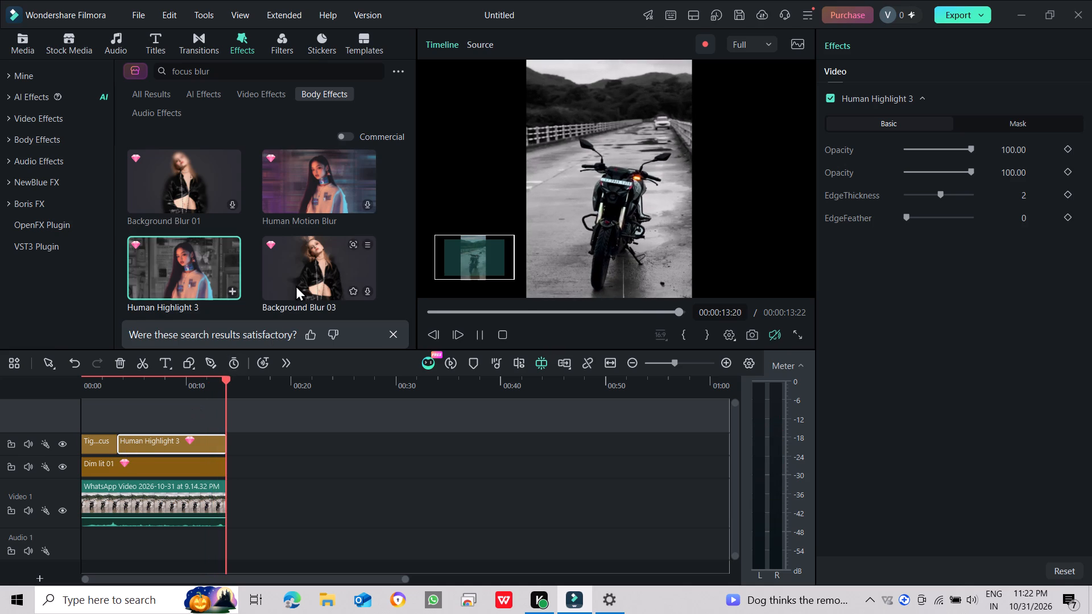
drag(296, 285, 233, 447)
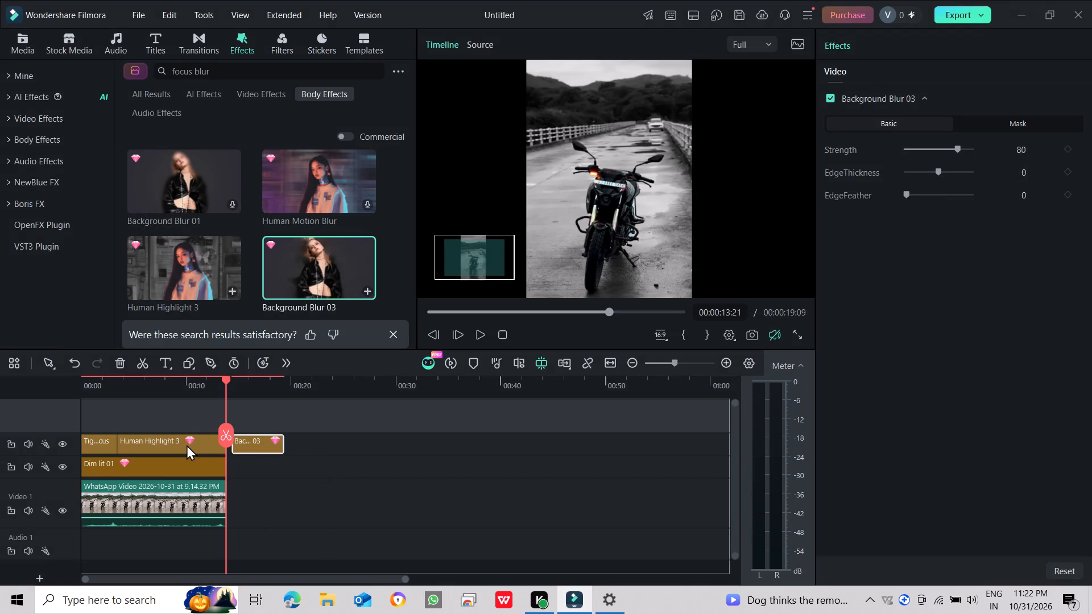
drag(187, 445, 395, 434)
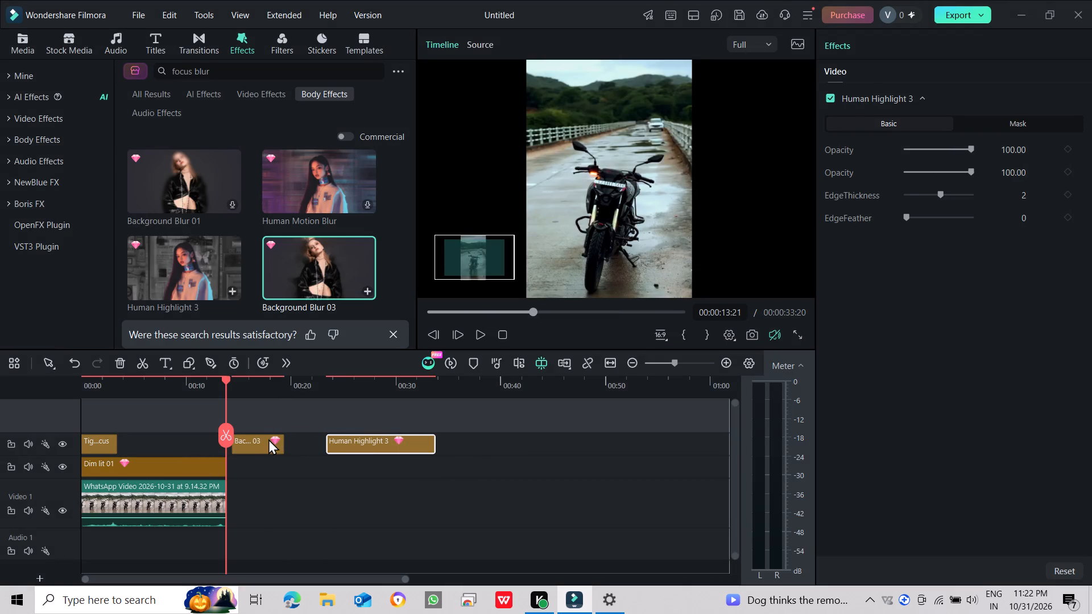
drag(268, 439, 152, 449)
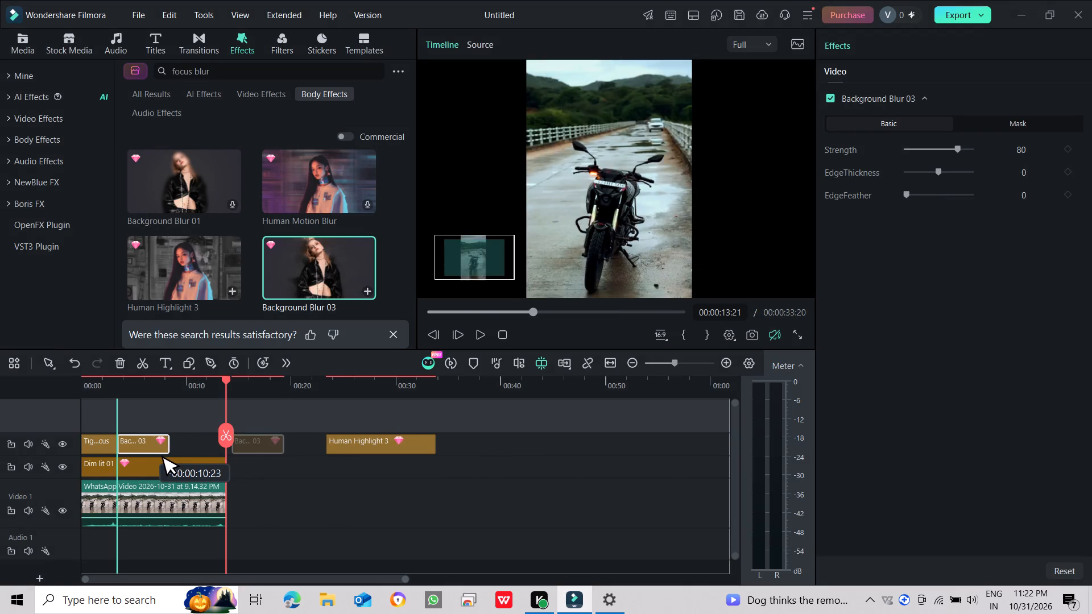
drag(152, 449, 156, 449)
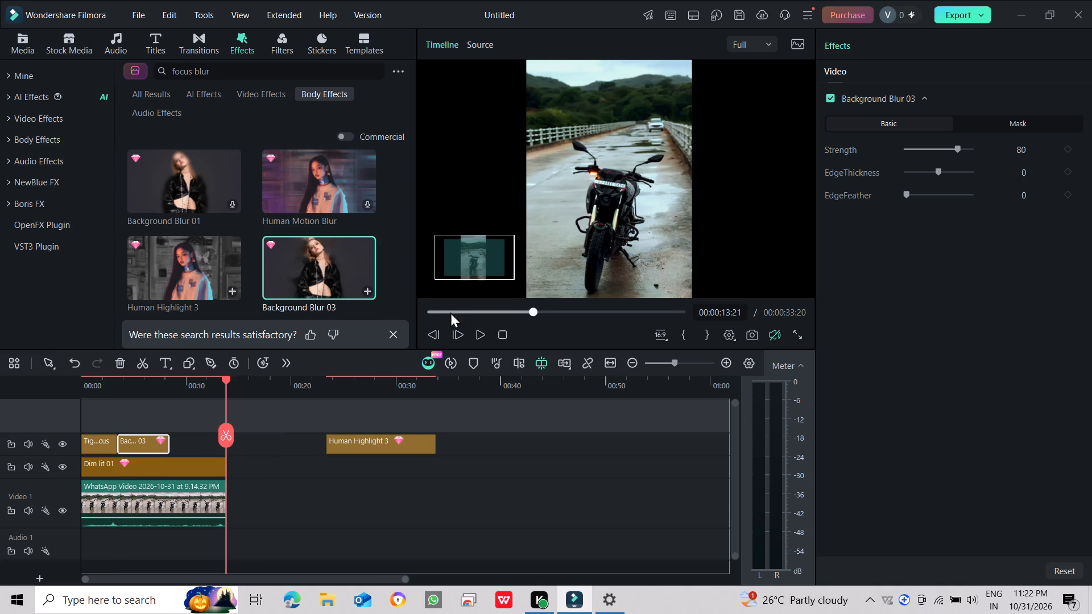
Play the timeline from near the start to review the Background Blur 03 effect on the motorcycle clip.
click(449, 311)
click(487, 335)
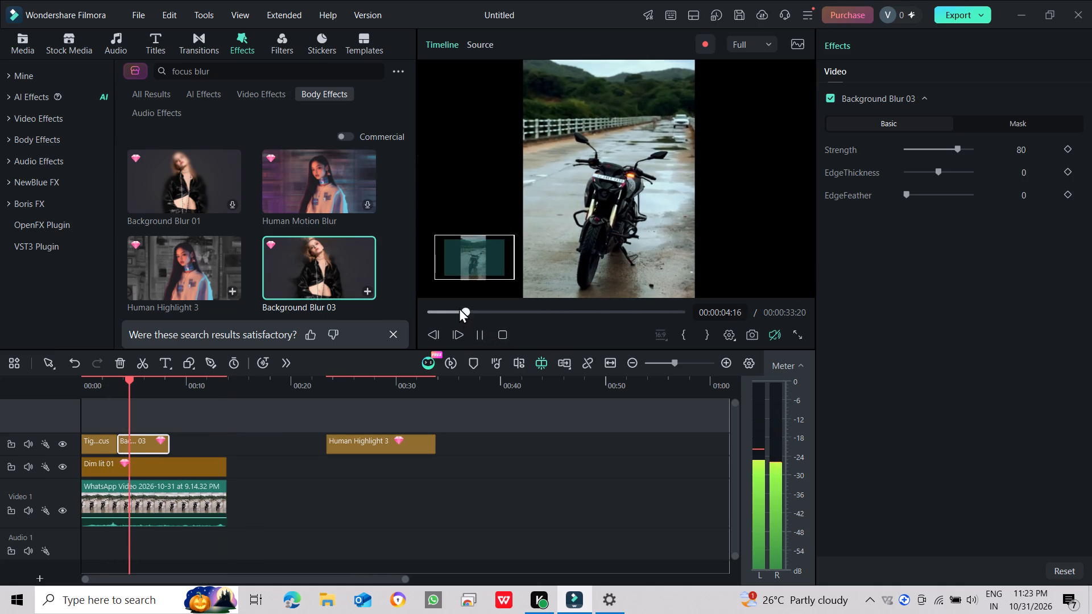
drag(459, 307, 432, 307)
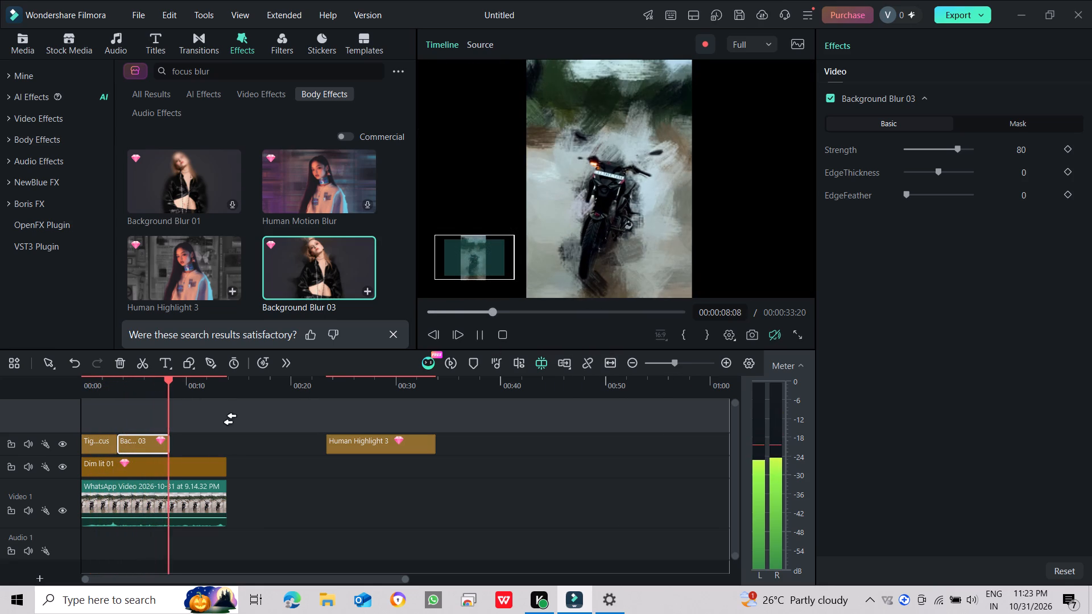
Delete the Background Blur 03 and Human Highlight 3 effects from the timeline.
right_click(138, 443)
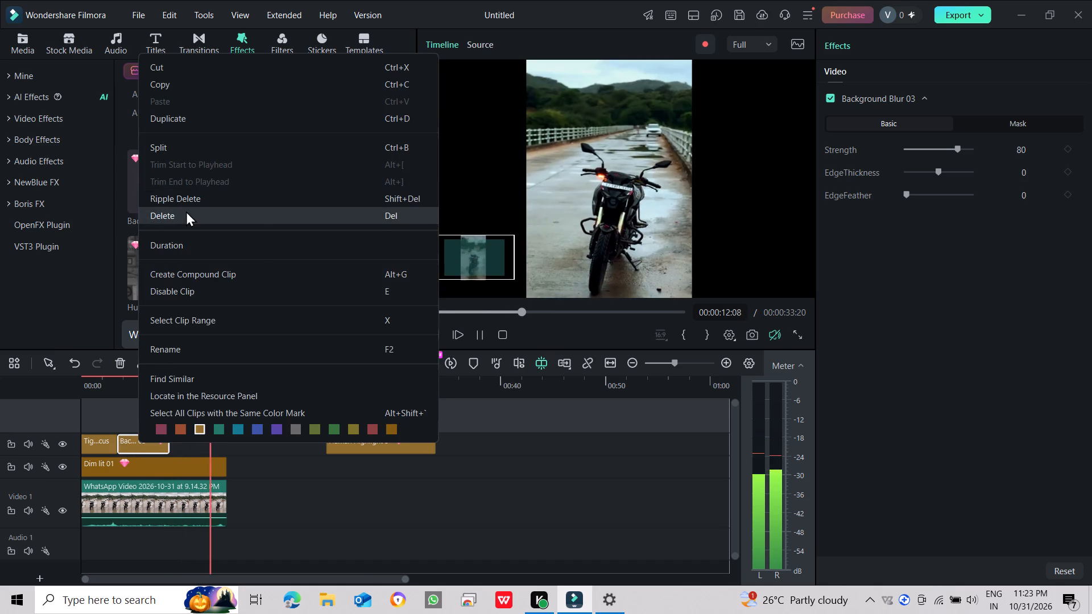
click(186, 212)
click(347, 441)
right_click(347, 441)
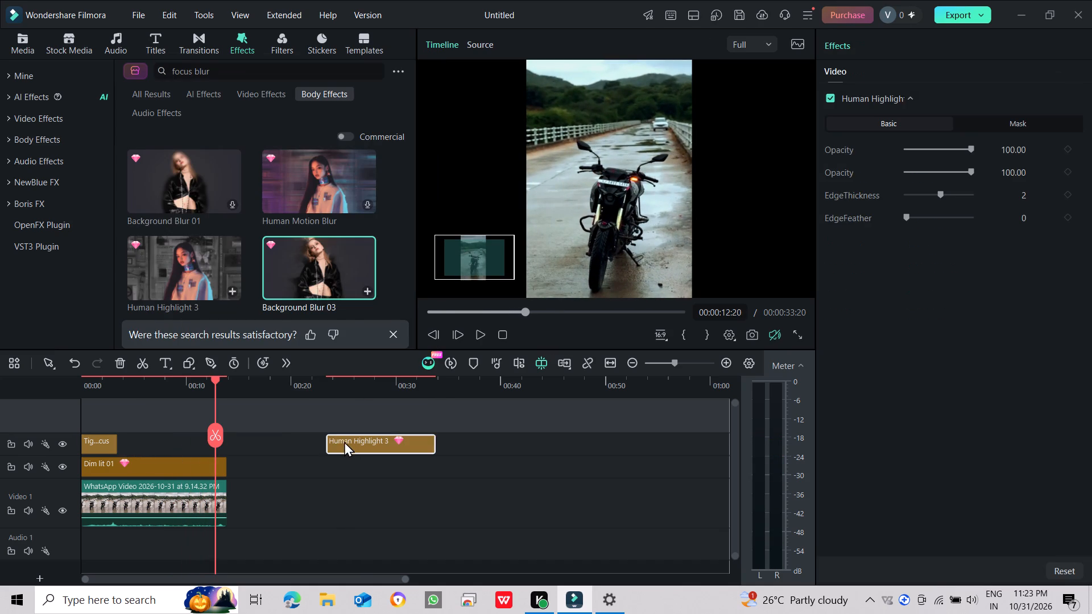
click(382, 219)
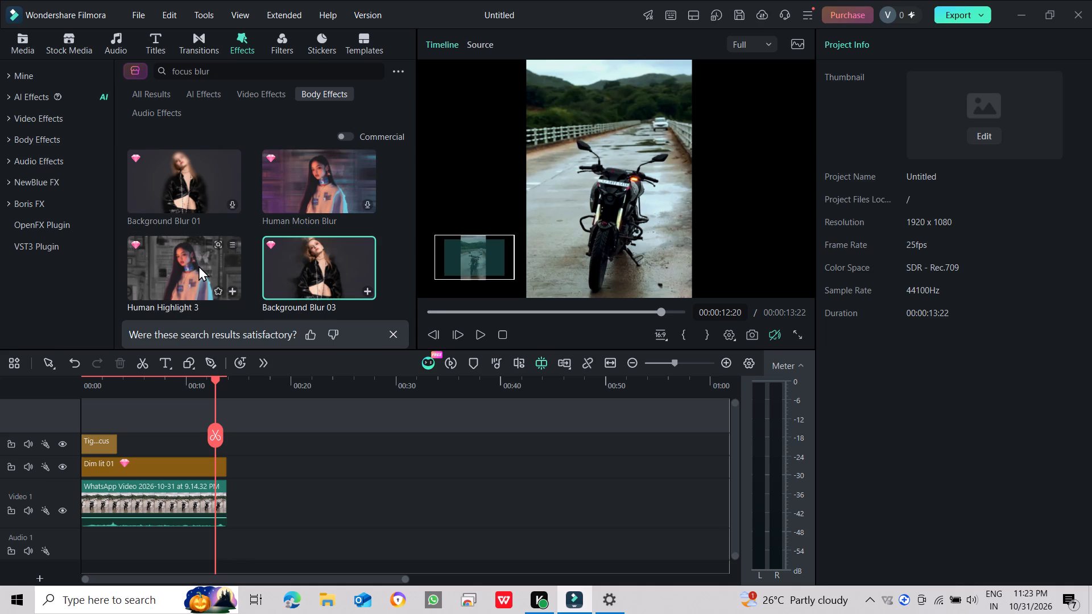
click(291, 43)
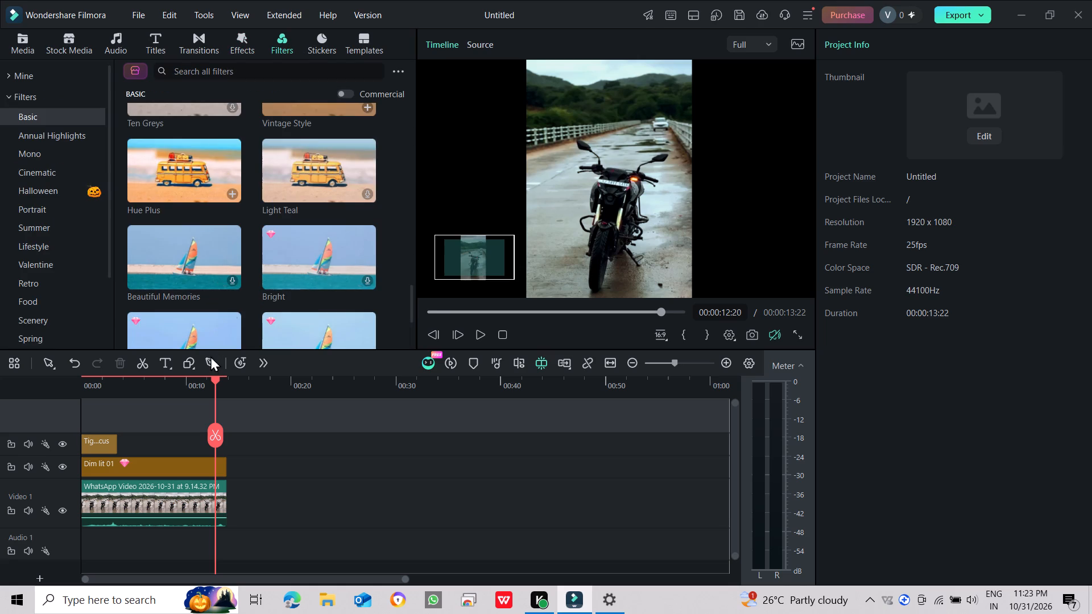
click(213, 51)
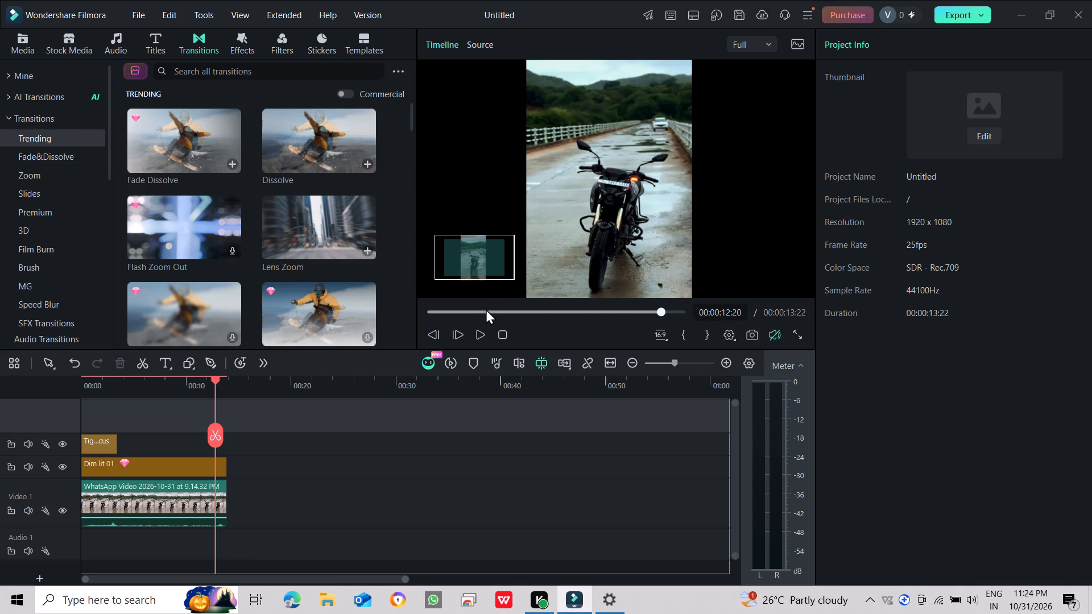
Play the timeline from about 00:00:00:06 to review the motorcycle clip with Tight Focus and Dim lit 01.
drag(481, 313, 470, 313)
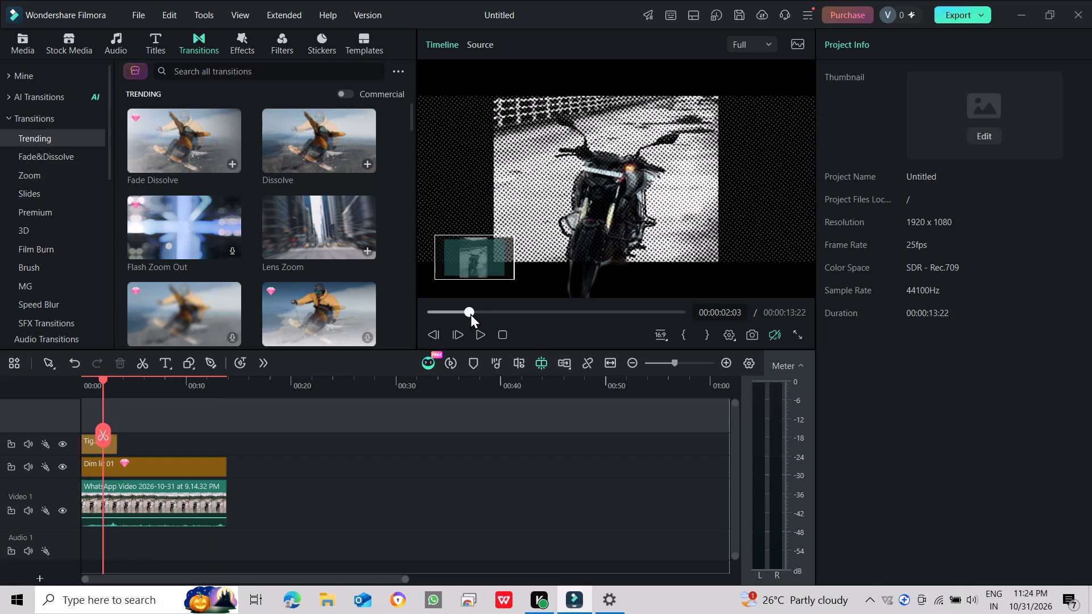
drag(470, 313, 478, 314)
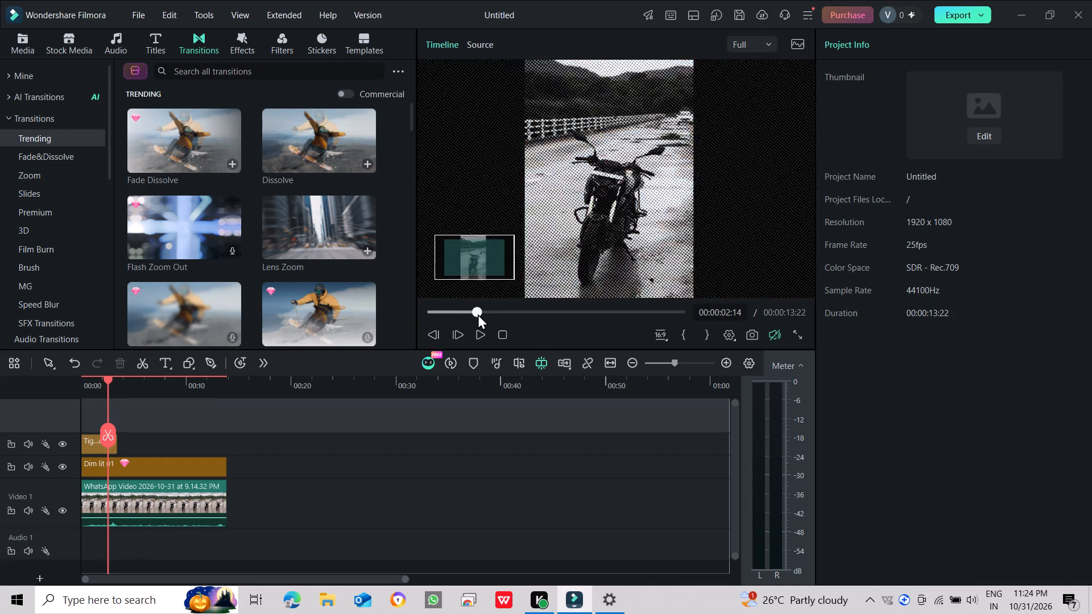
drag(478, 314, 474, 313)
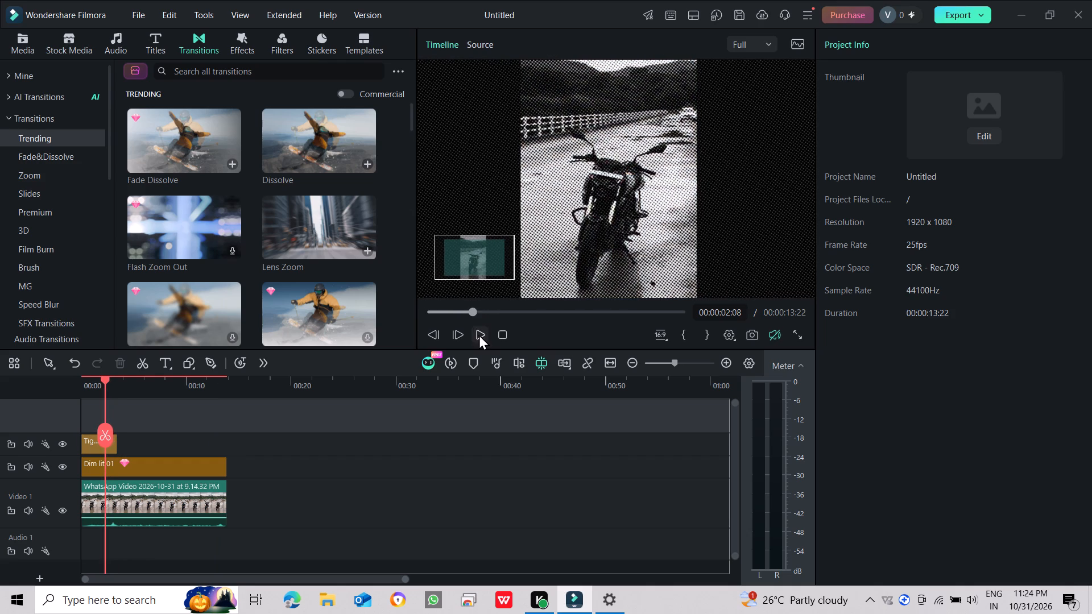
drag(473, 311, 436, 301)
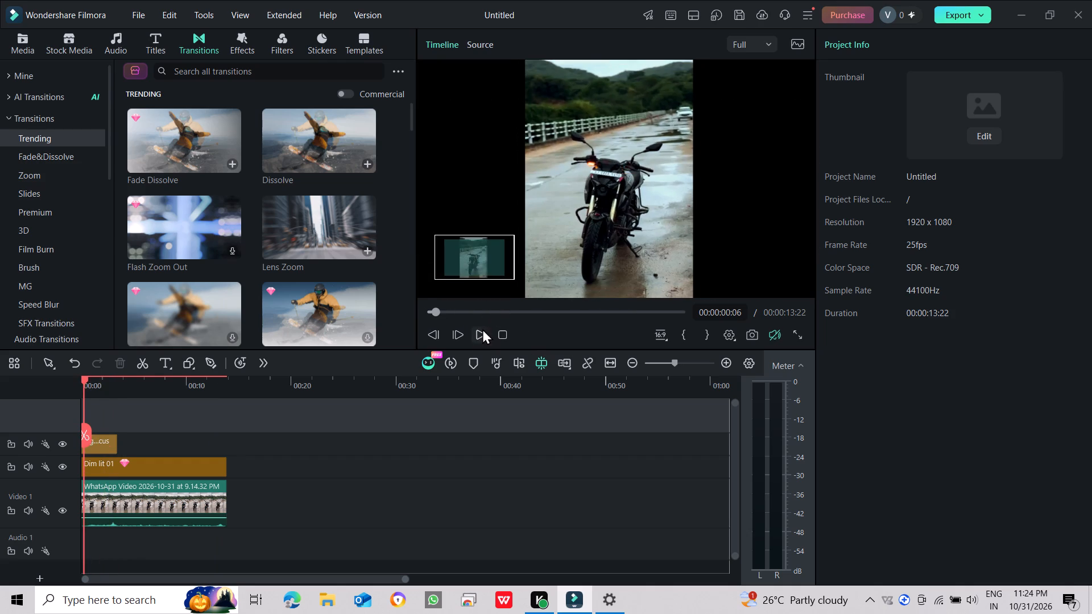
click(482, 329)
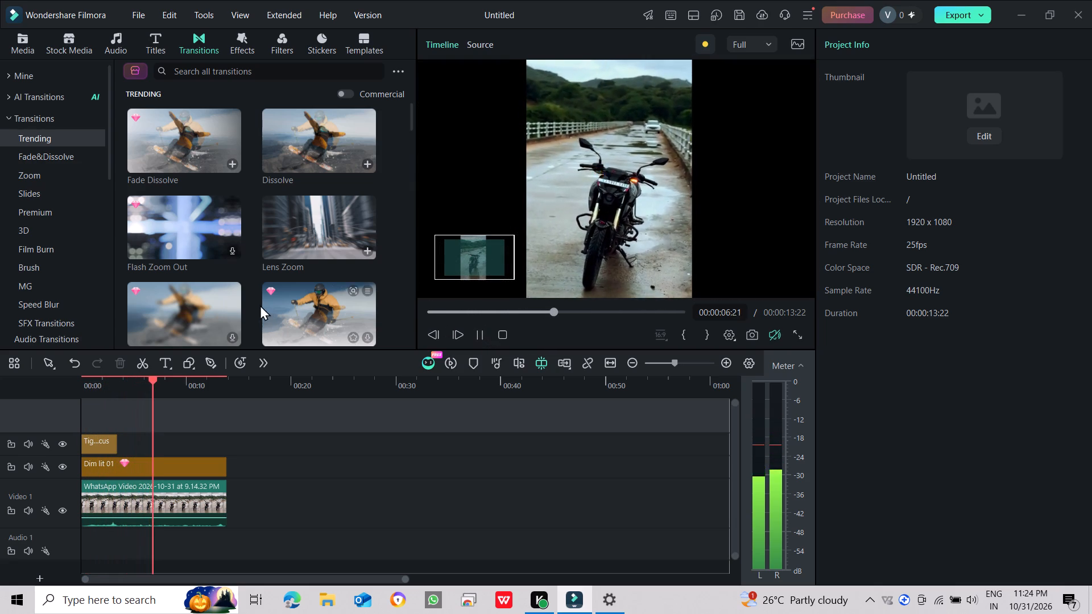
Browse all results of the "focus blur" effects search for another effect to follow Tight Focus.
click(245, 32)
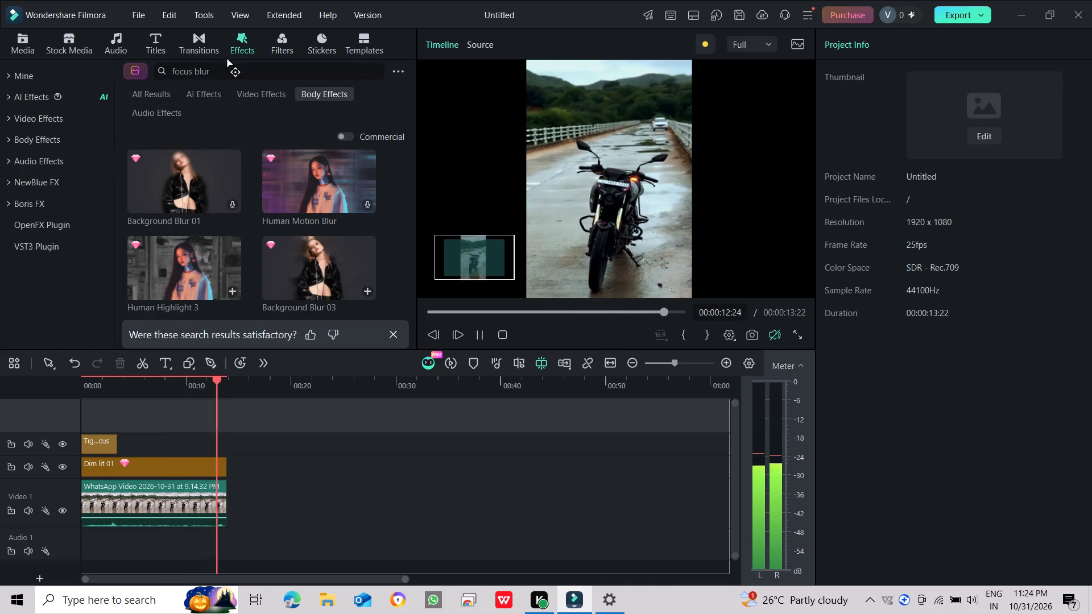
click(164, 97)
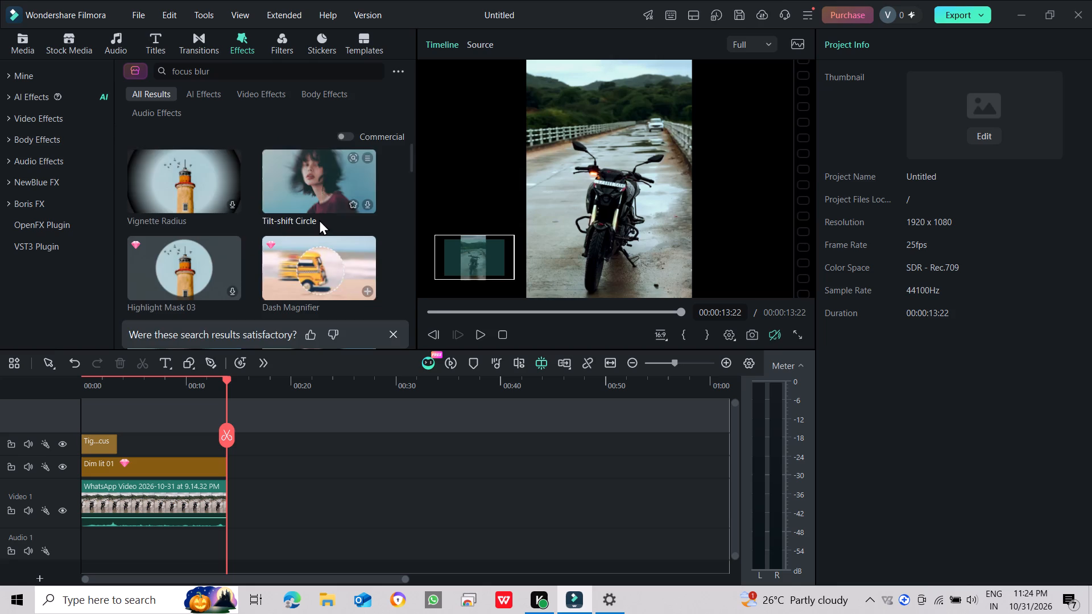
scroll(319, 222, down, 5)
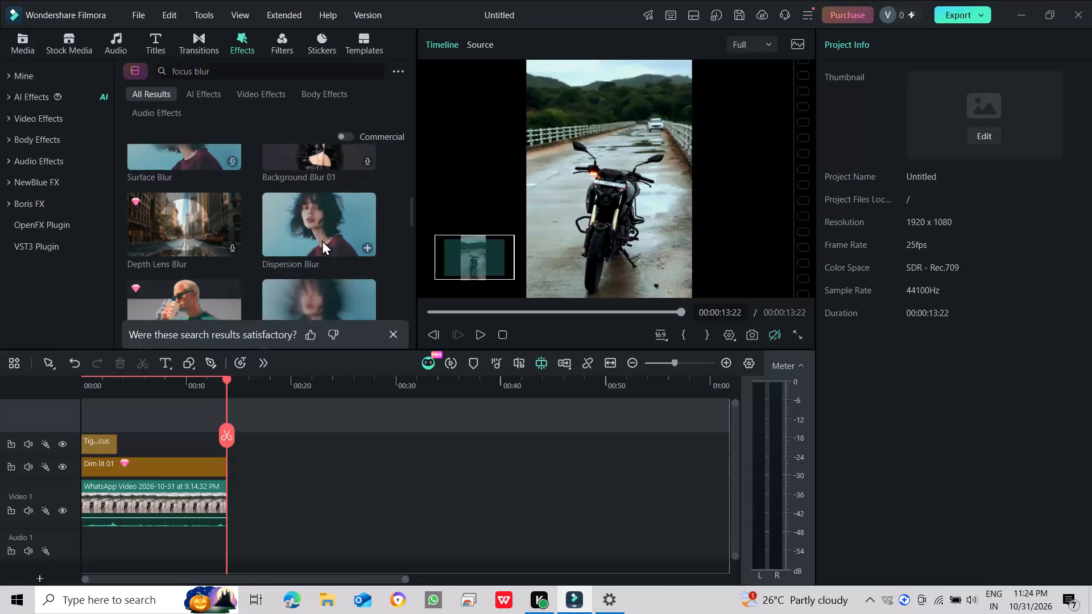
scroll(322, 240, down, 2)
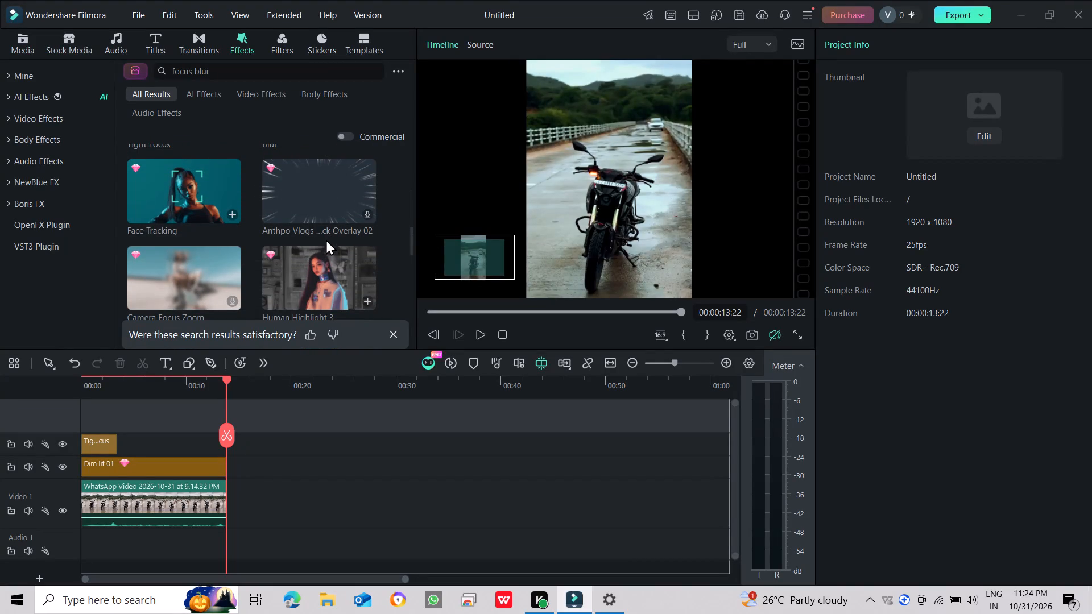
scroll(326, 237, up, 5)
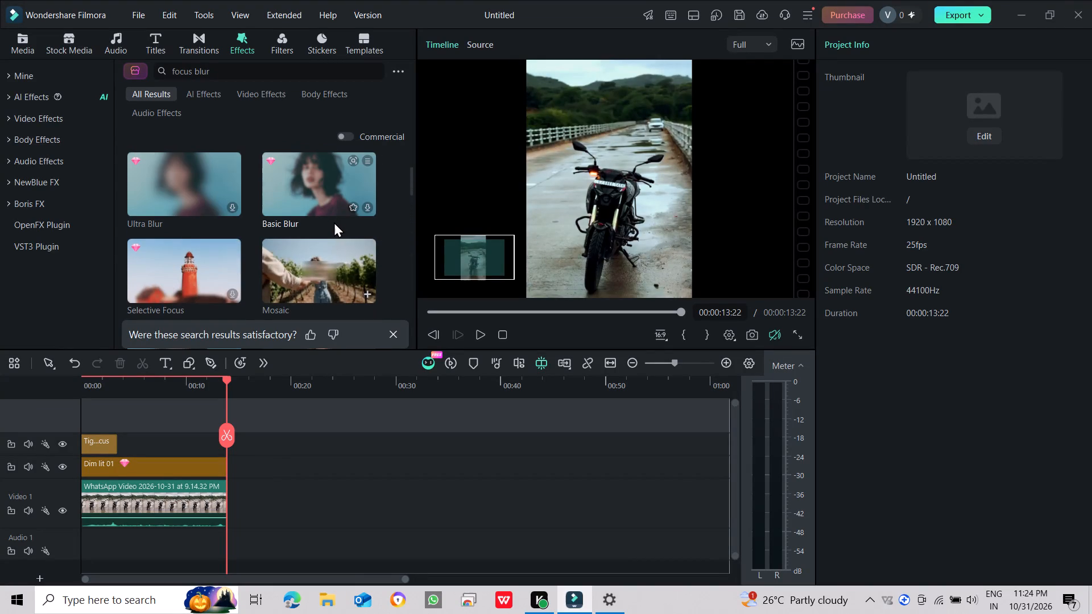
scroll(334, 226, down, 3)
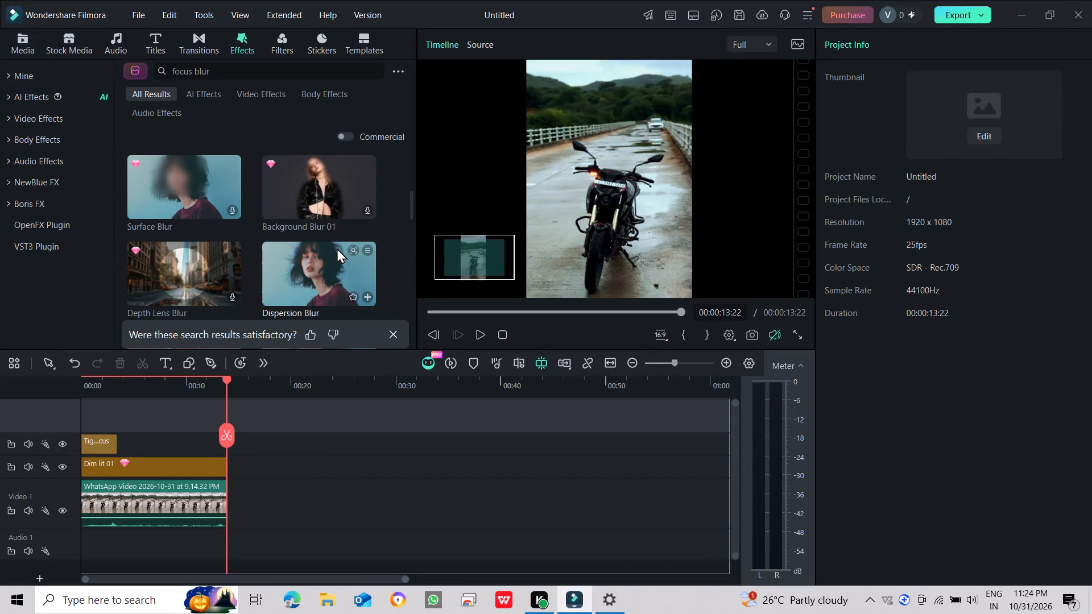
scroll(344, 252, down, 1)
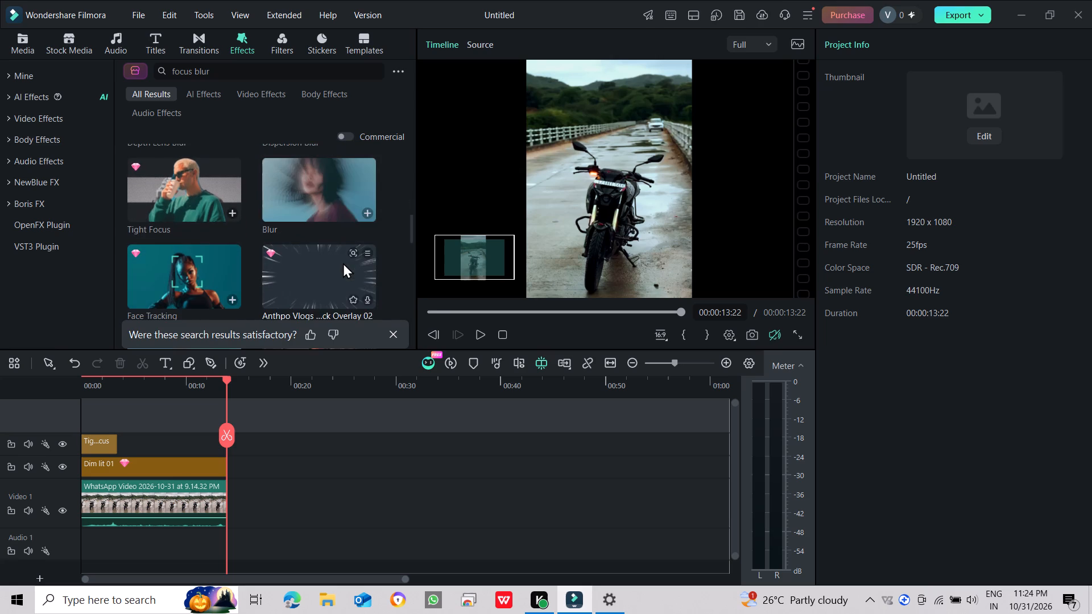
scroll(343, 261, down, 4)
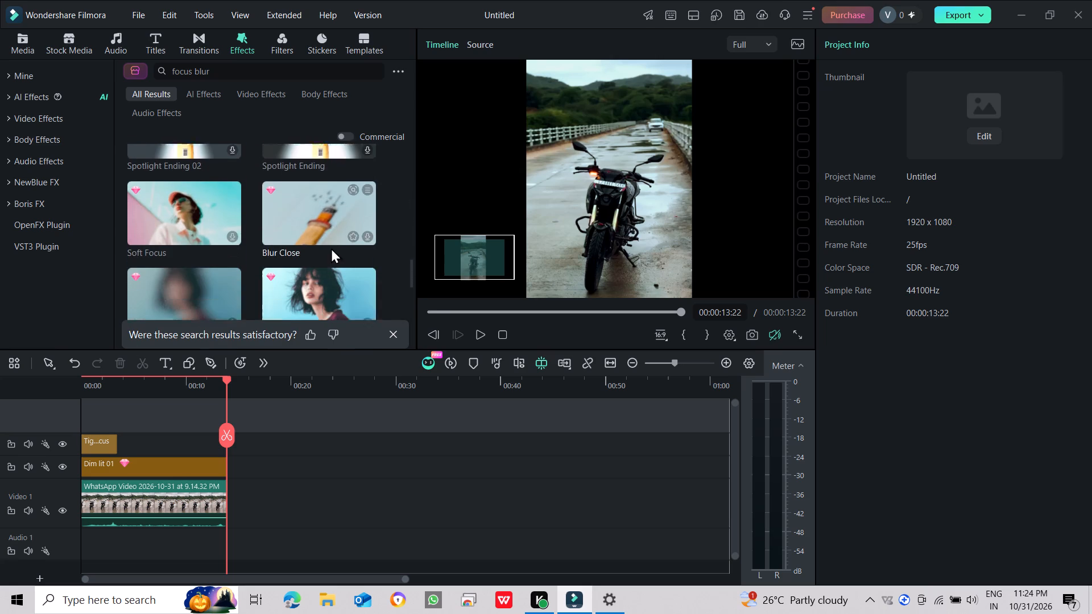
scroll(332, 248, down, 1)
scroll(332, 248, up, 1)
scroll(334, 251, down, 4)
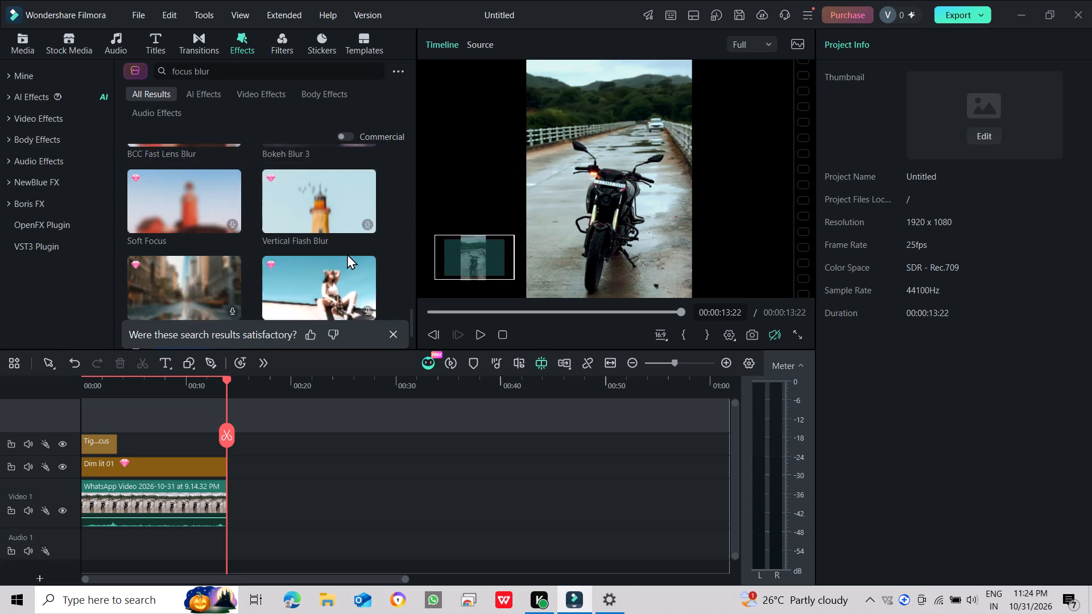
scroll(347, 254, down, 2)
Clear the "focus blur" search to return to the trending effects.
drag(222, 69, 131, 69)
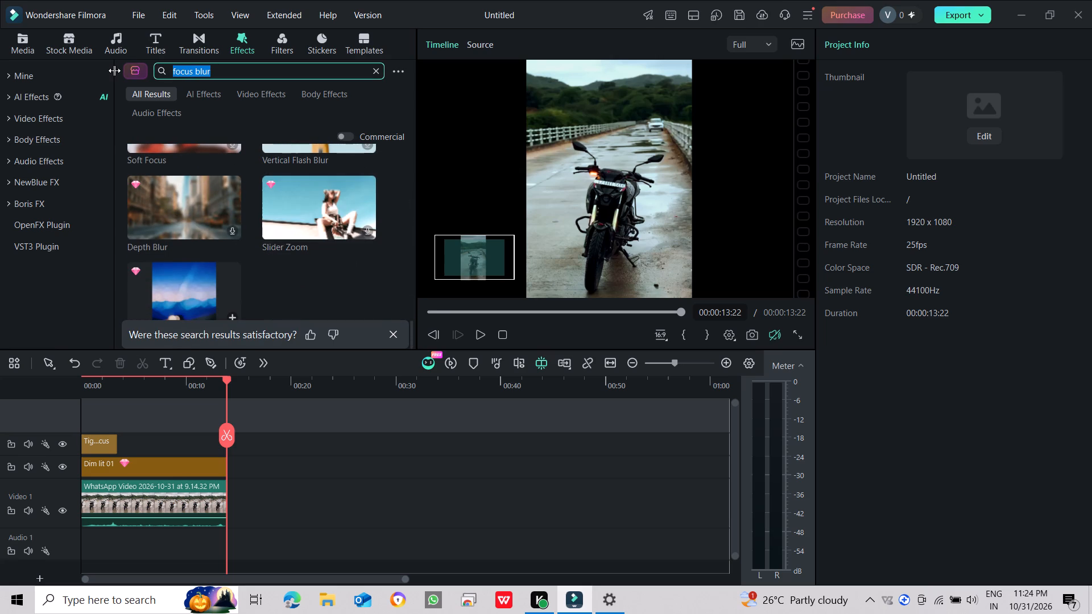
key(BackSpace)
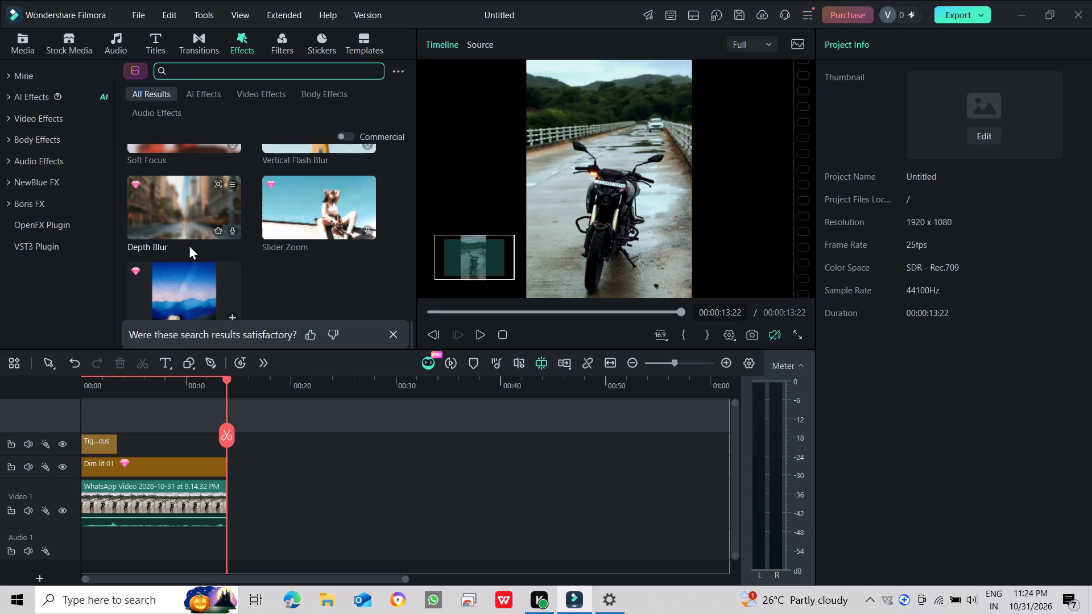
key(Return)
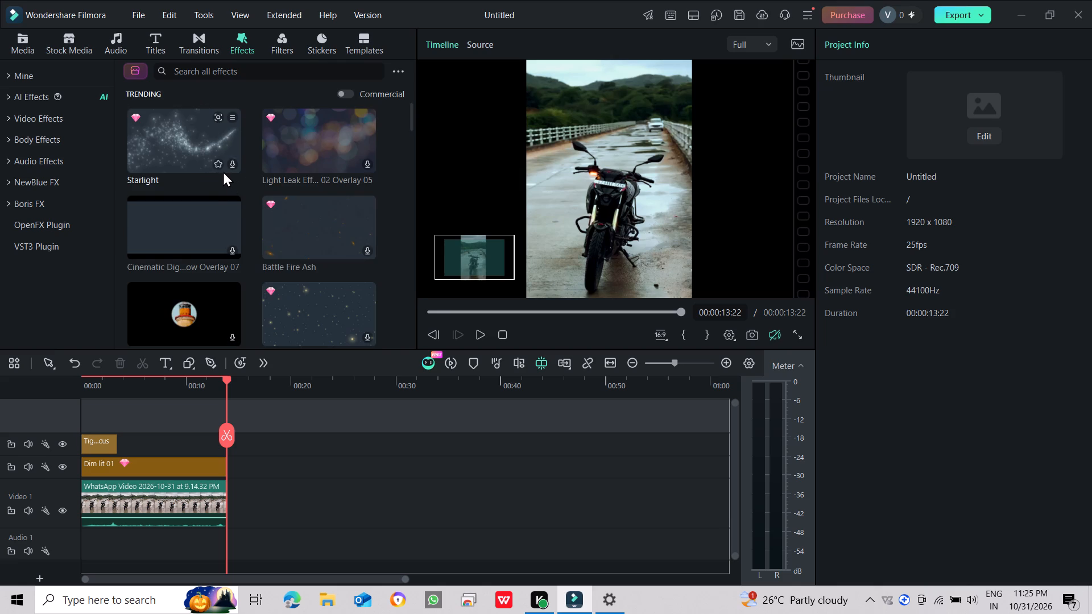
Add the trending Interleave Open effect directly after Tight Focus, on the same track above the motorcycle clip.
scroll(228, 197, down, 2)
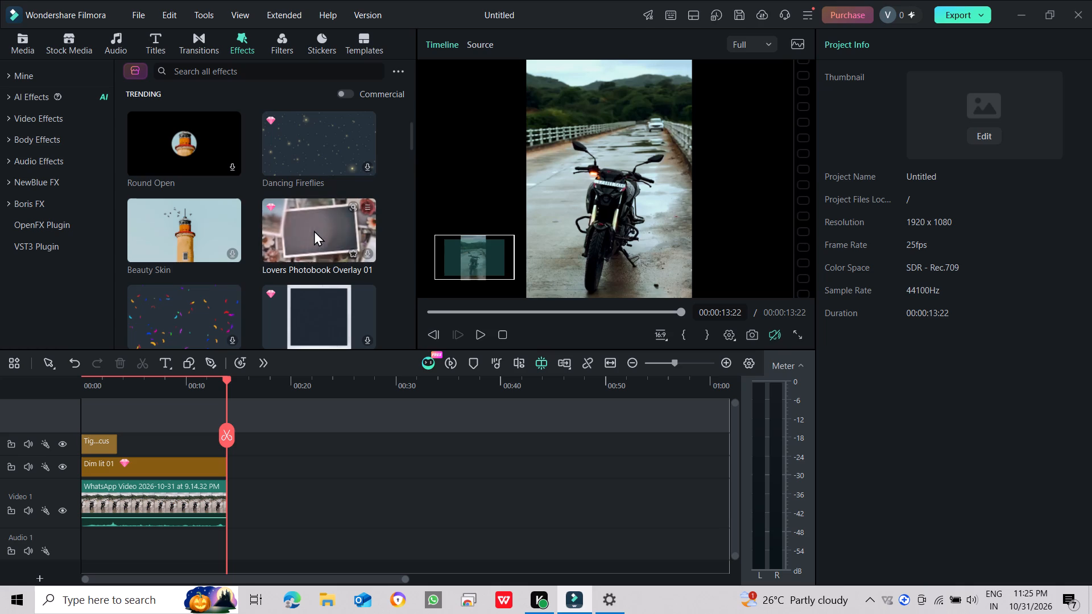
scroll(317, 233, down, 2)
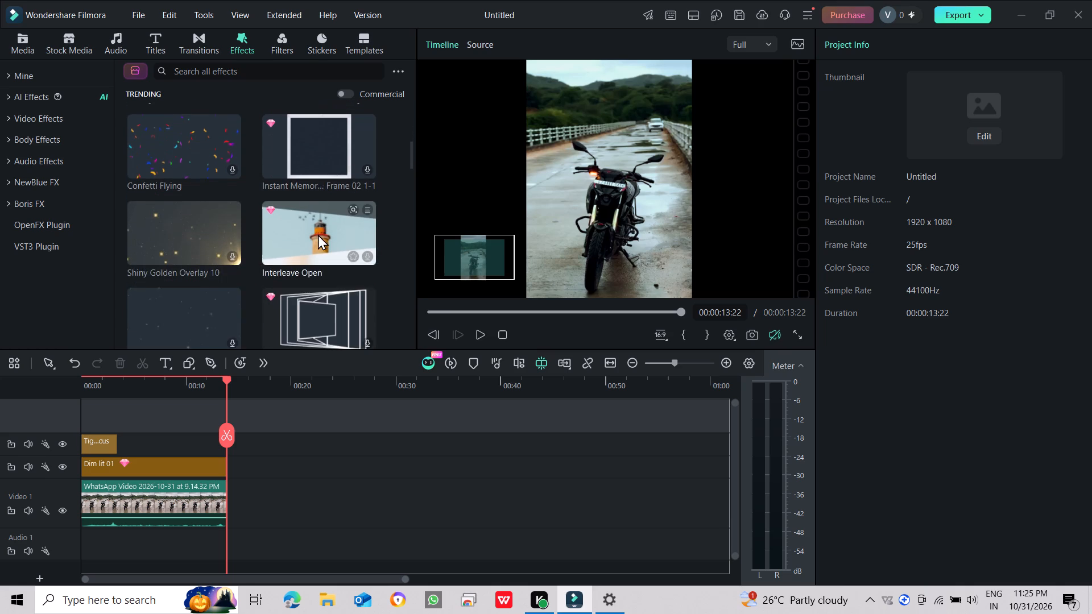
scroll(318, 235, down, 1)
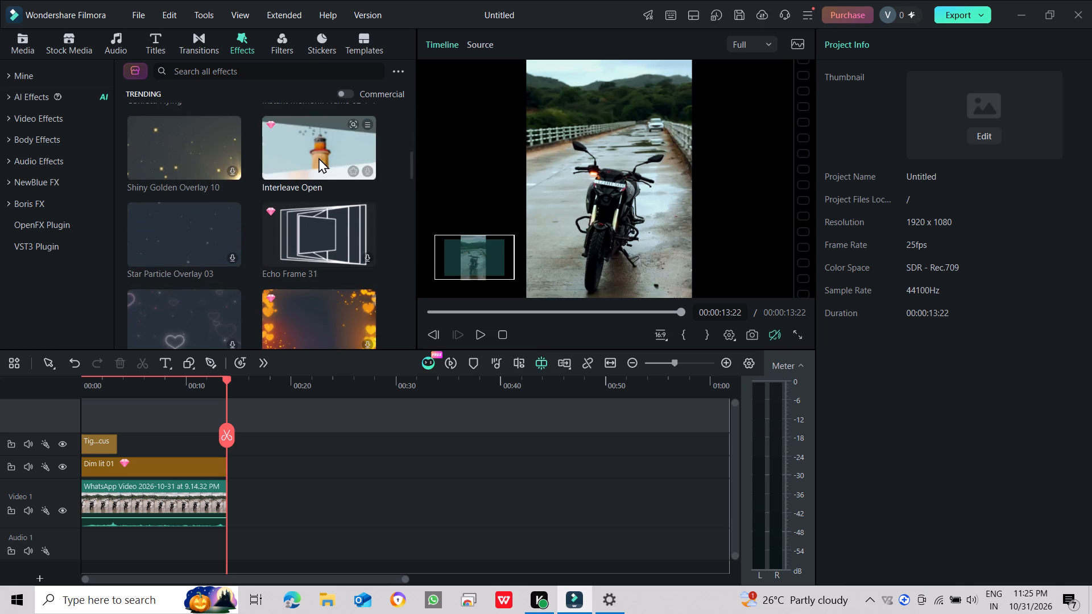
drag(318, 157, 318, 164)
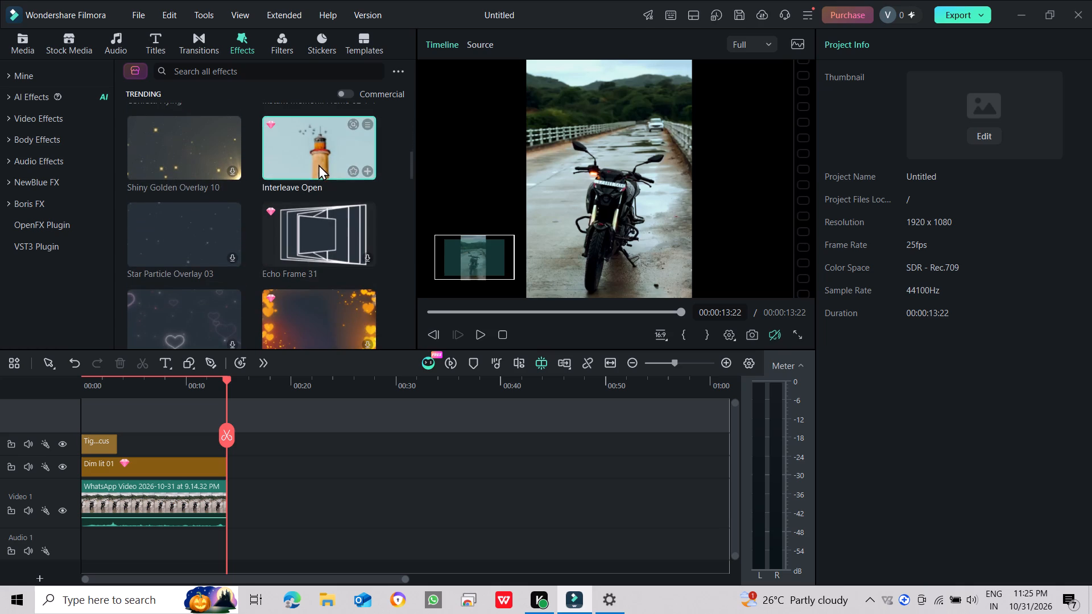
drag(318, 164, 122, 438)
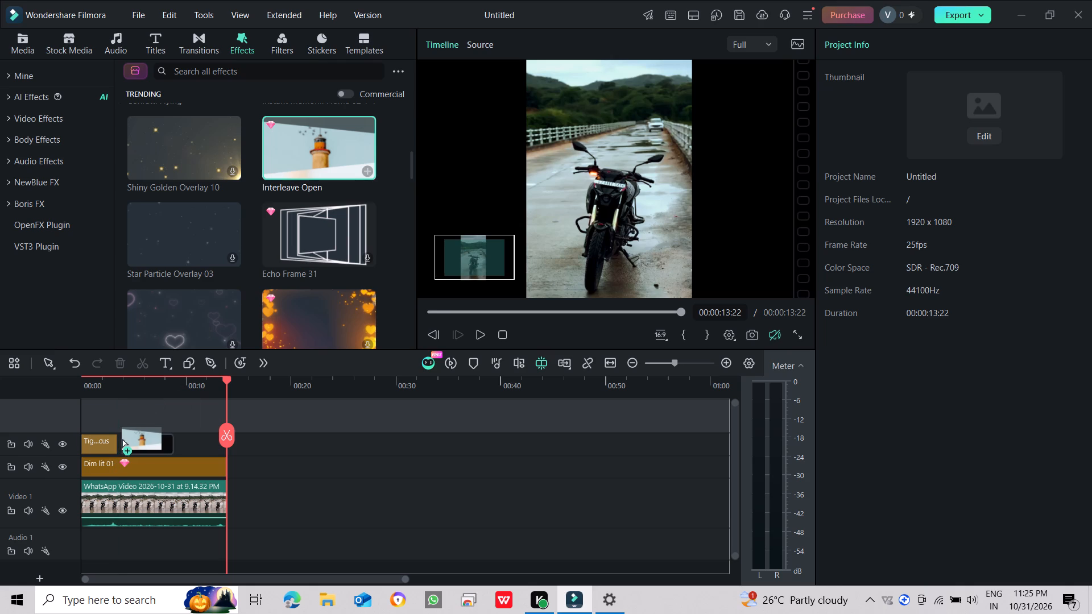
drag(122, 438, 115, 445)
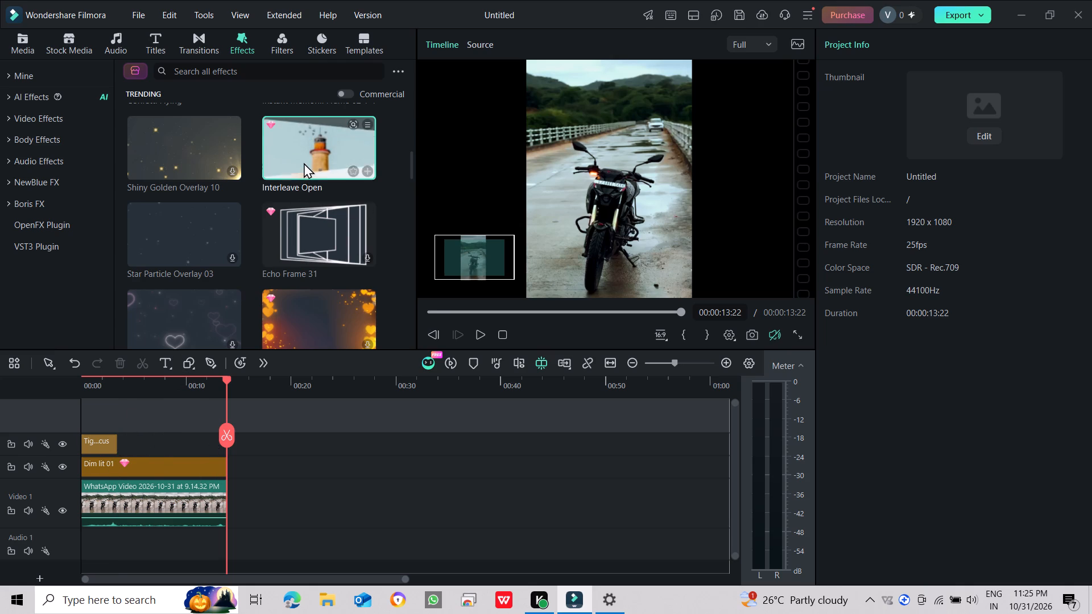
drag(304, 163, 116, 446)
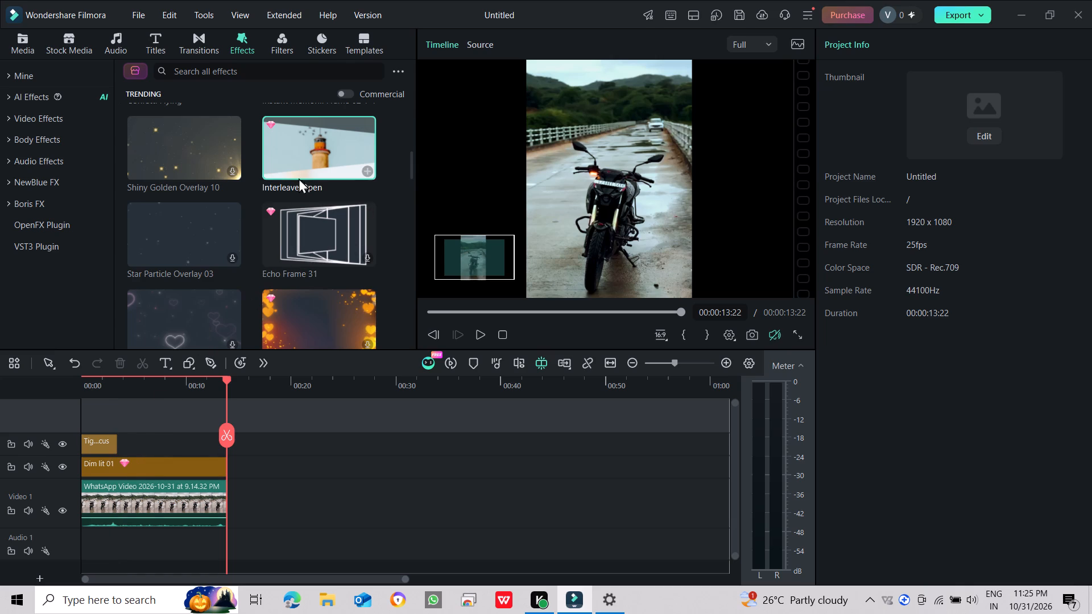
drag(305, 151, 121, 449)
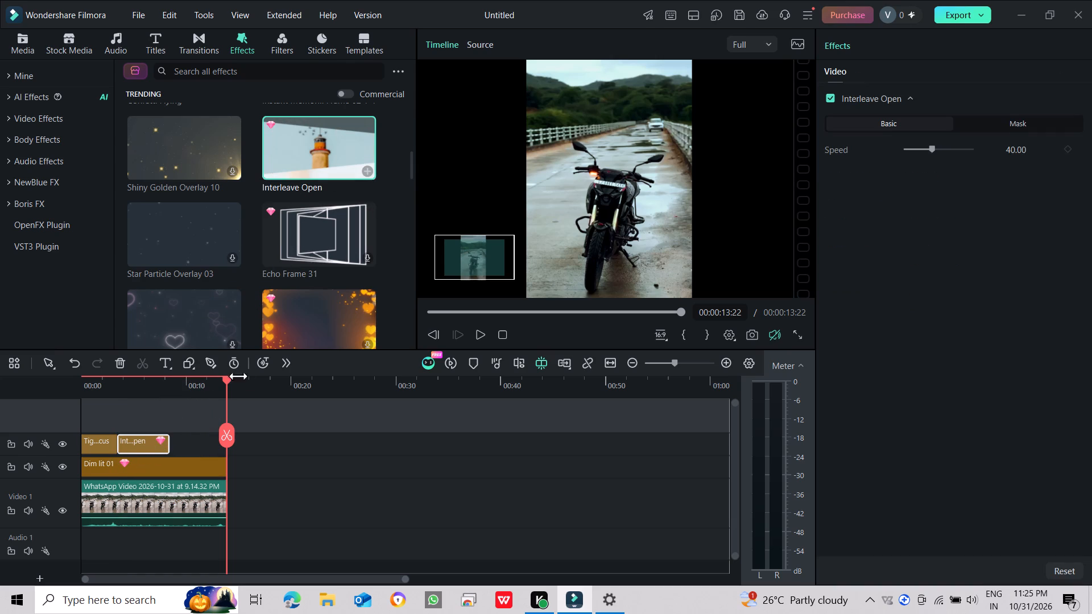
Play the timeline from the start to review Interleave Open following Tight Focus on the motorcycle clip.
drag(231, 379, 232, 379)
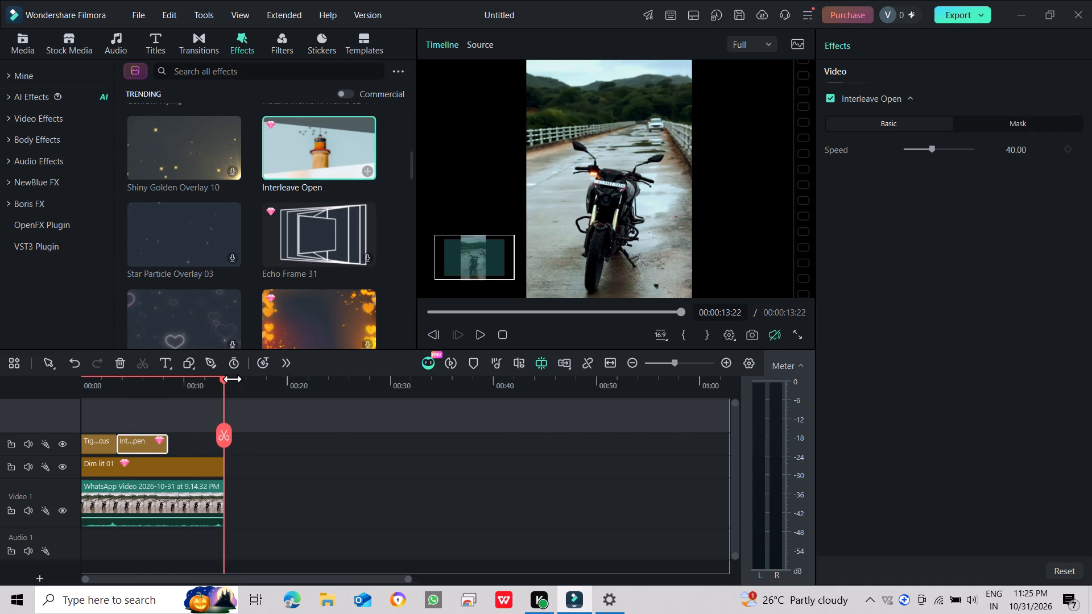
drag(232, 379, 245, 372)
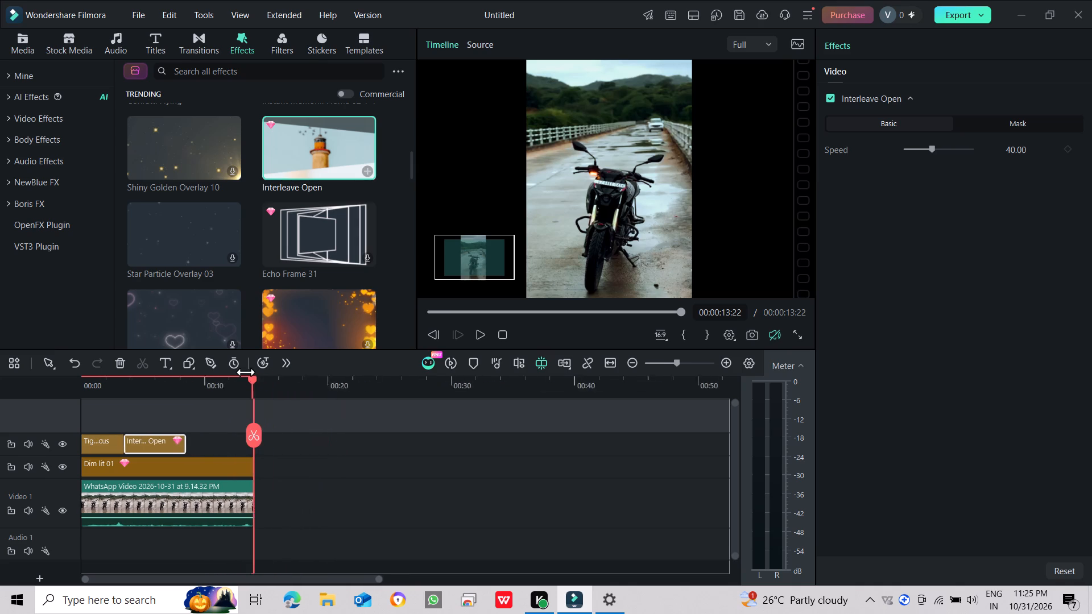
drag(245, 372, 275, 375)
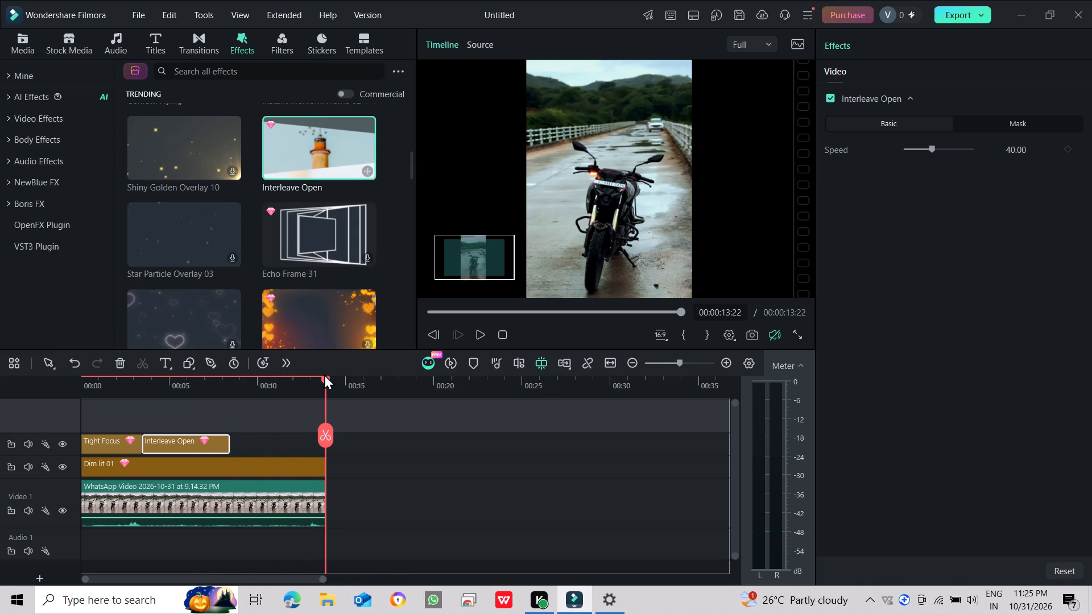
drag(325, 375, 120, 384)
drag(325, 379, 266, 388)
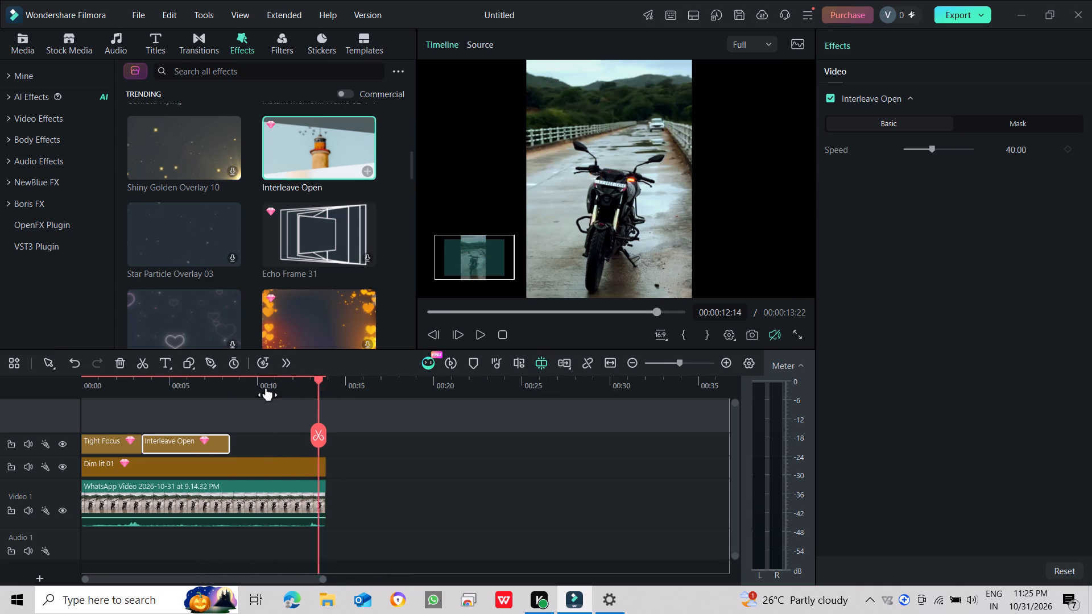
drag(266, 388, 19, 388)
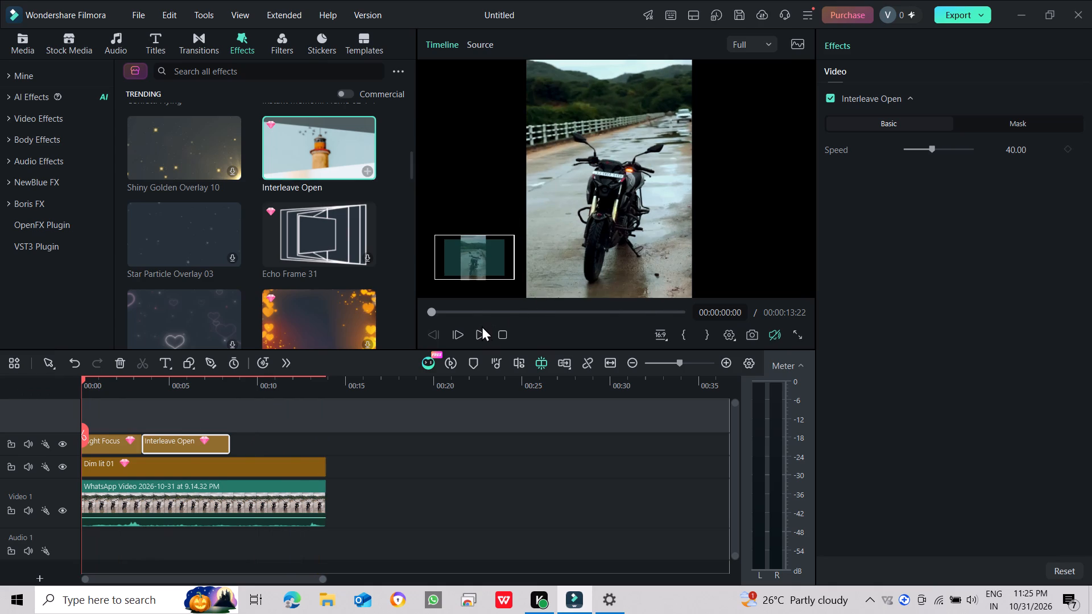
click(482, 331)
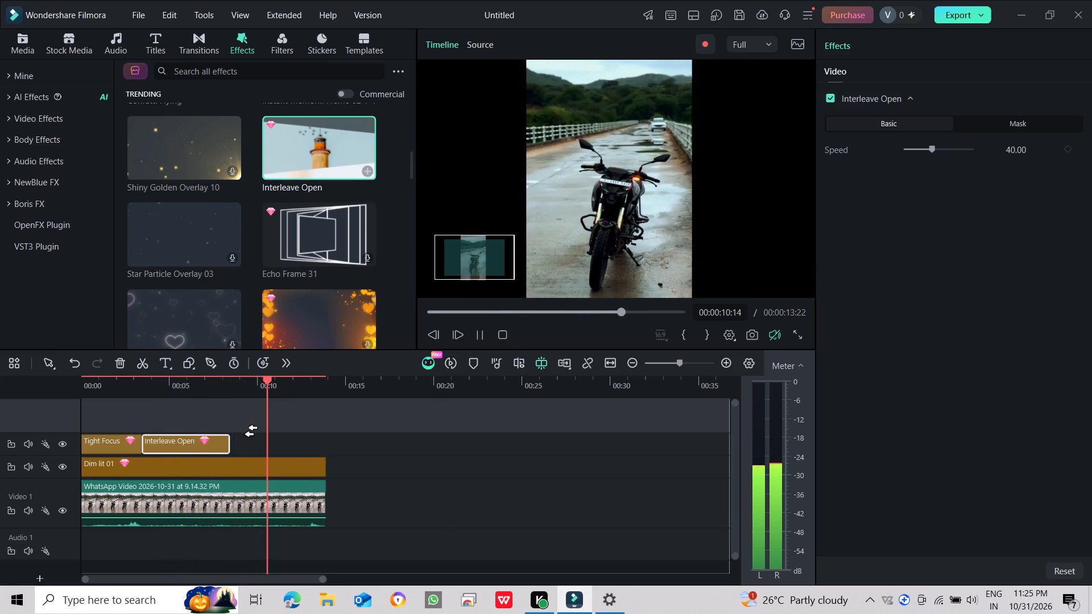
Extend the end of the Interleave Open effect to the end of the motorcycle clip at 00:00:13:22.
drag(225, 445, 283, 451)
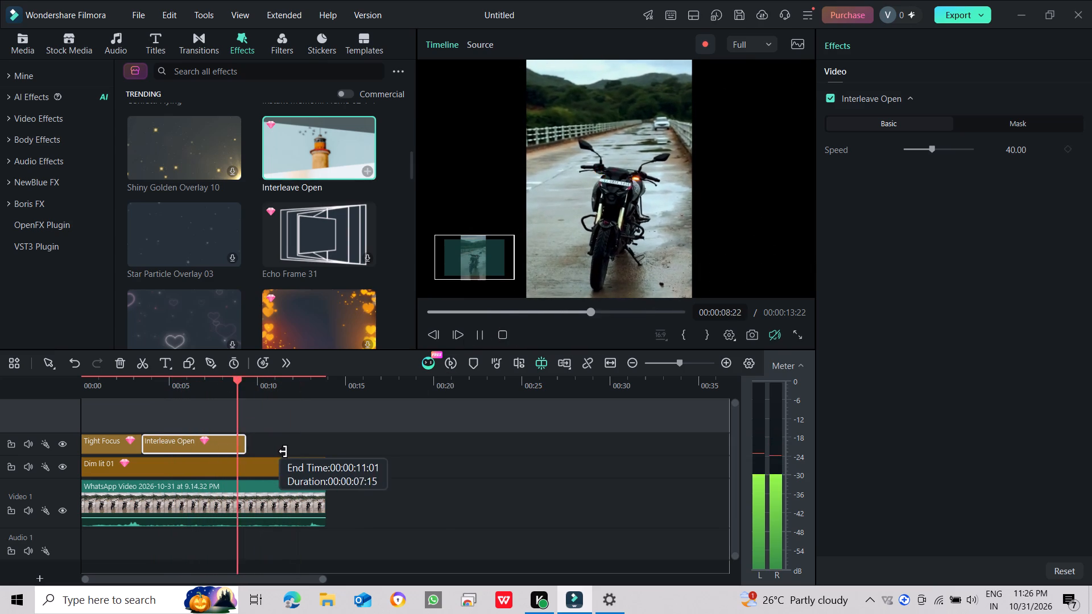
drag(283, 451, 324, 454)
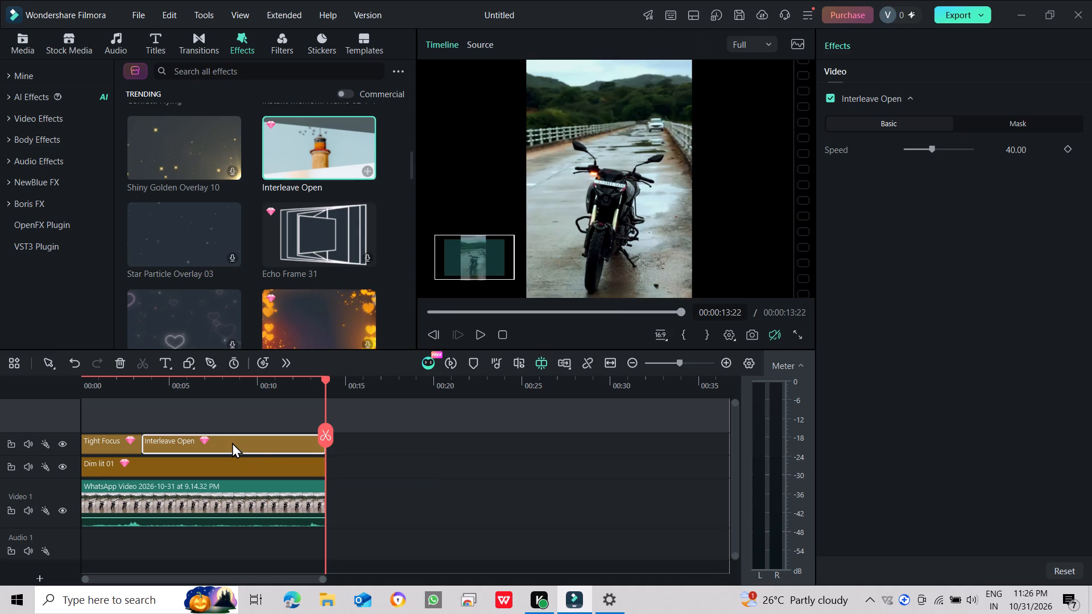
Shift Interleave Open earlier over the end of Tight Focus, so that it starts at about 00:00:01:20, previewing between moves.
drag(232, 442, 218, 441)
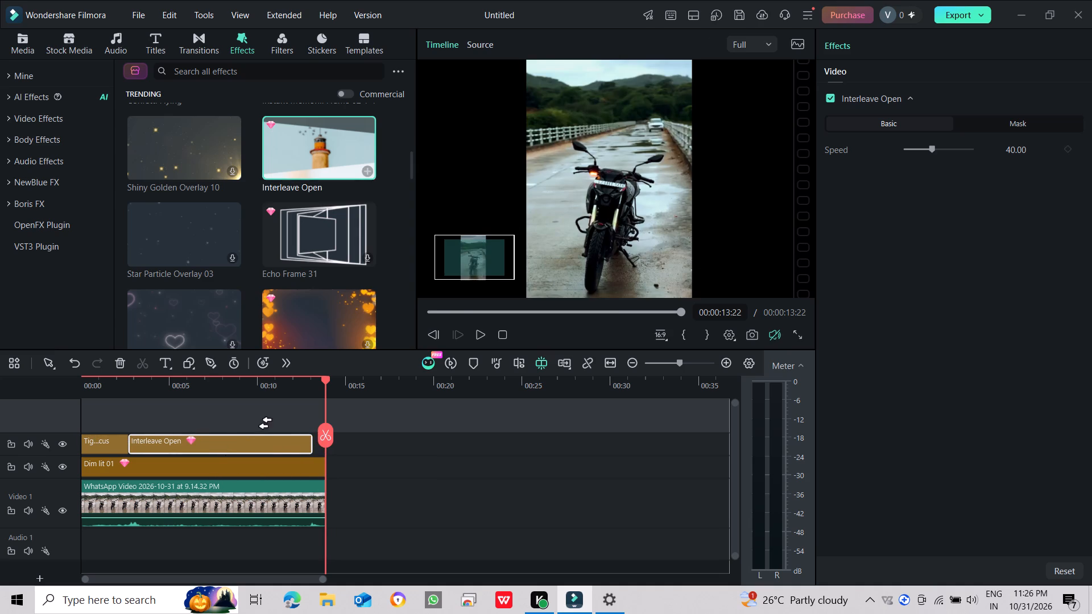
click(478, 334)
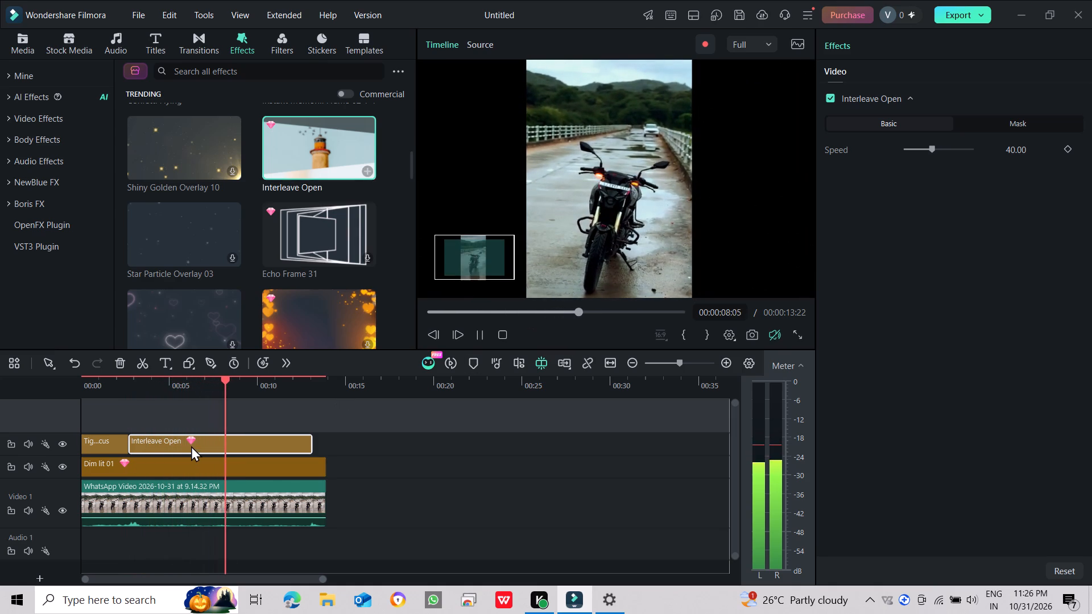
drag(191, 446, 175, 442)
Play the timeline from the start to review the earlier Interleave Open timing.
click(480, 334)
drag(461, 309, 450, 308)
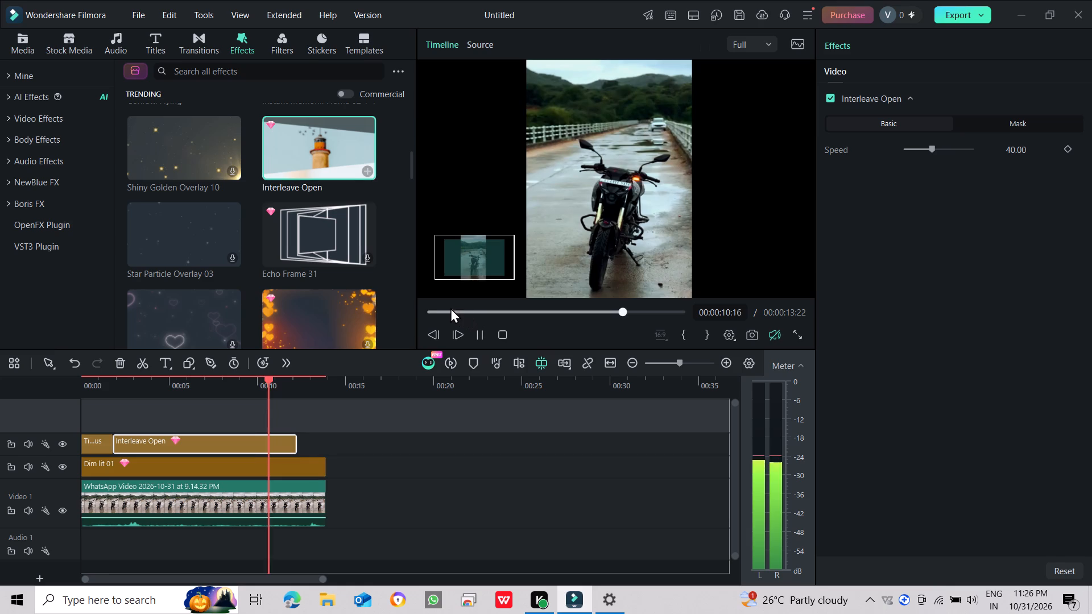
drag(450, 308, 412, 306)
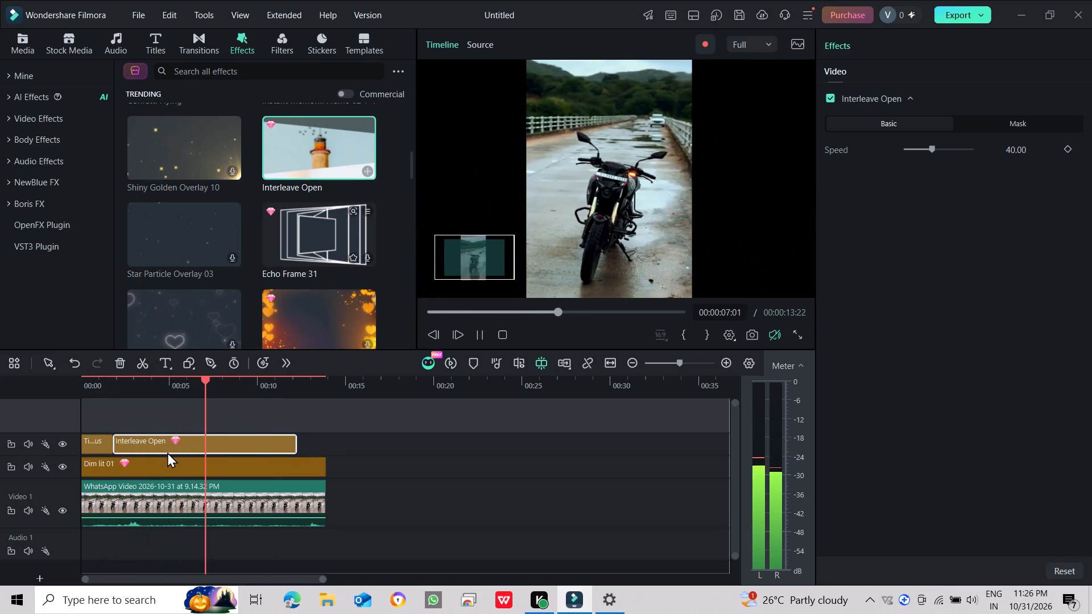
Move Interleave Open along its track so that its end lines up with the end of the motorcycle clip.
drag(160, 442, 176, 439)
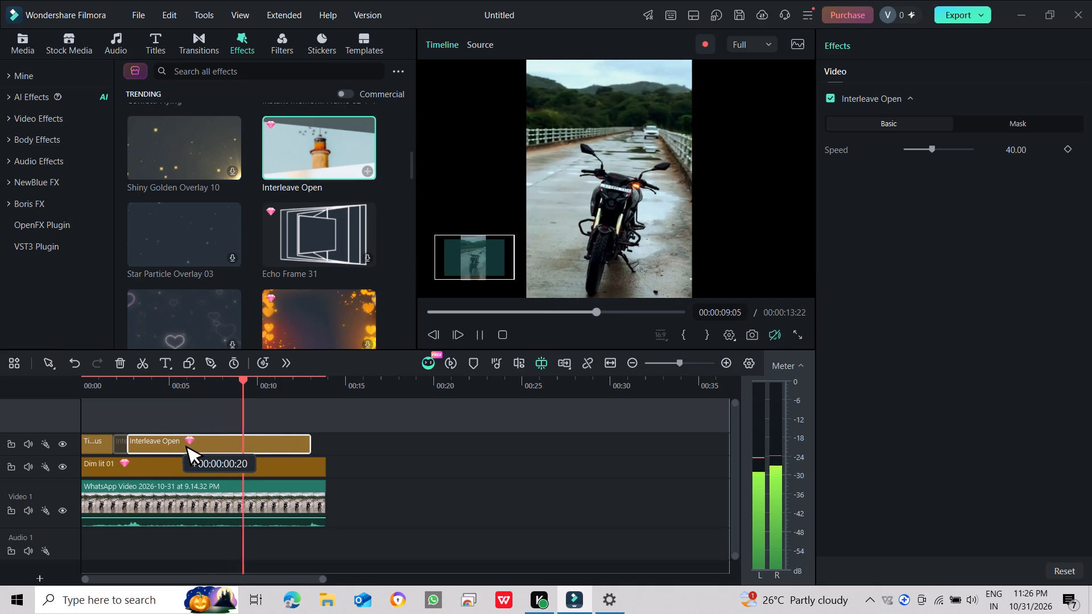
drag(176, 439, 187, 437)
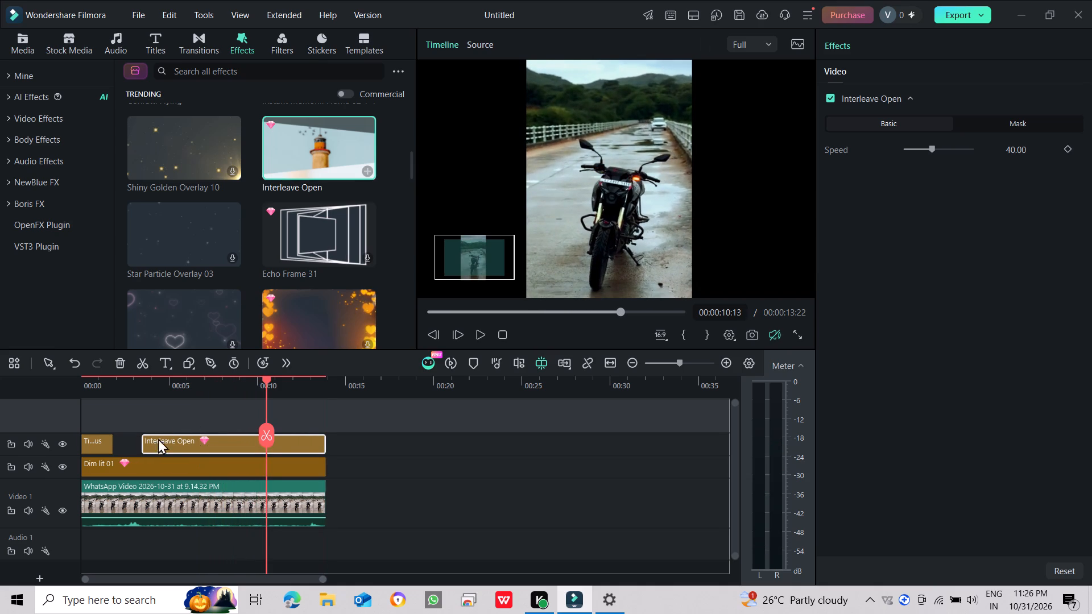
Check the frames under Tight Focus and extend the end of that effect to about 00:00:02:12.
click(104, 441)
drag(266, 378, 56, 372)
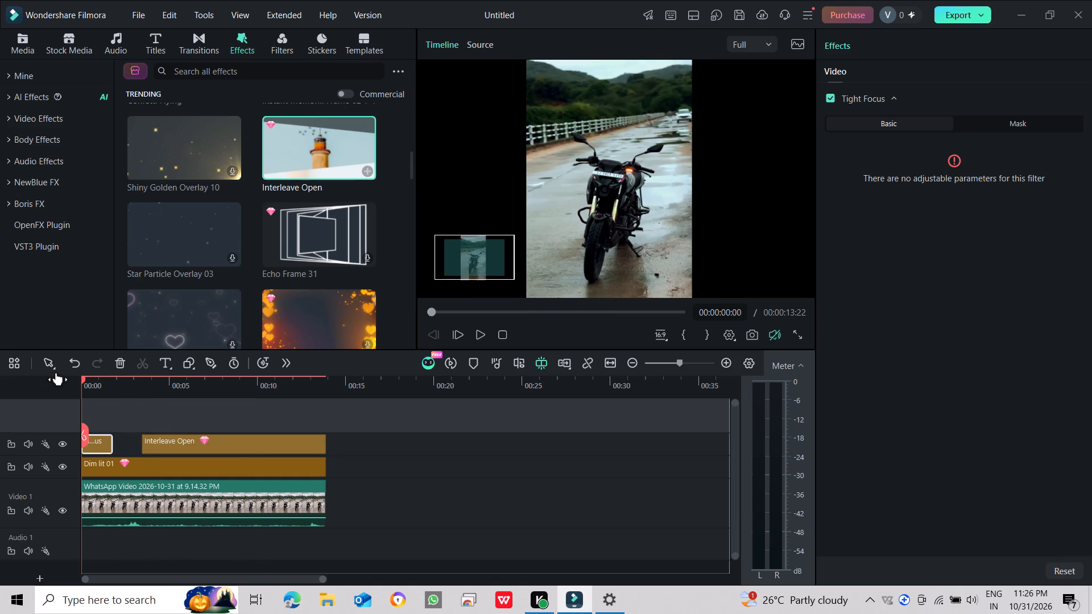
drag(56, 372, 86, 372)
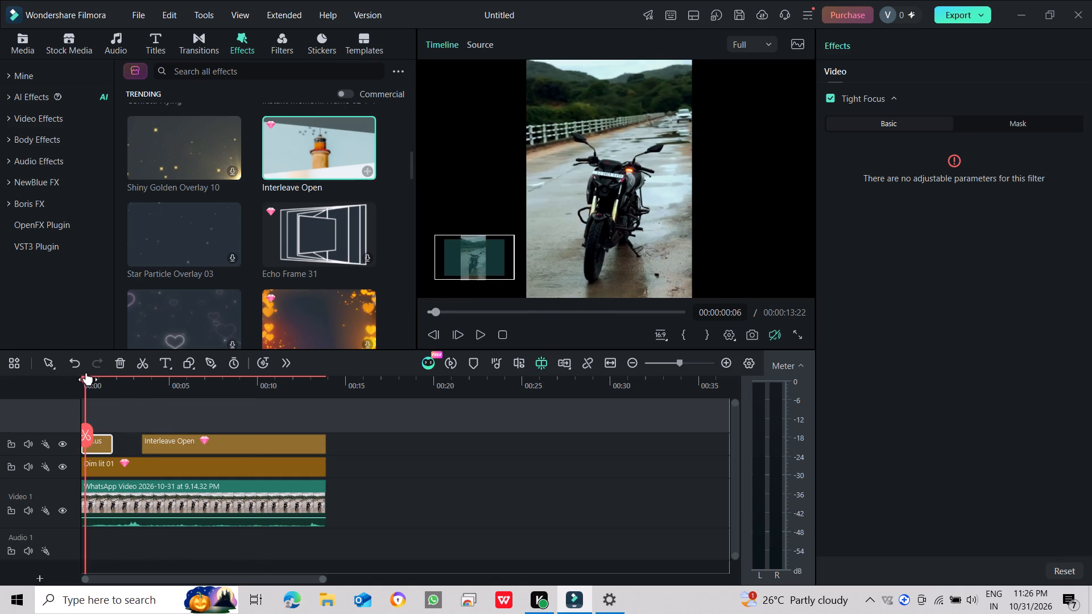
drag(86, 372, 113, 375)
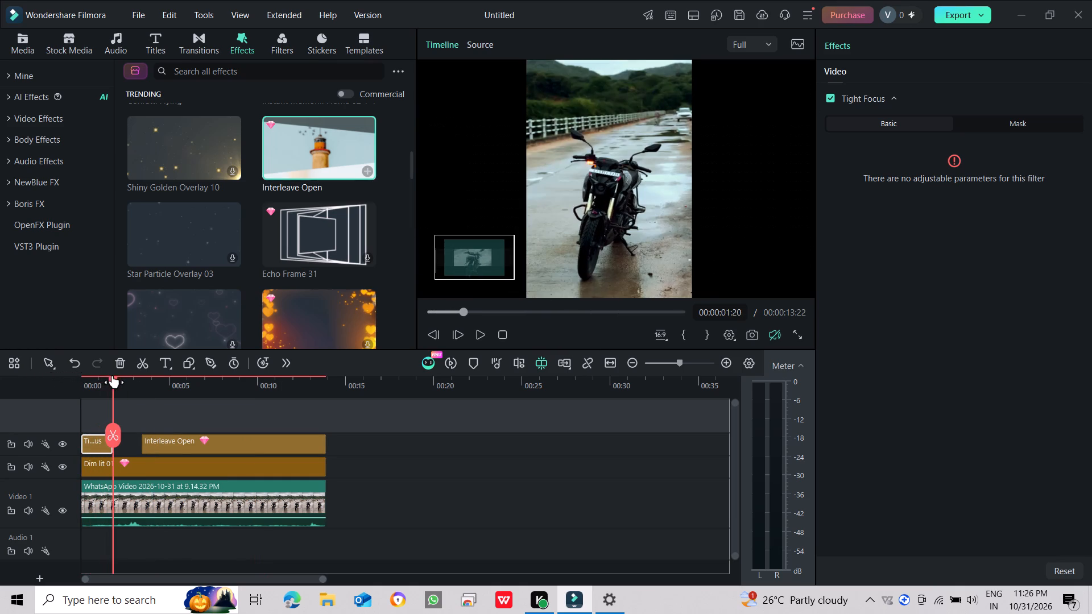
drag(113, 375, 94, 380)
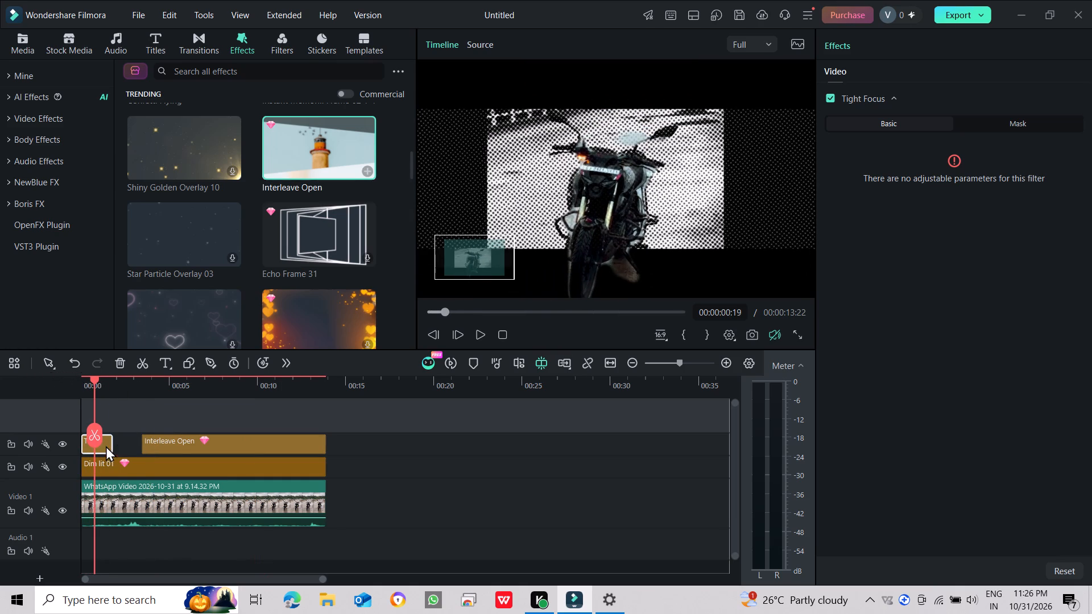
drag(108, 440, 116, 438)
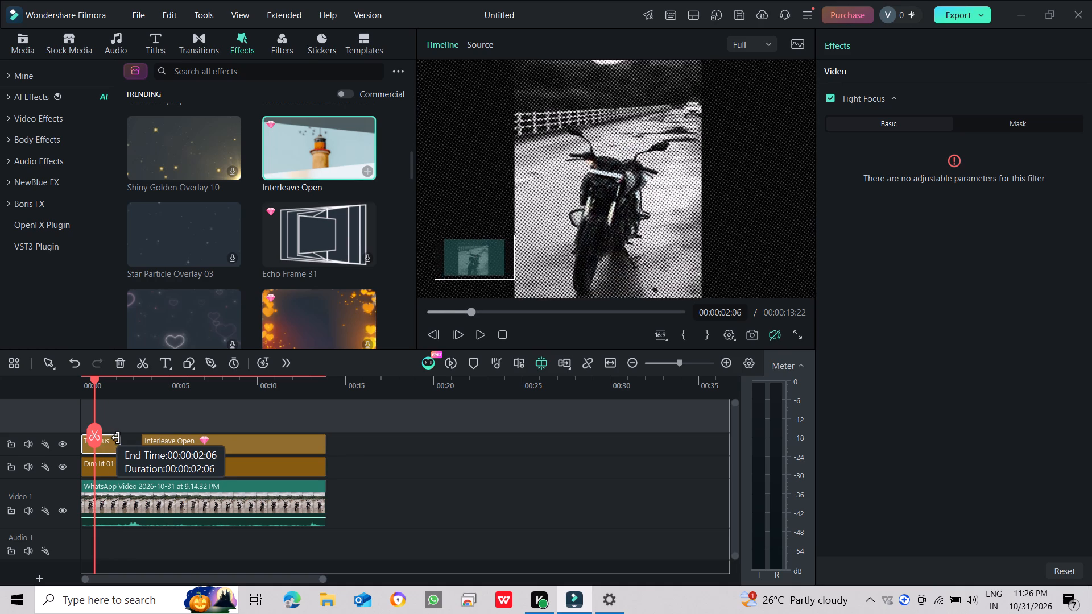
drag(116, 438, 122, 437)
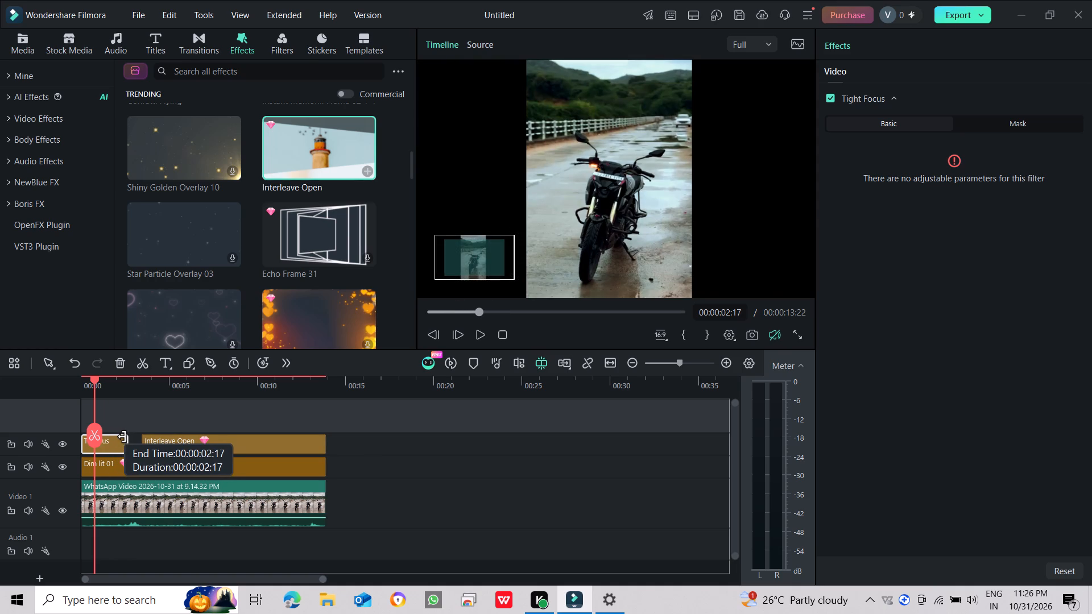
drag(122, 437, 117, 437)
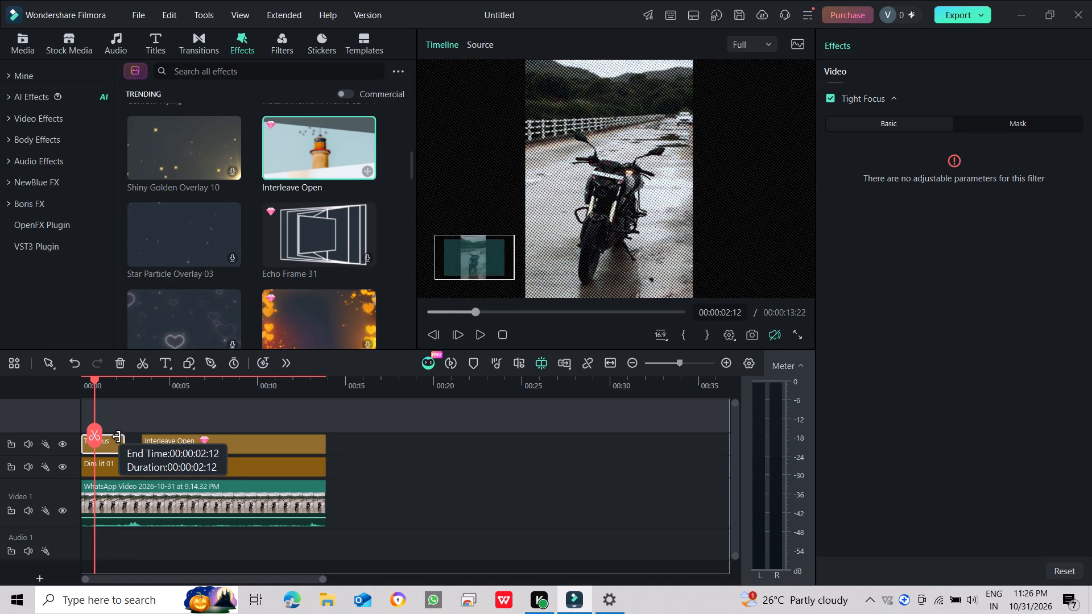
drag(117, 437, 116, 434)
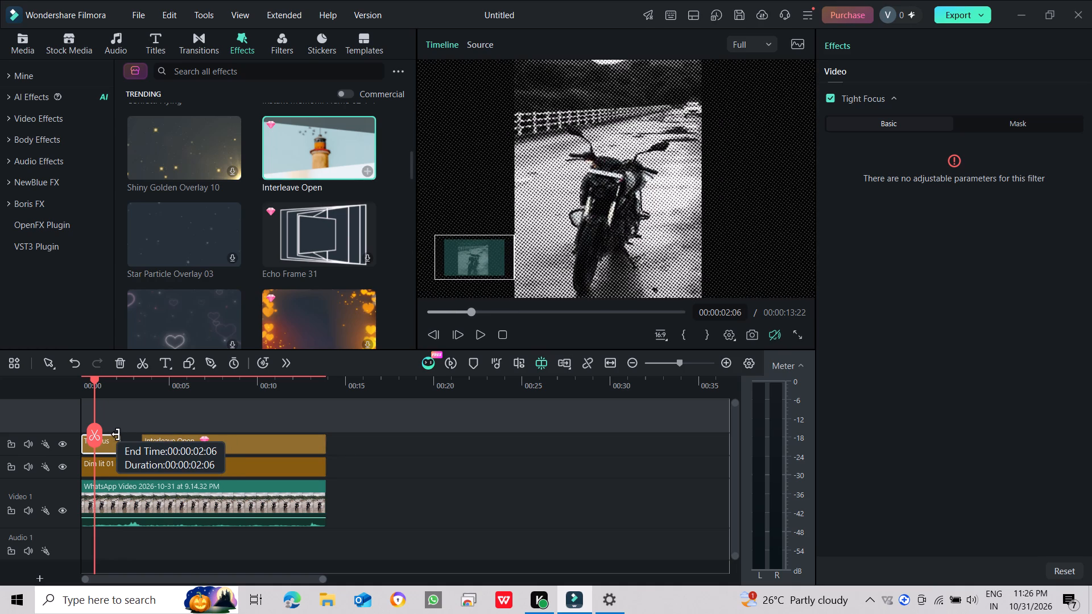
drag(116, 434, 121, 433)
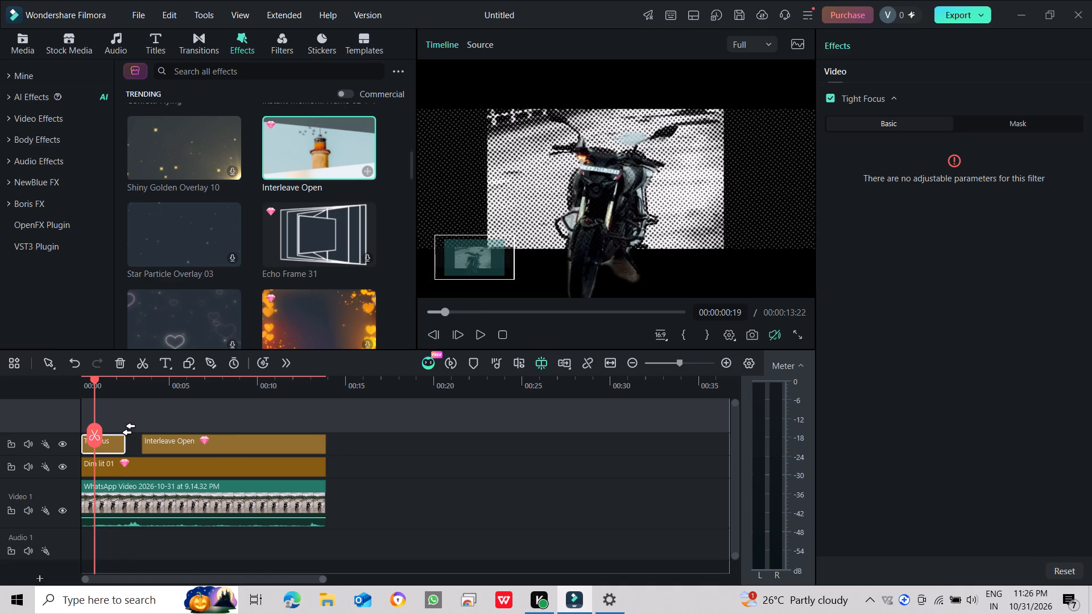
Adjust the start of Interleave Open to about 3 seconds, keeping its end at the end of the clip.
click(143, 447)
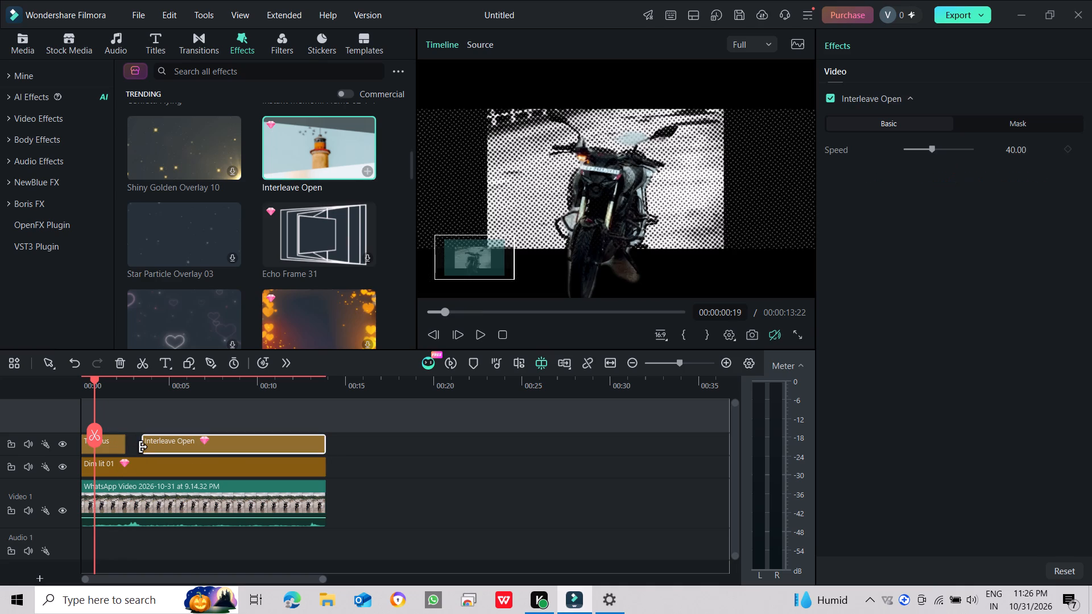
drag(147, 447, 150, 446)
drag(150, 446, 159, 445)
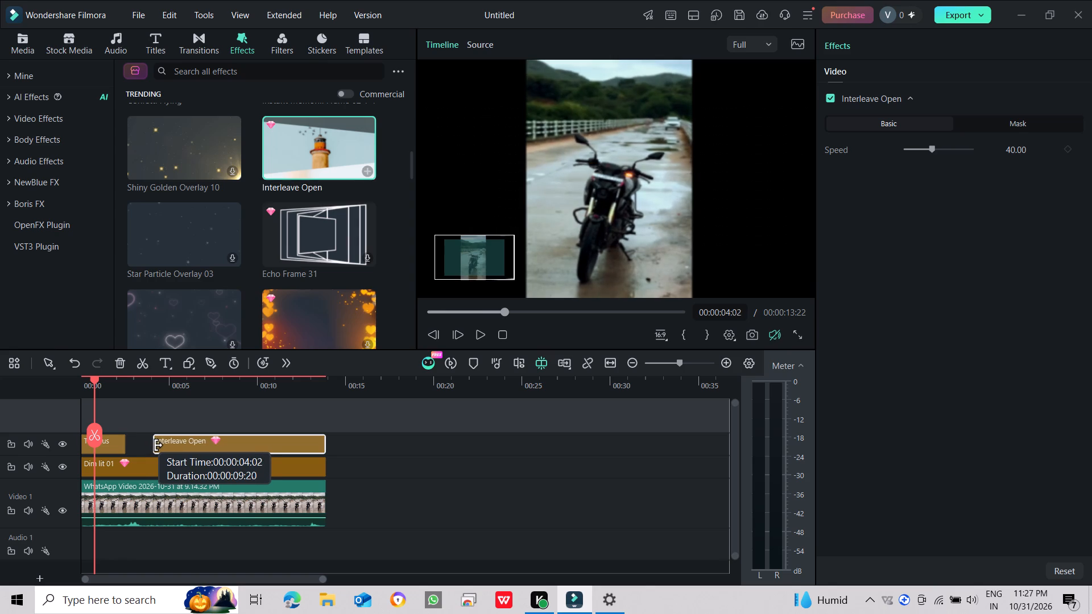
drag(159, 445, 175, 445)
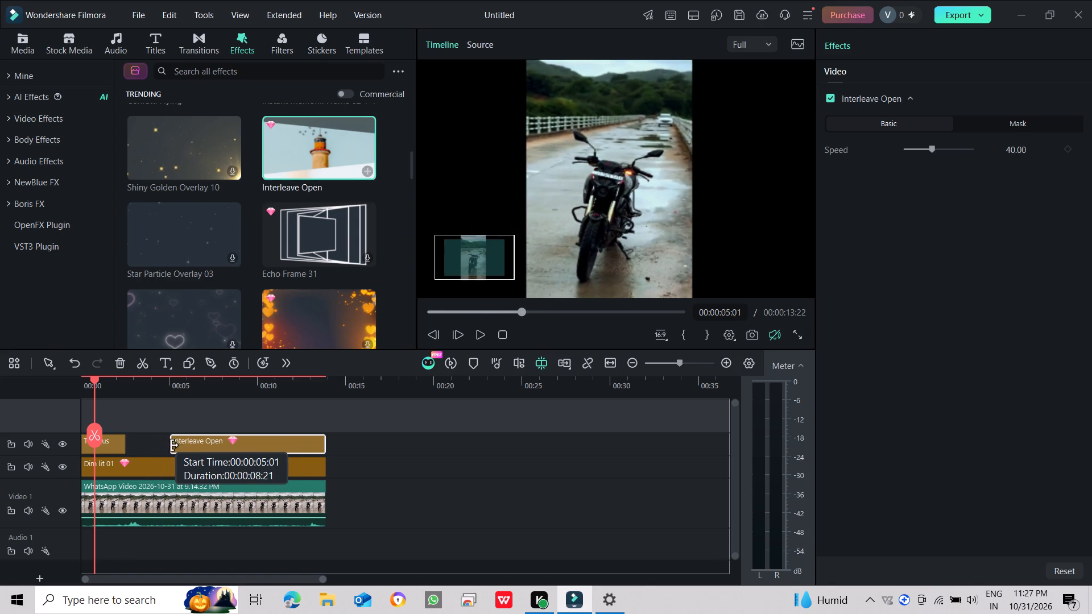
drag(175, 445, 134, 447)
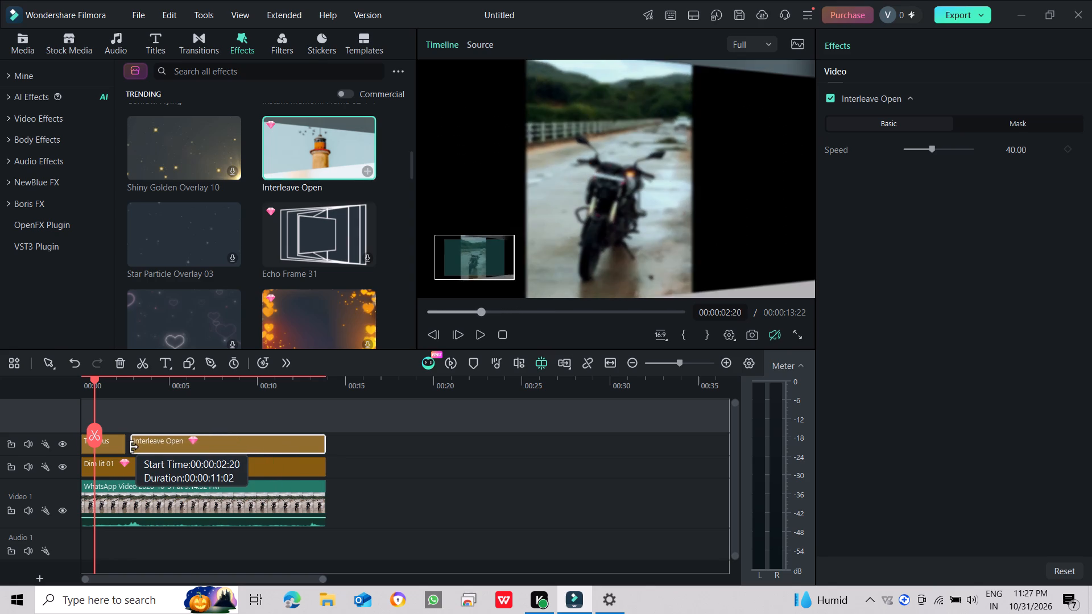
drag(134, 447, 141, 447)
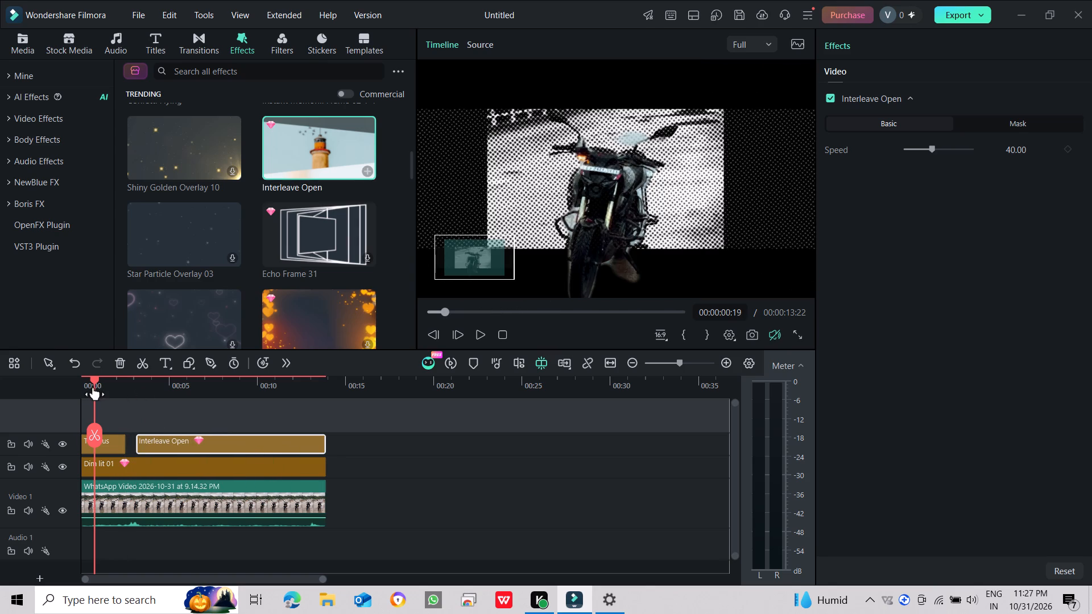
Scrub between about 00:00:01:23 and 00:00:02:13 to examine how Tight Focus ends, stopping at 00:00:02:06.
drag(95, 379, 119, 379)
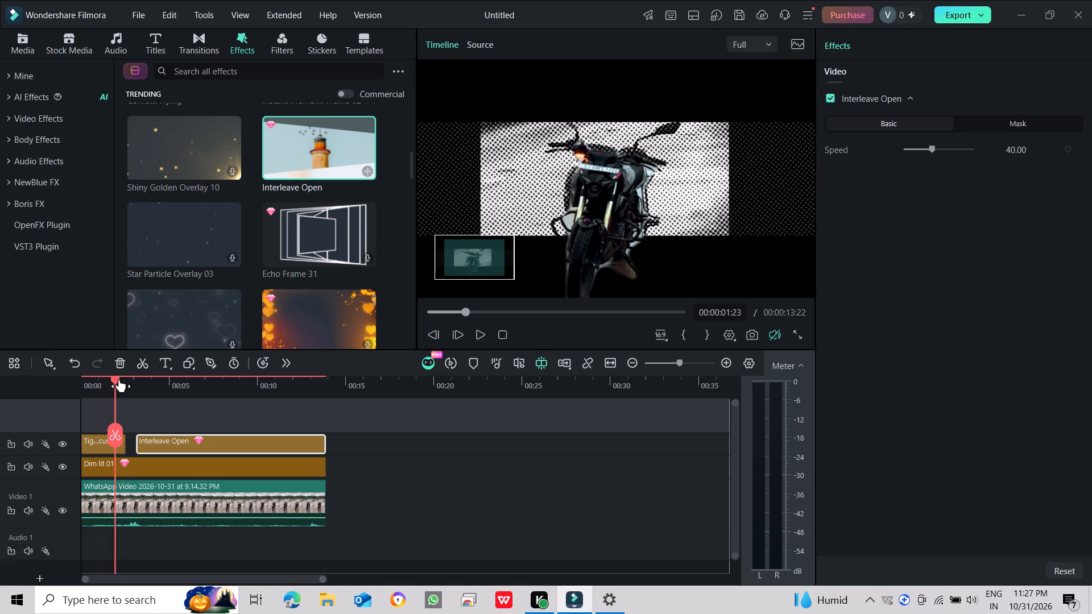
drag(119, 379, 125, 382)
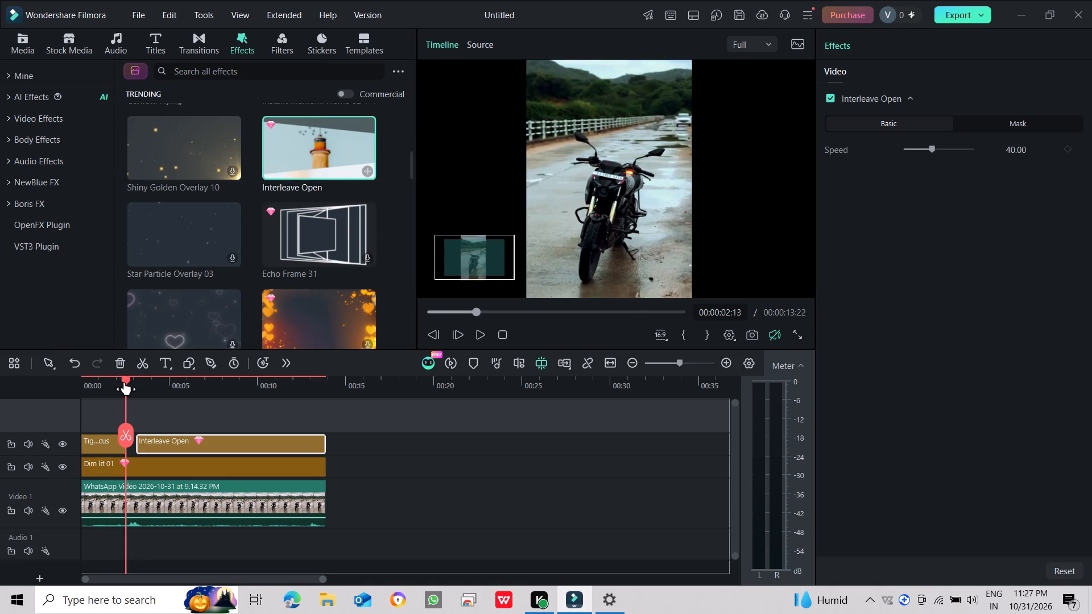
drag(125, 382, 126, 385)
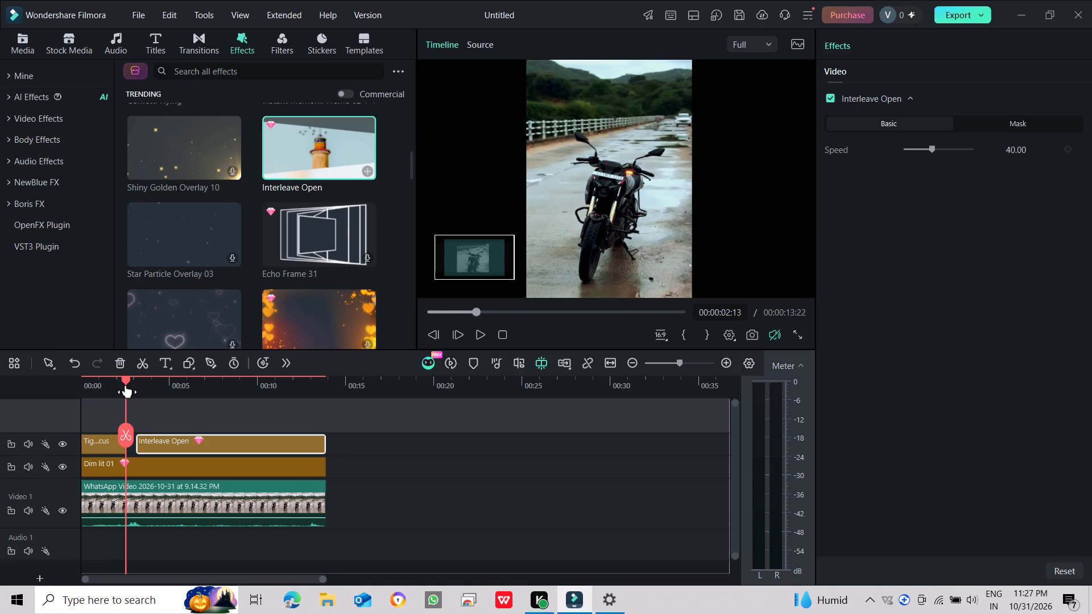
drag(126, 385, 115, 386)
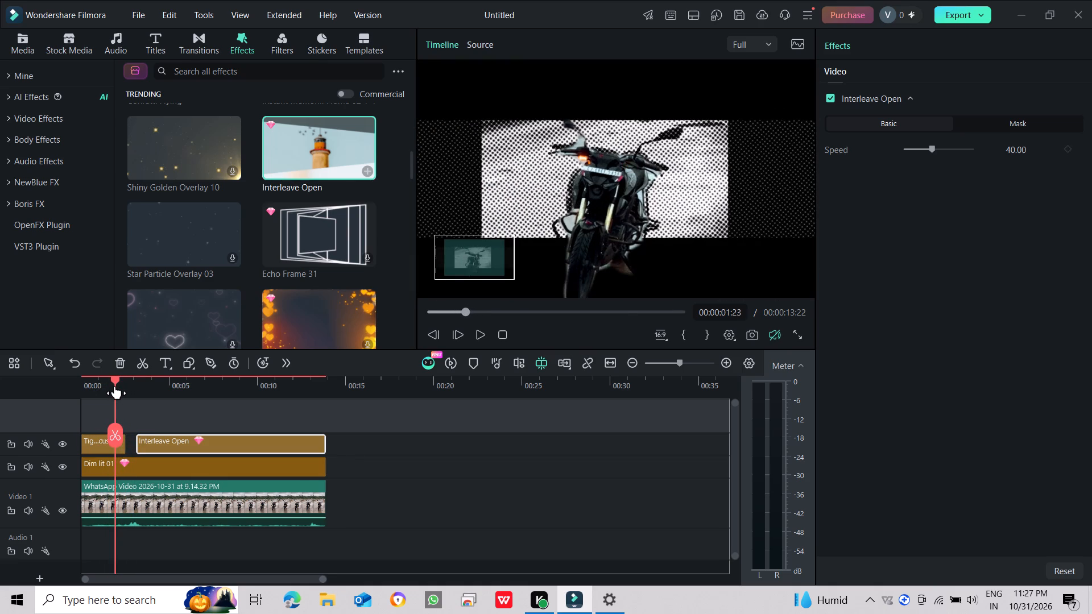
drag(115, 386, 121, 386)
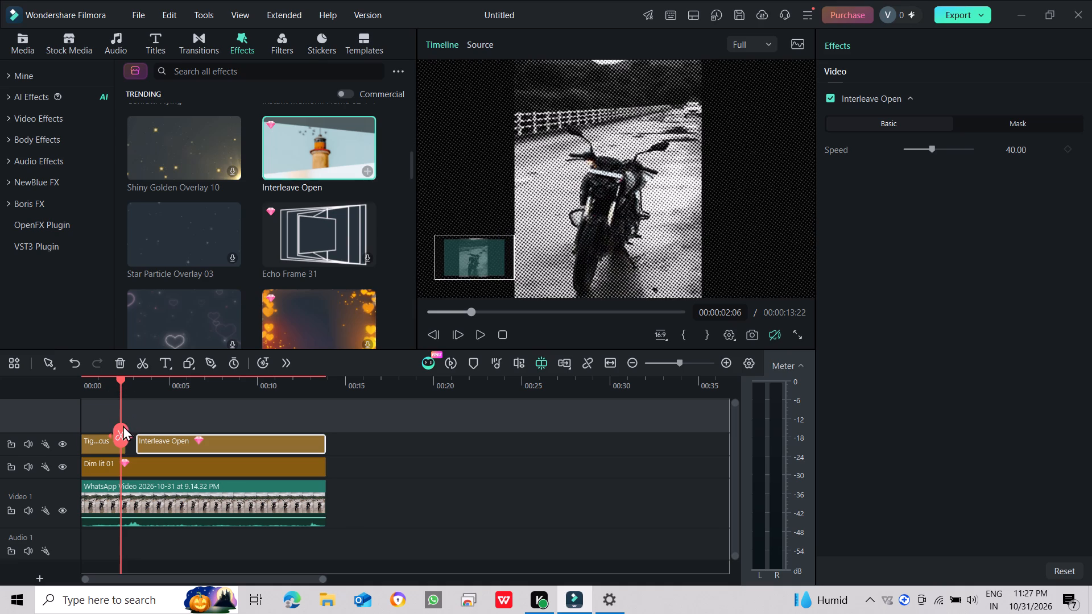
Split the motorcycle clip and its effects at 00:00:02:06 and delete the leftover end piece of Tight Focus.
click(123, 429)
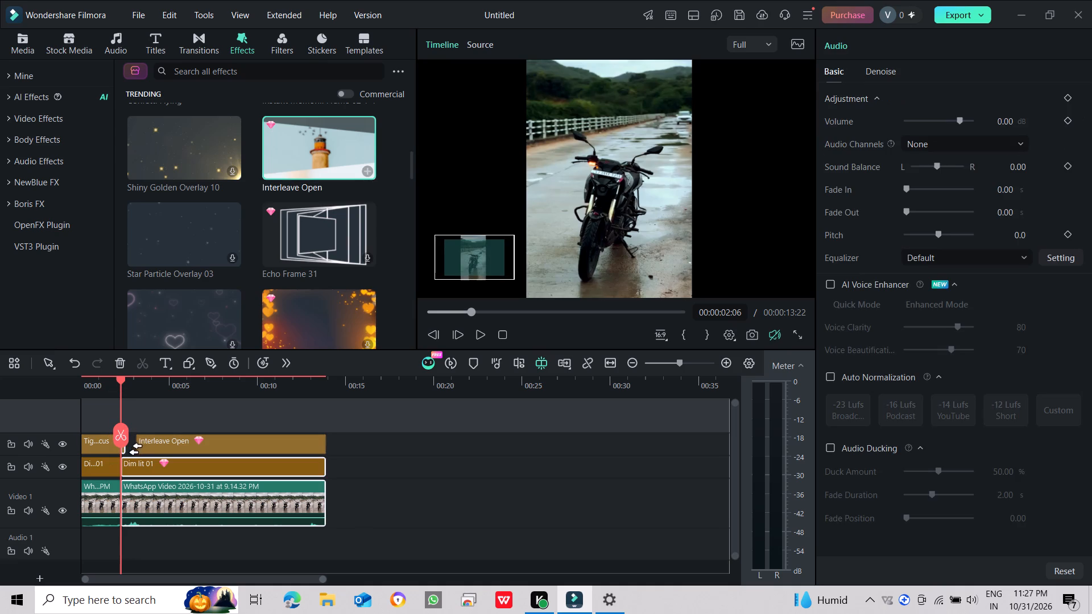
click(125, 452)
click(142, 421)
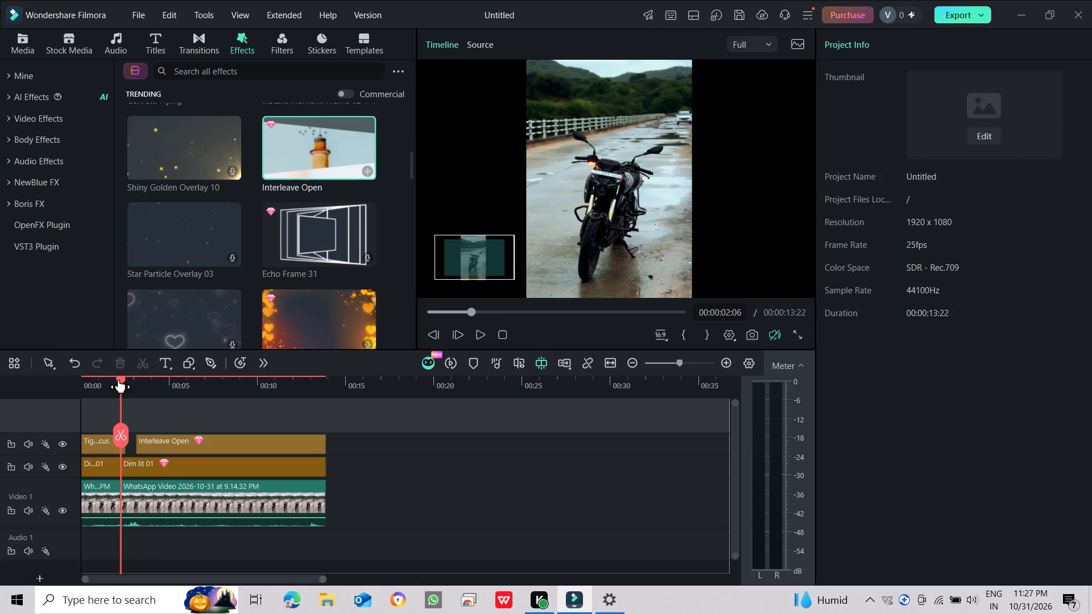
drag(119, 380, 226, 386)
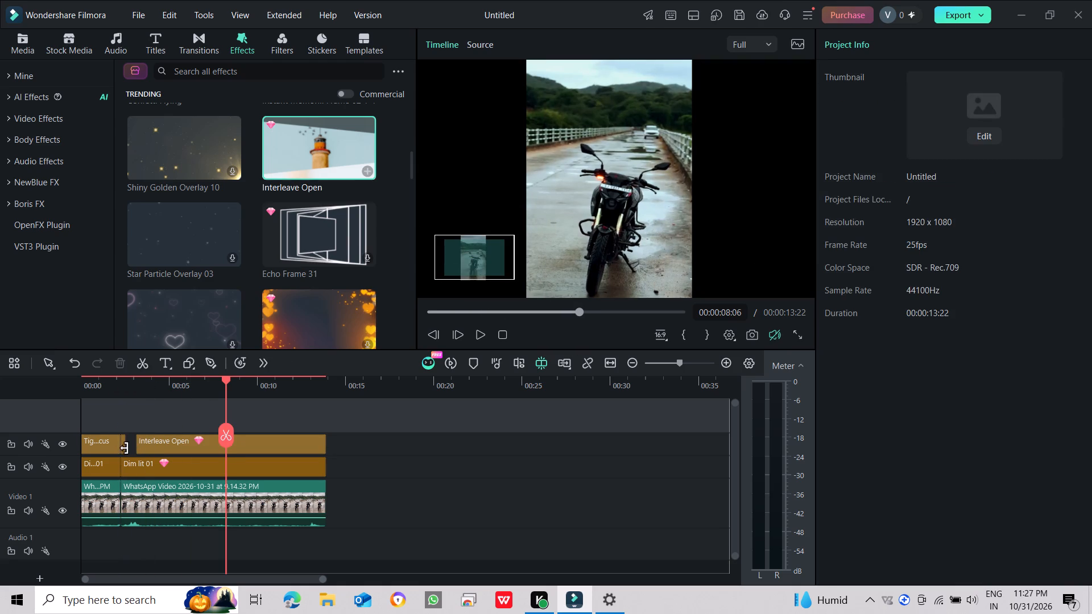
click(123, 449)
right_click(123, 447)
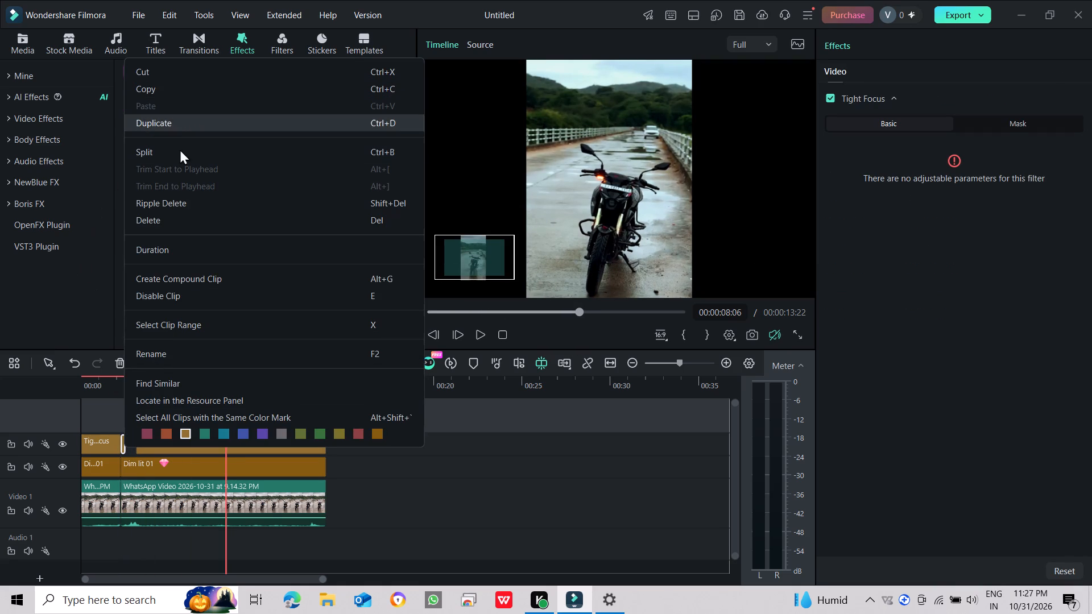
click(171, 223)
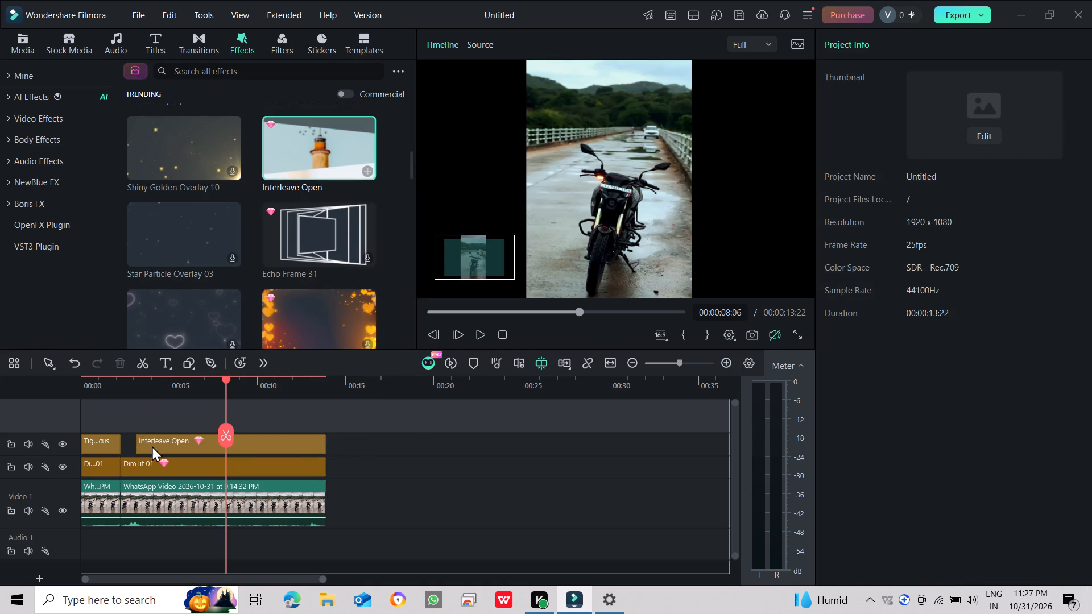
Move Interleave Open along its track so that it starts directly at the end of Tight Focus.
drag(153, 445, 138, 442)
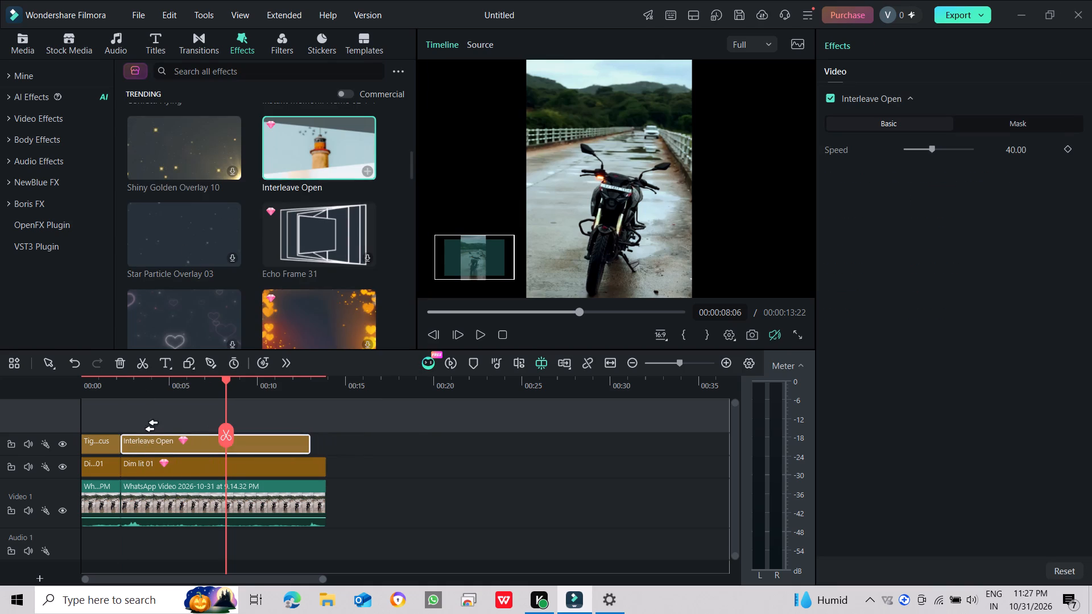
click(144, 439)
Preview the opening of Interleave Open, split that effect at 00:00:03:22 and delete the piece before the cut.
drag(471, 310, 450, 310)
click(478, 336)
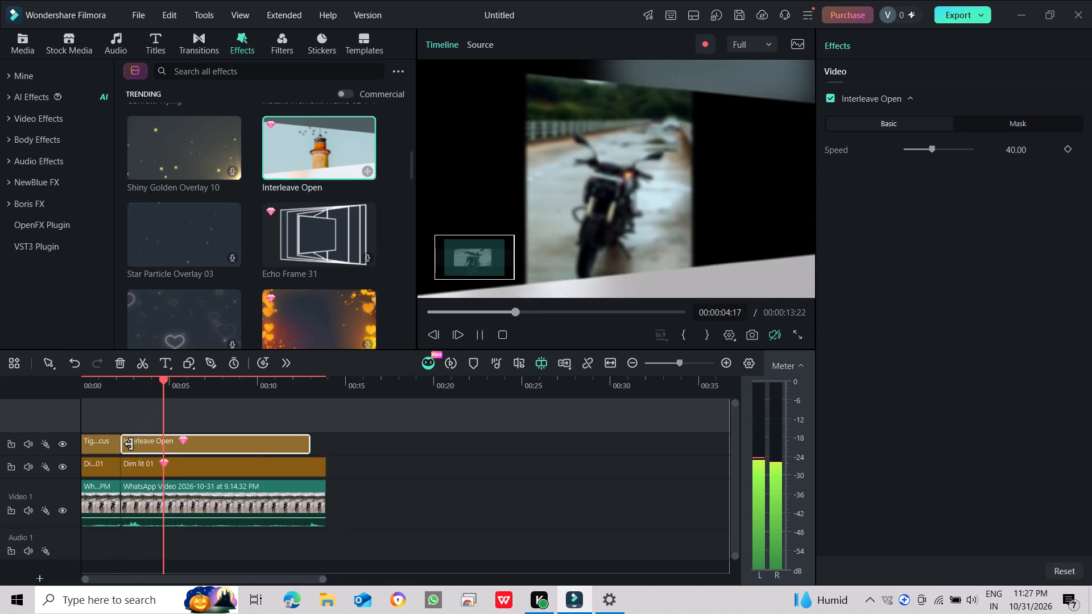
click(473, 327)
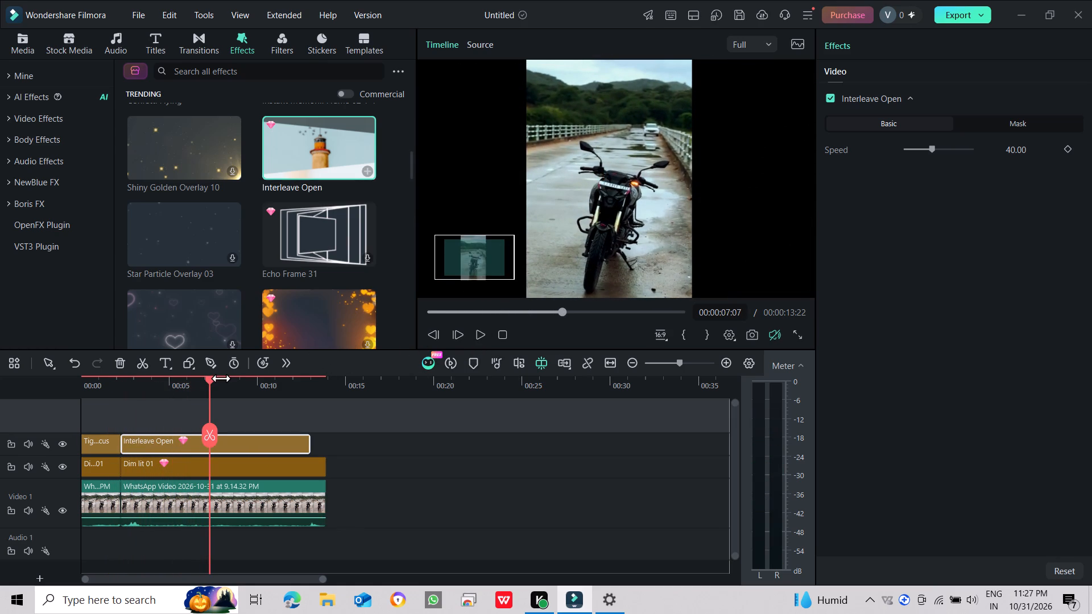
drag(213, 378, 144, 387)
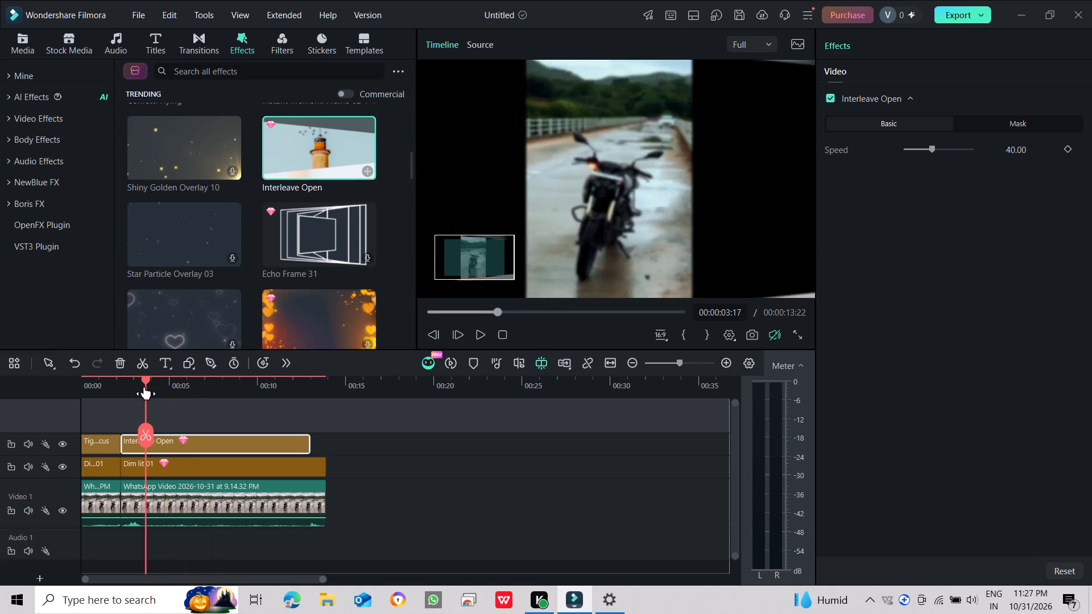
drag(144, 387, 111, 386)
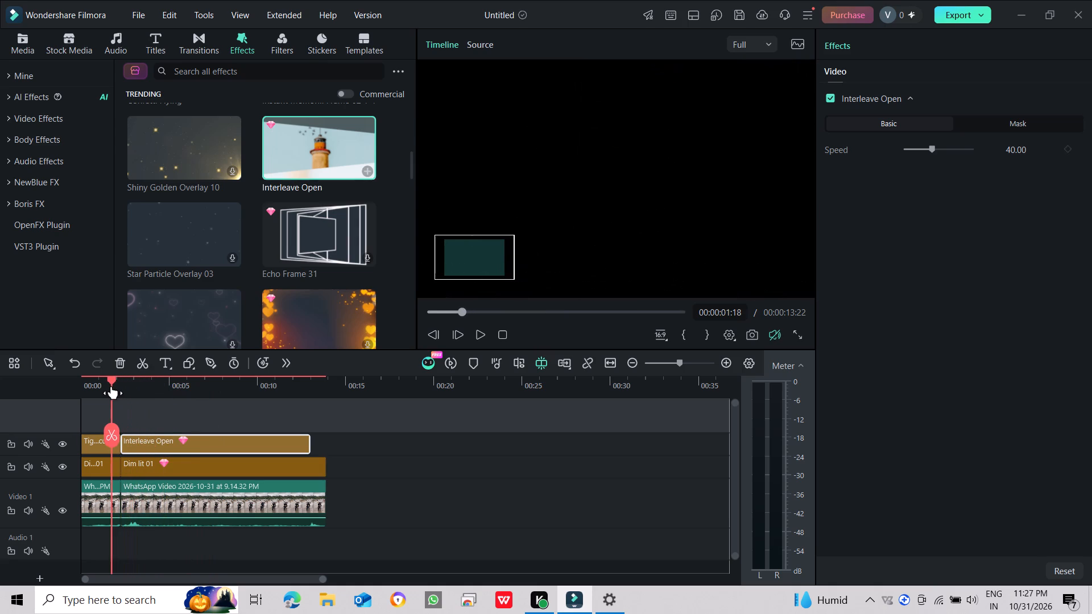
drag(111, 386, 121, 387)
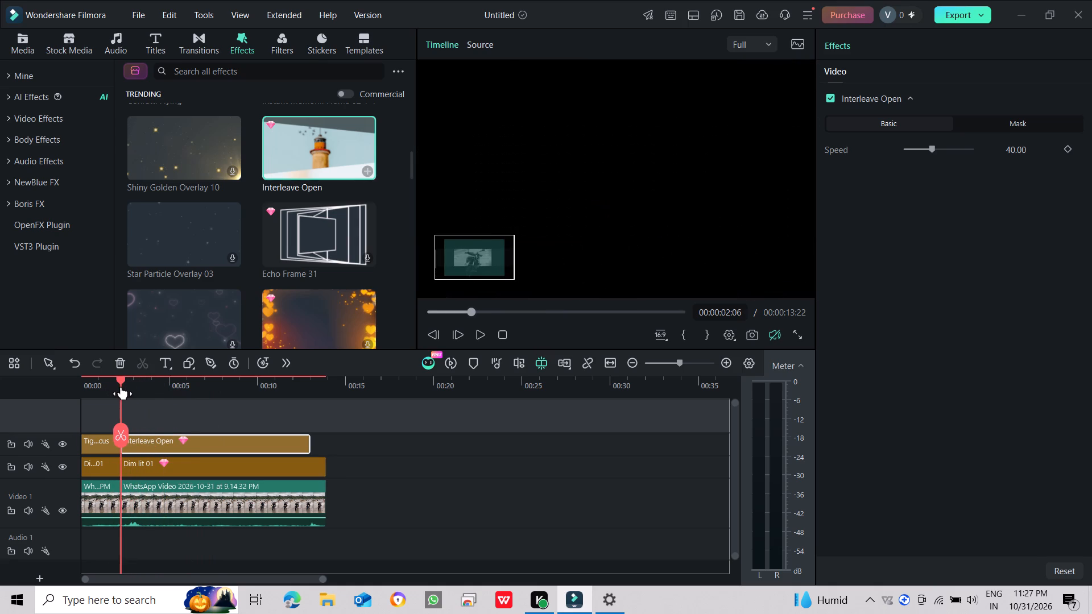
drag(121, 387, 135, 387)
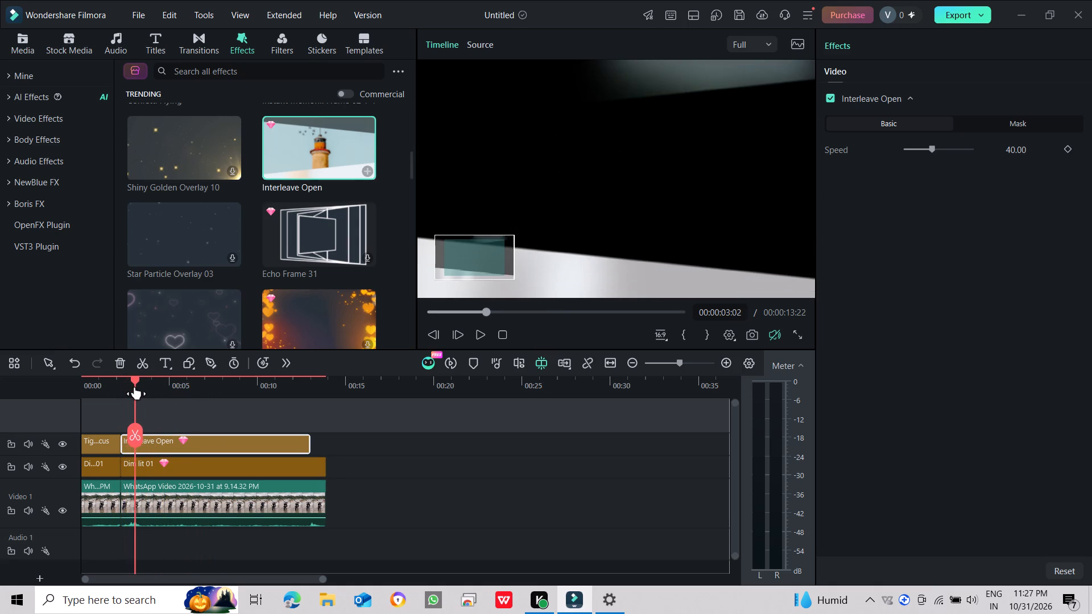
drag(135, 387, 147, 386)
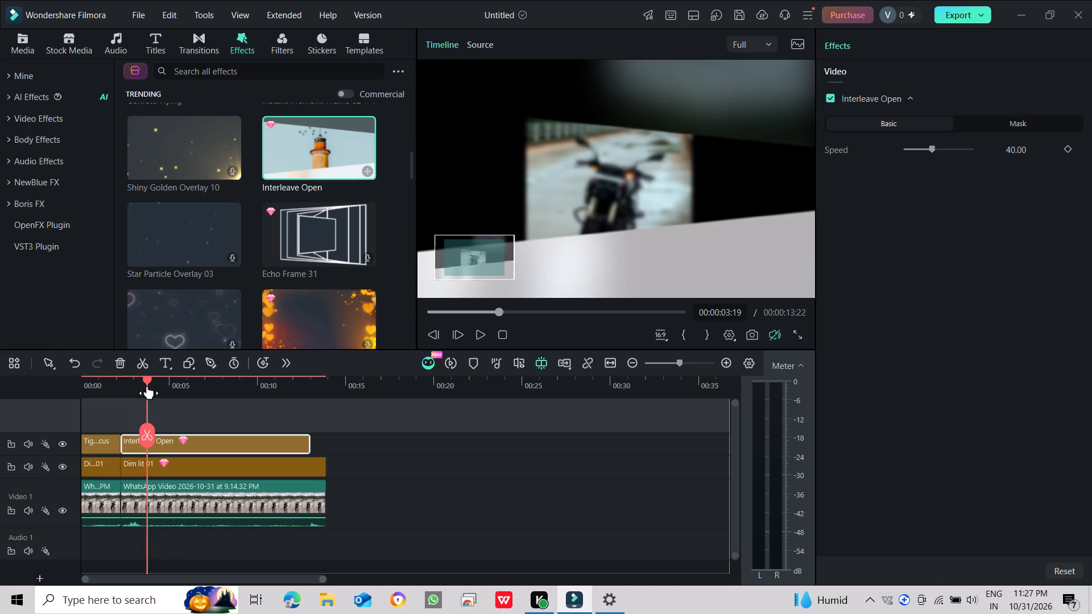
drag(147, 386, 149, 386)
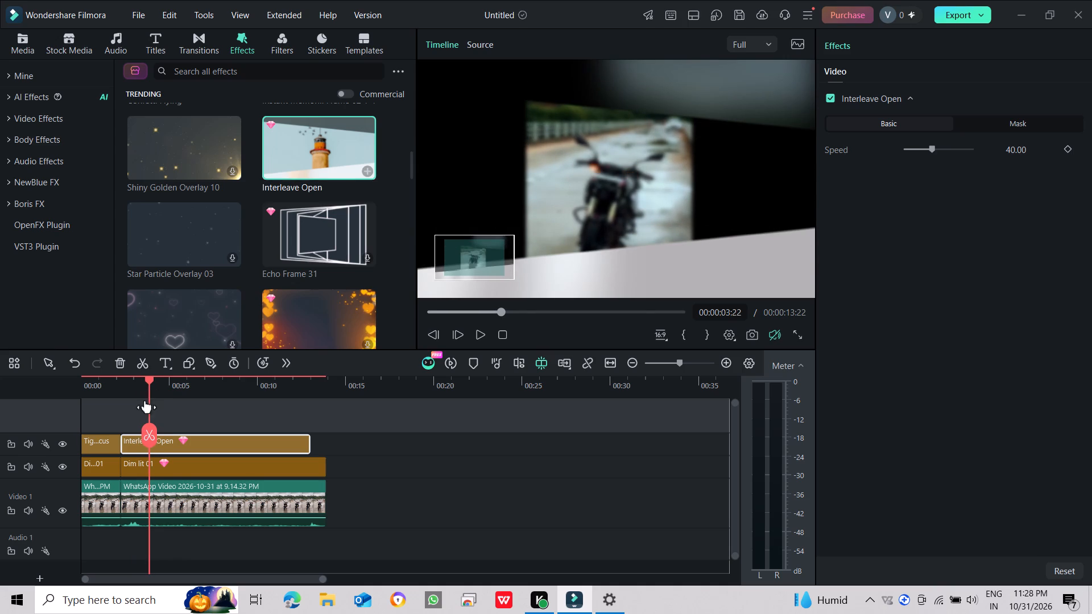
click(151, 432)
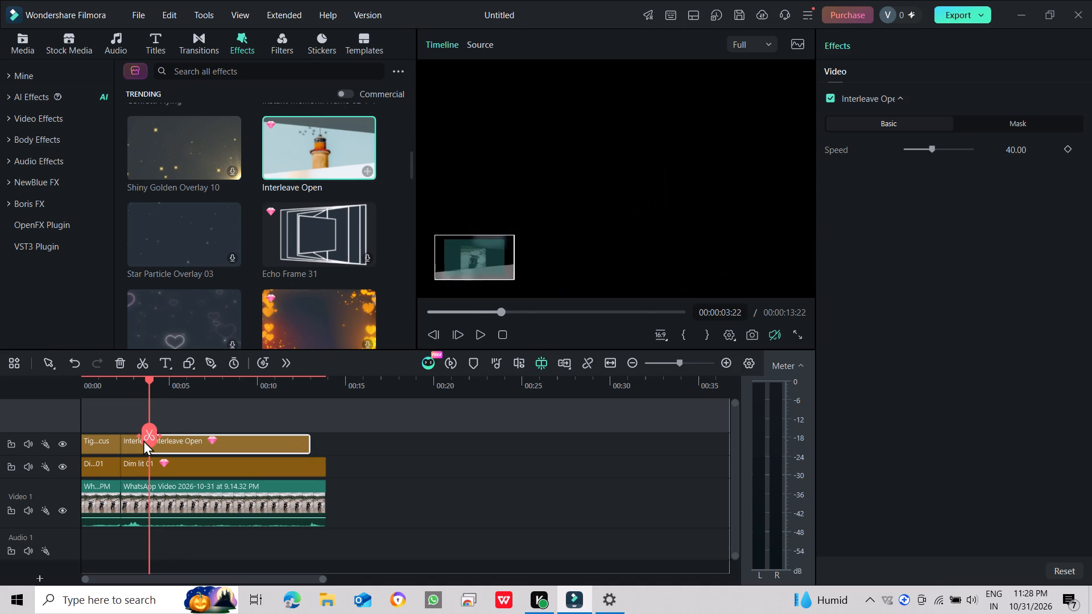
click(138, 442)
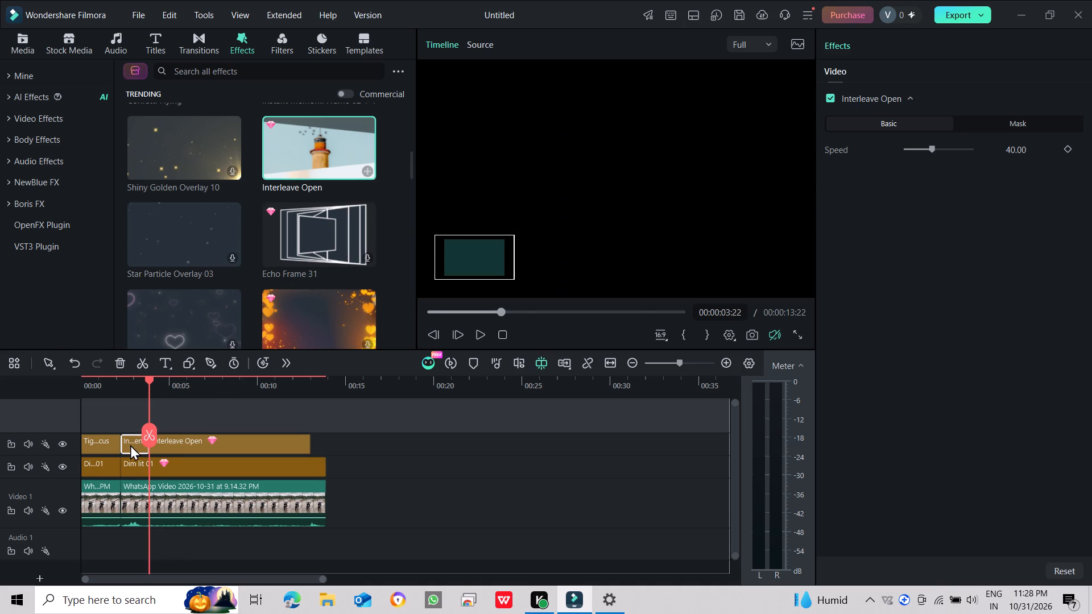
right_click(130, 444)
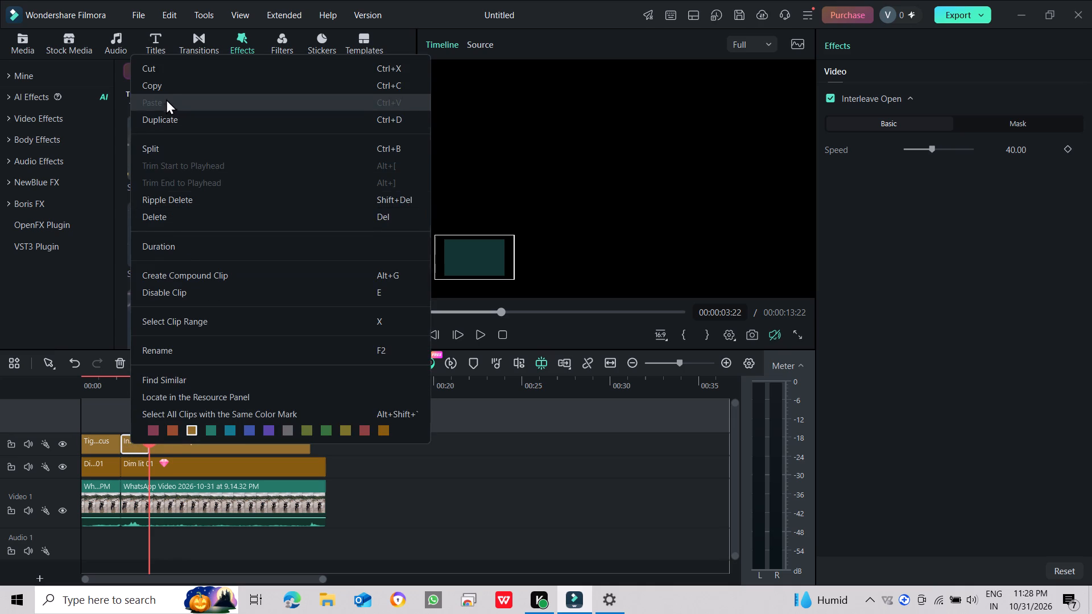
click(169, 215)
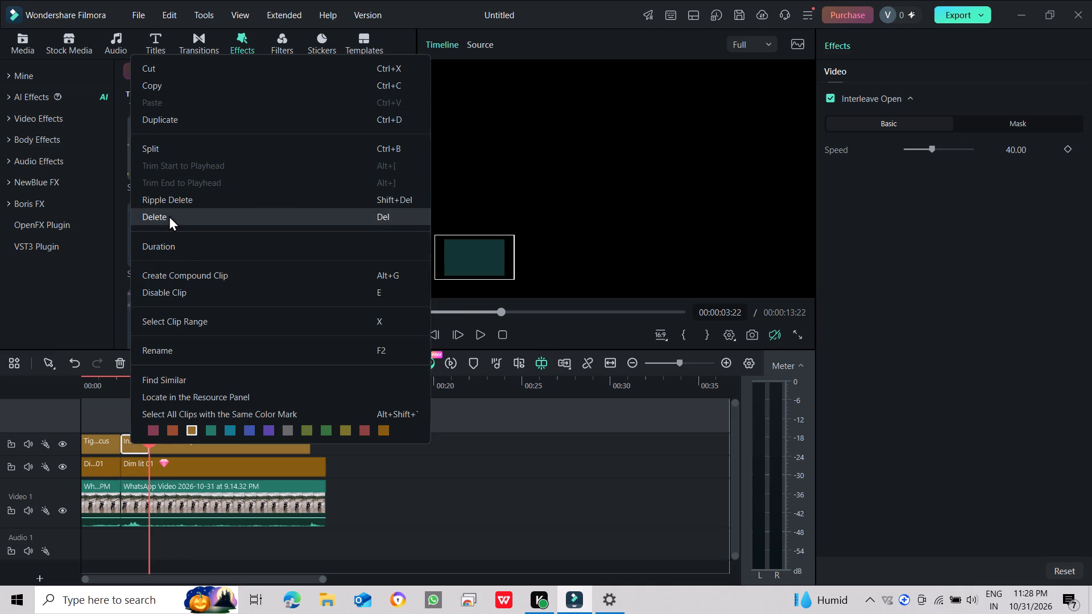
Move the remaining Interleave Open piece back so that it starts directly at the end of Tight Focus.
drag(189, 437, 151, 434)
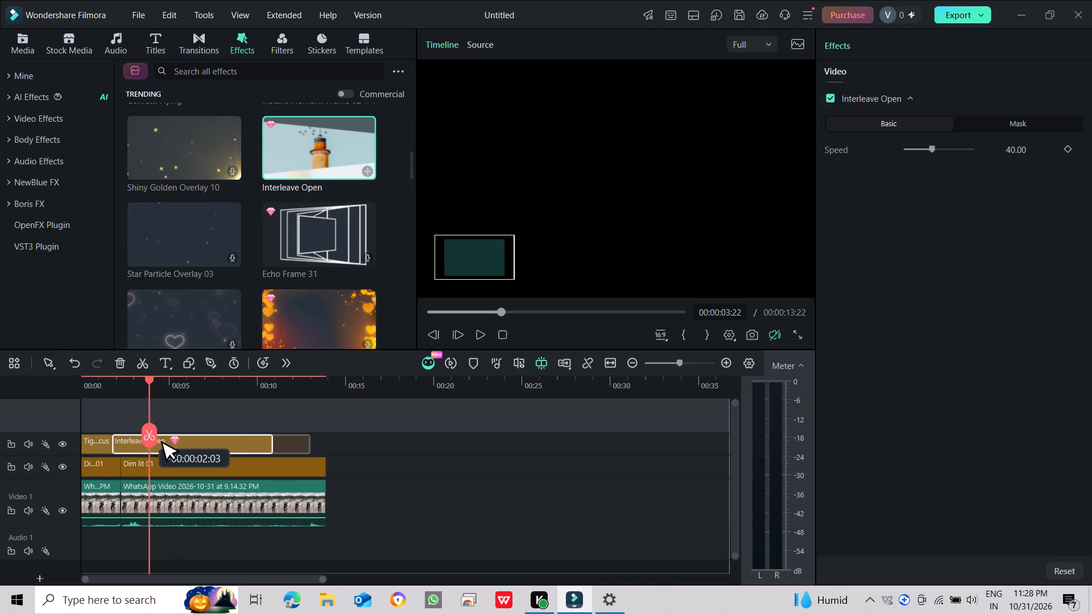
drag(151, 434, 161, 436)
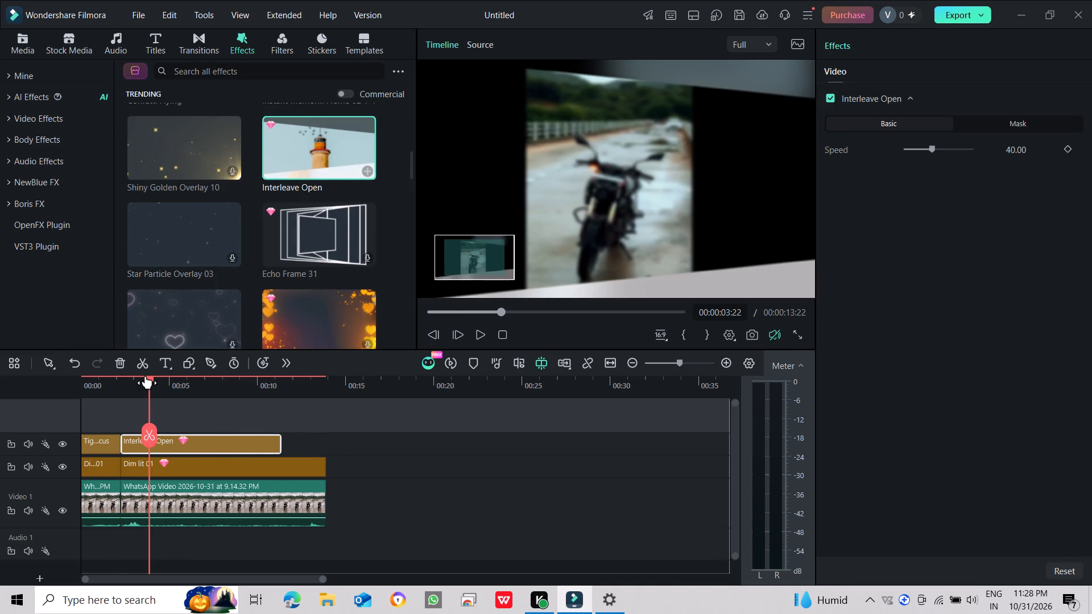
Preview the clip from the start, split Interleave Open at 00:00:03:15 and delete the short piece before the cut.
drag(146, 376, 64, 381)
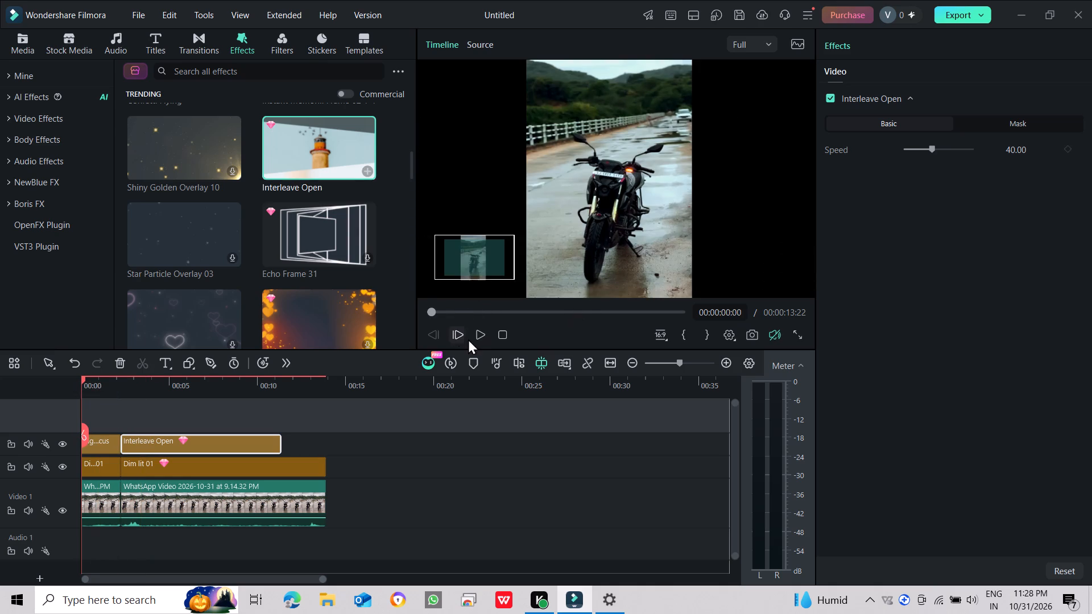
click(475, 338)
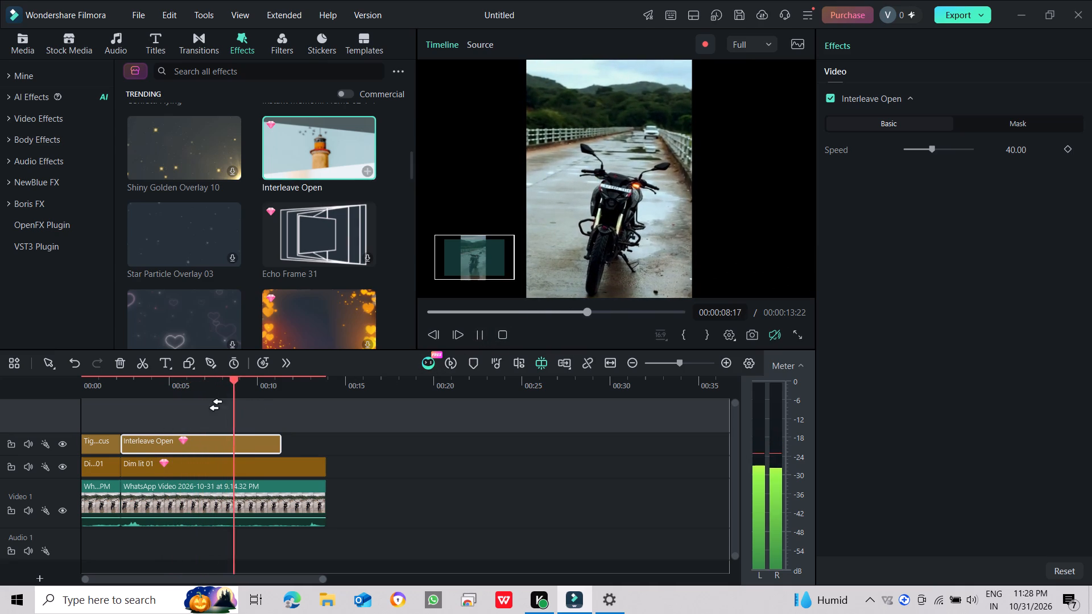
click(256, 382)
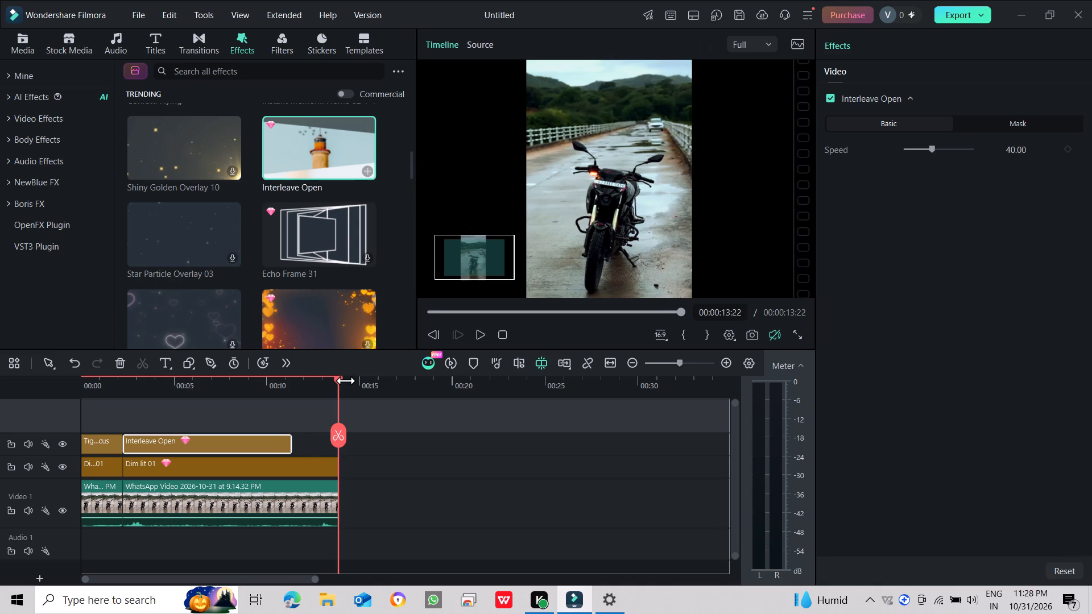
drag(340, 379, 151, 377)
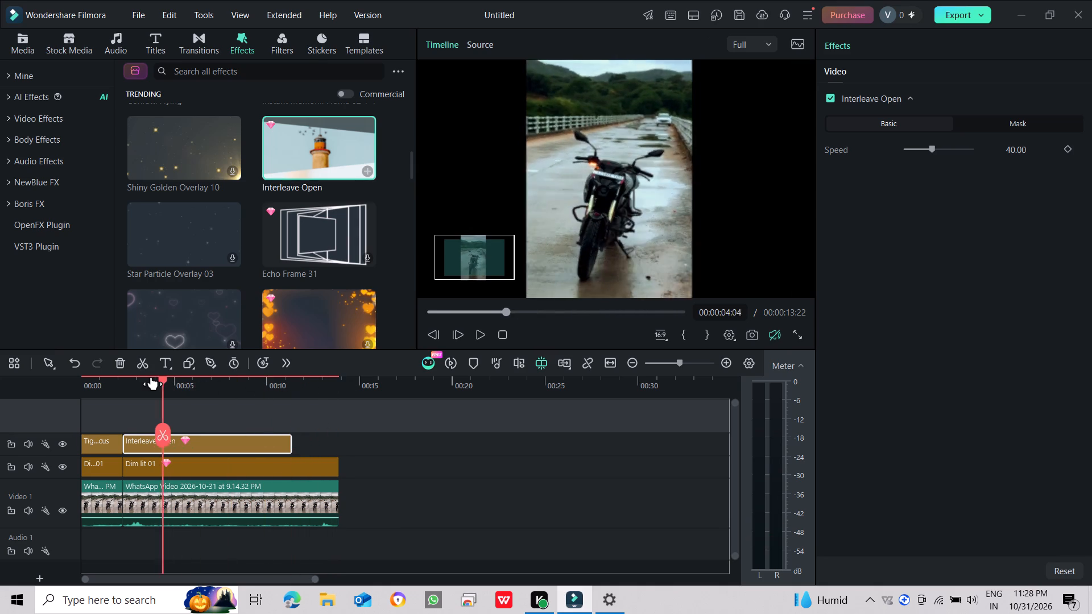
drag(151, 377, 123, 376)
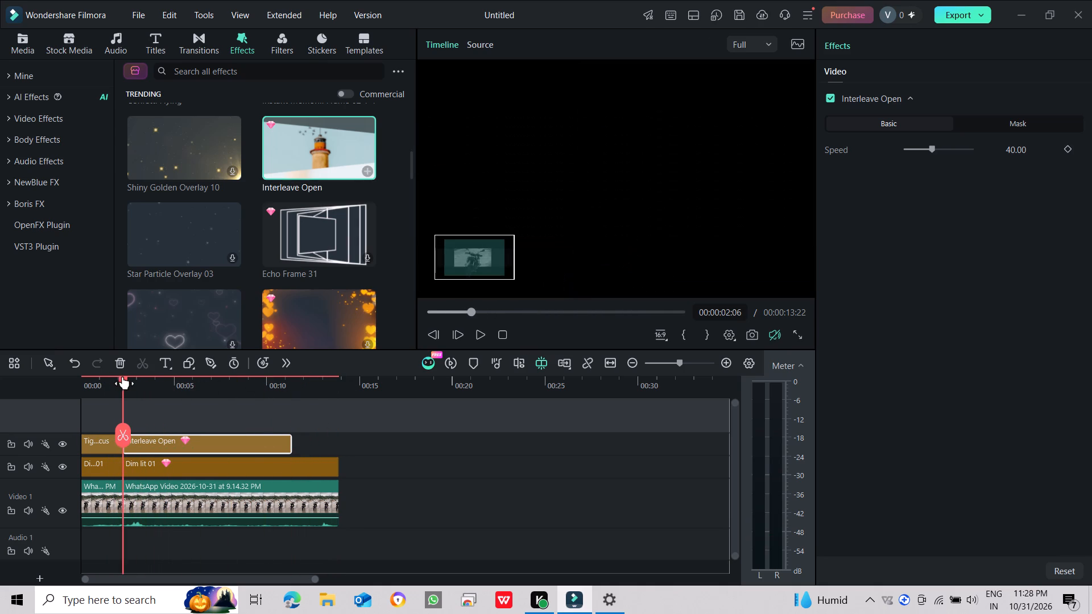
drag(123, 376, 152, 377)
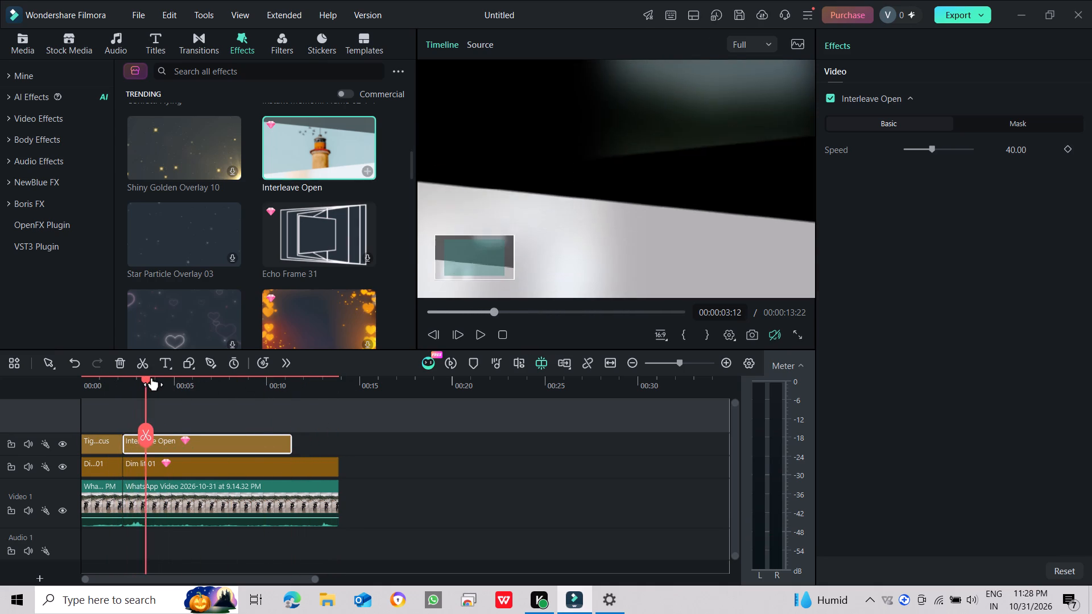
drag(152, 377, 164, 378)
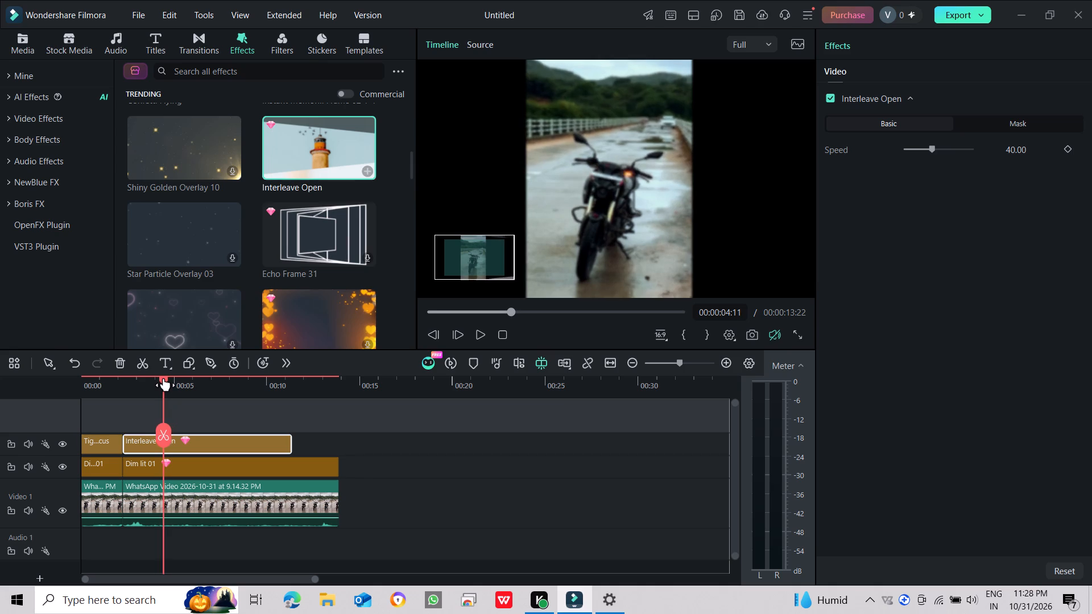
drag(164, 378, 154, 379)
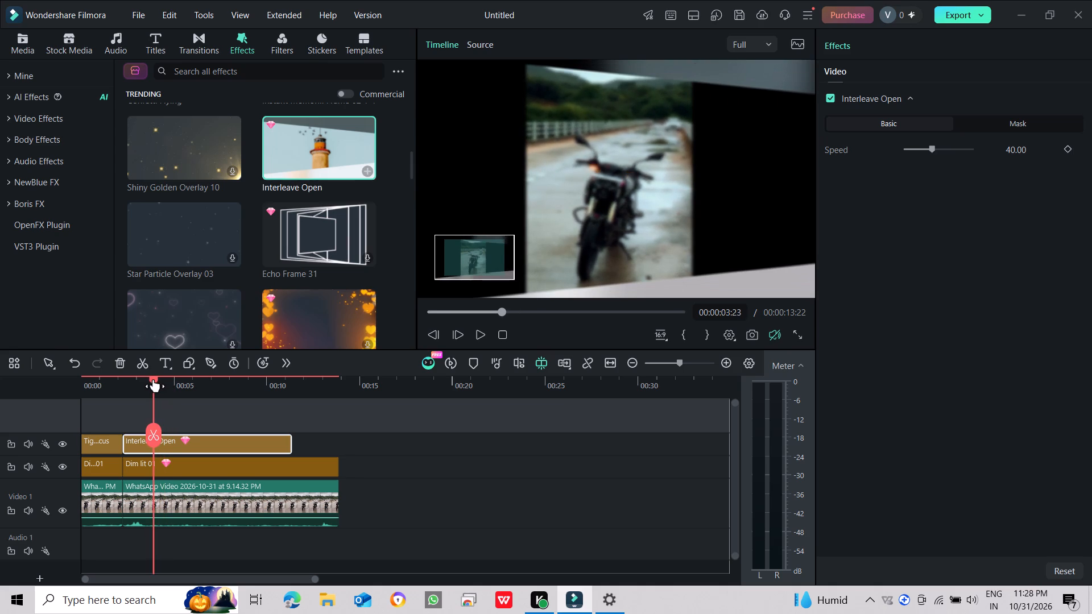
drag(154, 379, 148, 379)
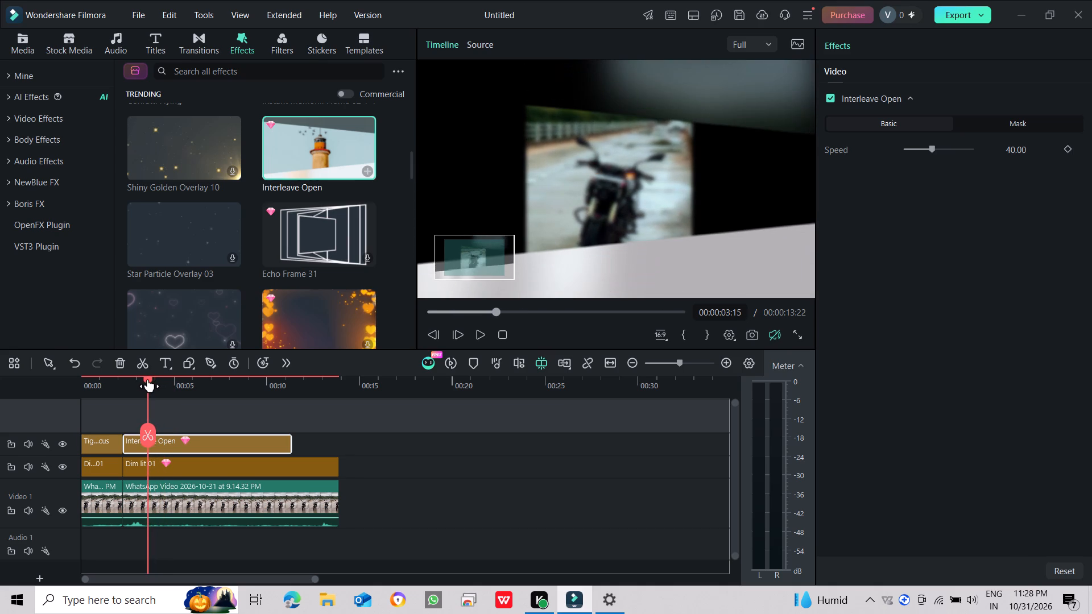
click(144, 438)
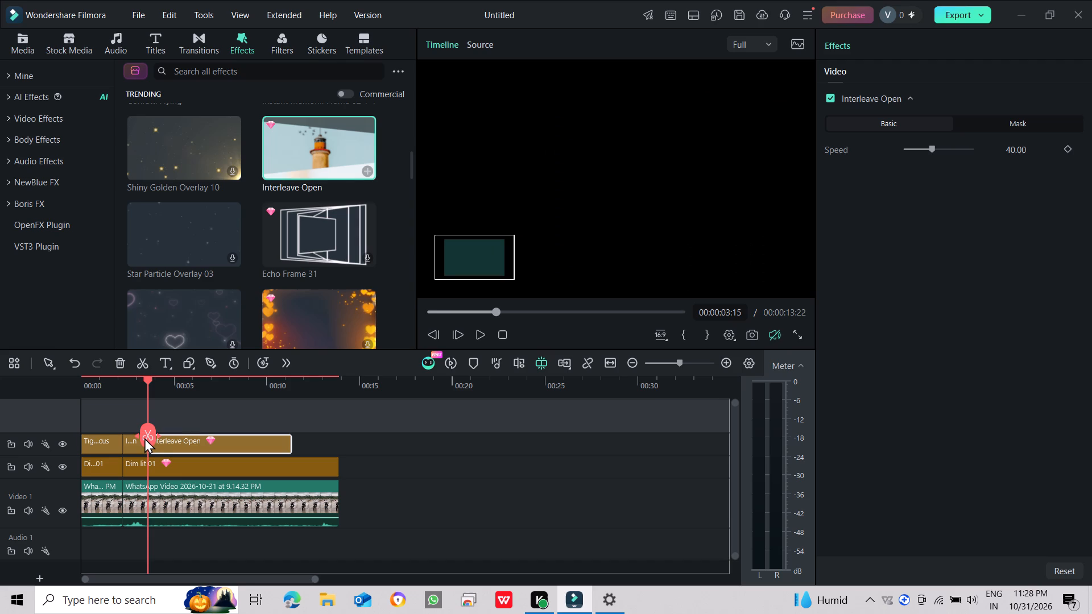
click(137, 445)
right_click(137, 445)
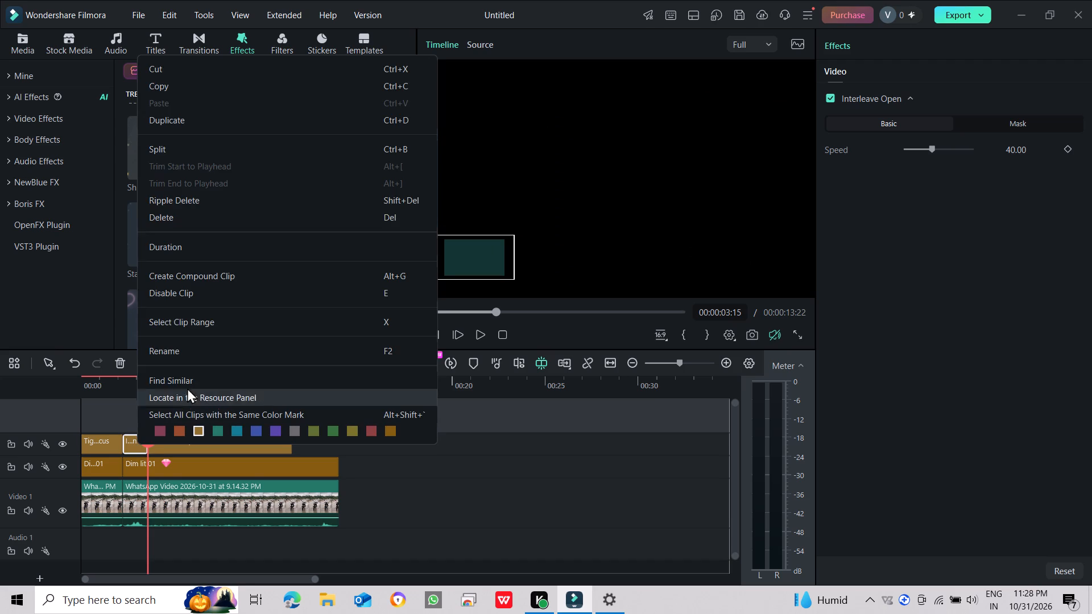
click(189, 212)
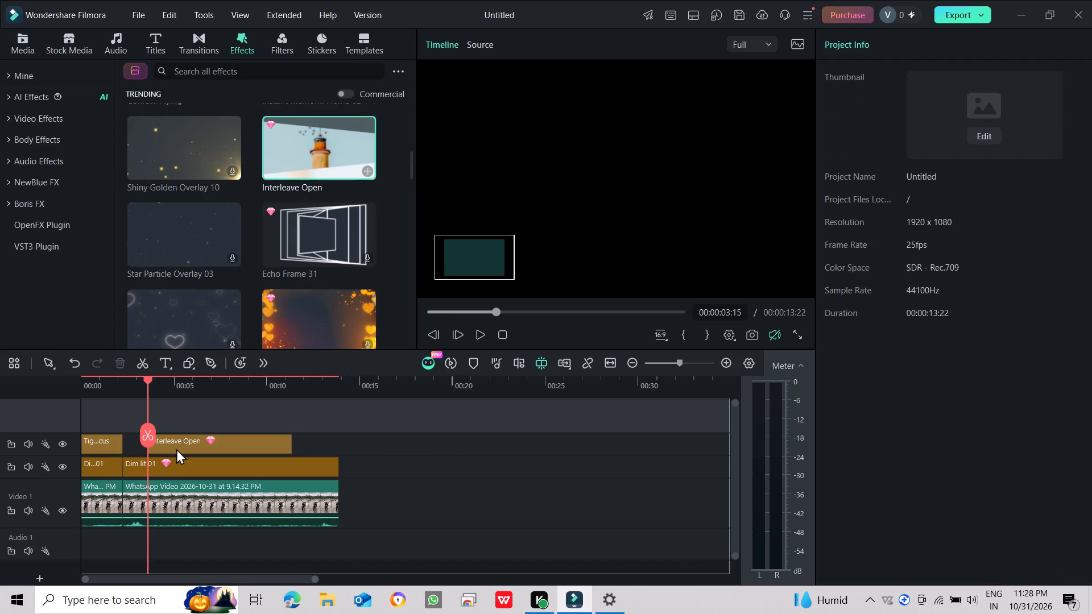
Preview the remaining Interleave Open effect on the motorcycle clip, replaying it from before its start.
click(201, 447)
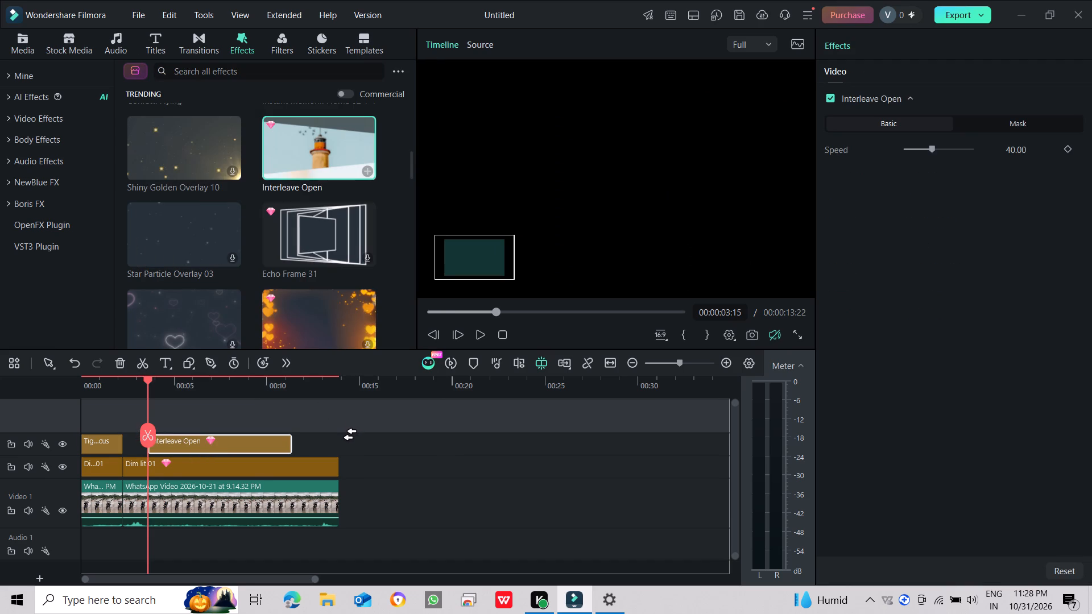
click(343, 437)
click(162, 413)
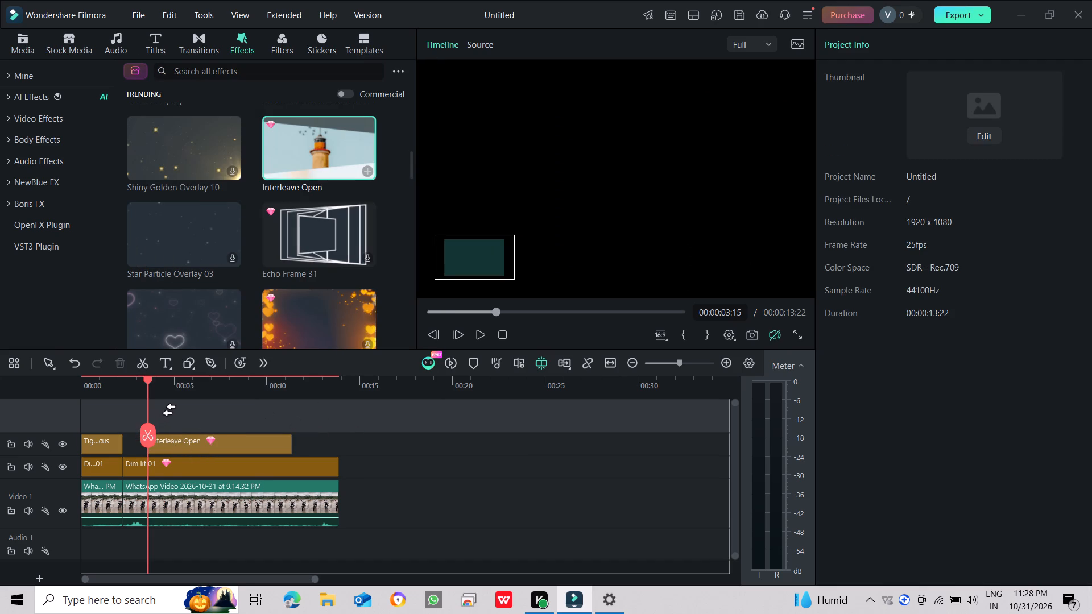
click(474, 332)
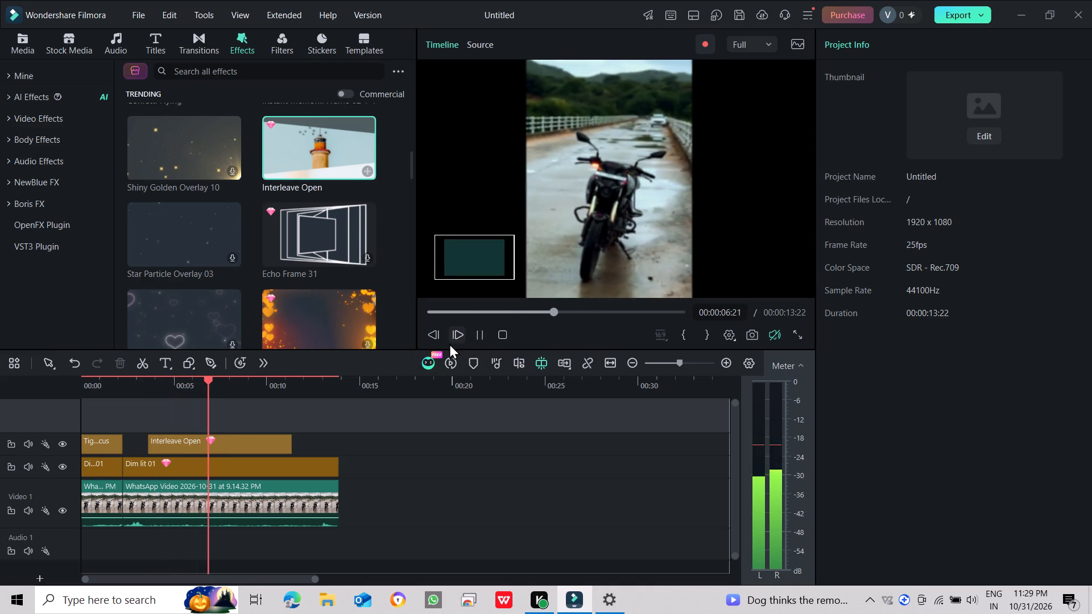
drag(480, 312, 442, 307)
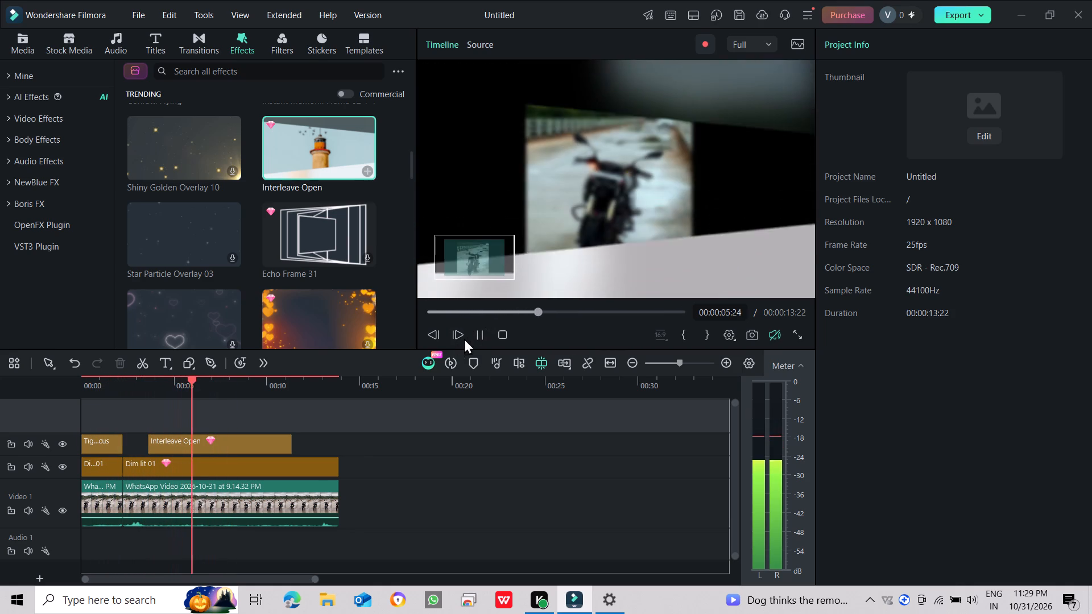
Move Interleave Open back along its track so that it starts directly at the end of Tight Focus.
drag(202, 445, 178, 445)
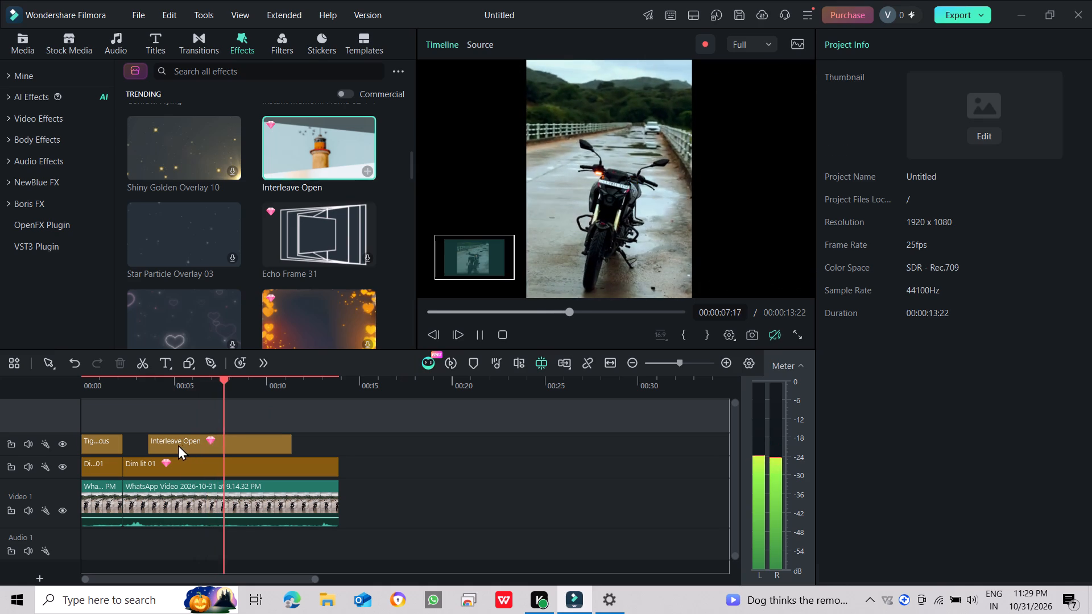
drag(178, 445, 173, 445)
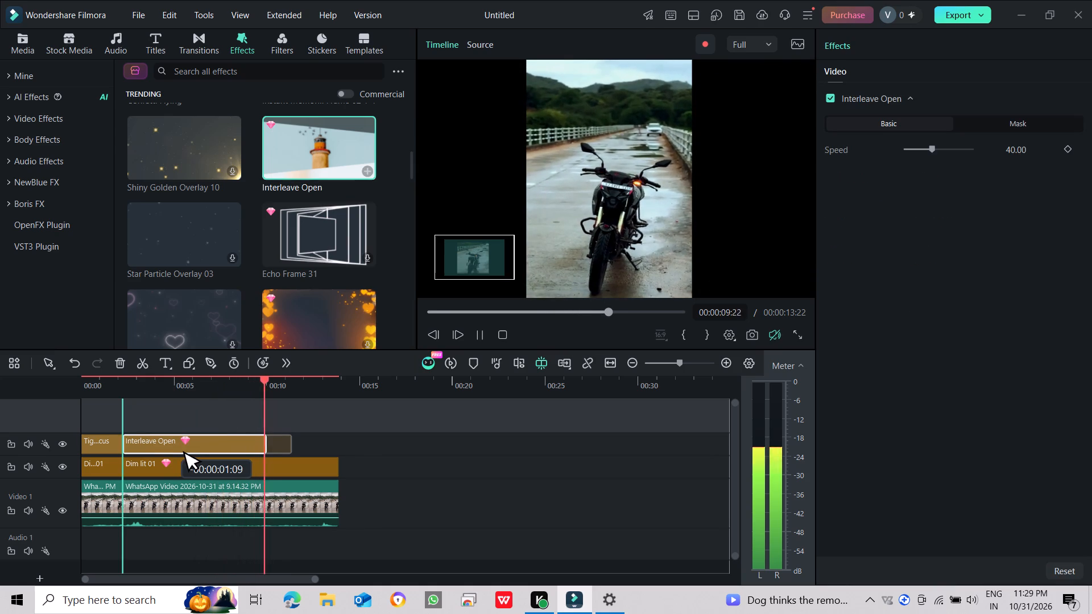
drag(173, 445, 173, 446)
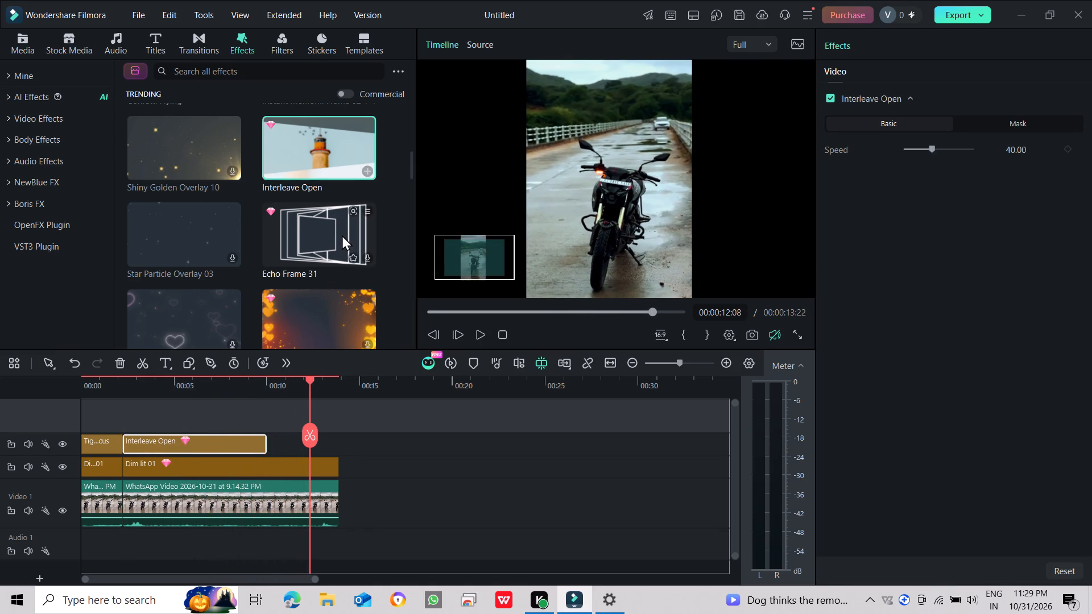
Delete the Interleave Open effect from the track above Dim lit 01.
right_click(195, 445)
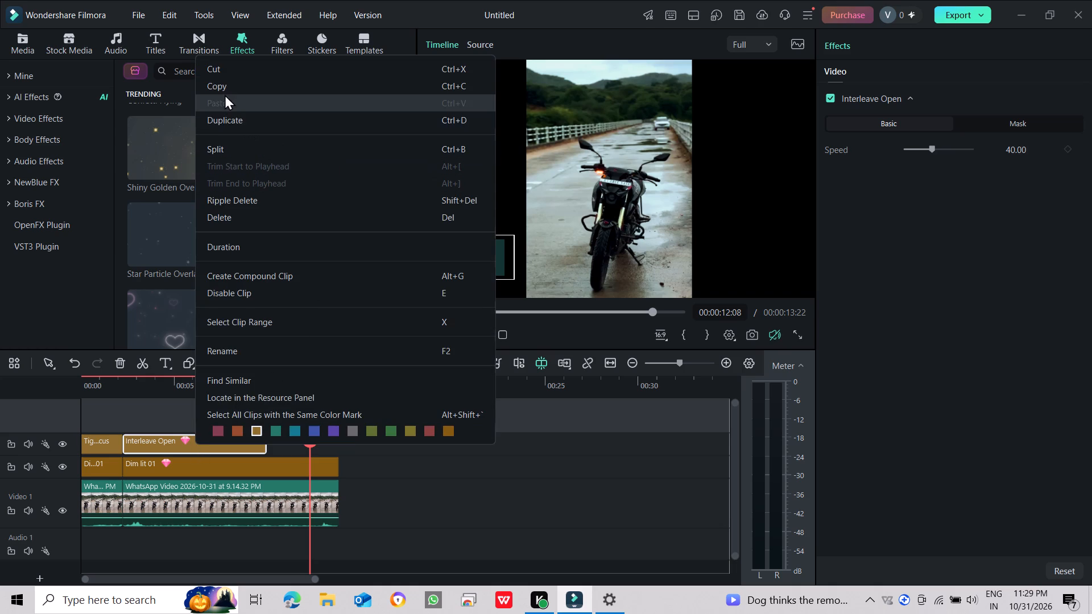
click(253, 217)
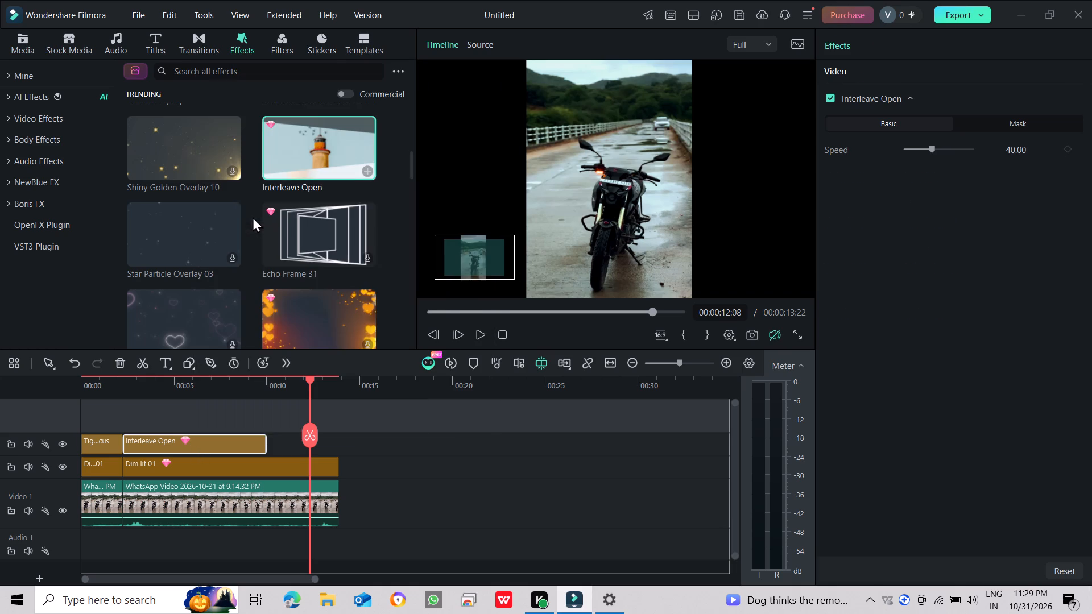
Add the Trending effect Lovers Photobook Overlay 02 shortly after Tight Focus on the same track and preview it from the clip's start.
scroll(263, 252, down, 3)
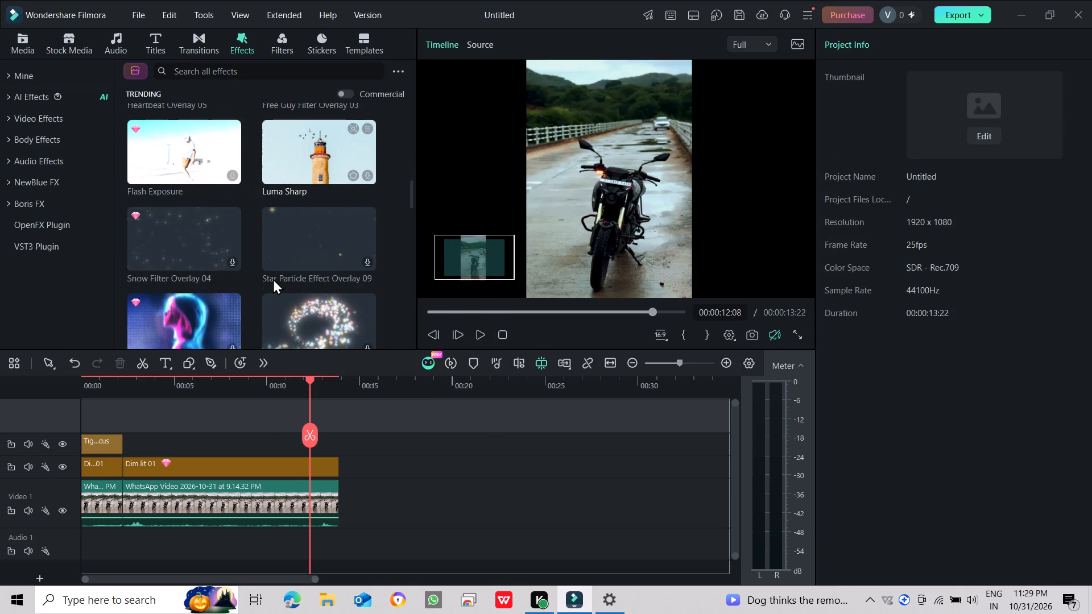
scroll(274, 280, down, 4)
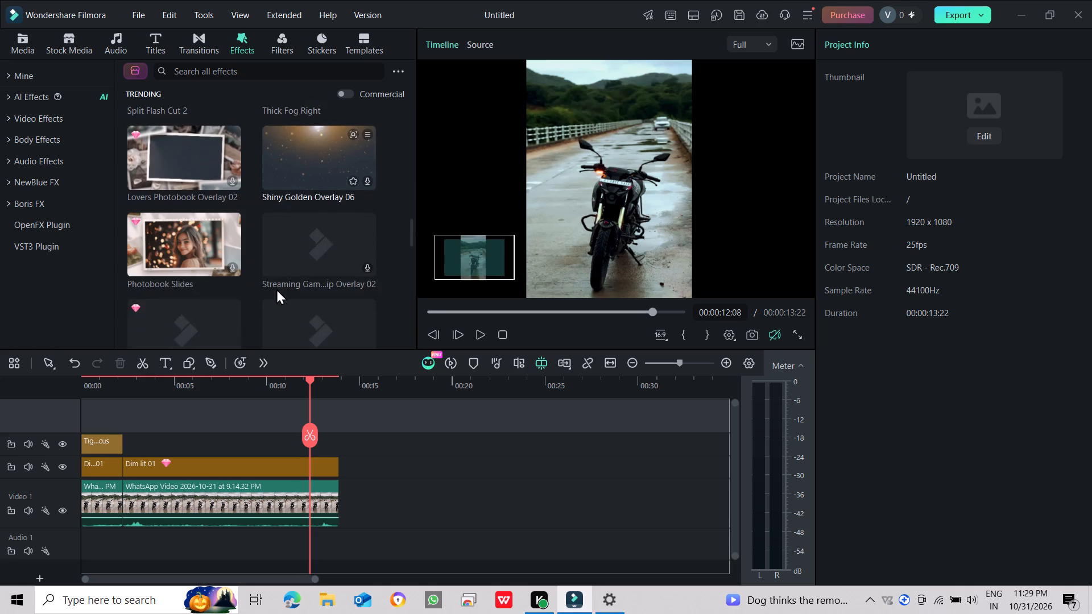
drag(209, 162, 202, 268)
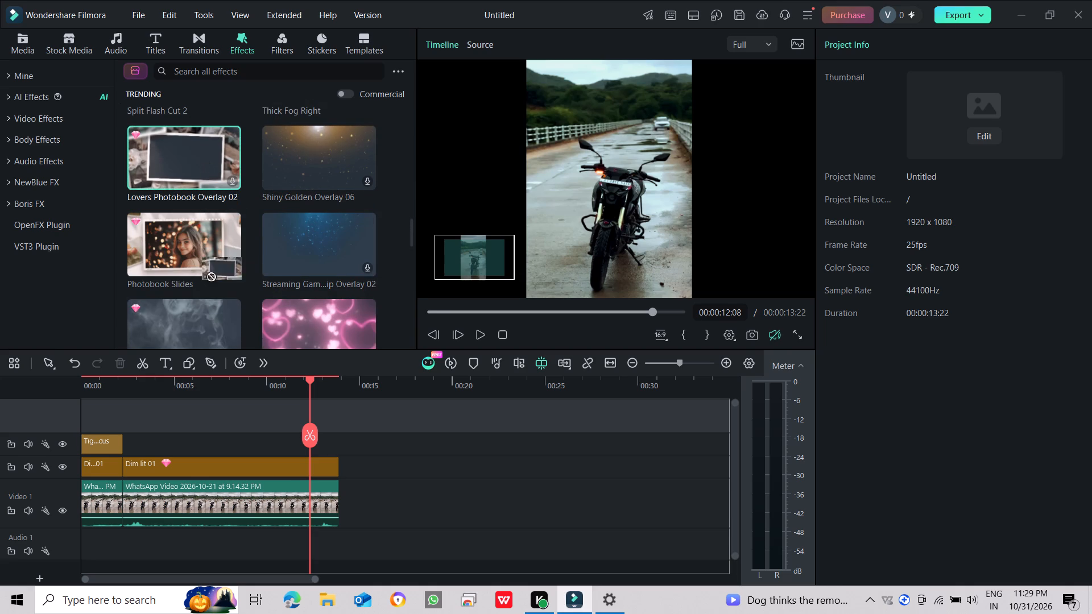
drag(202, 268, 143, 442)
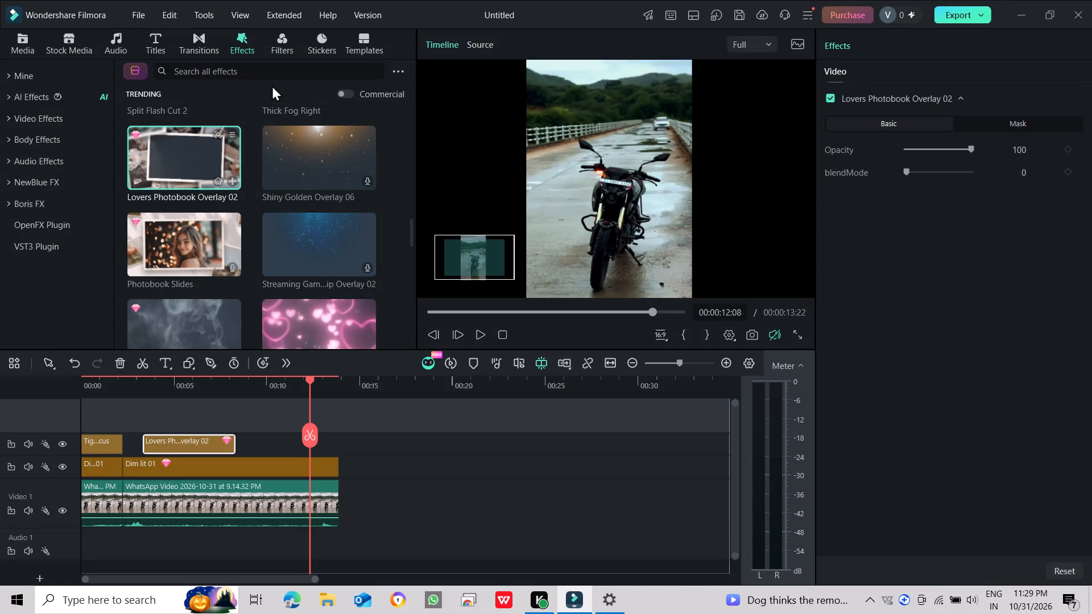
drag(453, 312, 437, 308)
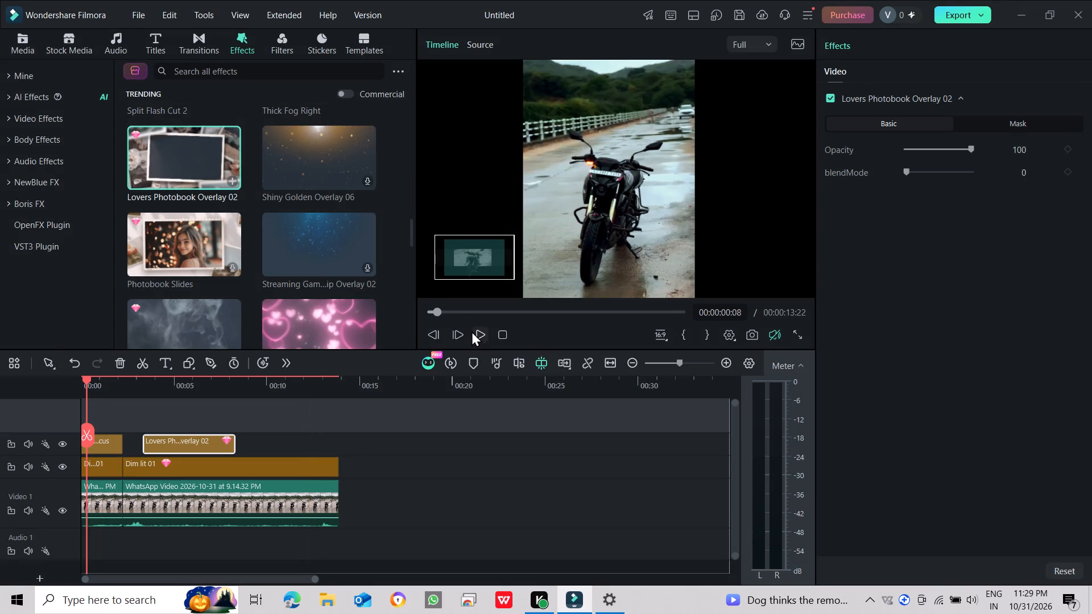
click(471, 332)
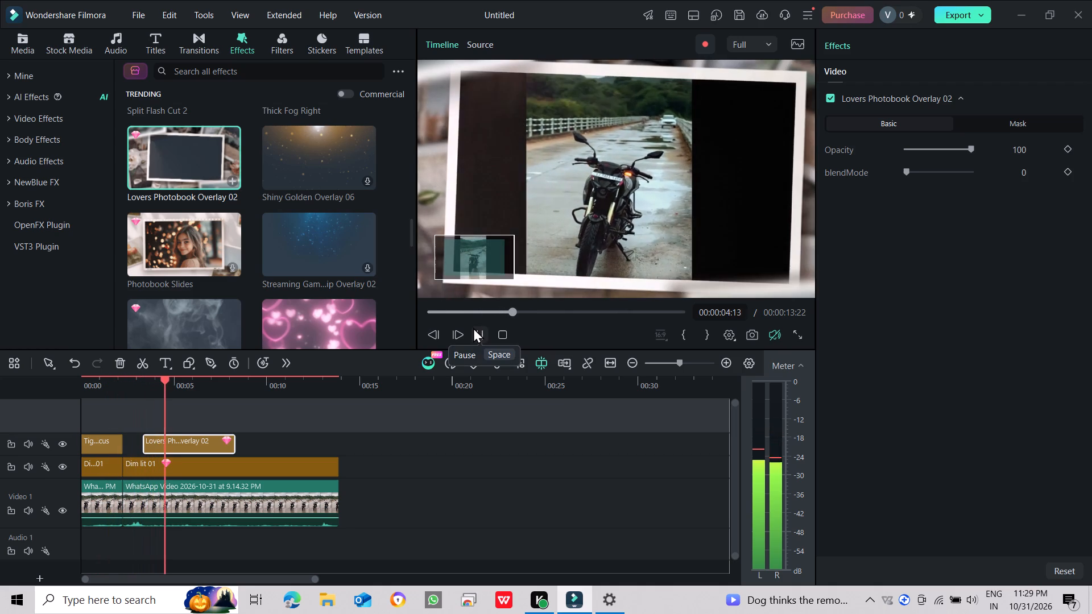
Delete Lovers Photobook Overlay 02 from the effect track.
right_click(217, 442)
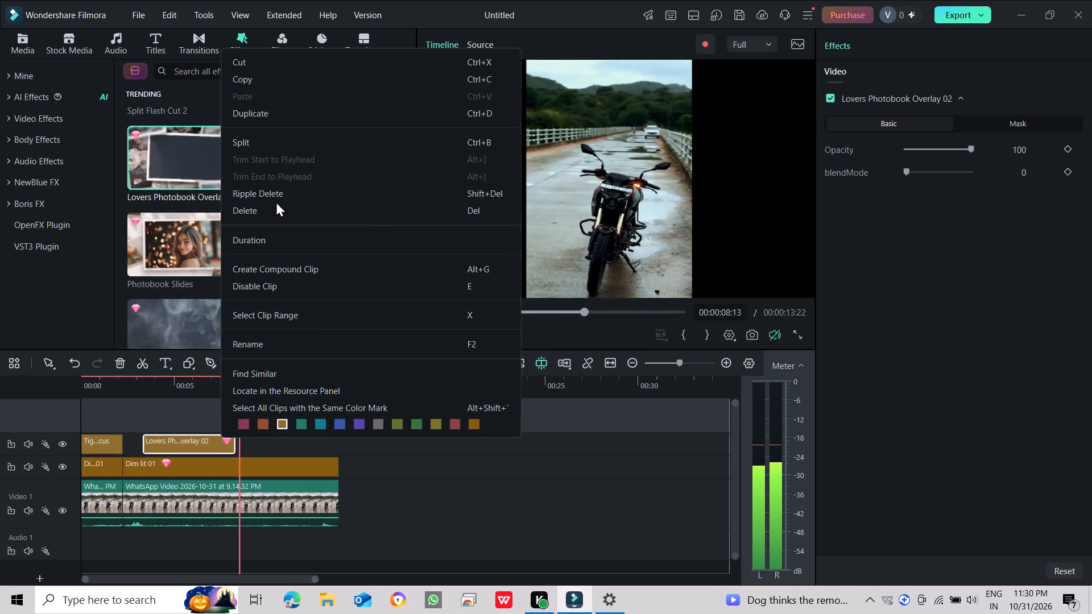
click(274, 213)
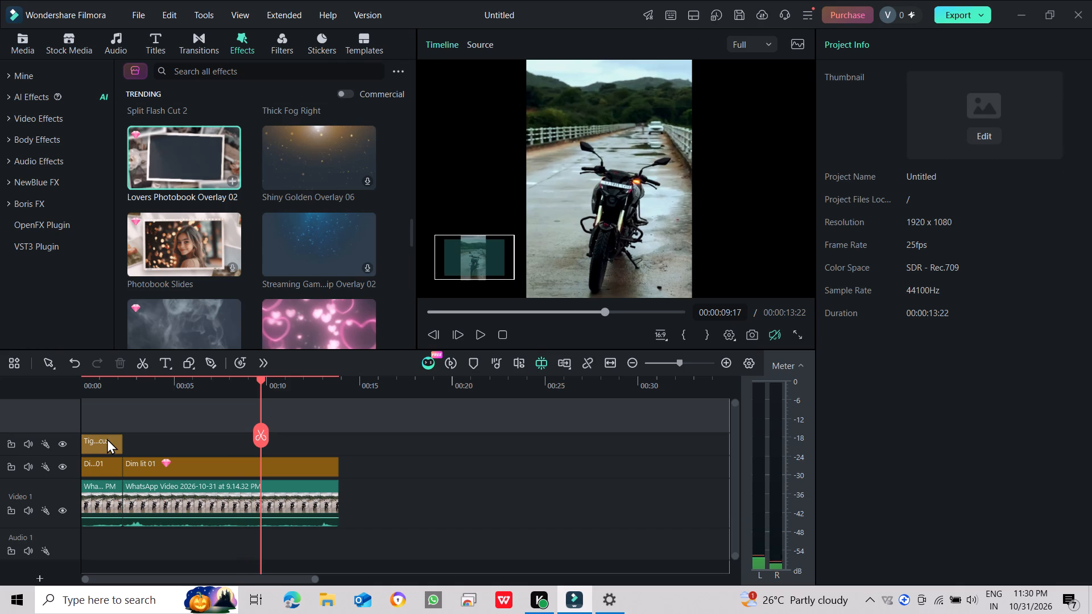
Split Tight Focus at 00:00:02:04 and delete the tiny piece after the cut, keeping the first part.
click(119, 438)
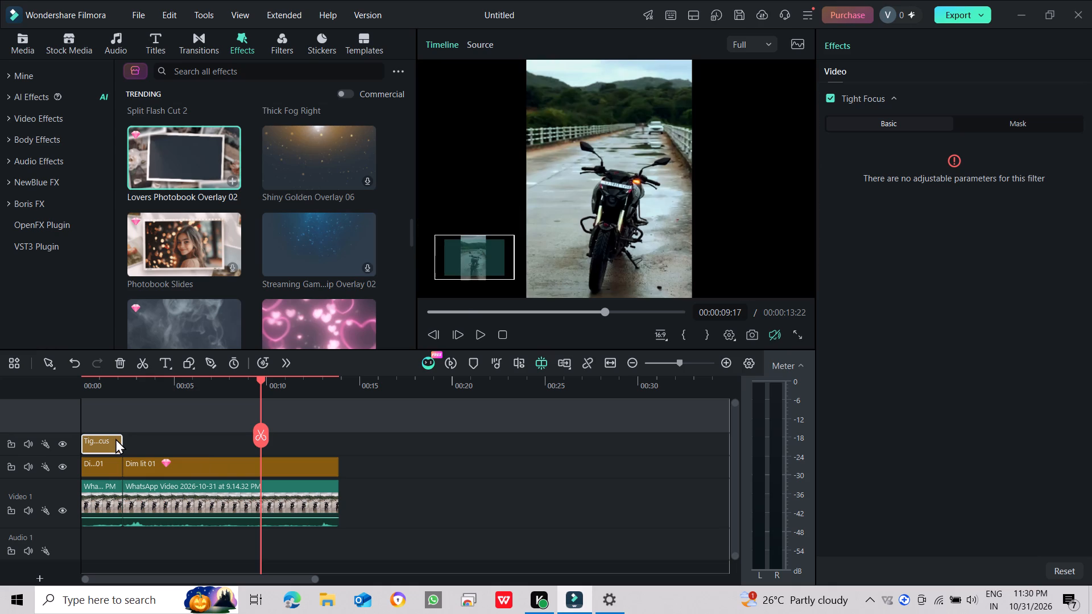
click(468, 312)
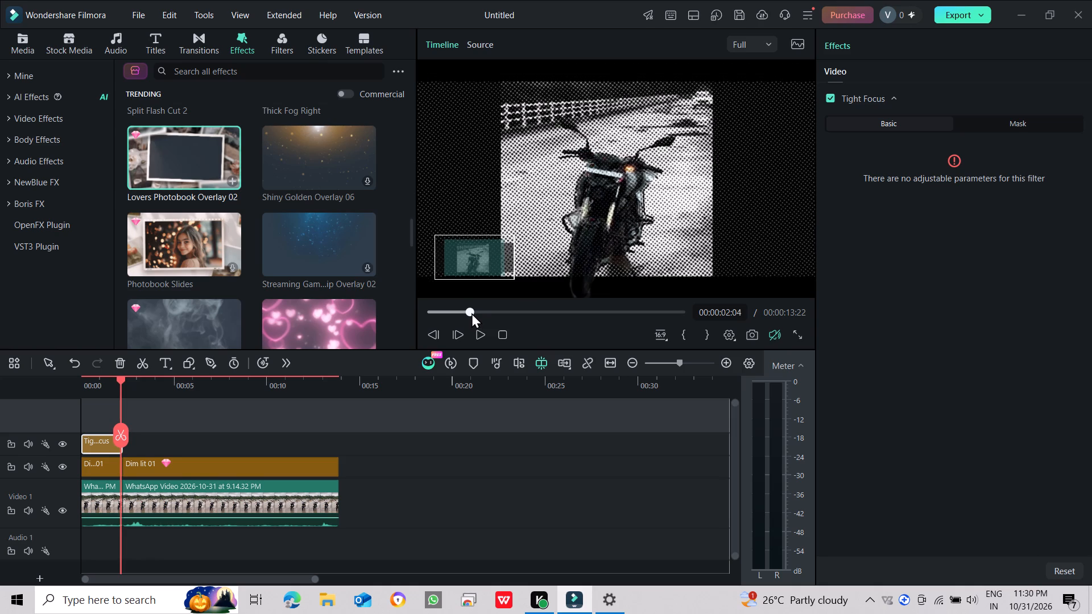
click(124, 436)
click(181, 438)
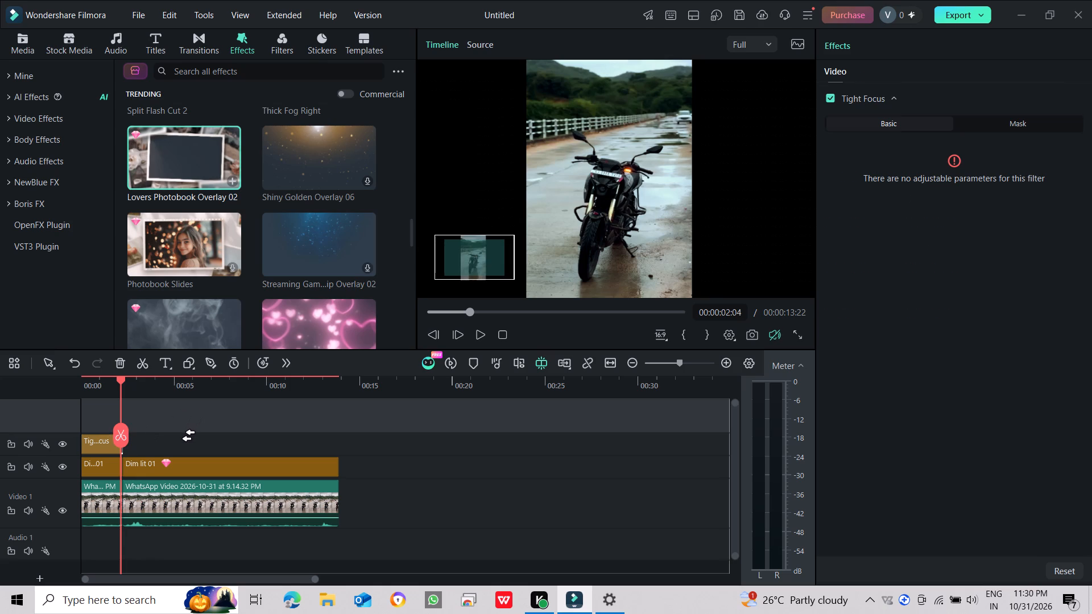
drag(121, 379, 125, 379)
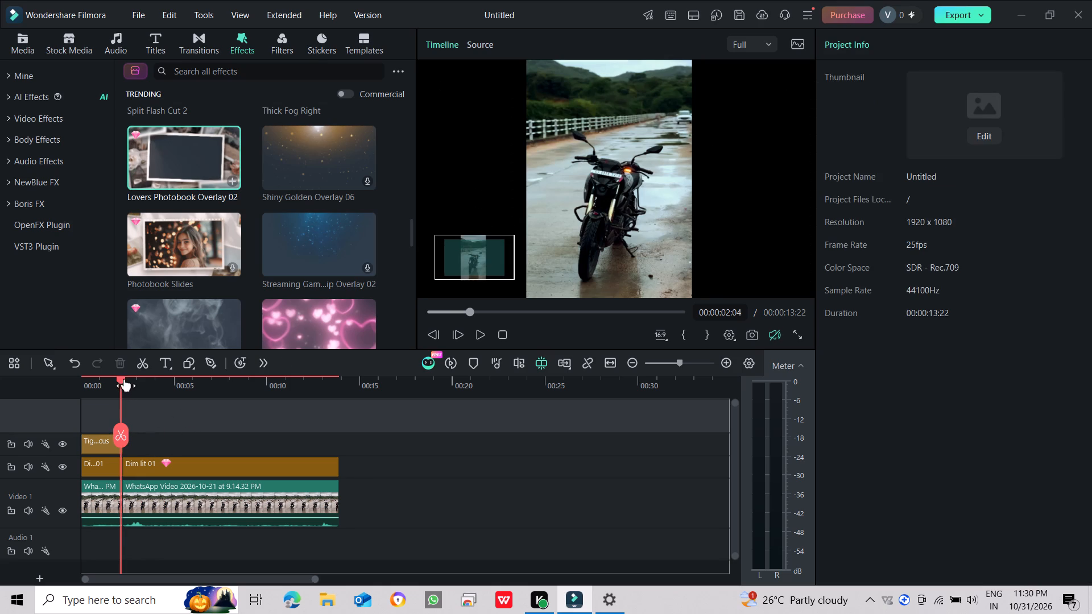
drag(125, 379, 179, 385)
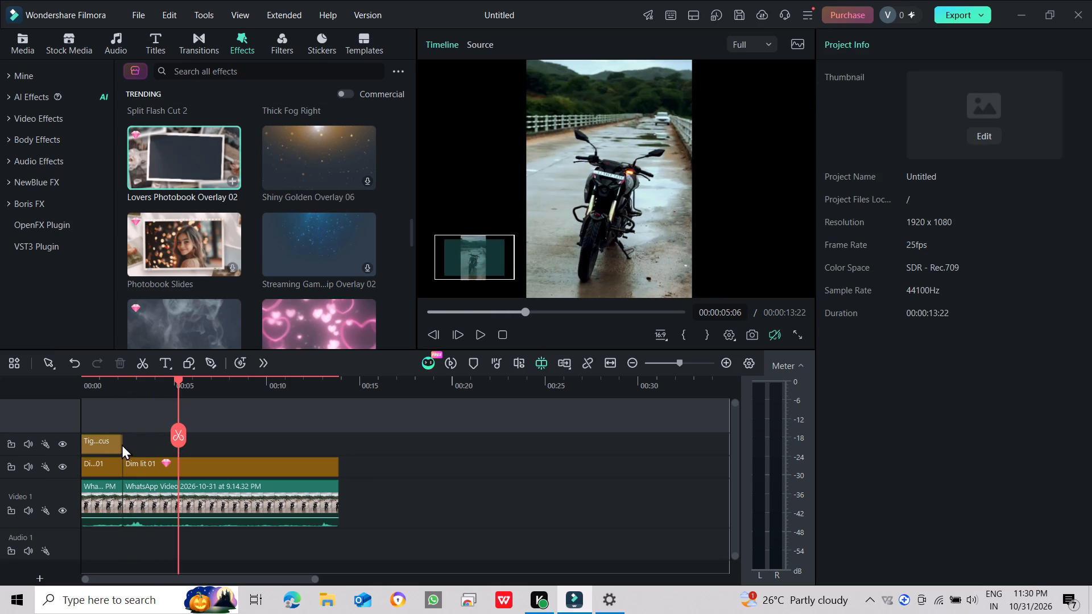
click(122, 444)
right_click(139, 445)
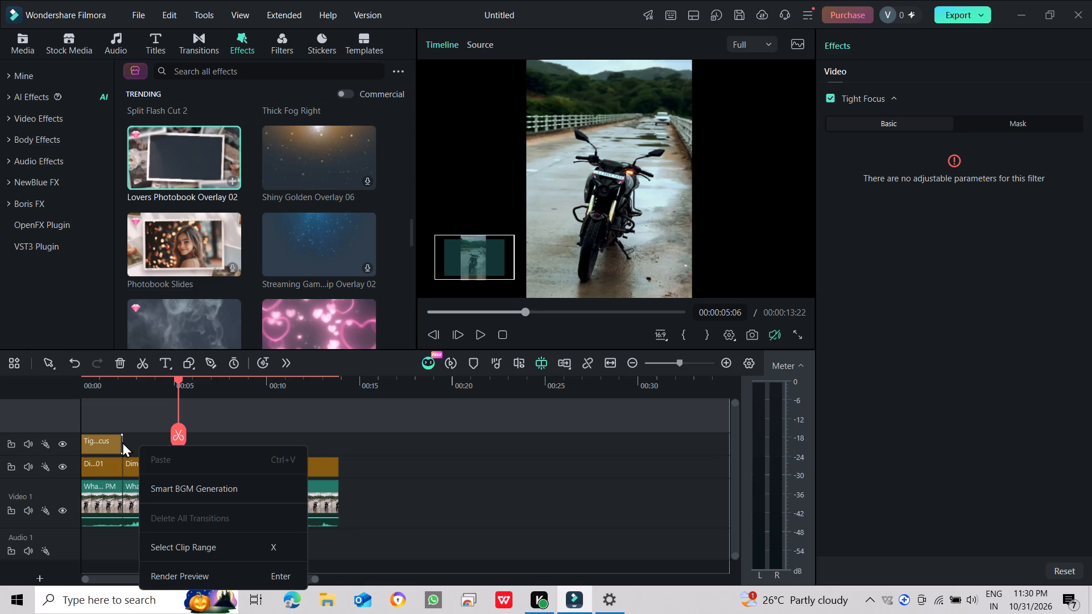
right_click(122, 441)
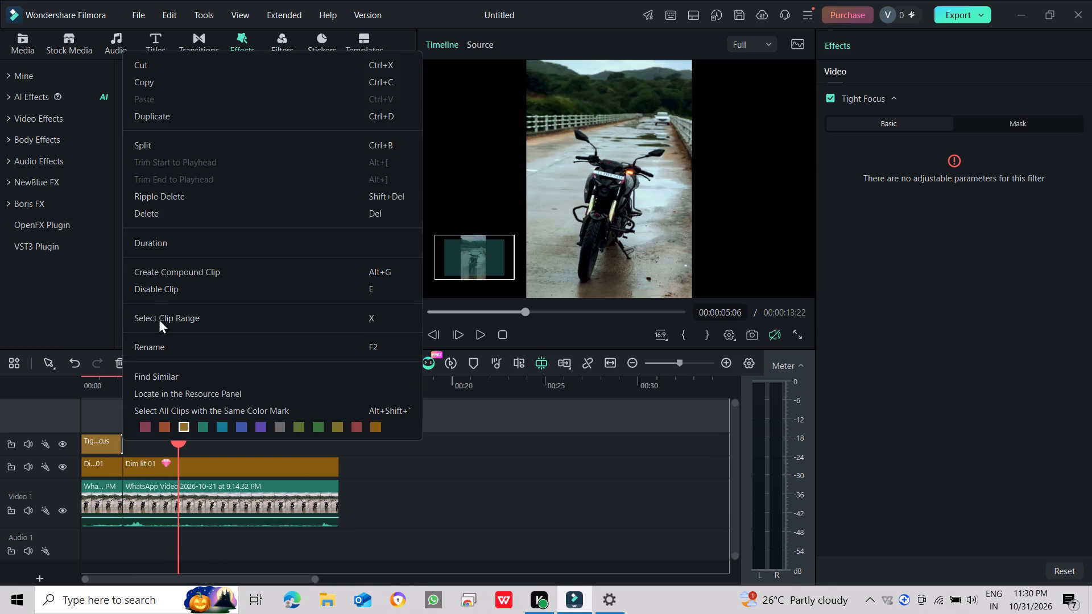
click(198, 210)
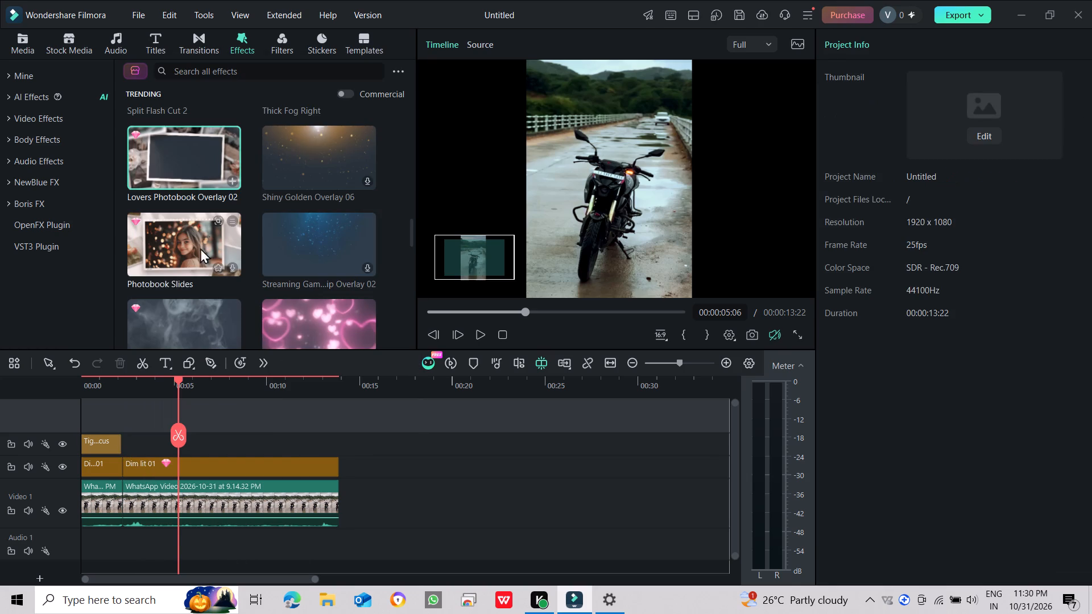
click(114, 451)
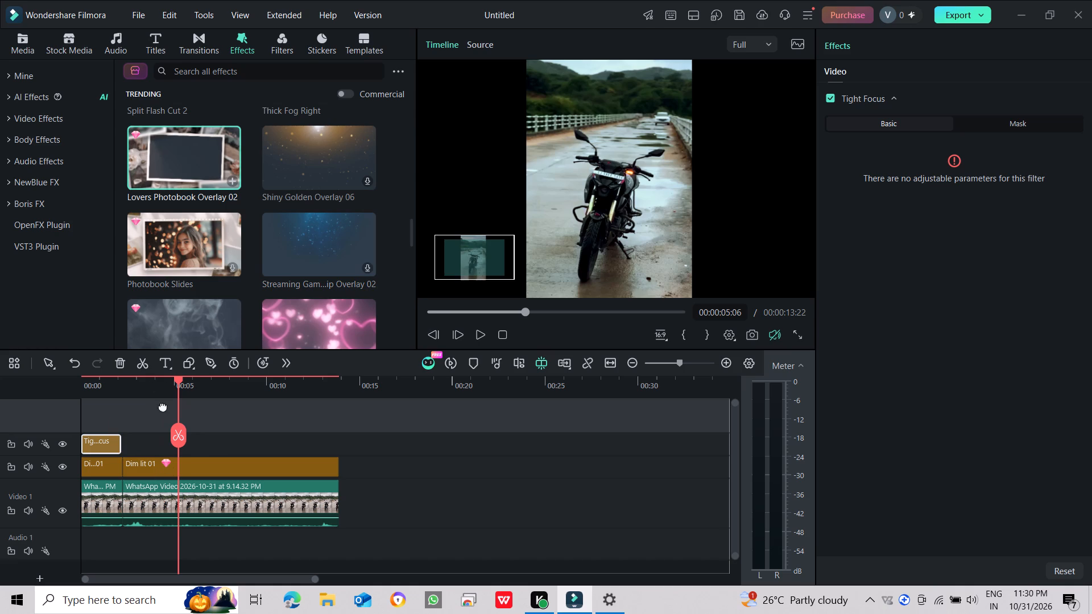
Add the Trending effect Film 5 to the Tight Focus track, just after the end of Tight Focus.
scroll(208, 255, down, 2)
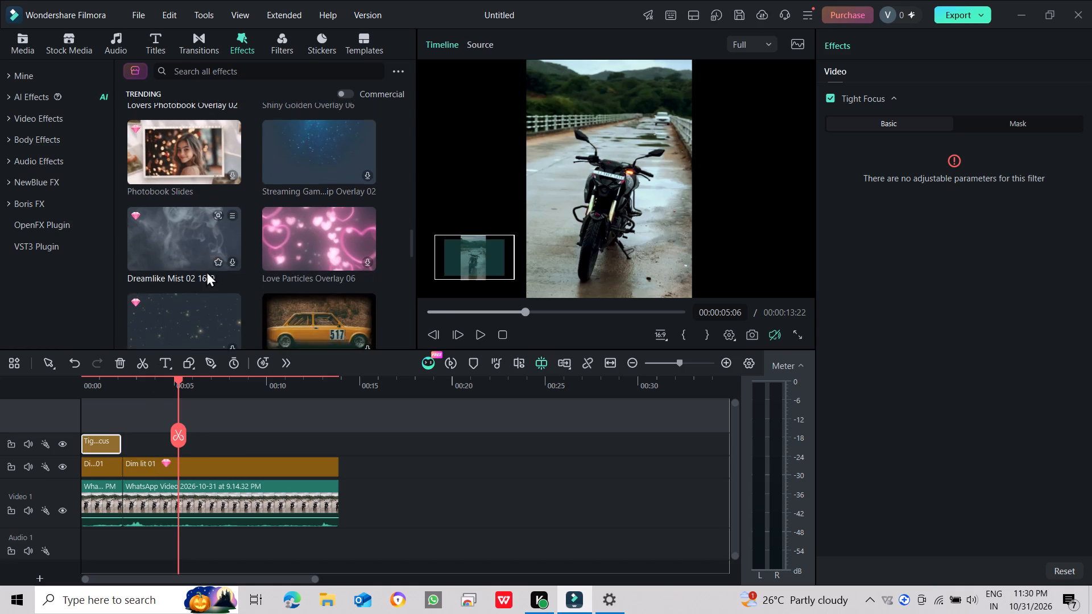
scroll(206, 275, down, 1)
drag(321, 154, 320, 158)
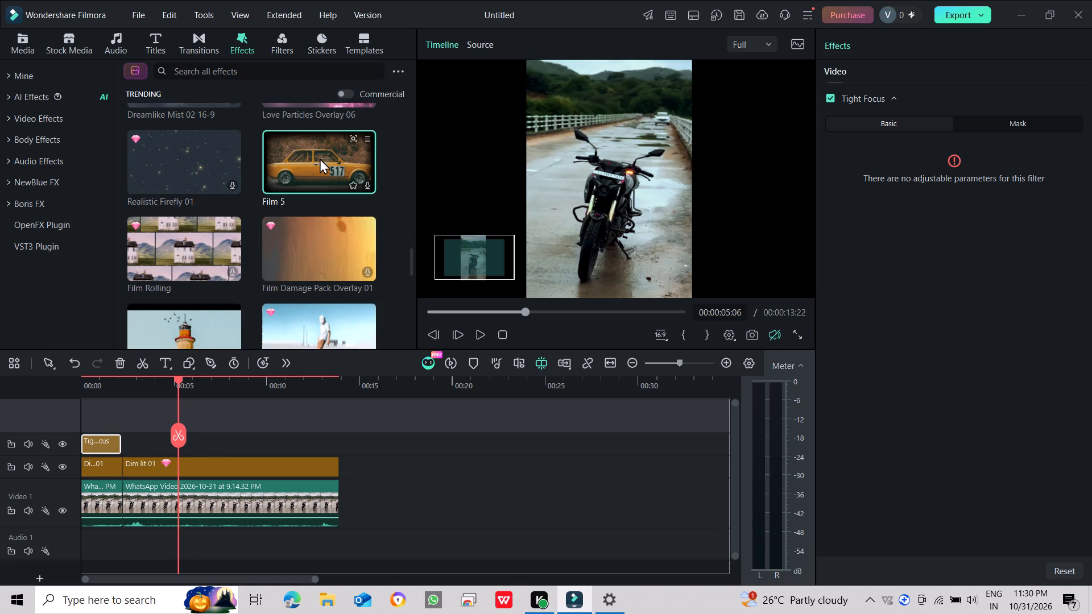
drag(320, 158, 126, 447)
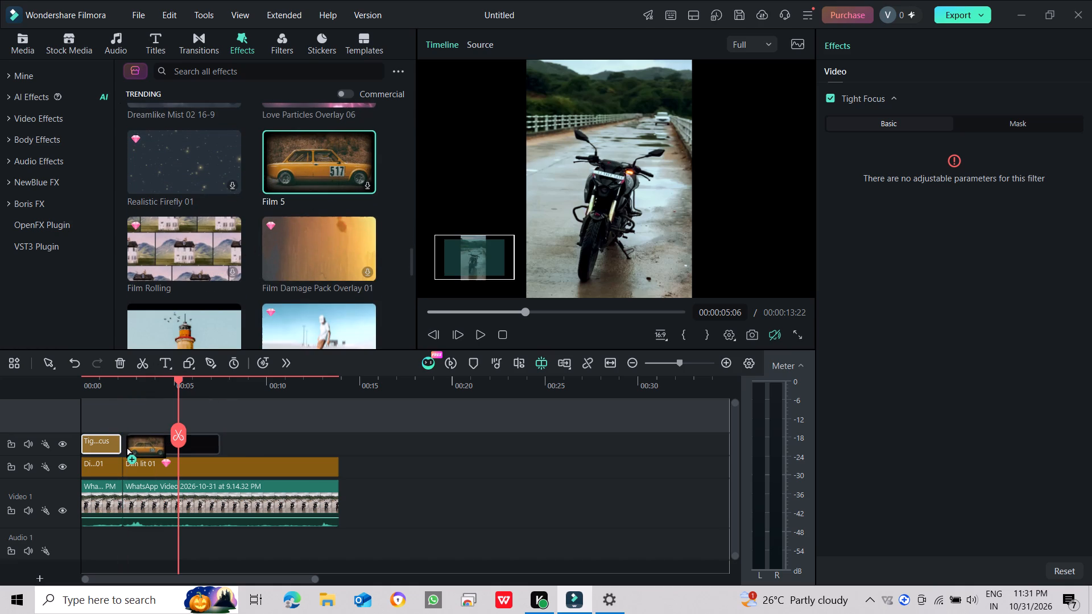
drag(126, 447, 119, 447)
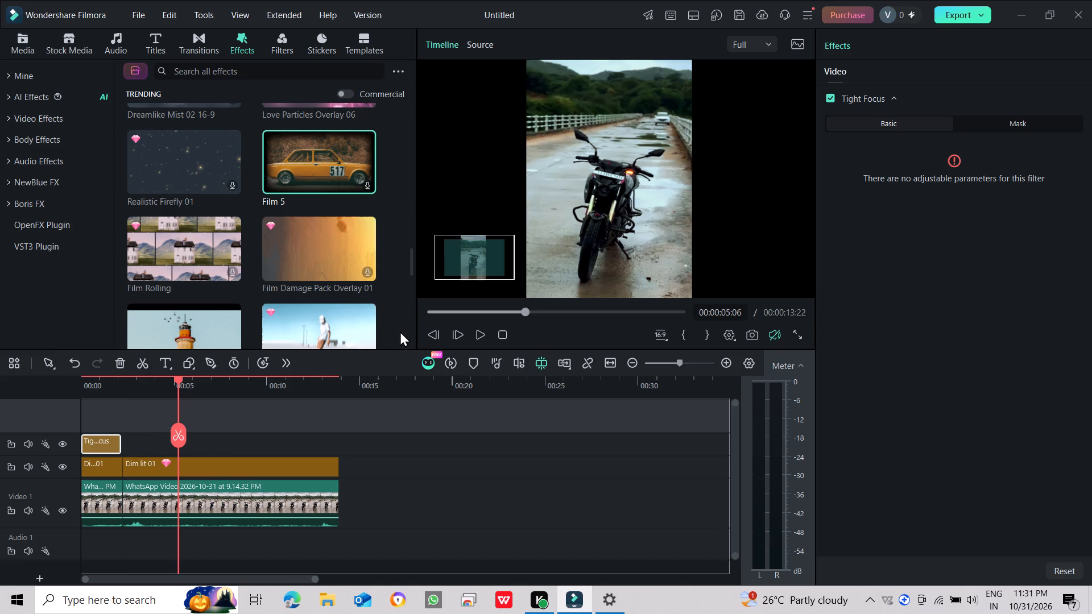
drag(300, 173, 118, 445)
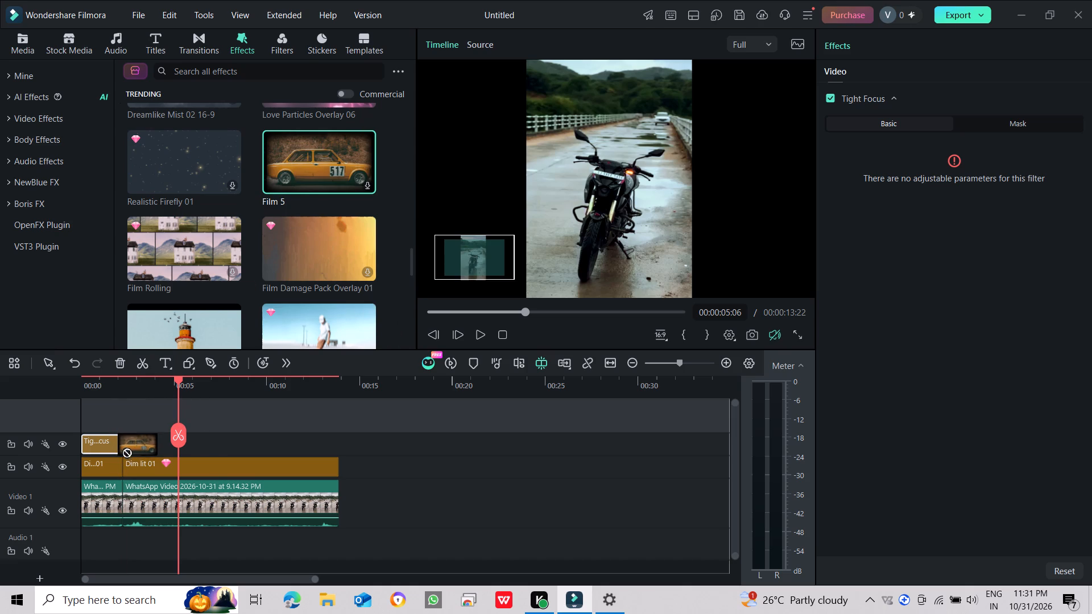
drag(118, 445, 120, 447)
drag(320, 140, 308, 166)
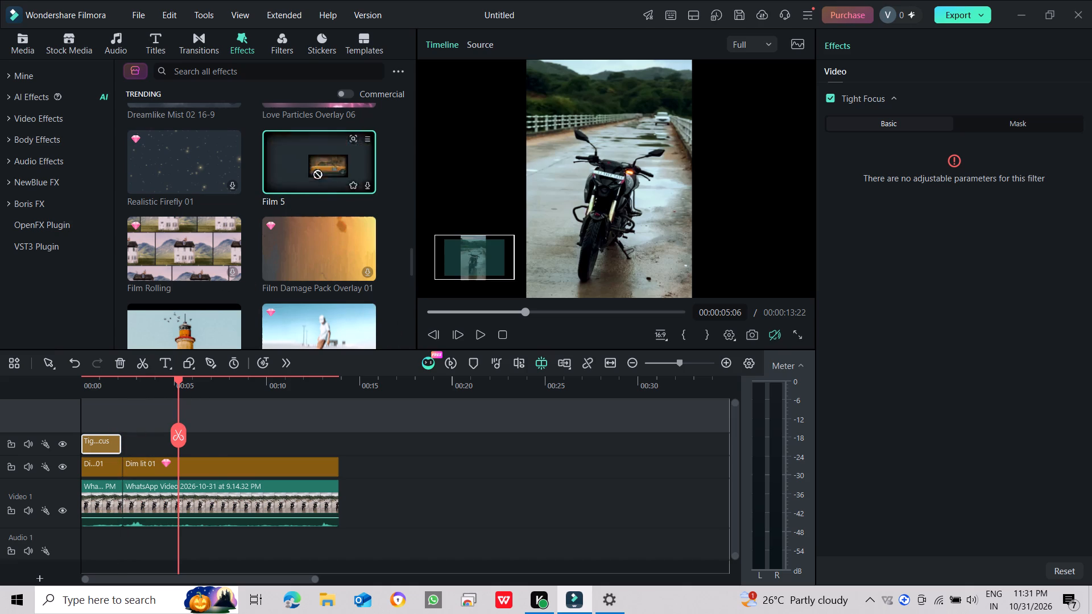
drag(308, 166, 129, 445)
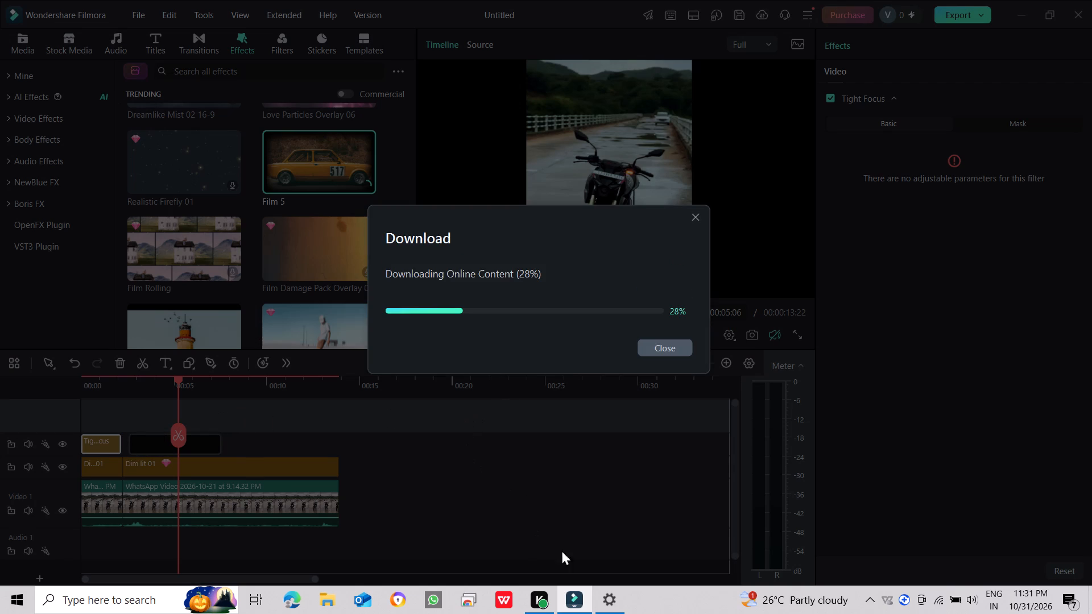
click(535, 585)
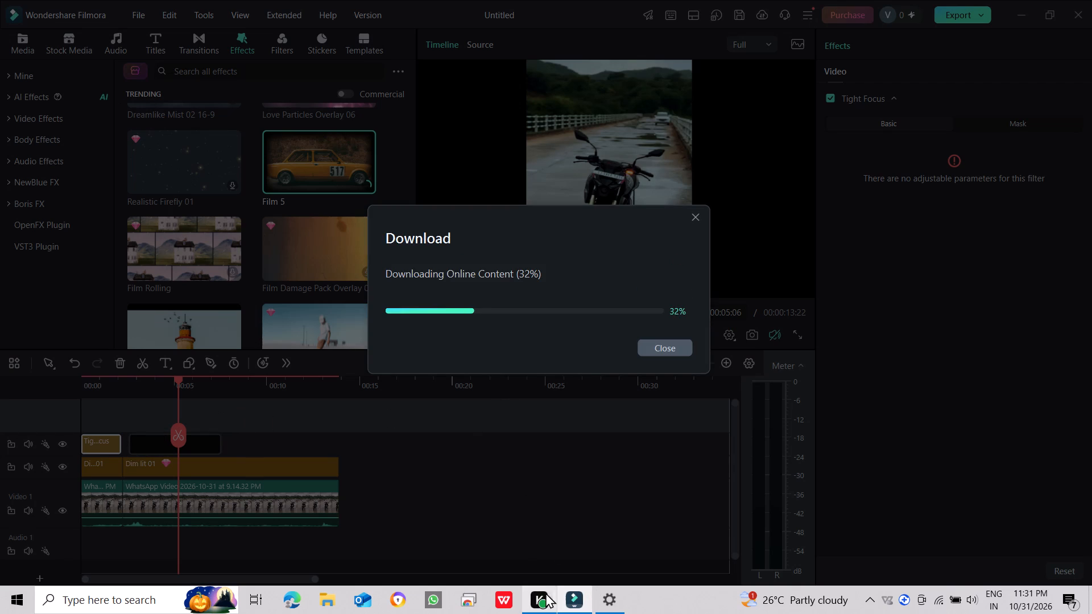
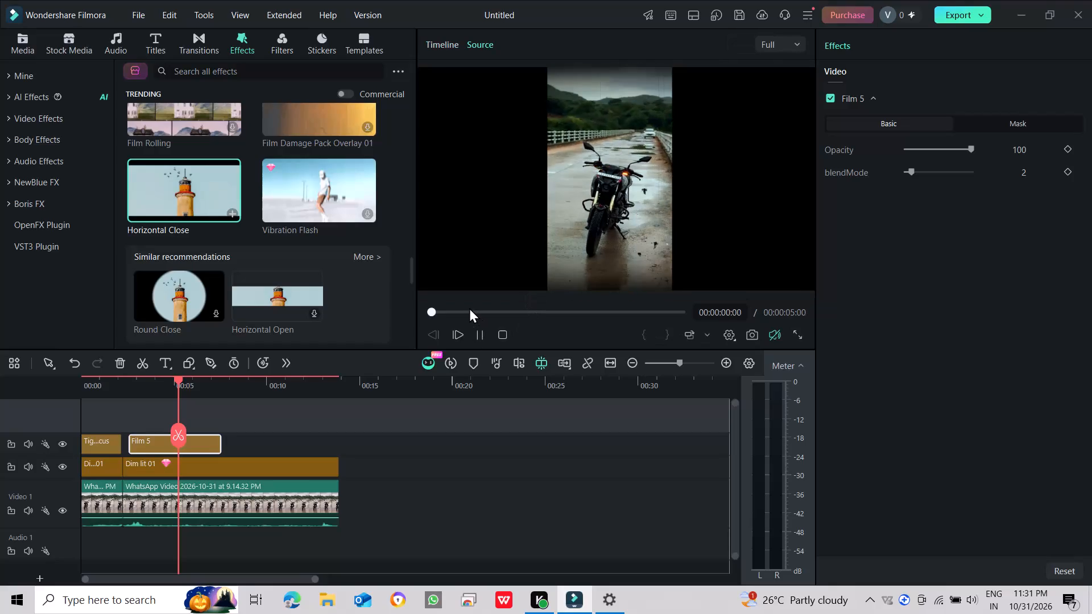
Preview the motorcycle clip from the start of the timeline with Film 5 on the effect track.
click(469, 308)
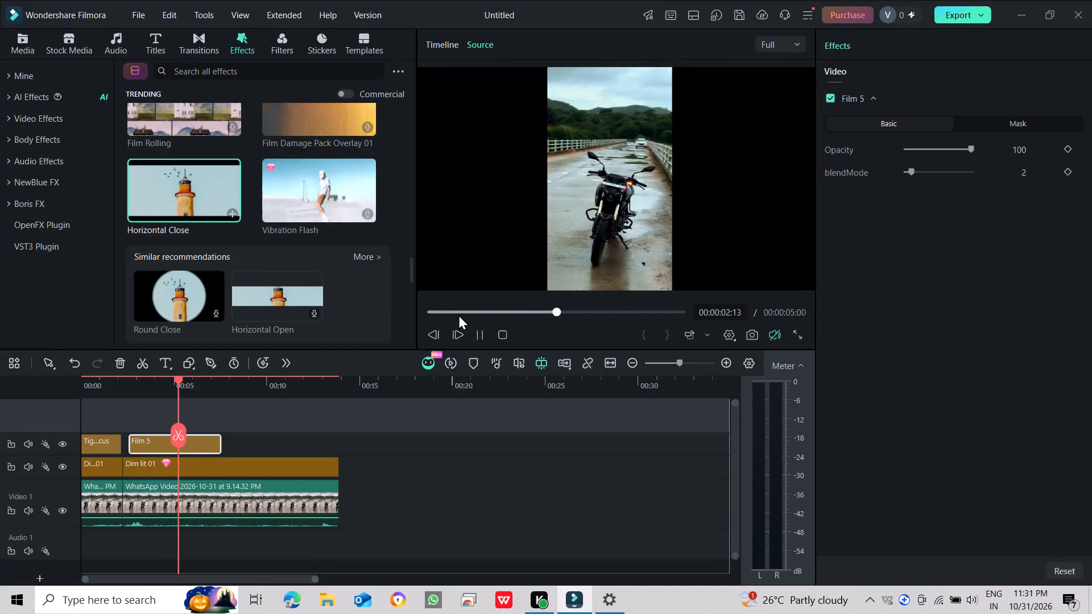
drag(455, 311, 398, 310)
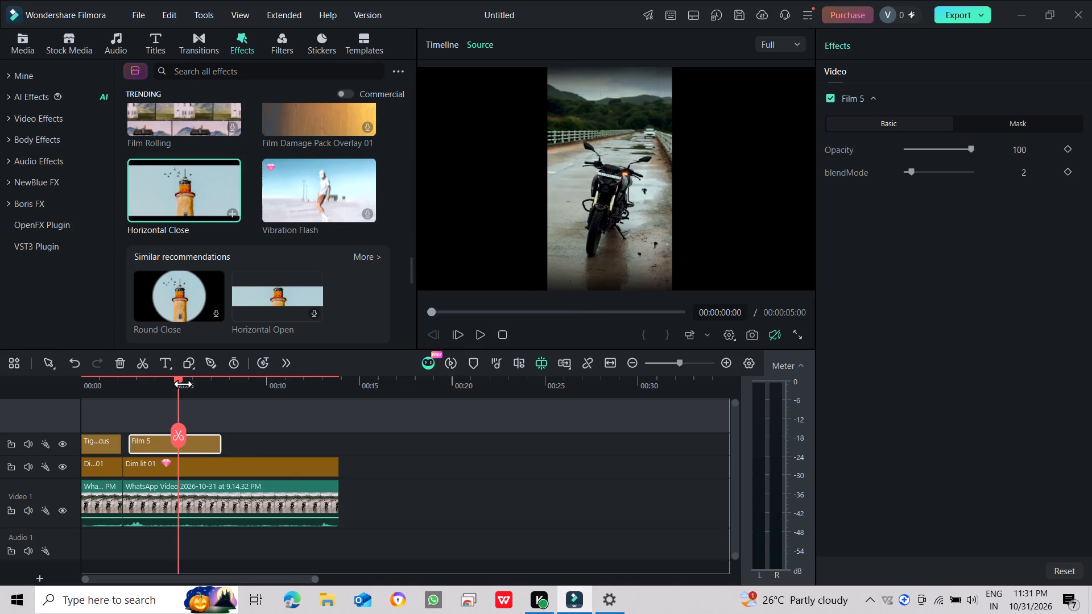
drag(182, 380, 181, 380)
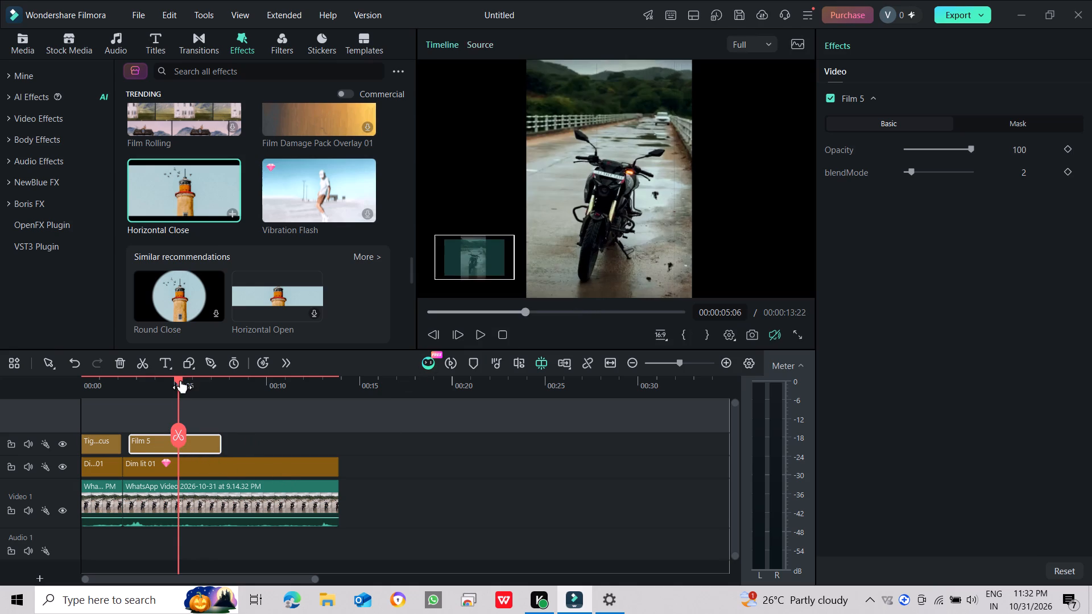
drag(181, 380, 44, 377)
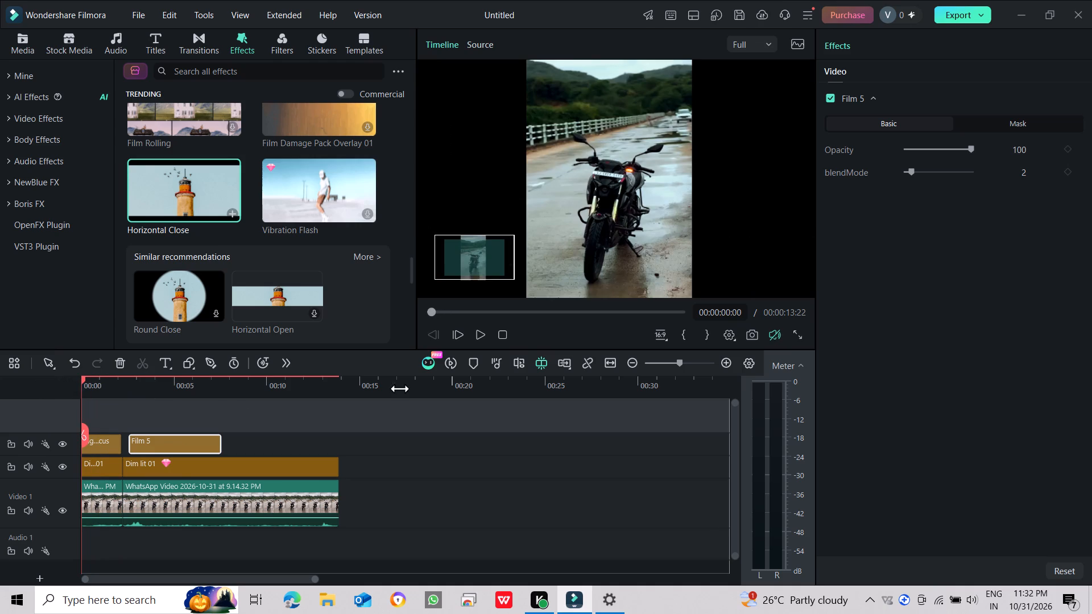
click(477, 330)
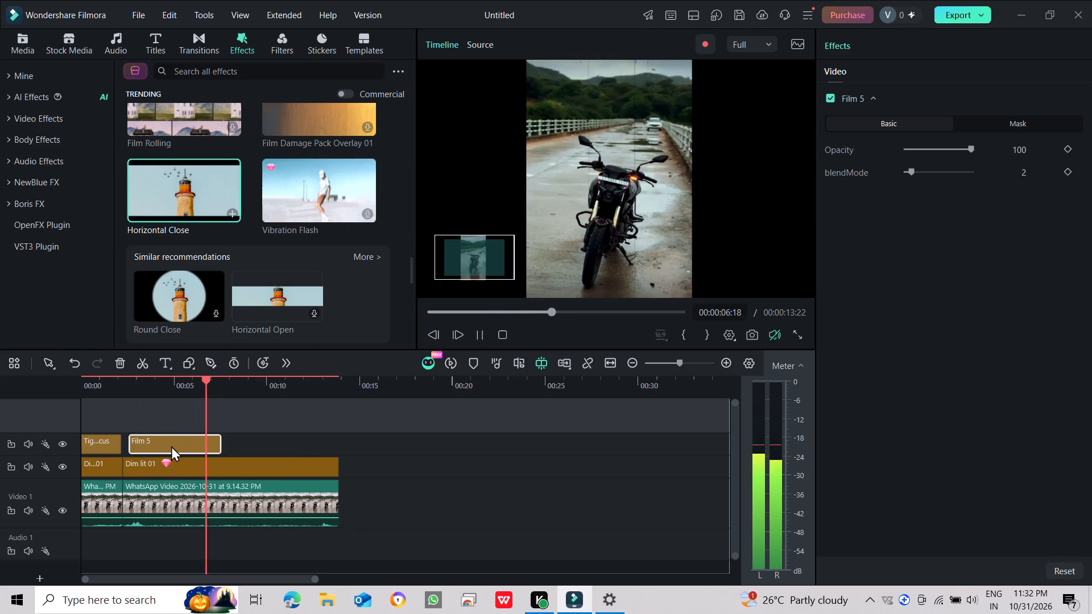
Move Film 5 earlier so it starts directly at the end of Tight Focus, and preview the timeline from the start.
drag(173, 445, 160, 445)
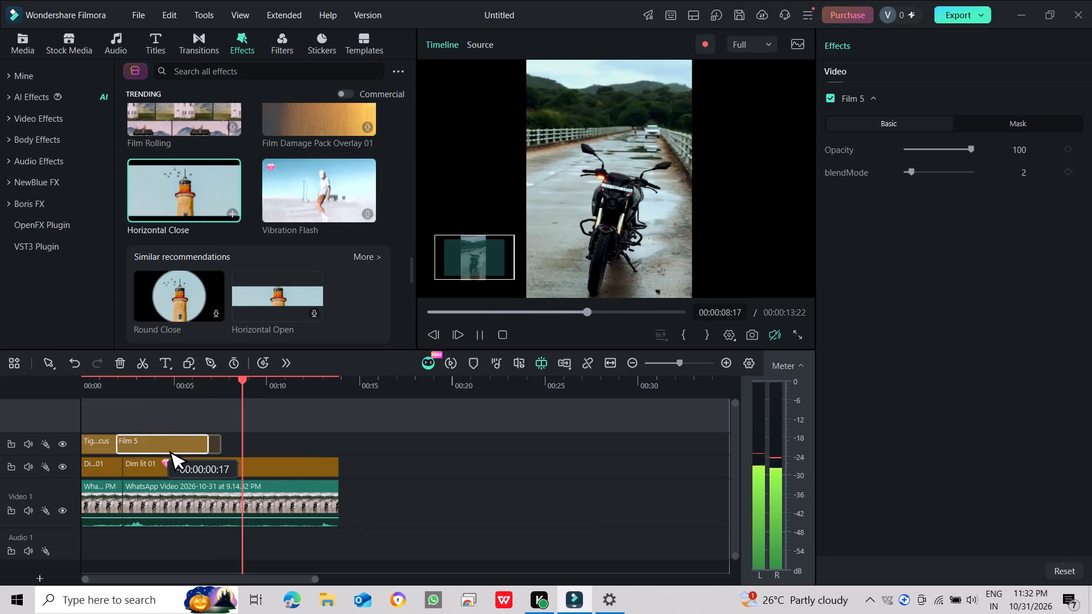
drag(160, 445, 164, 450)
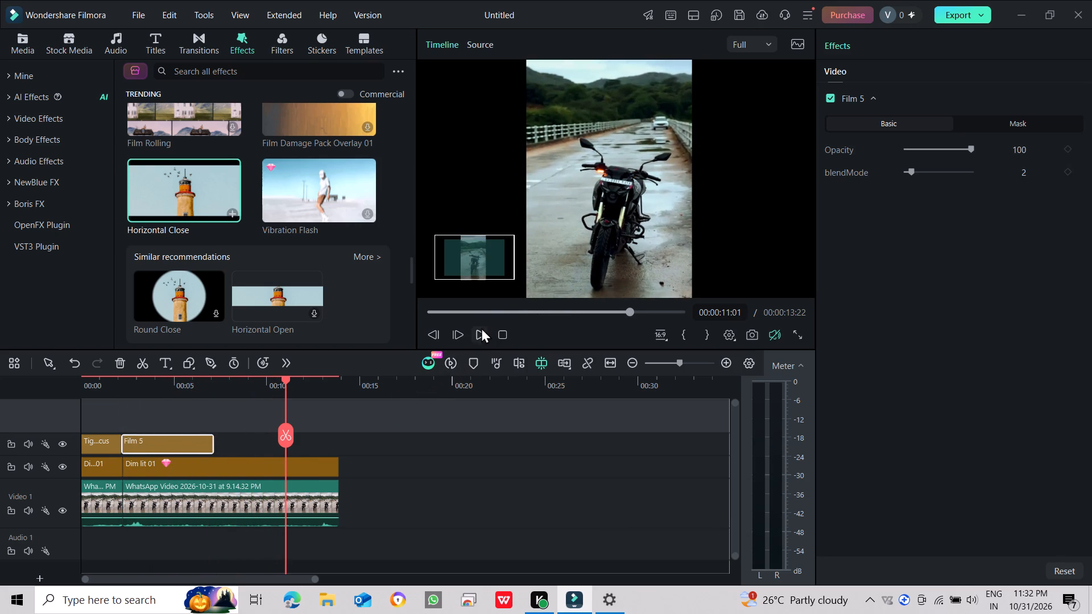
drag(456, 311, 420, 309)
click(471, 333)
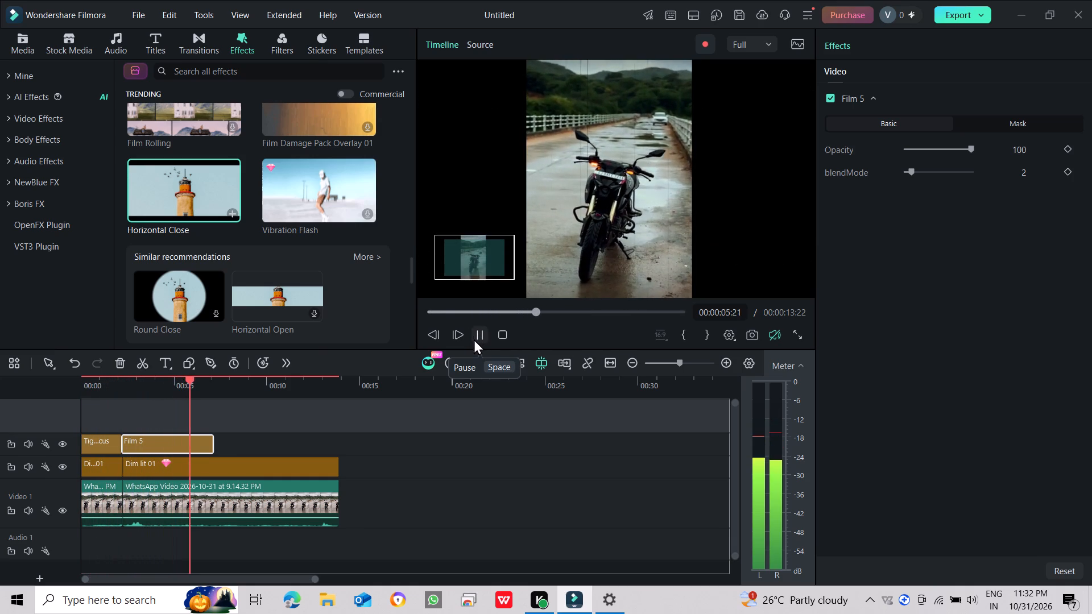
Add the recommended effect Horizontal Open shortly after Film 5 on the same track and preview it from about 00:00:04:17.
drag(280, 309, 257, 392)
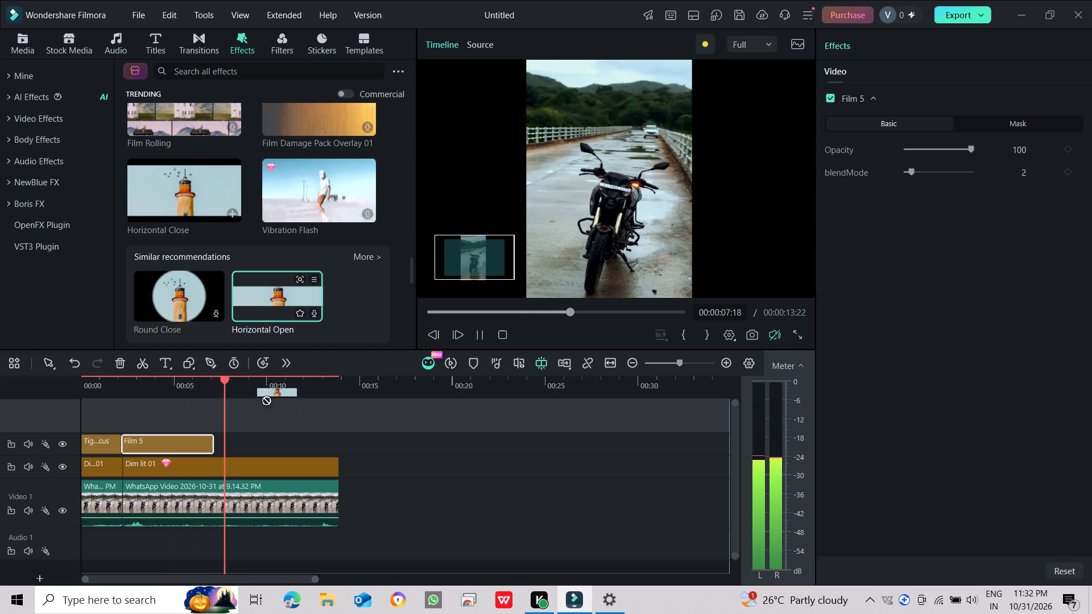
drag(257, 392, 220, 443)
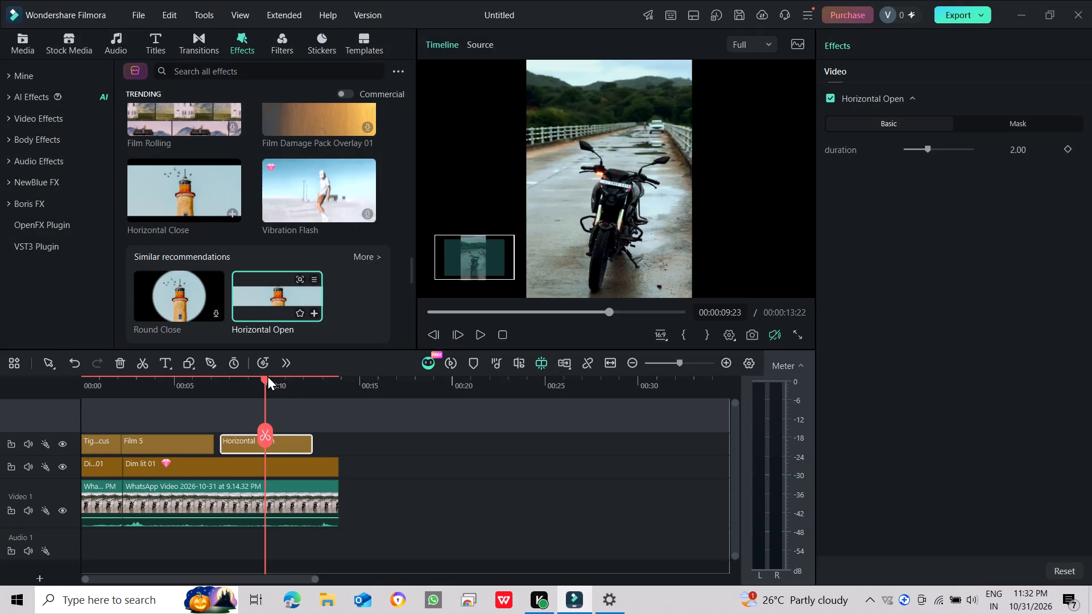
drag(267, 375, 182, 373)
drag(261, 377, 269, 380)
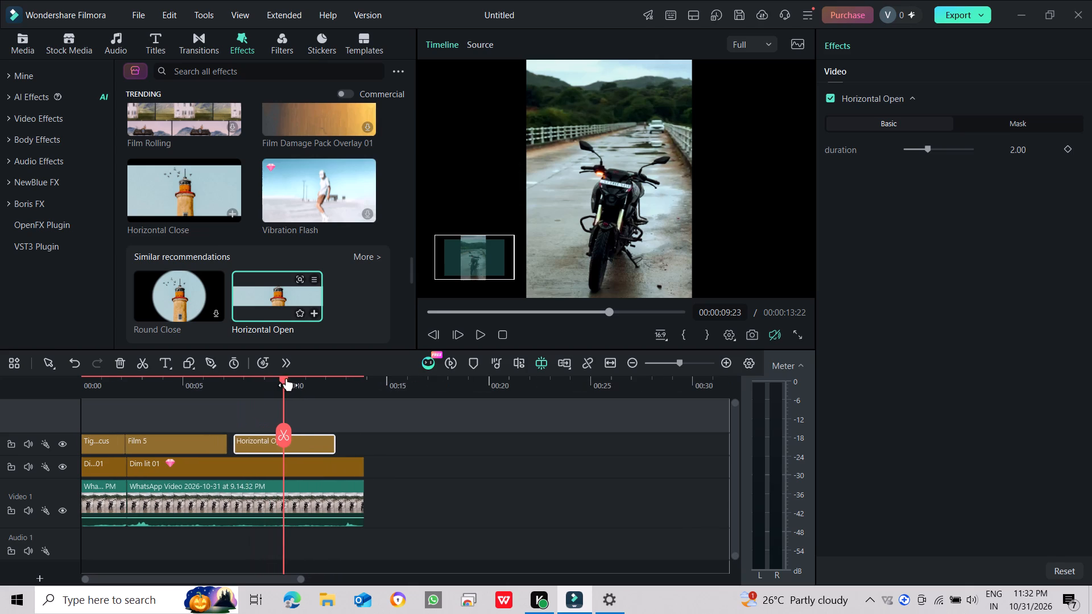
drag(286, 378, 176, 378)
click(466, 334)
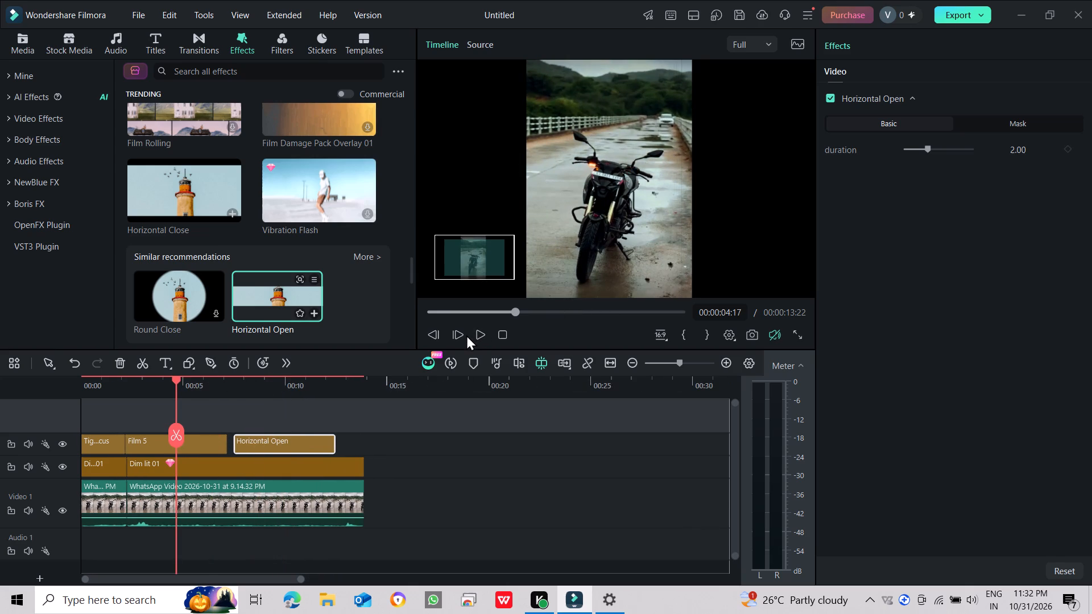
click(474, 336)
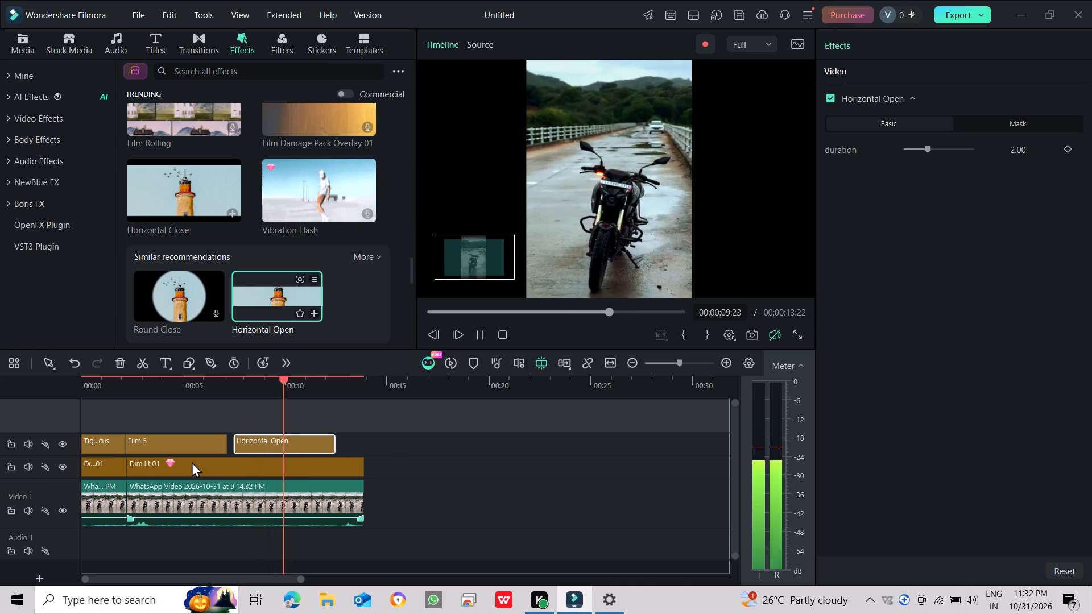
Move Film 5 to a new track above, past the clip's end, and place Horizontal Open directly after Tight Focus.
drag(184, 447, 439, 428)
drag(276, 464, 218, 467)
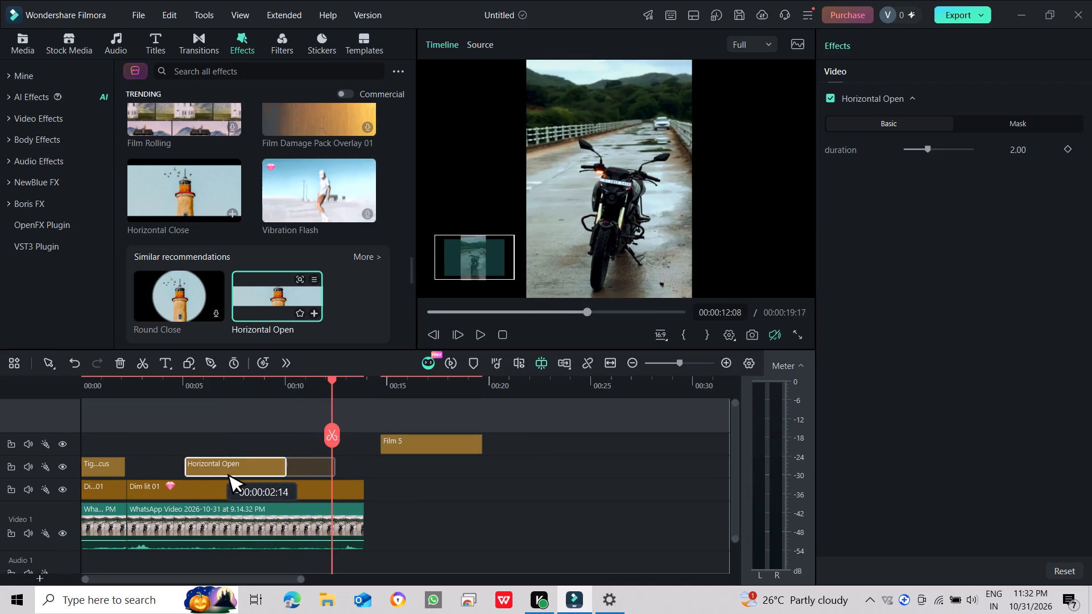
drag(218, 467, 167, 470)
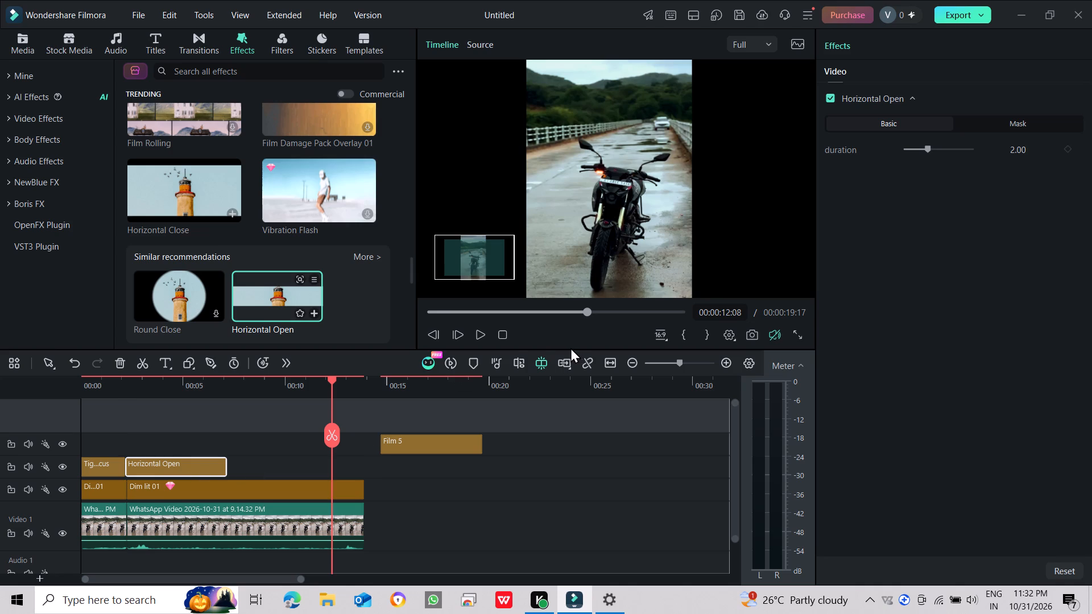
Move Film 5 back along its upper track so it sits directly above Horizontal Open, and preview the result.
drag(402, 445, 307, 445)
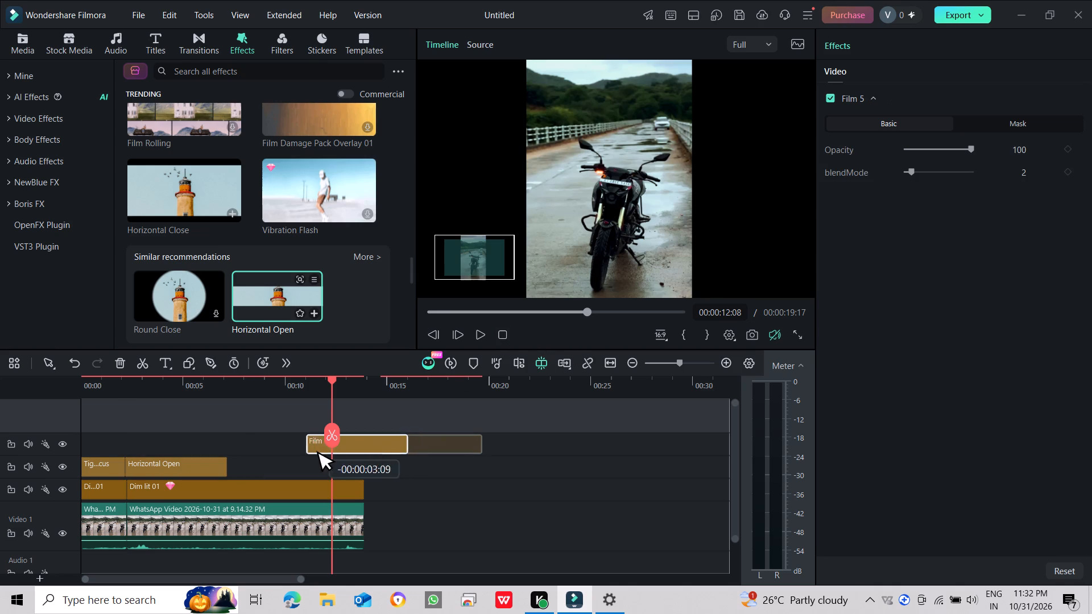
drag(307, 445, 153, 452)
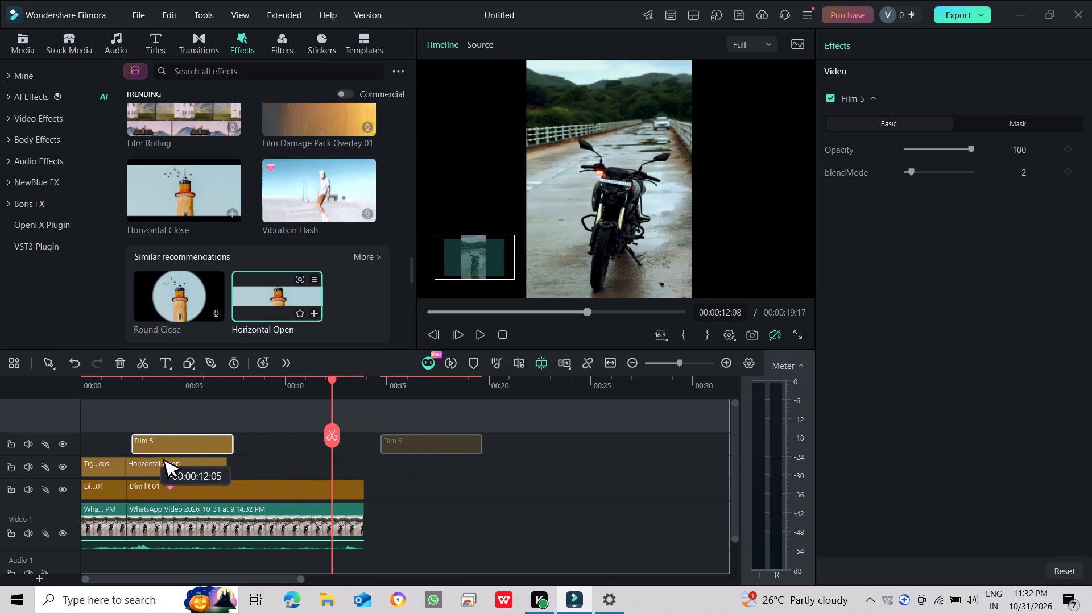
drag(153, 452, 152, 452)
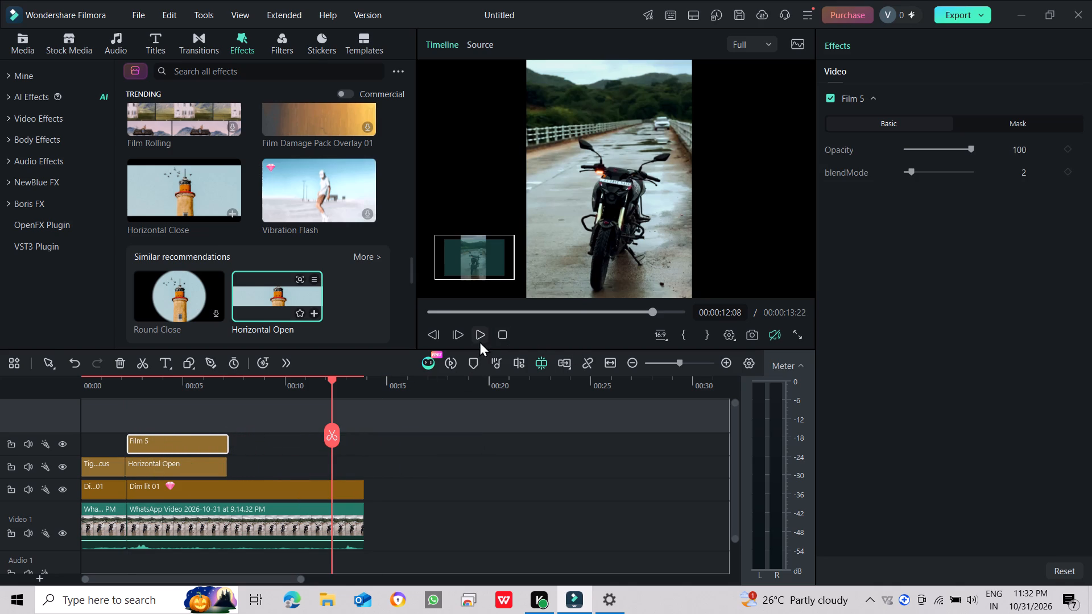
click(477, 338)
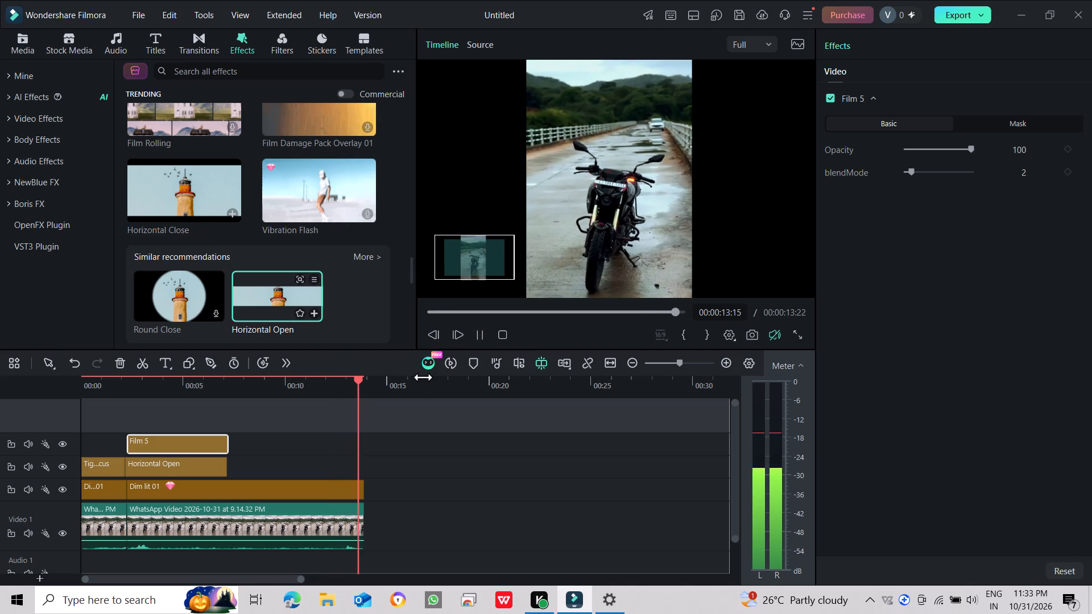
click(483, 340)
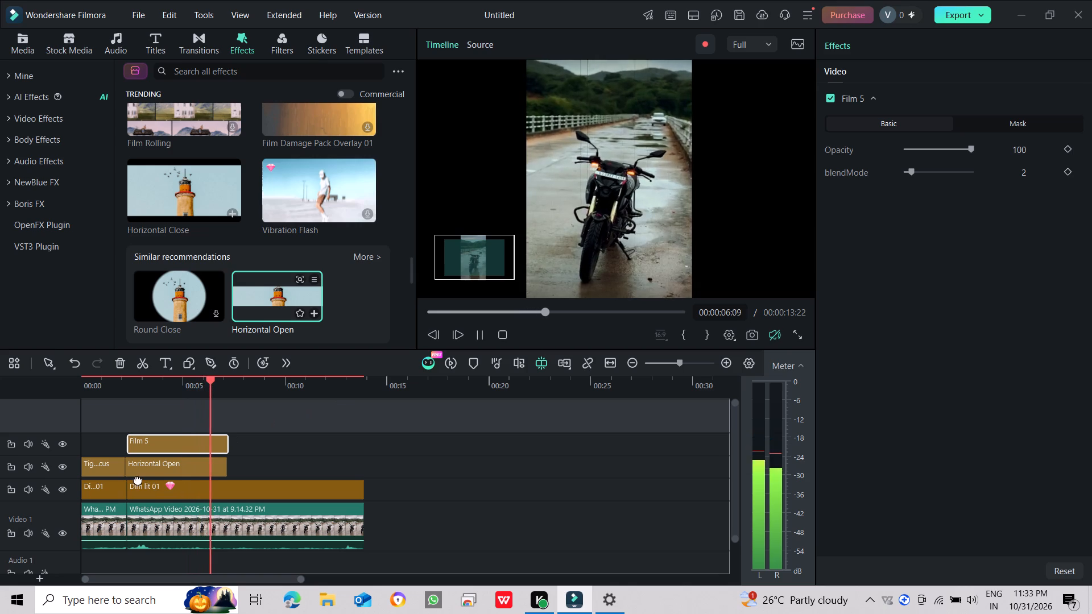
Move Horizontal Open to the start of the Film 5 track, overlapping the first part of Film 5.
drag(154, 469, 104, 468)
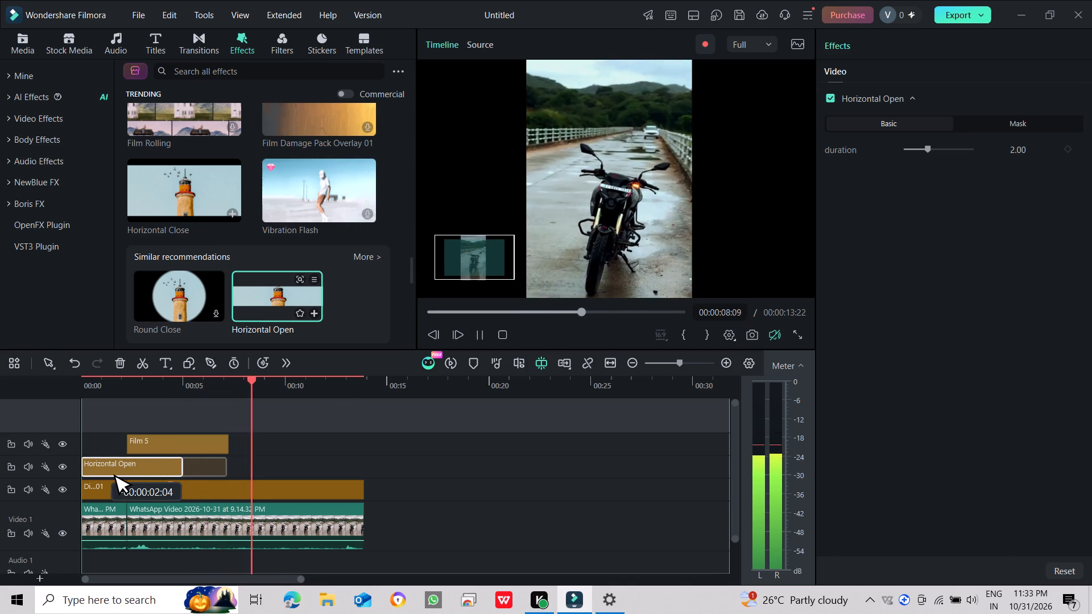
drag(104, 468, 100, 446)
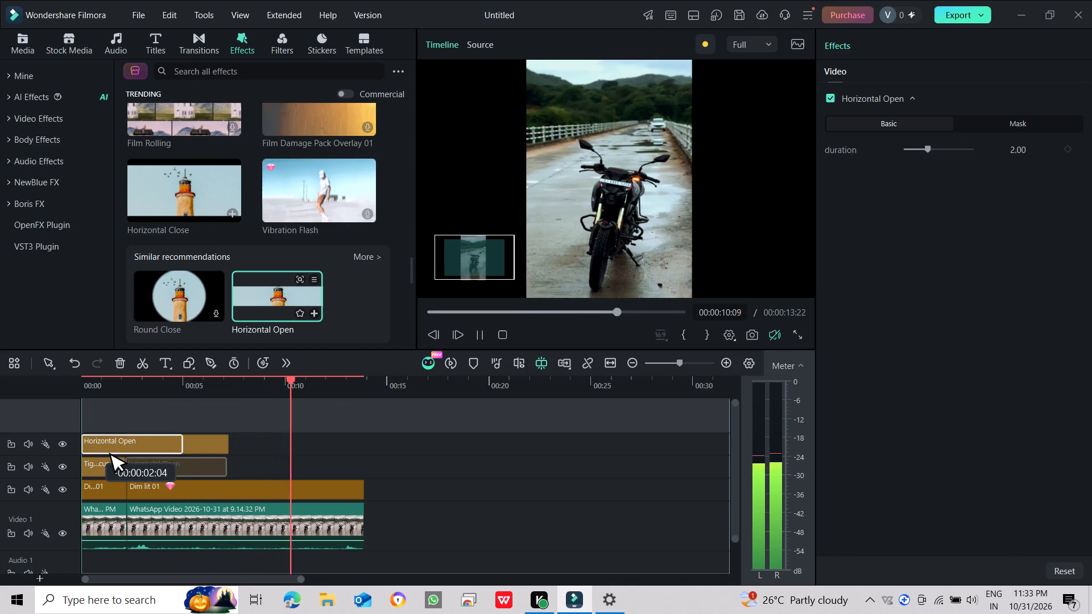
drag(100, 446, 101, 444)
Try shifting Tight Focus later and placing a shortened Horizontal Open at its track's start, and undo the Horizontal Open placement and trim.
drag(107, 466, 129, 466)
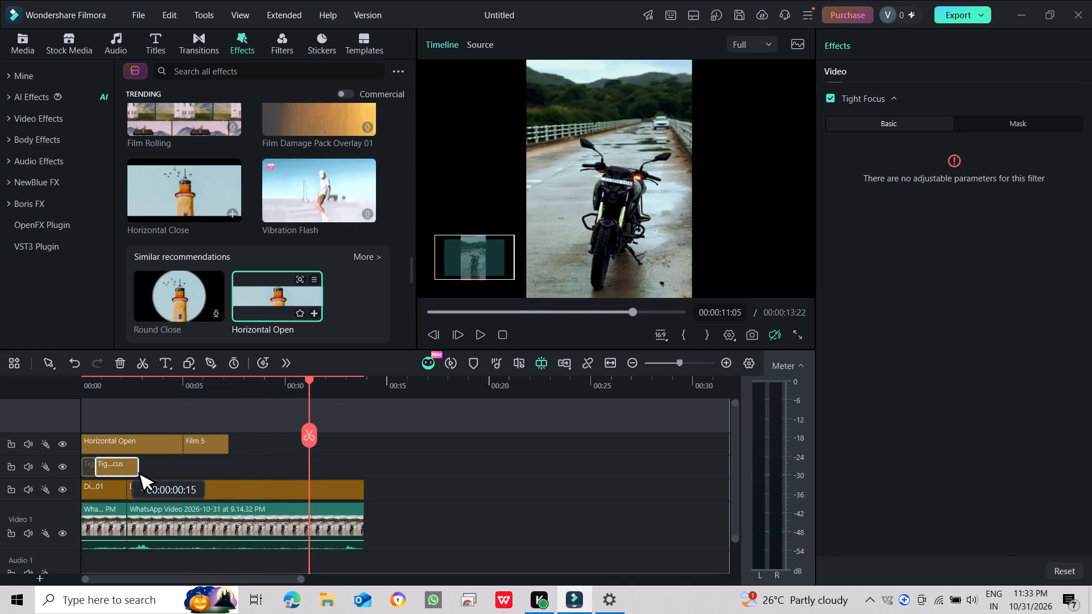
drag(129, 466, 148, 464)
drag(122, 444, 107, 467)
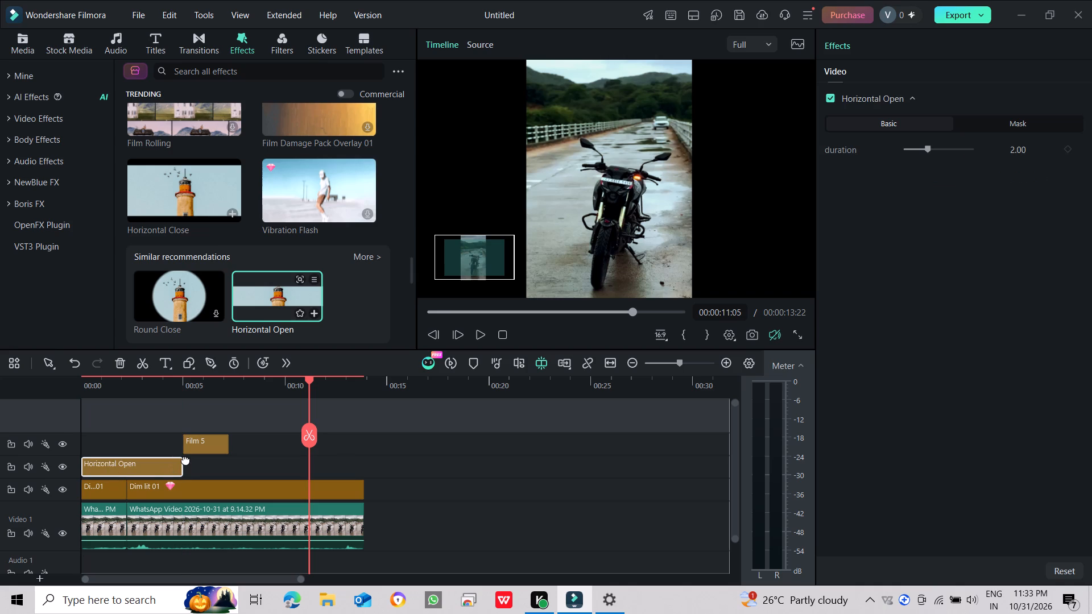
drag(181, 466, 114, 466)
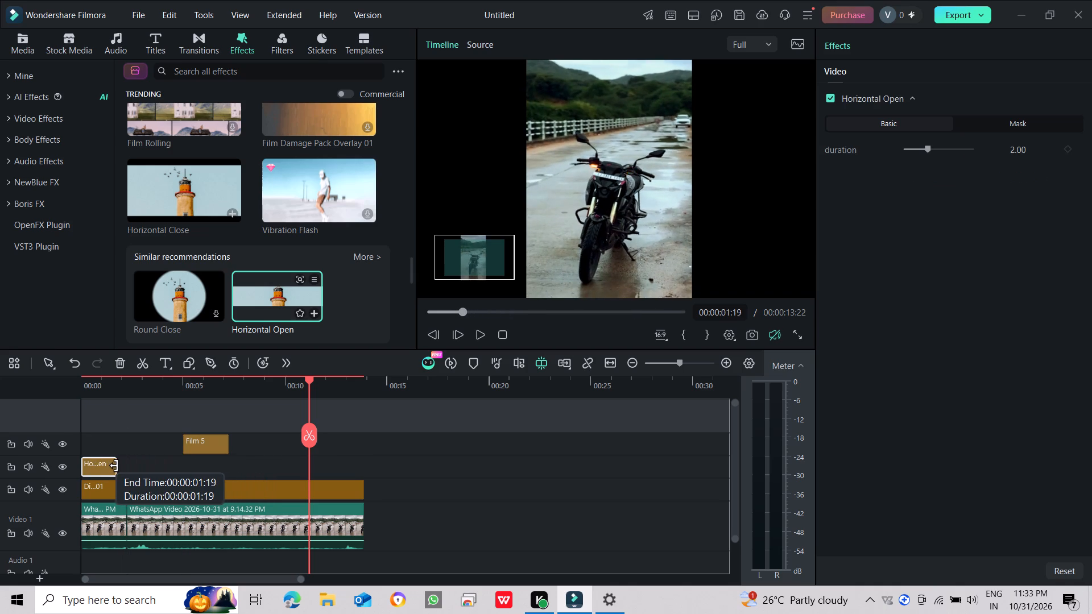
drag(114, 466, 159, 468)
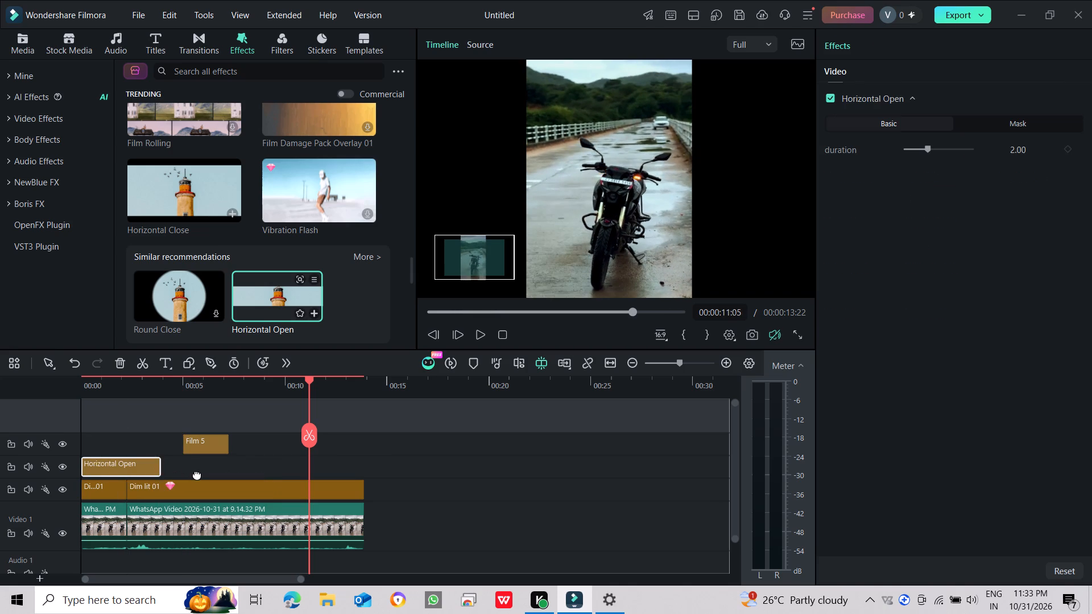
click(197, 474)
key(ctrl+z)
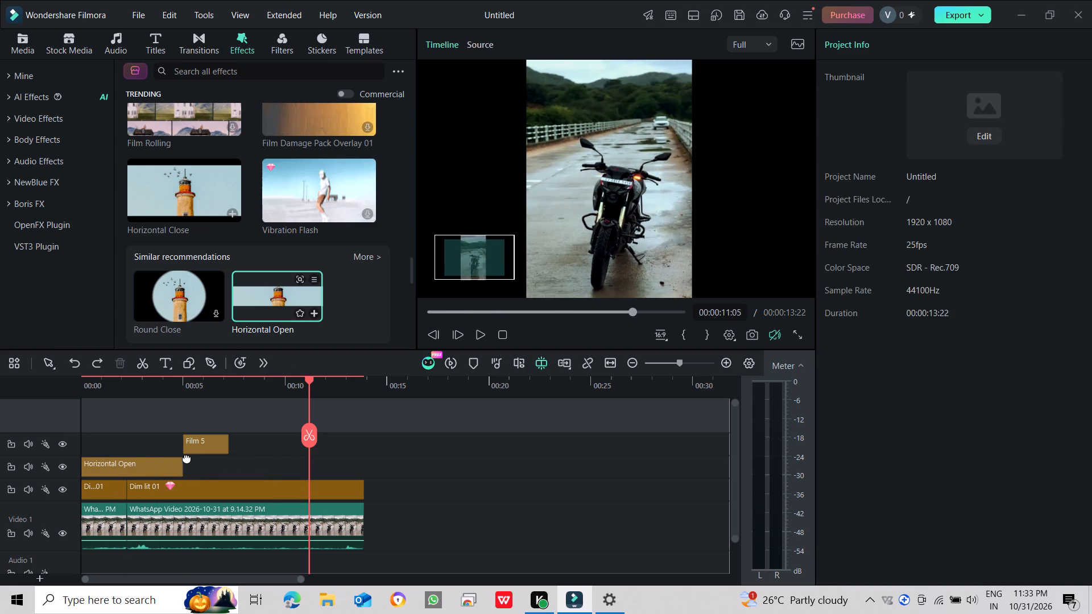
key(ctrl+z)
Move Tight Focus later, beneath the end of Film 5, and place Horizontal Open at the start of the Tight Focus track.
drag(158, 468, 250, 468)
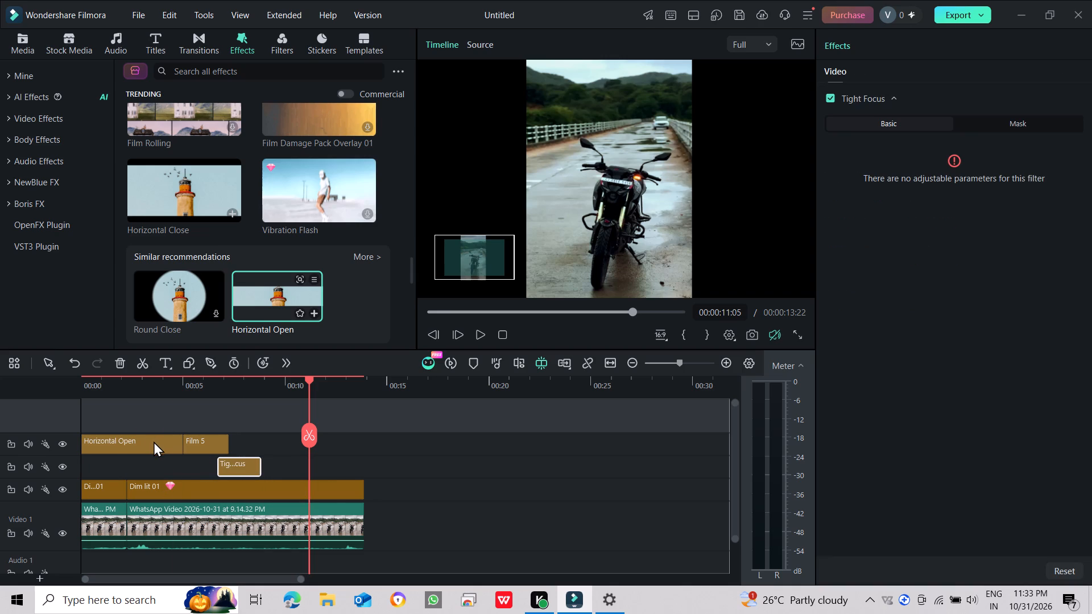
drag(154, 441, 151, 462)
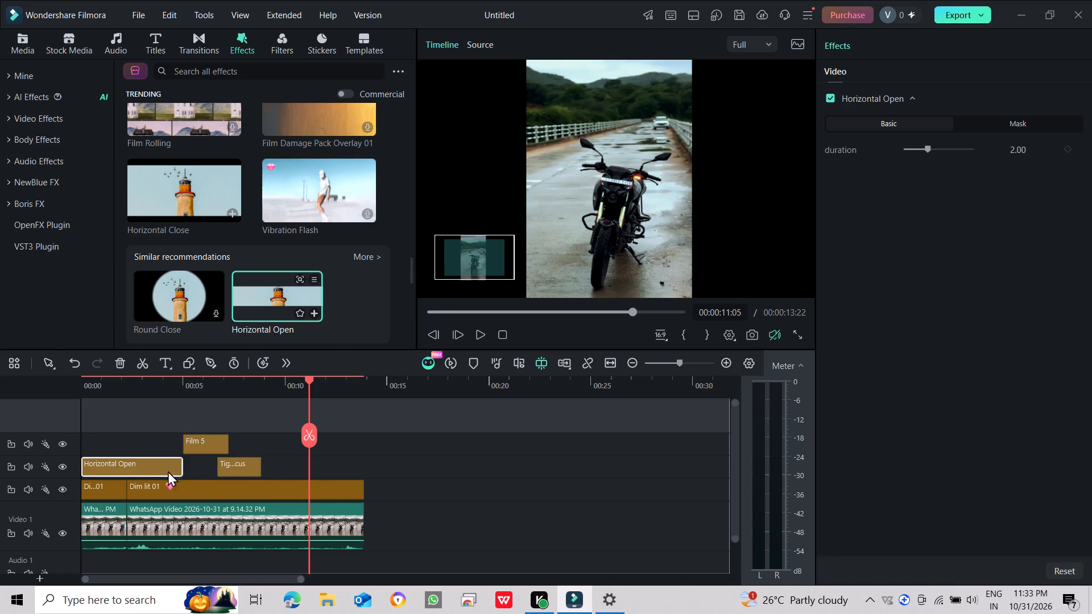
Trim the end of Horizontal Open so the effect finishes before the cut between the two video pieces.
drag(182, 468, 127, 466)
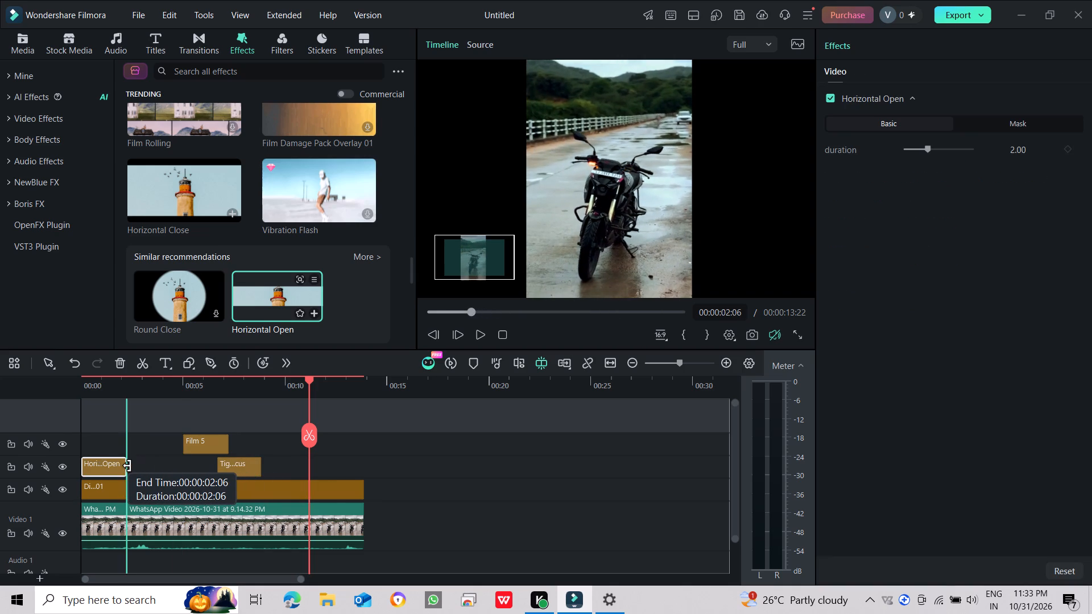
drag(127, 466, 110, 463)
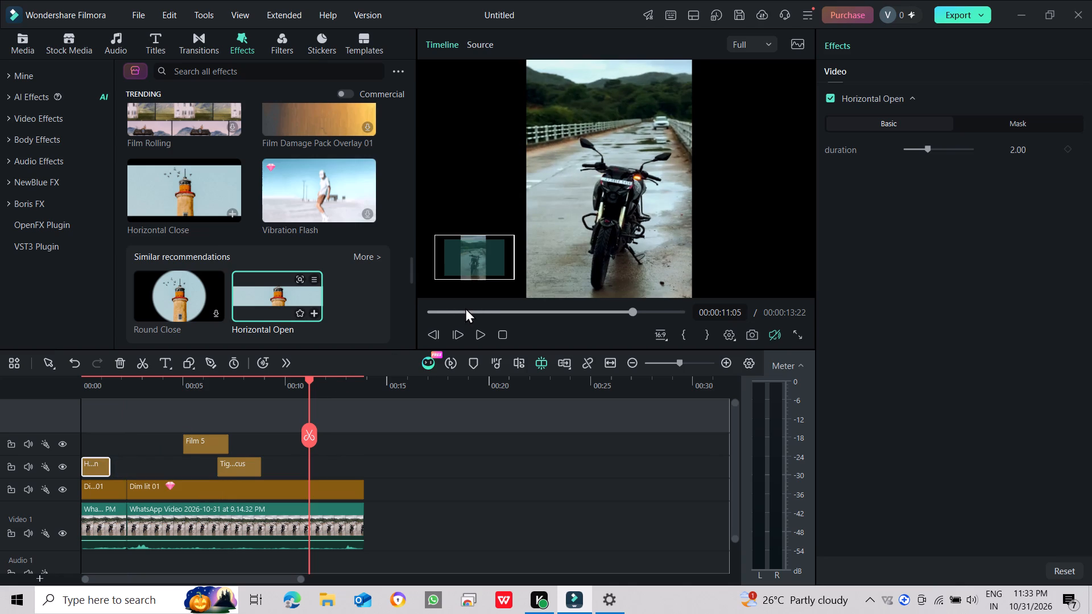
Preview the shortened Horizontal Open from the start of the timeline, and pause playback within Film 5.
drag(446, 314, 403, 310)
click(479, 330)
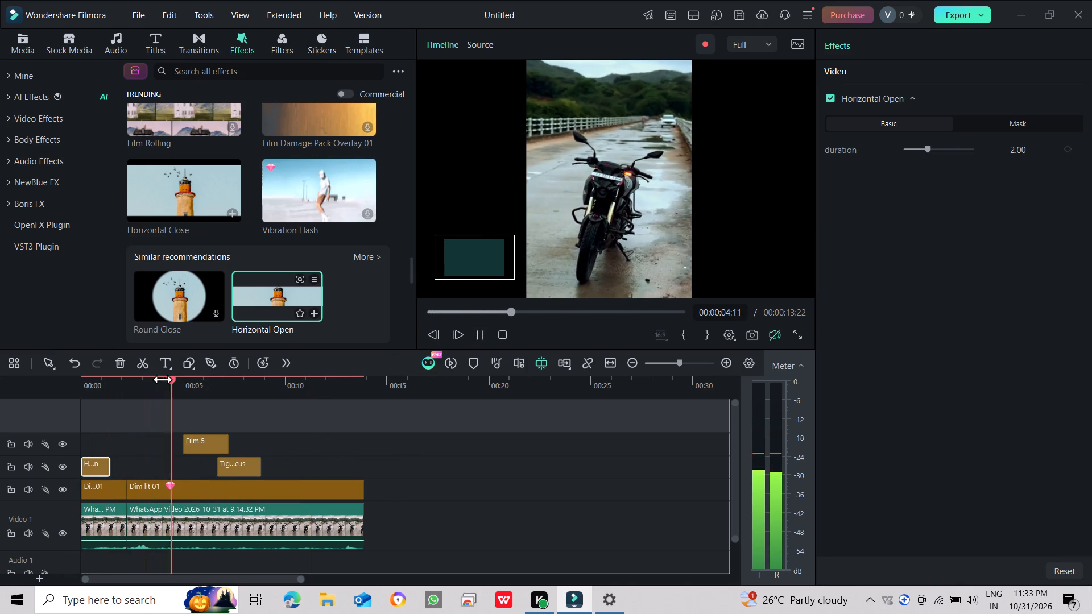
click(194, 378)
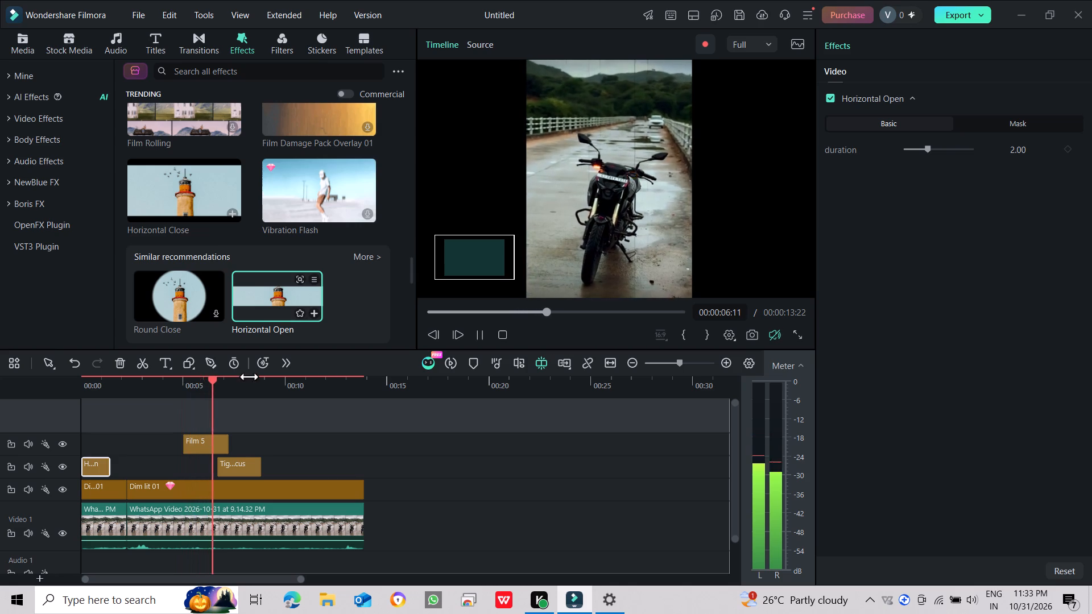
click(479, 335)
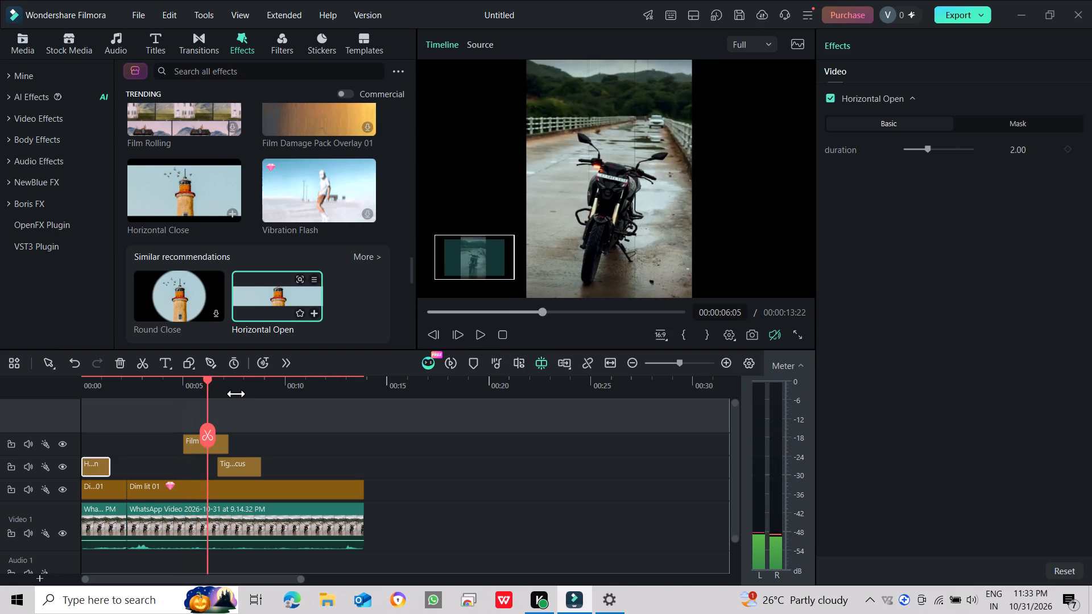
Split Horizontal Open at 00:00:00:17 and delete the remainder after the split.
drag(209, 381, 78, 368)
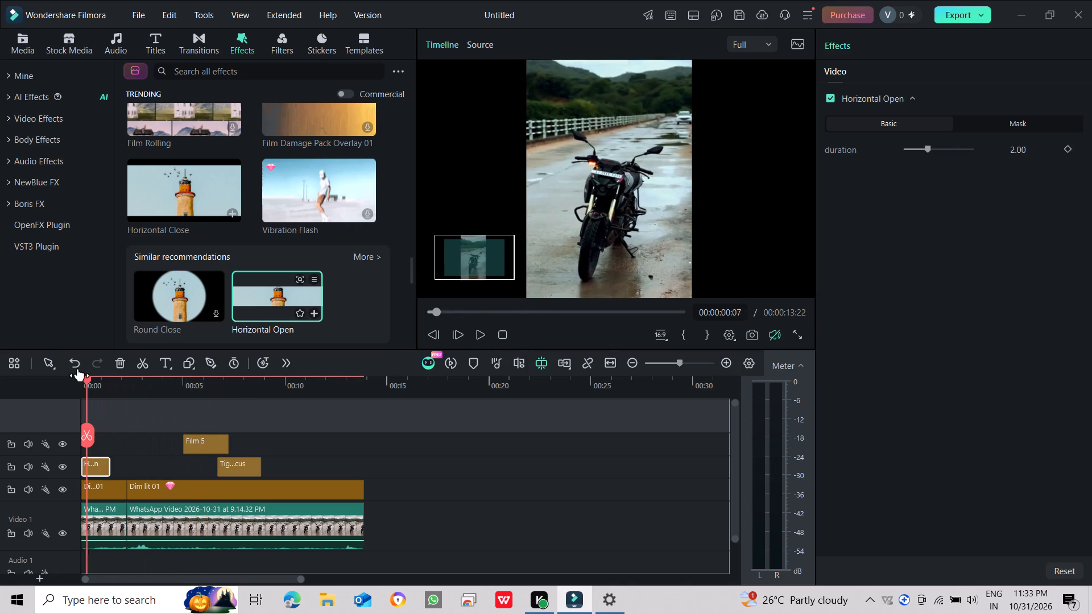
drag(78, 368, 80, 365)
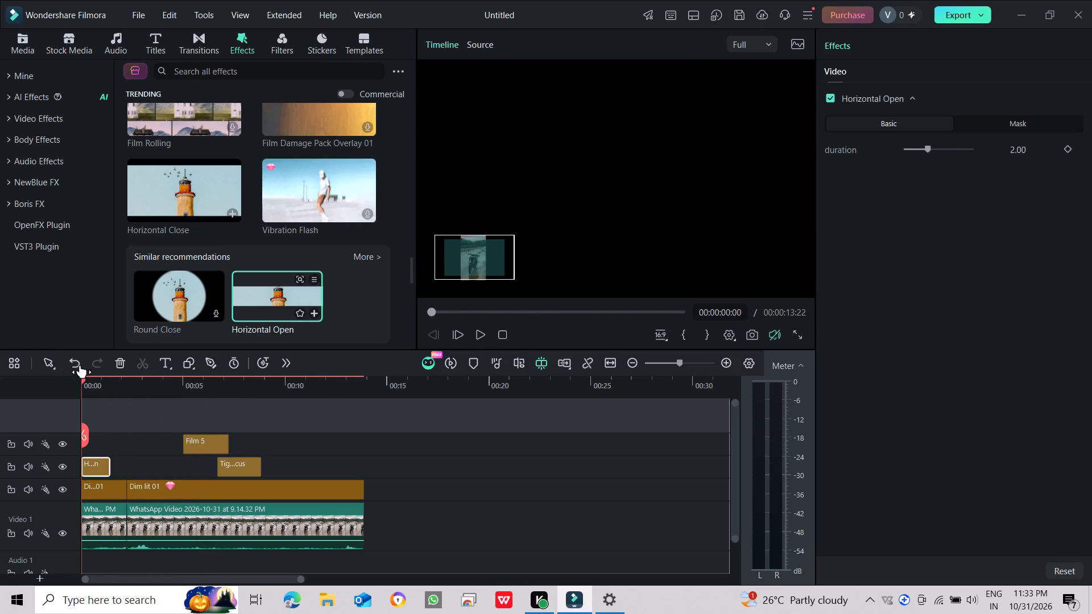
drag(80, 365, 90, 365)
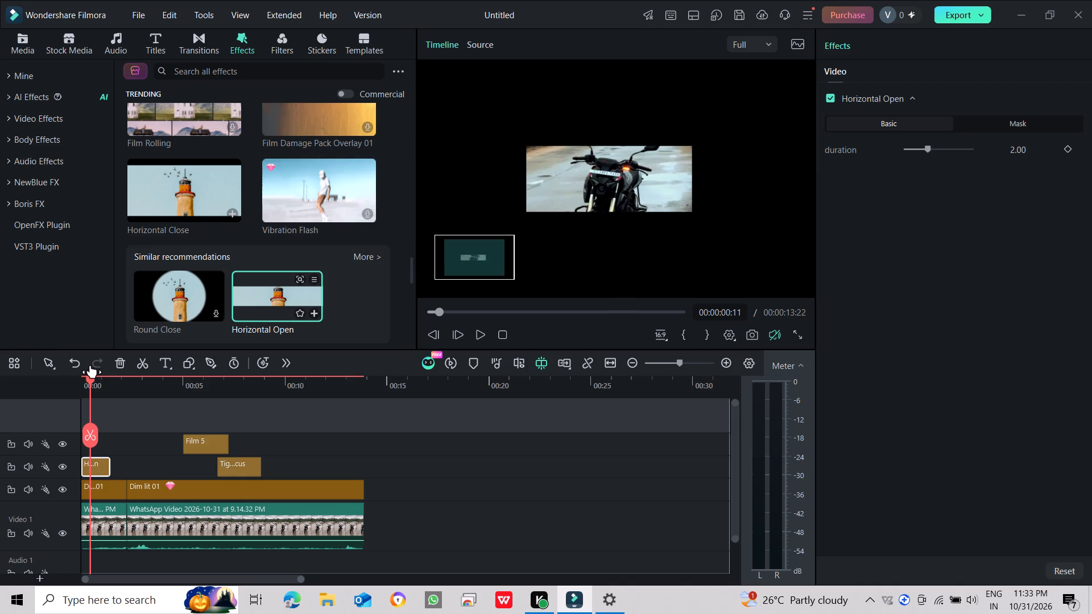
drag(90, 365, 91, 365)
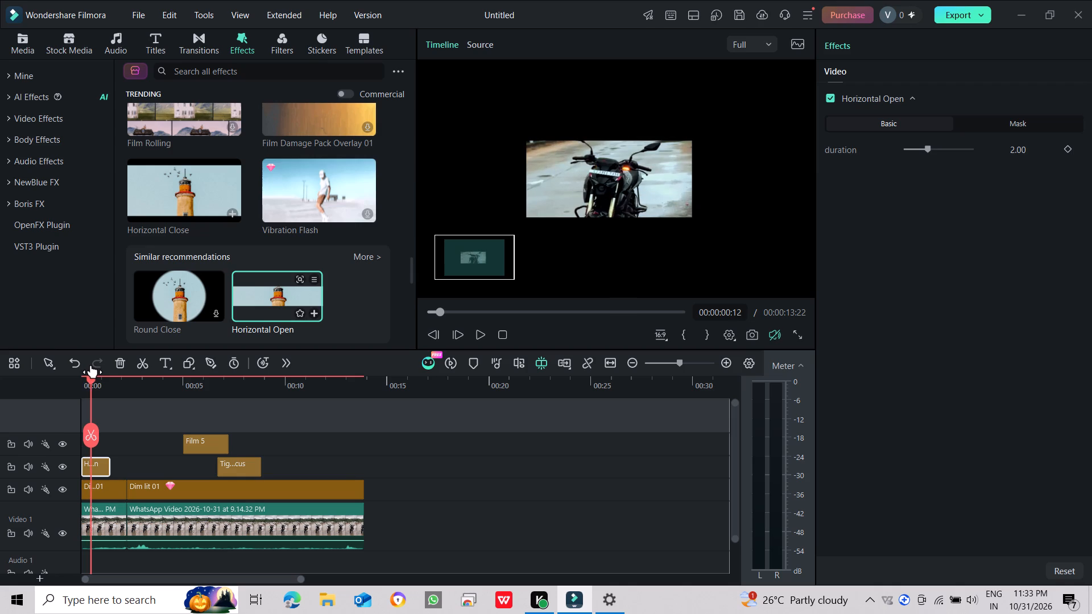
drag(91, 365, 94, 365)
click(100, 425)
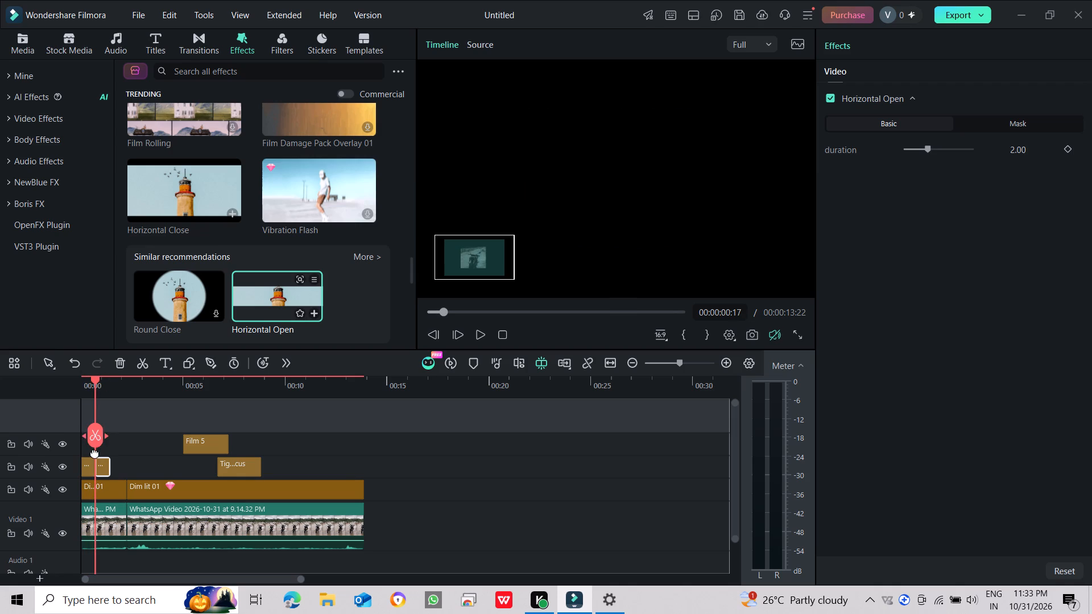
click(103, 471)
right_click(97, 468)
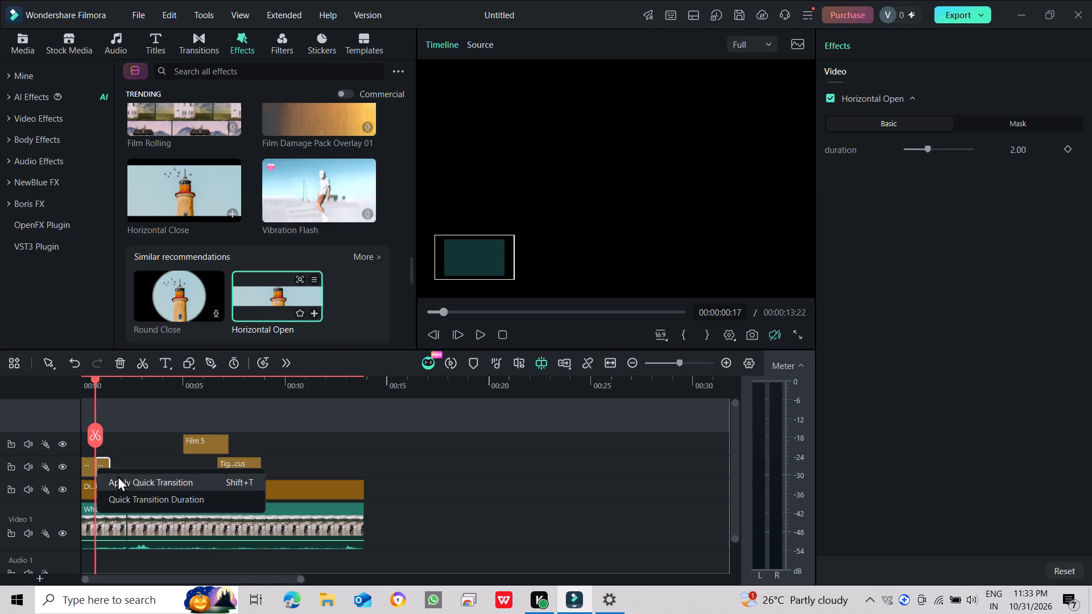
click(100, 454)
click(102, 460)
right_click(102, 460)
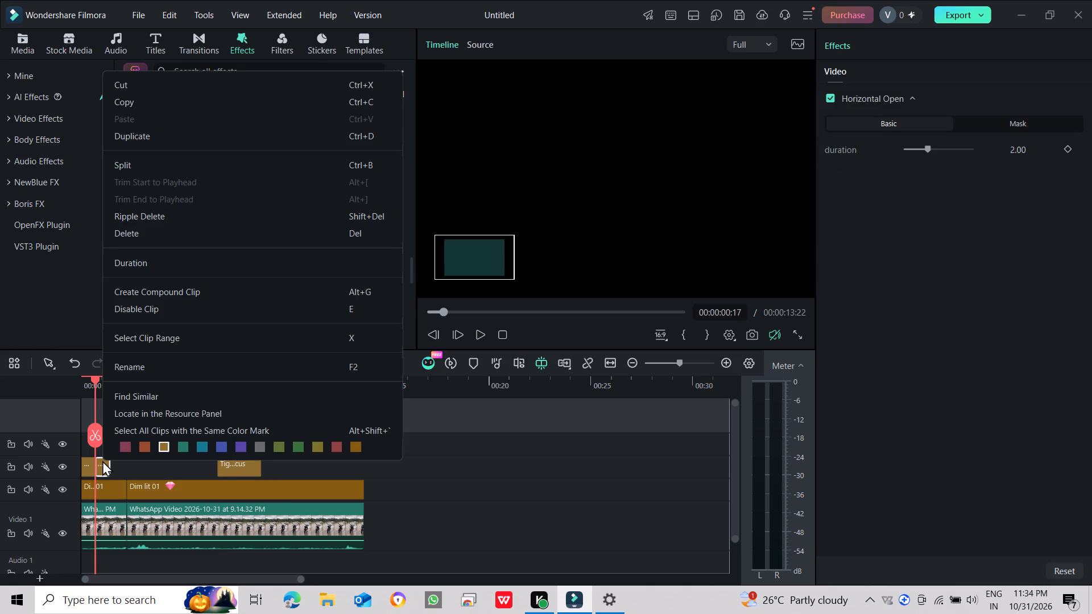
click(156, 231)
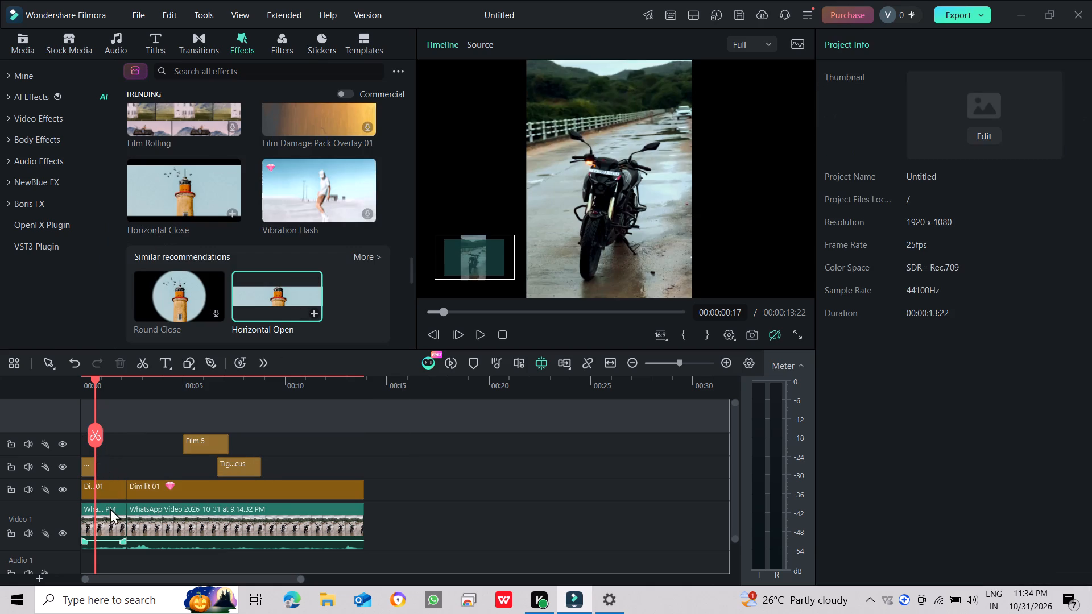
Move Tight Focus earlier on its track so it starts directly after the shortened Horizontal Open.
drag(229, 469, 169, 460)
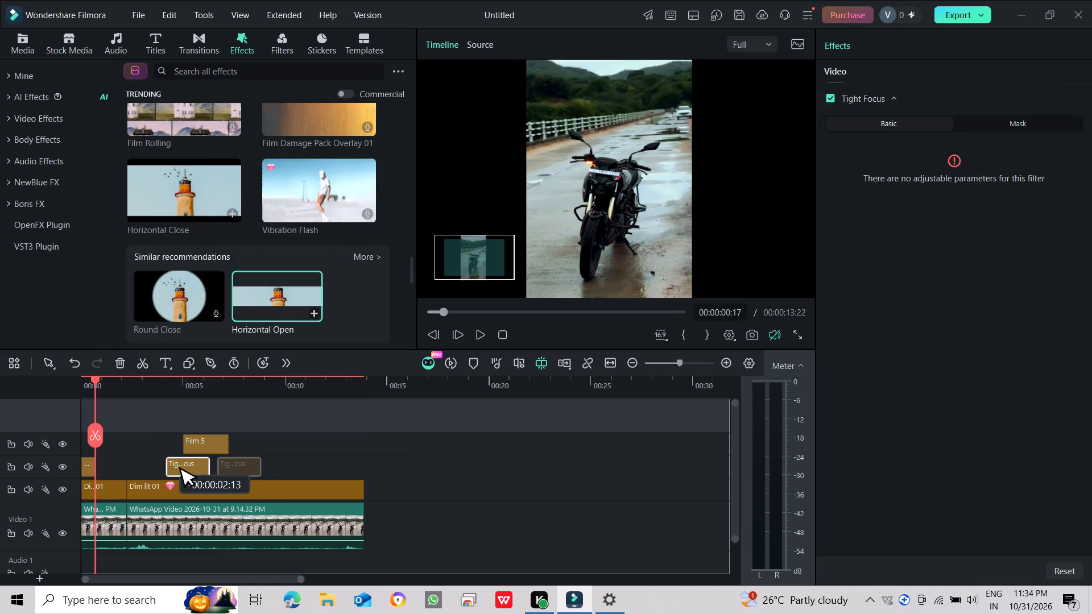
drag(169, 460, 114, 460)
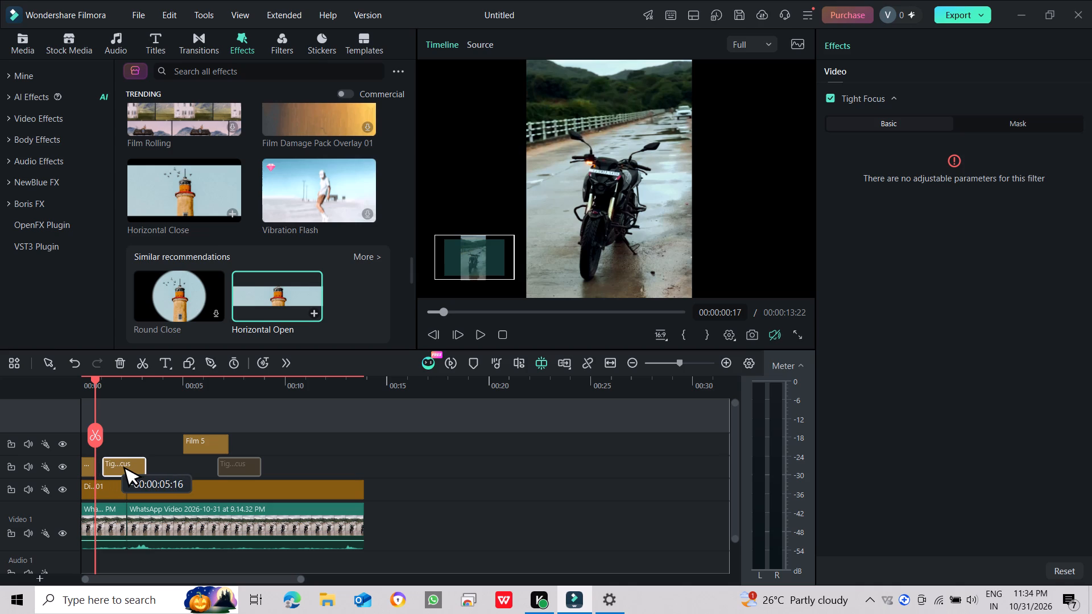
drag(114, 460, 107, 460)
Close the empty gap before Film 5 so it starts at the beginning of the timeline, and preview the rearranged effects.
click(144, 441)
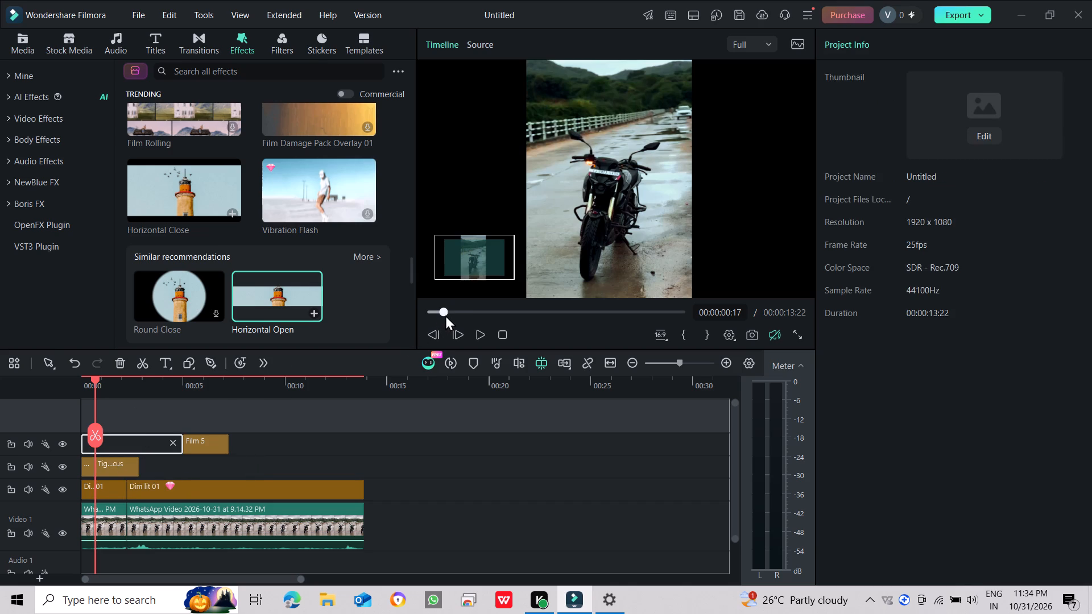
drag(445, 315, 420, 312)
click(471, 336)
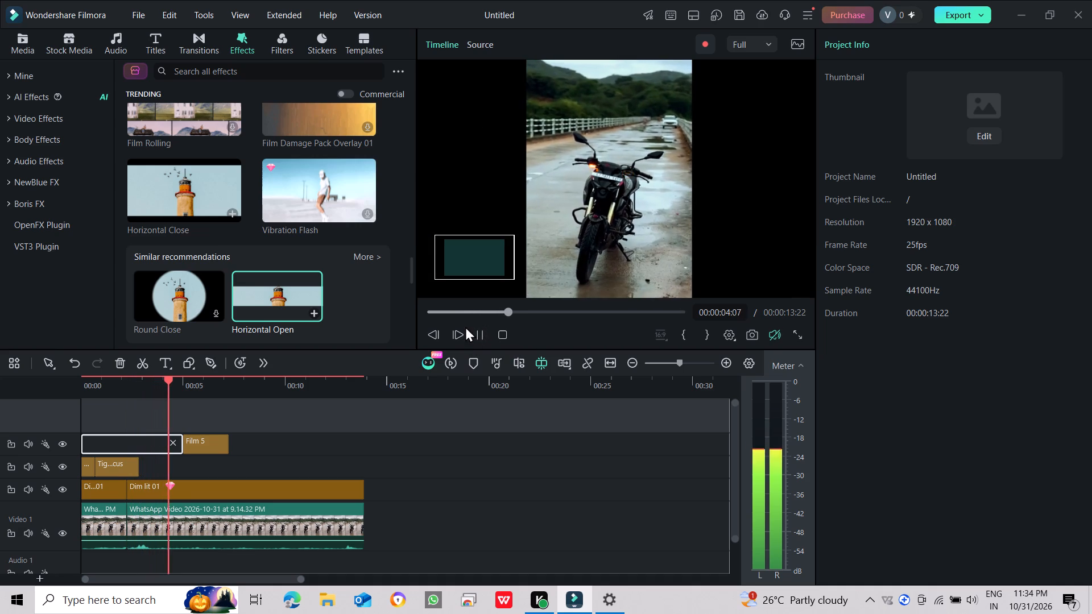
drag(448, 311, 412, 309)
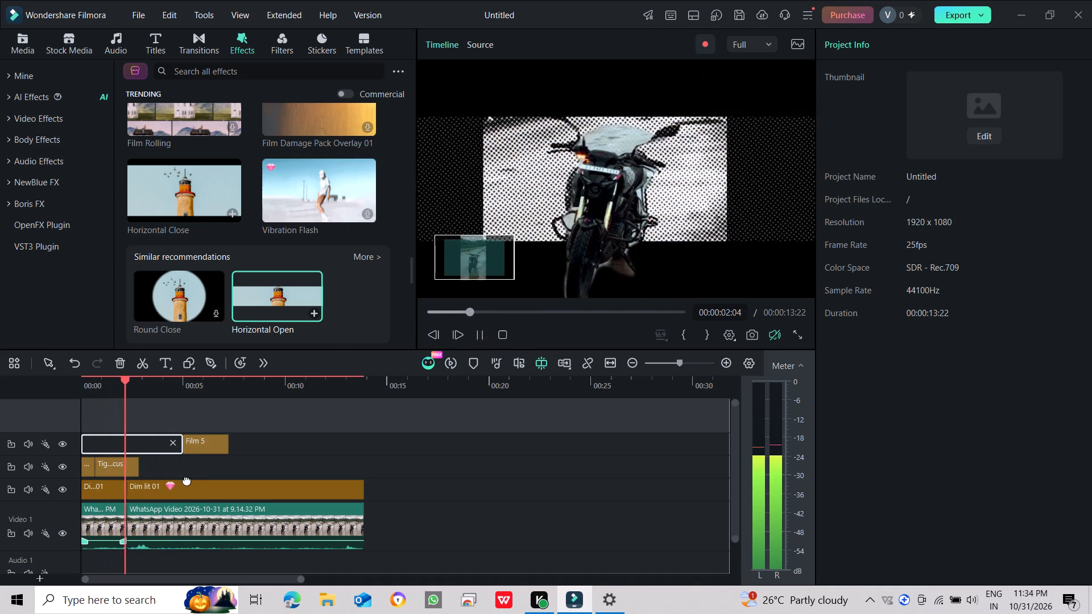
click(176, 445)
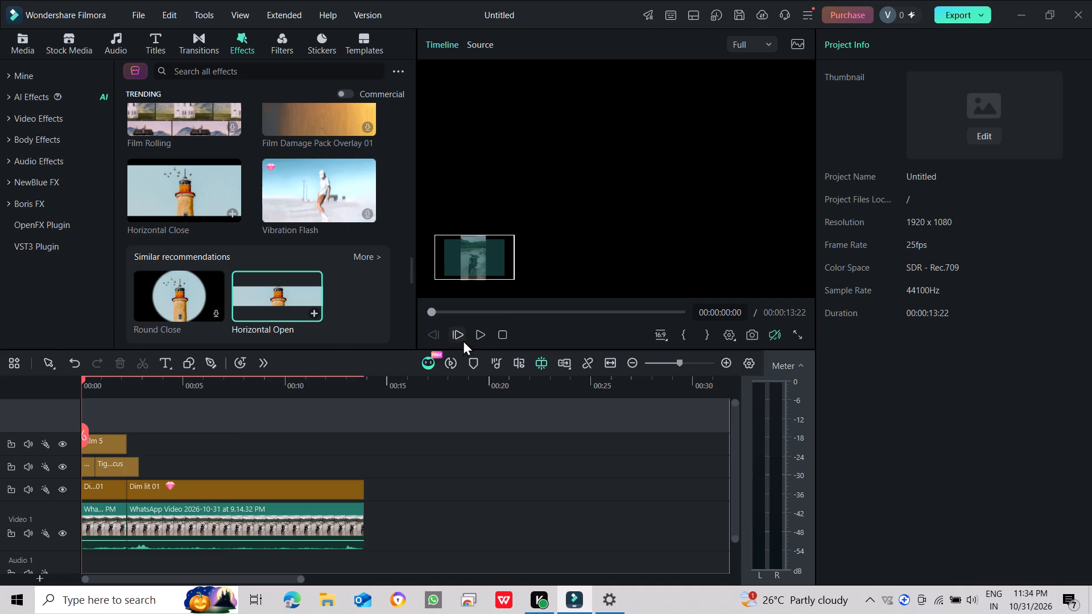
click(477, 334)
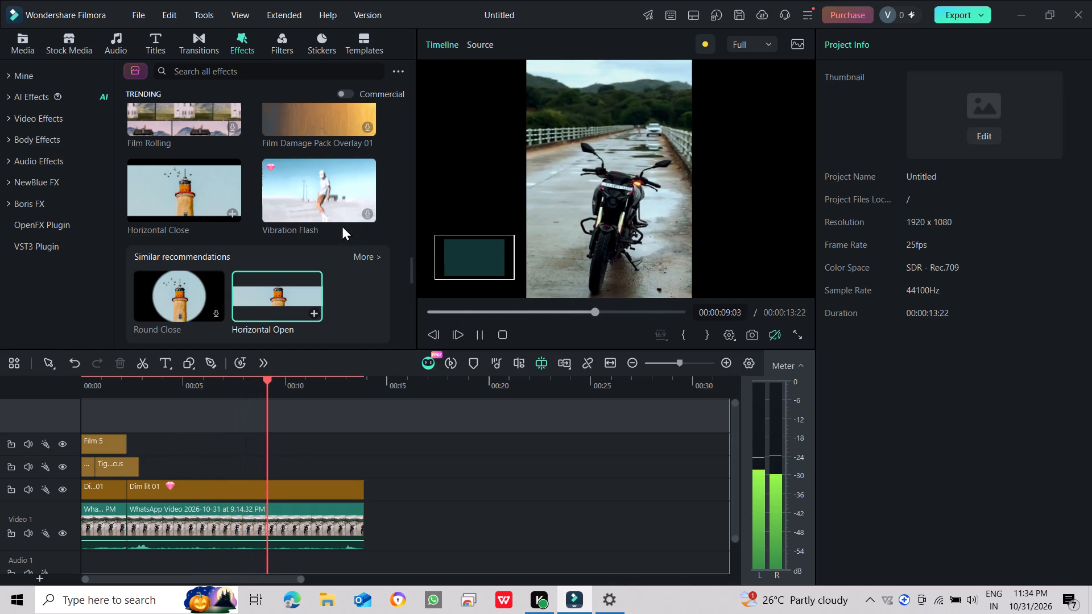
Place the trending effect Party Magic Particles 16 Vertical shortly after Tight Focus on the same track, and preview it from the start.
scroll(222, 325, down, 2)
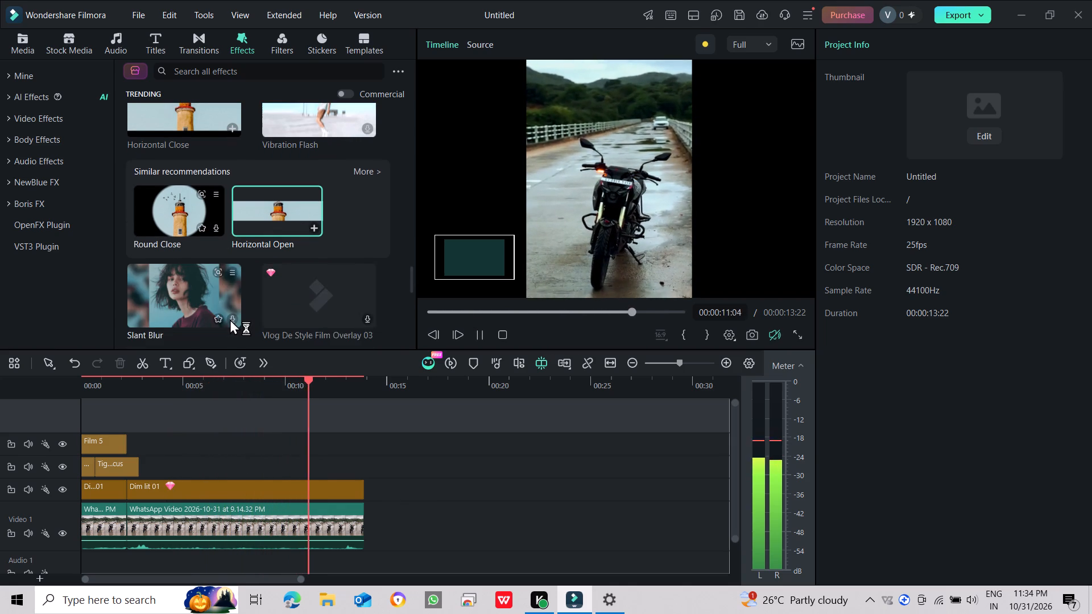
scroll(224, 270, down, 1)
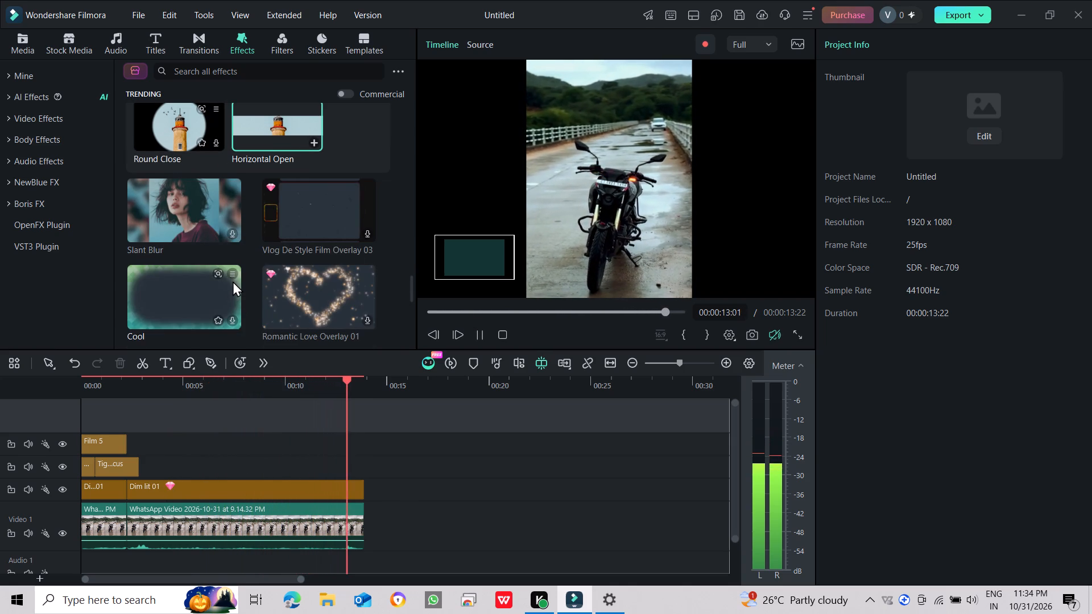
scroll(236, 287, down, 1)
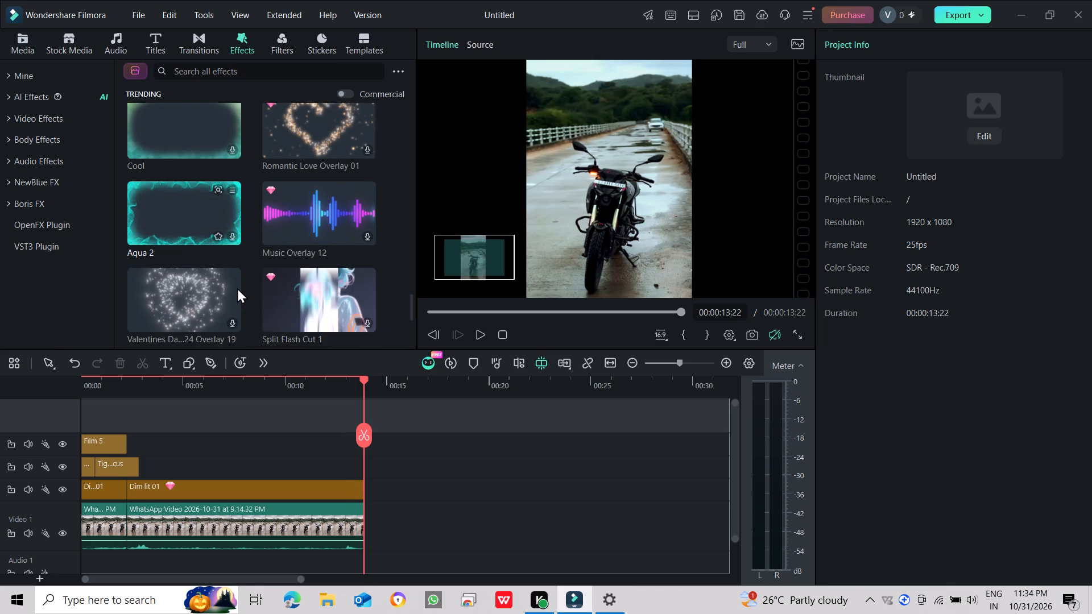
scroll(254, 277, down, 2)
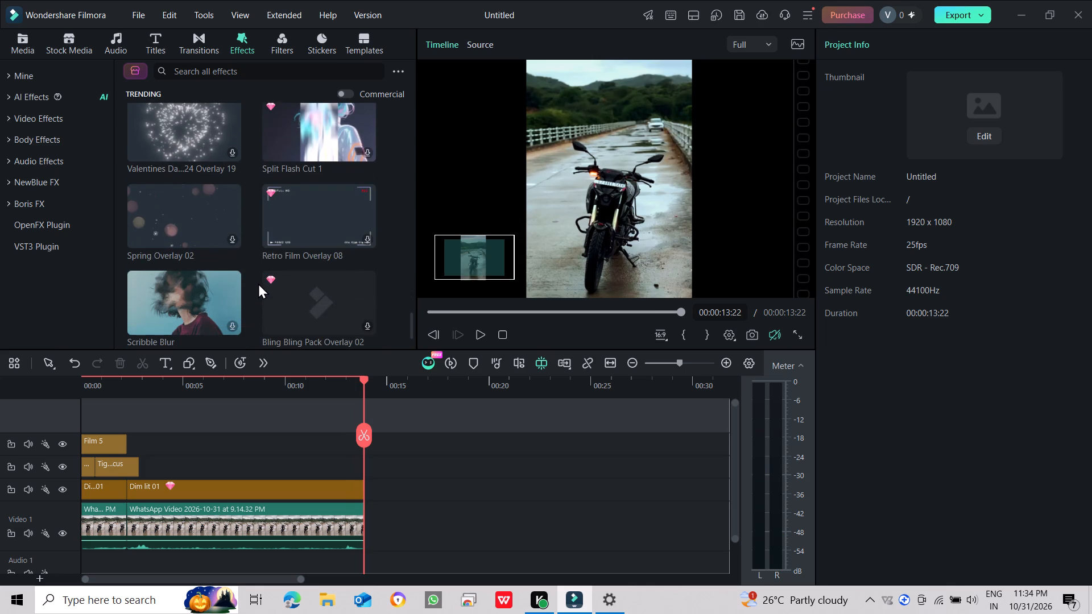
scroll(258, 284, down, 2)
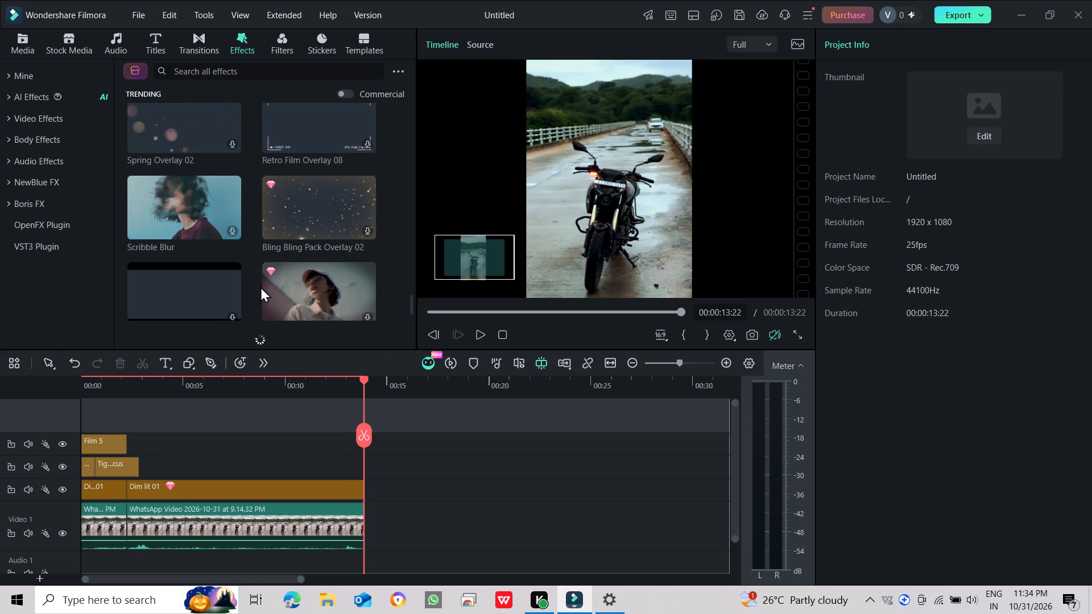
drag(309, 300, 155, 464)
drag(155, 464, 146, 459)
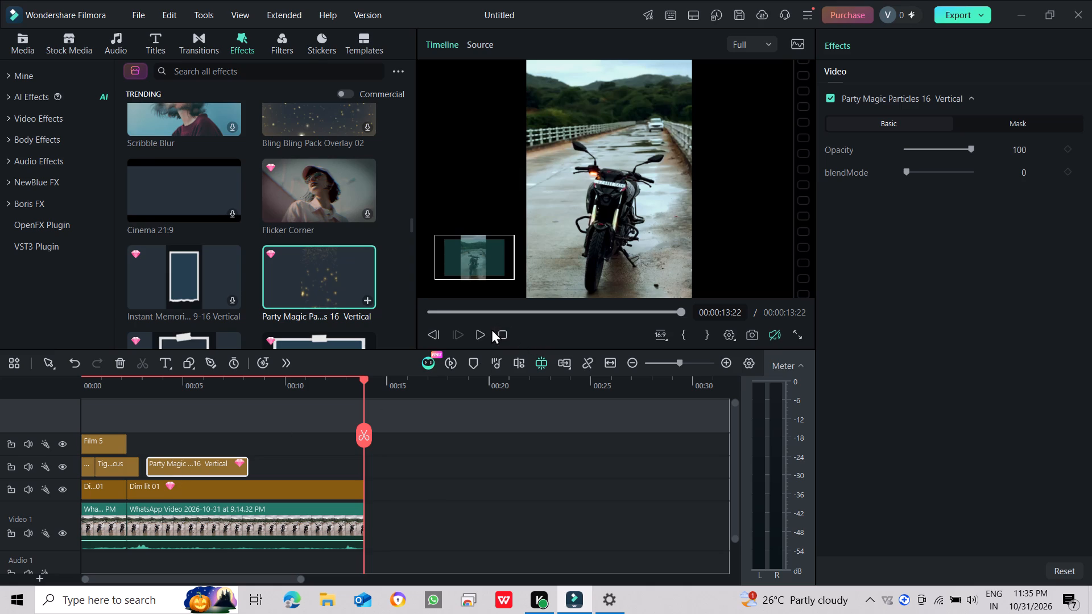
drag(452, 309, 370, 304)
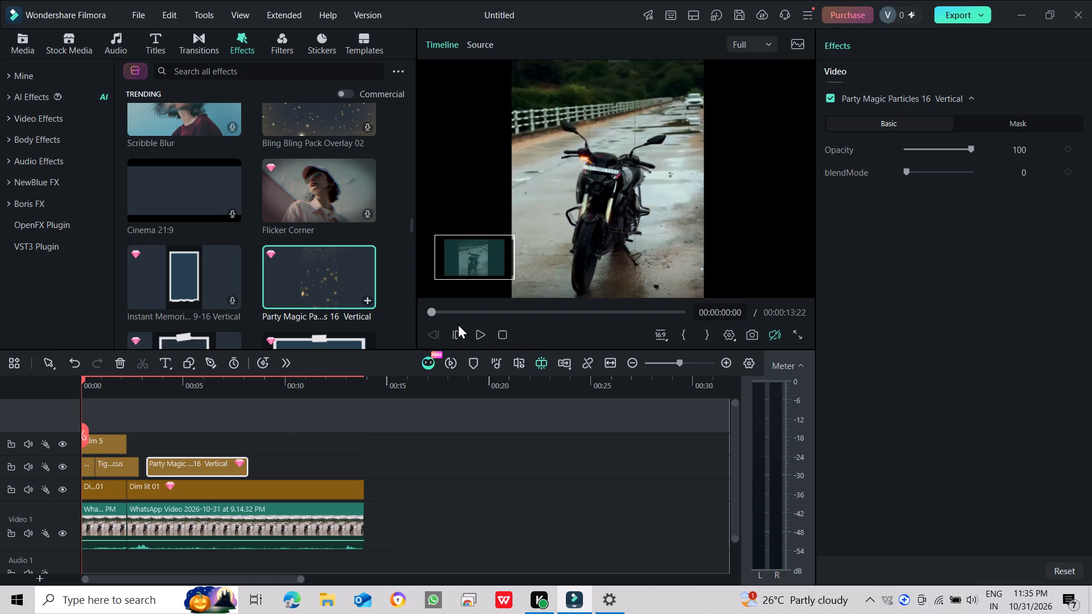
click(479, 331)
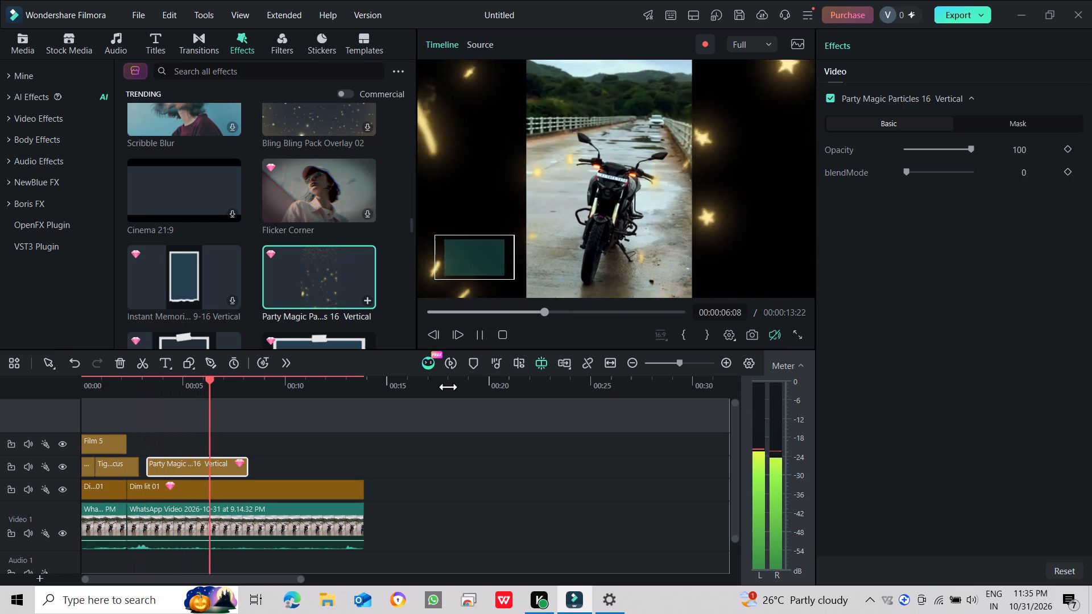
Add the Flicker Corner effect to the Tight Focus track, over the last part of the motorcycle clip.
drag(292, 179, 293, 179)
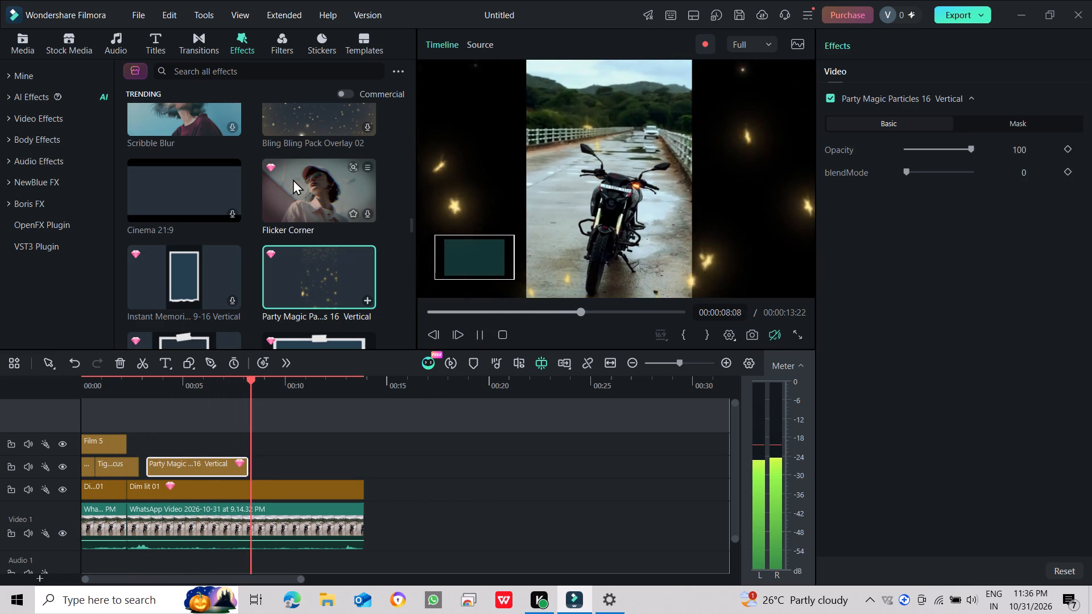
drag(293, 179, 274, 464)
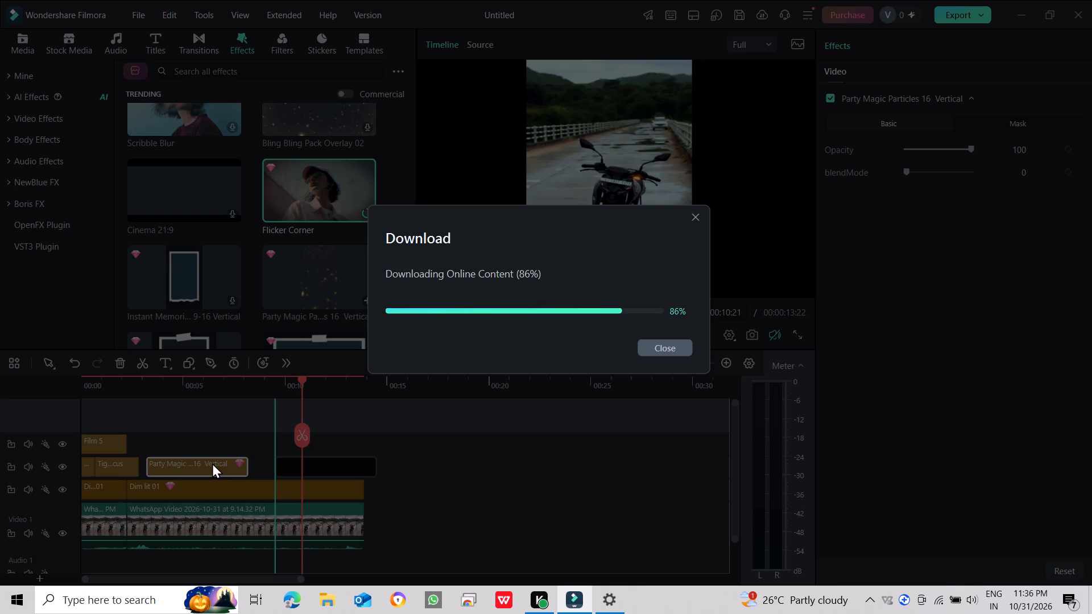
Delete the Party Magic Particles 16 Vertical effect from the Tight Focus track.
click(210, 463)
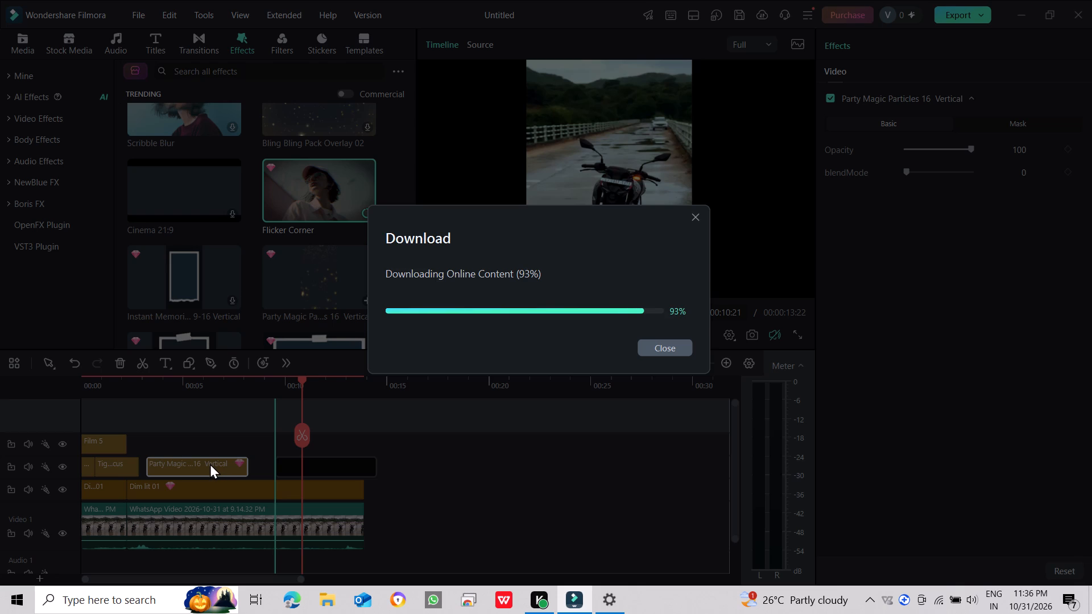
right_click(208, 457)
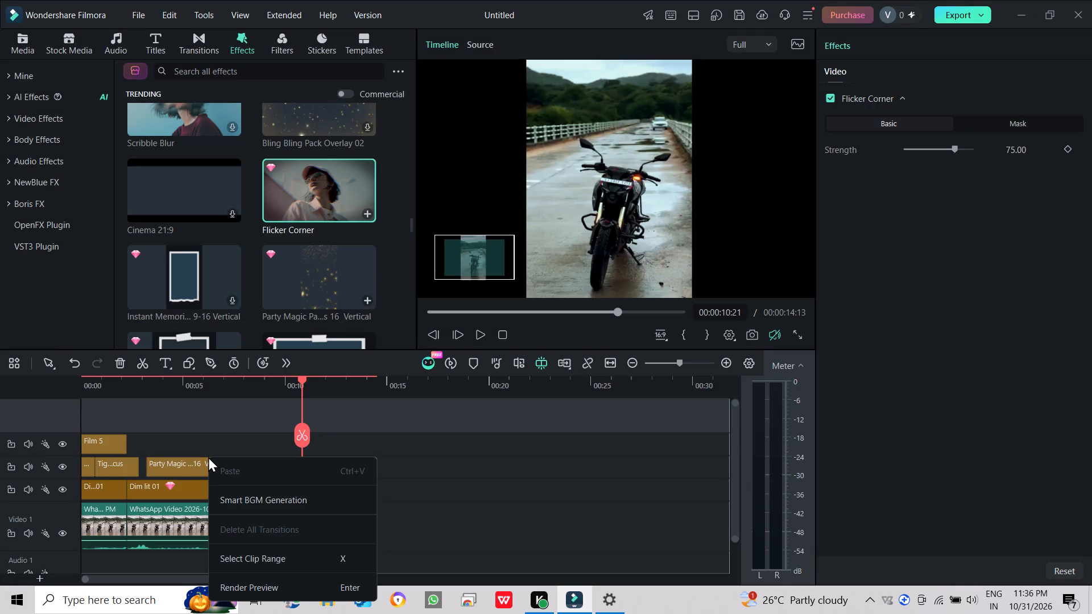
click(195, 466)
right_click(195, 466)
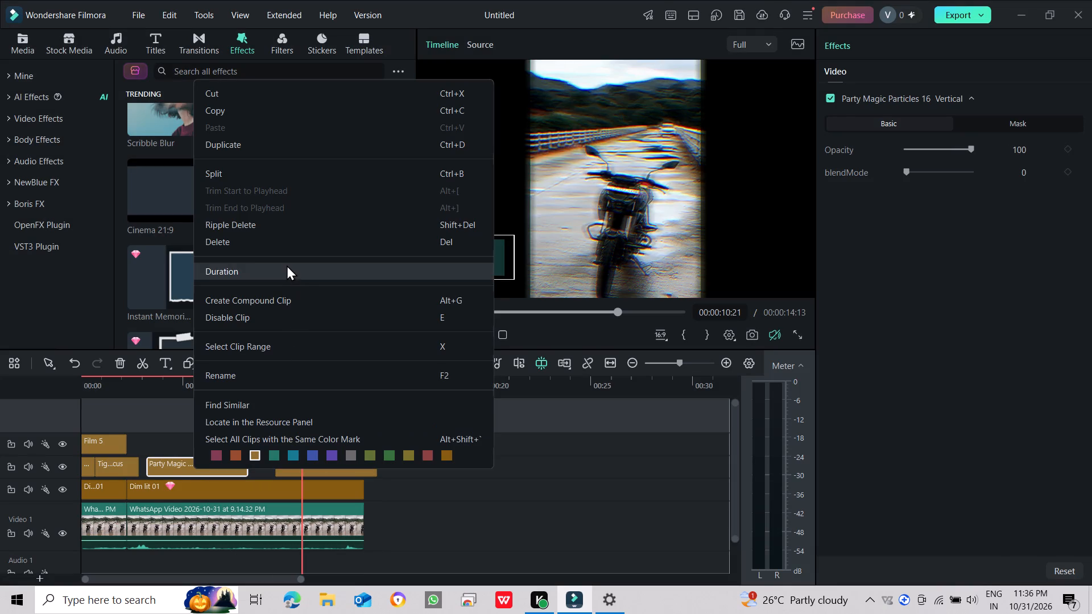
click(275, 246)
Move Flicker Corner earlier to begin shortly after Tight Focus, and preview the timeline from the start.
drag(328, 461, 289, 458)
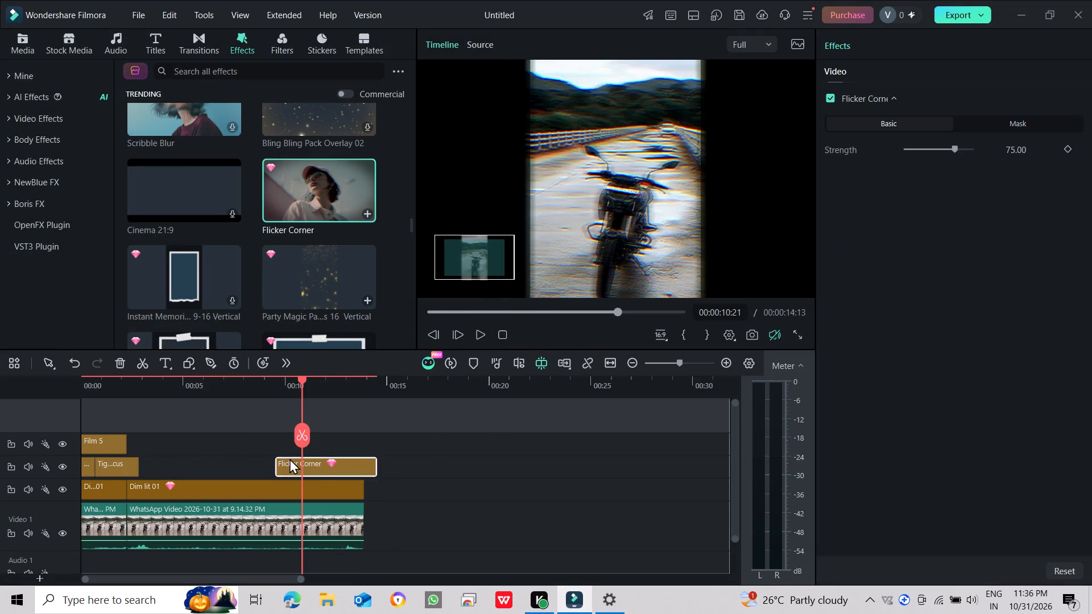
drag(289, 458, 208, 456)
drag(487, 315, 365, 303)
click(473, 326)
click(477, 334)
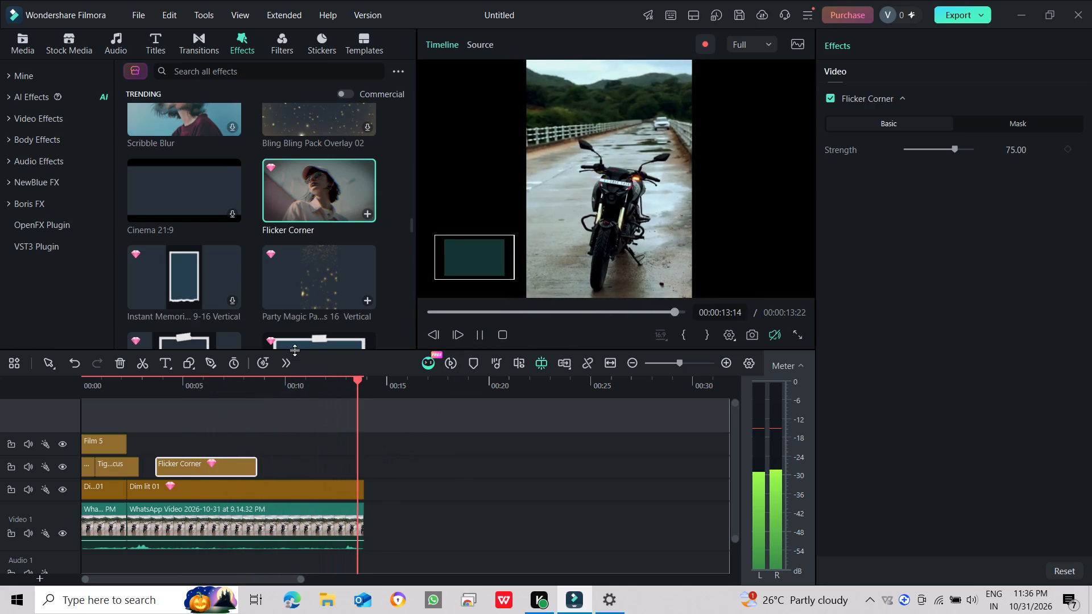
Move Flicker Corner up to the Film 5 track so it starts directly after Film 5, at the video cut.
drag(205, 460, 331, 464)
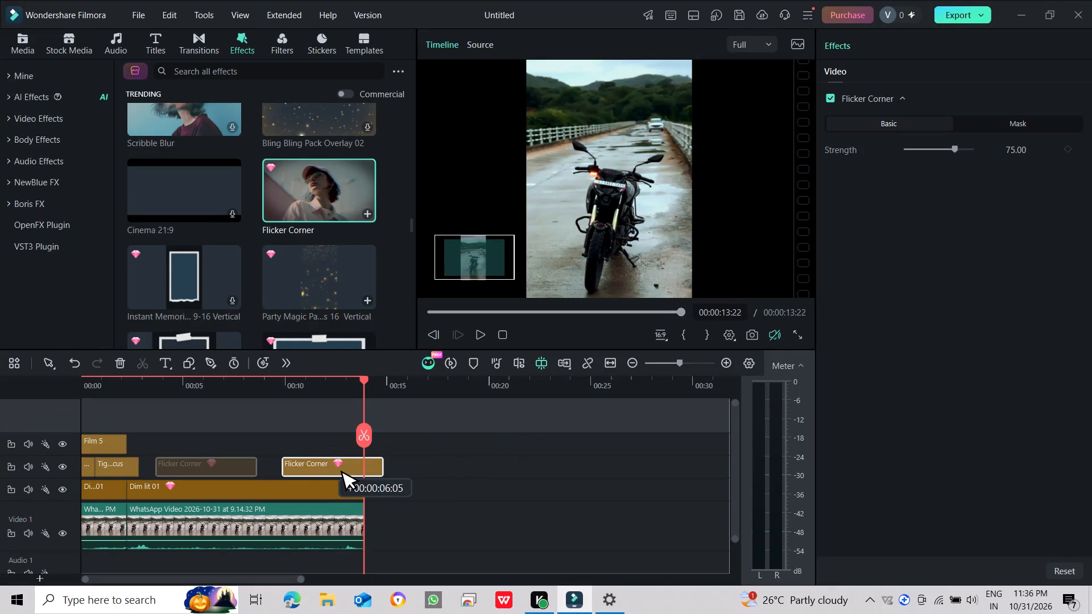
drag(331, 464, 167, 438)
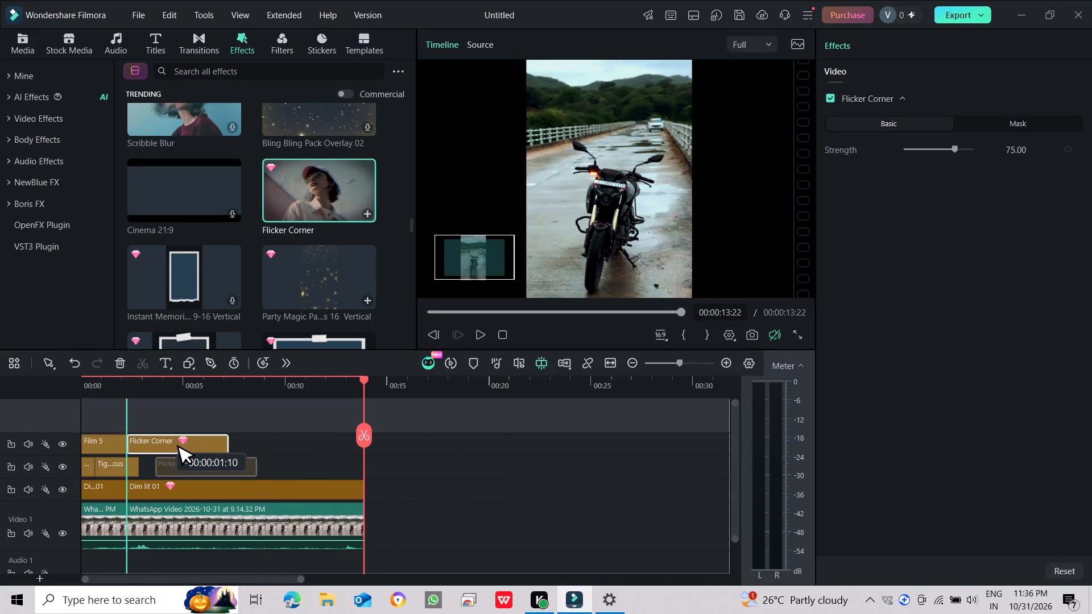
drag(167, 438, 180, 443)
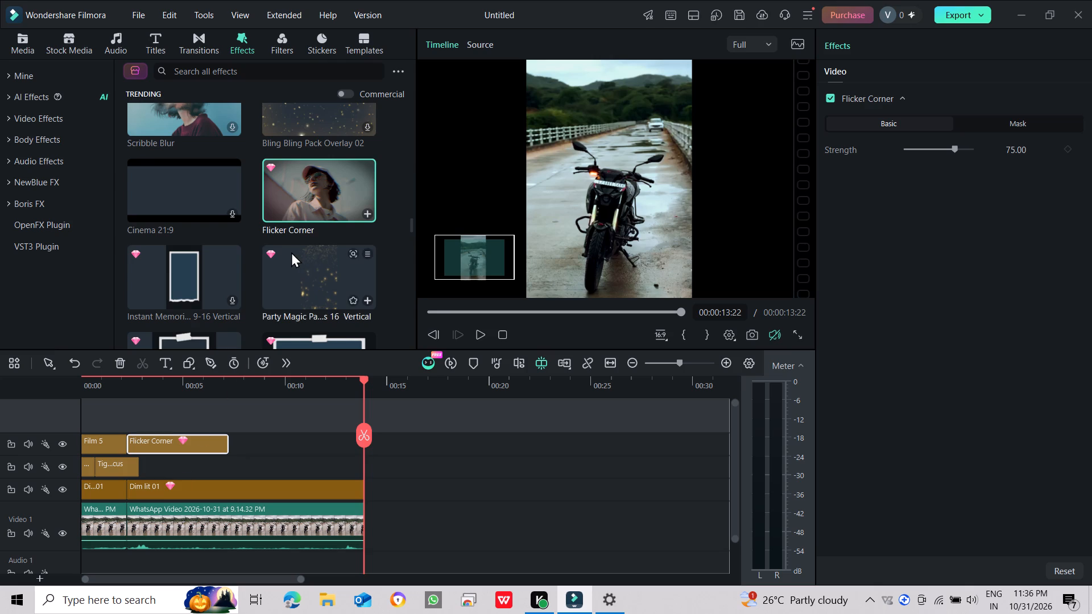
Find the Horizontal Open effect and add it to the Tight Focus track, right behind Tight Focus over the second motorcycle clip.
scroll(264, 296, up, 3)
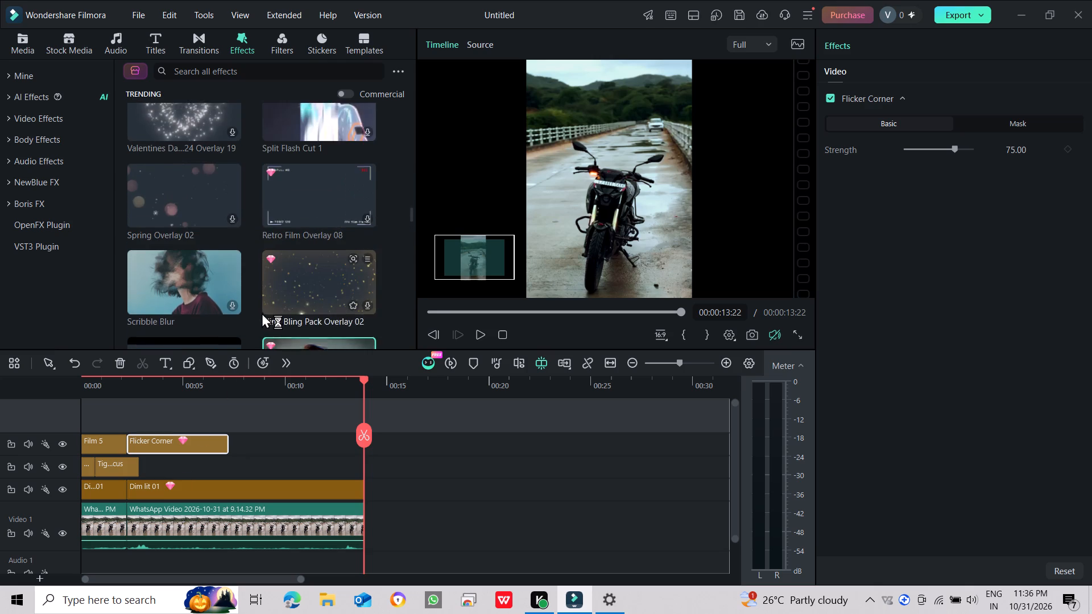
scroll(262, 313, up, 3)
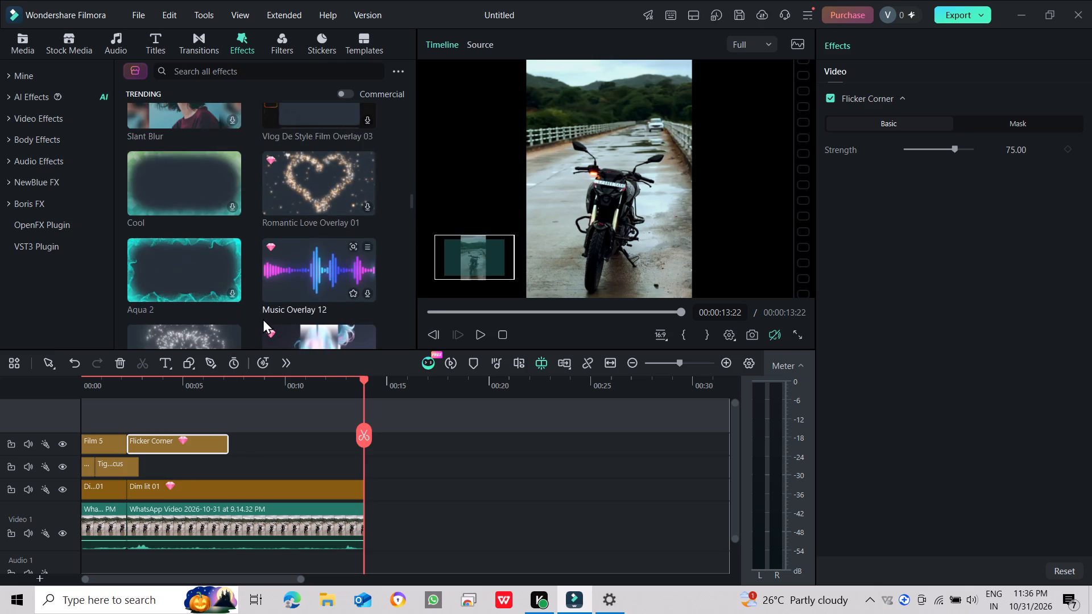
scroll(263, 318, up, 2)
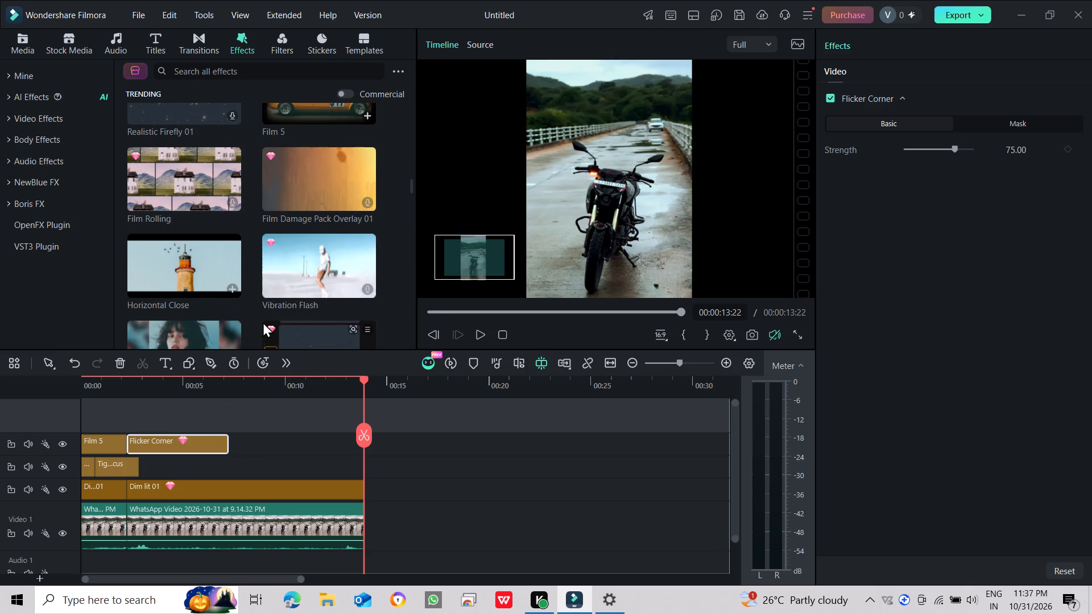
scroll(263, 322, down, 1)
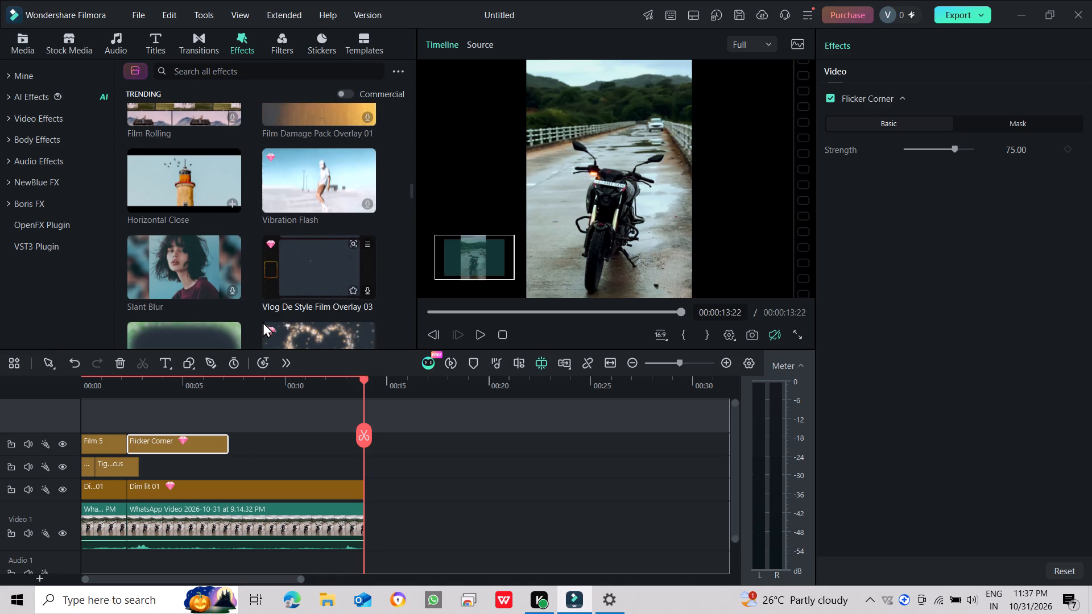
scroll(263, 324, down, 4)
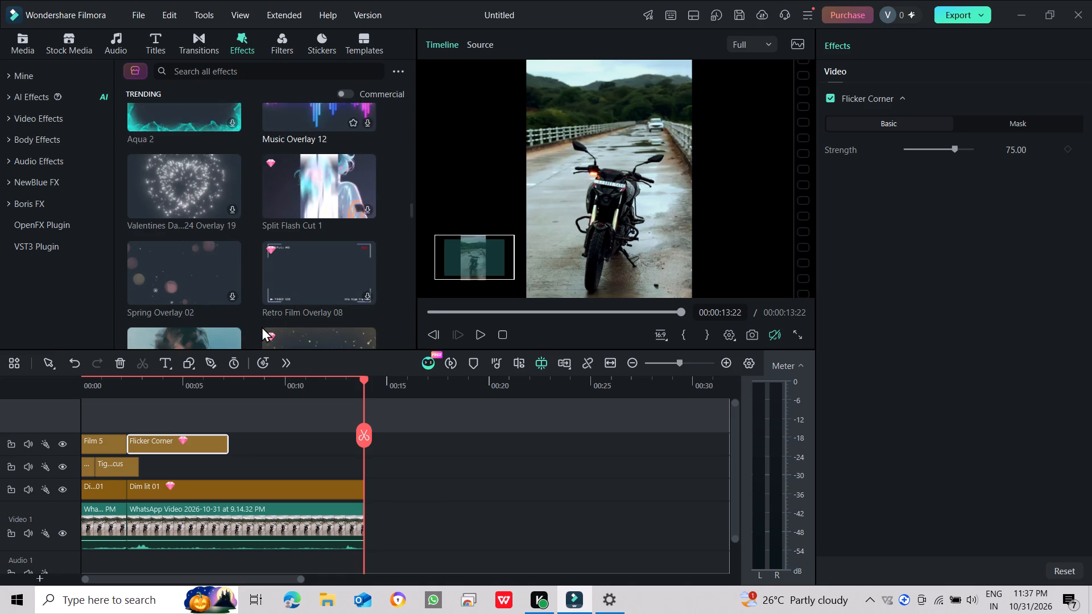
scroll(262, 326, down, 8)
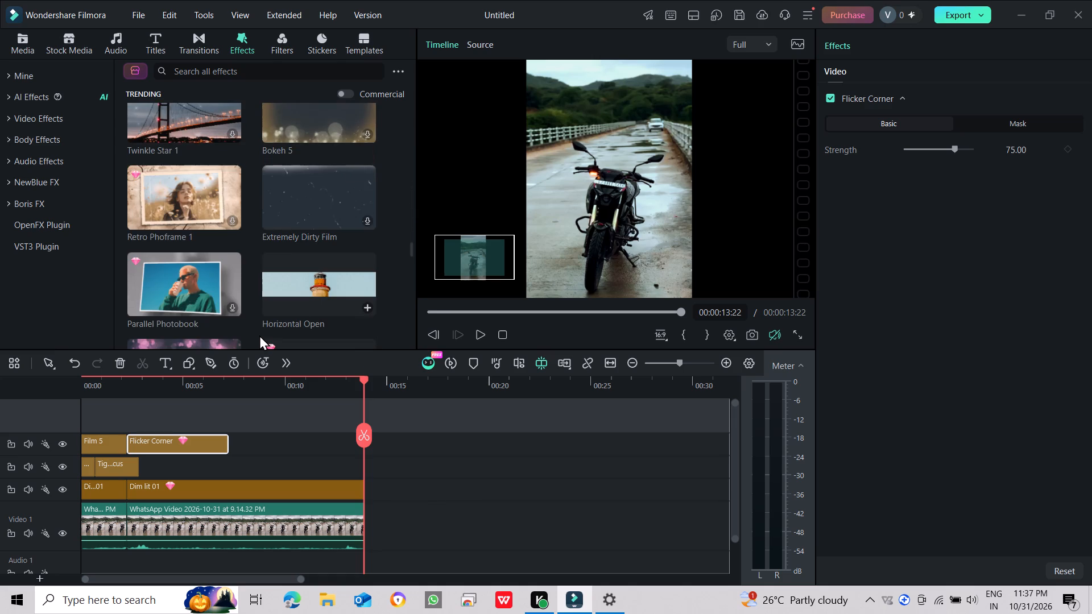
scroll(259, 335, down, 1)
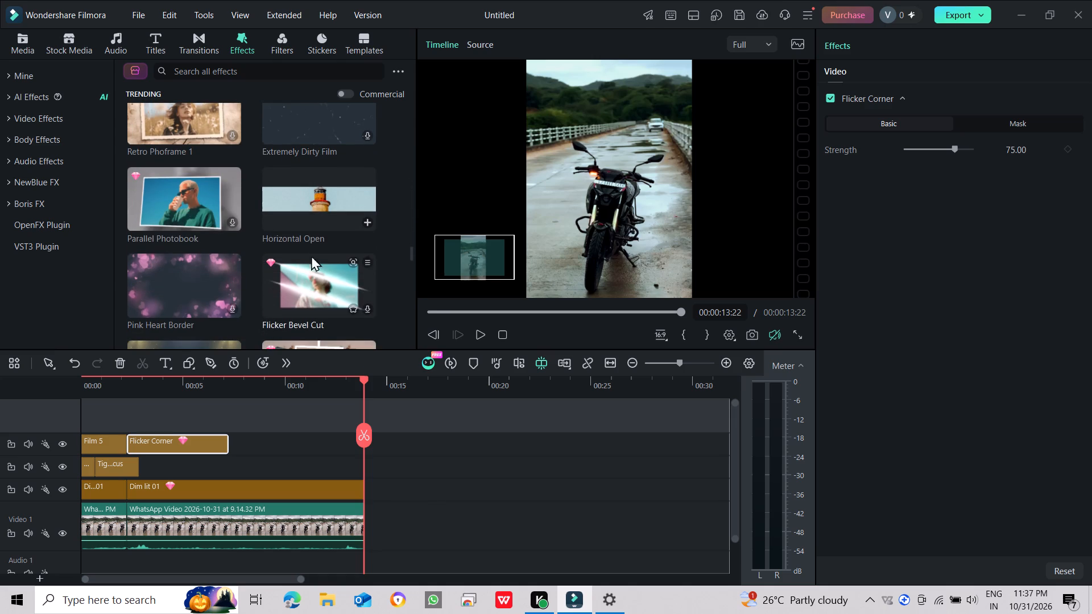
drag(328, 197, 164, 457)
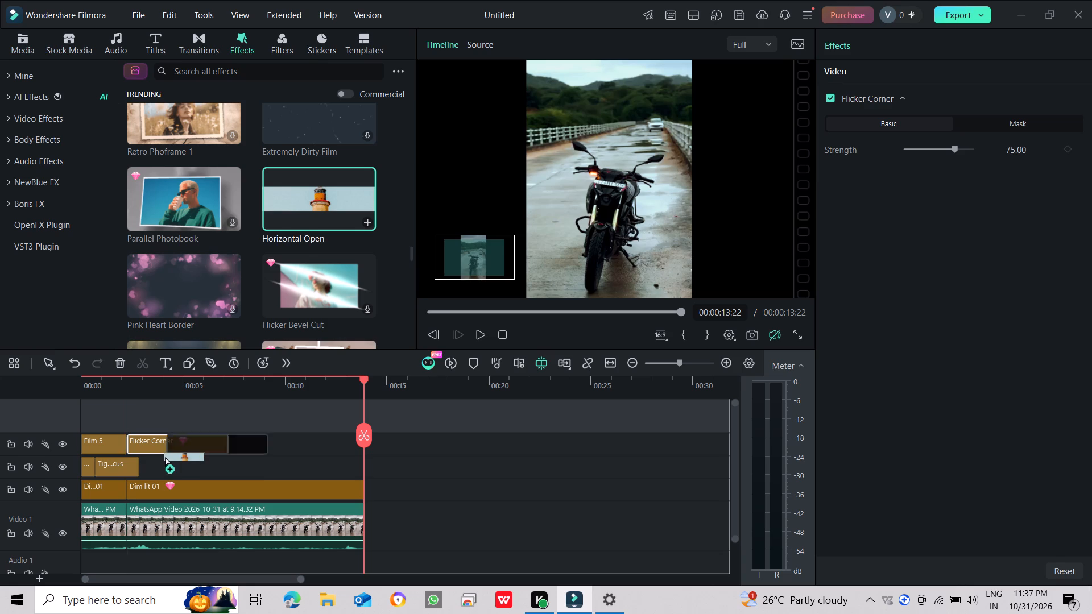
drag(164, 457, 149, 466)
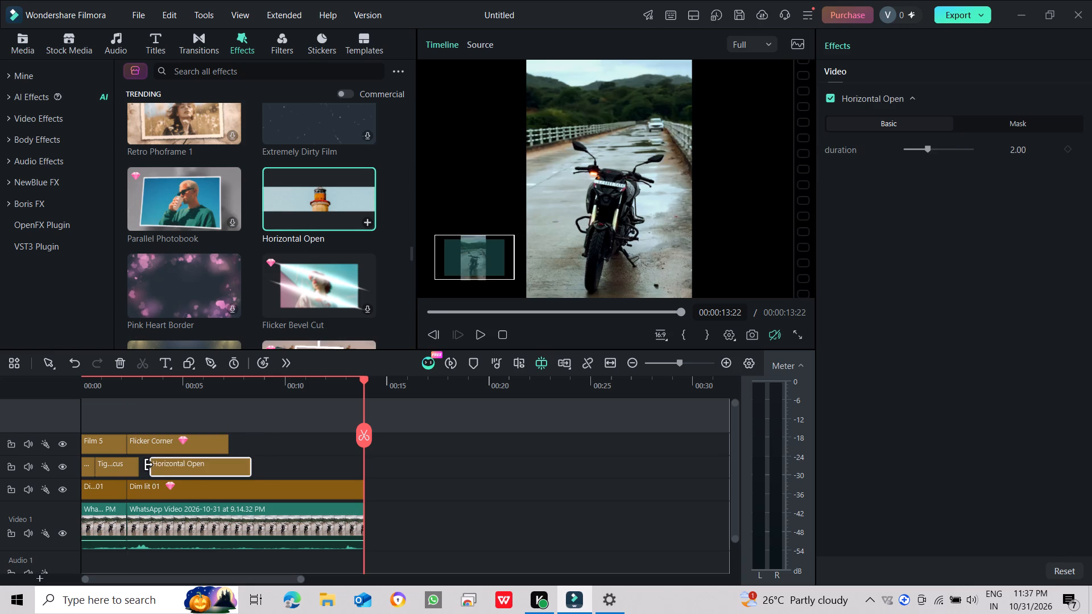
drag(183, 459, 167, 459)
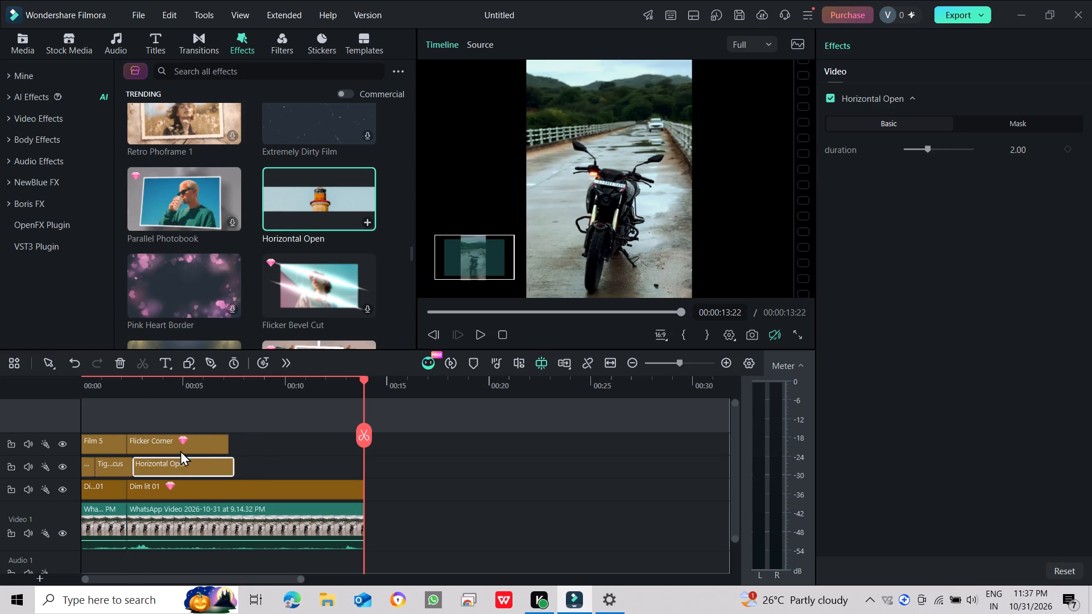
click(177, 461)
Preview the timeline from the start with the added Horizontal Open effect.
drag(445, 309, 431, 310)
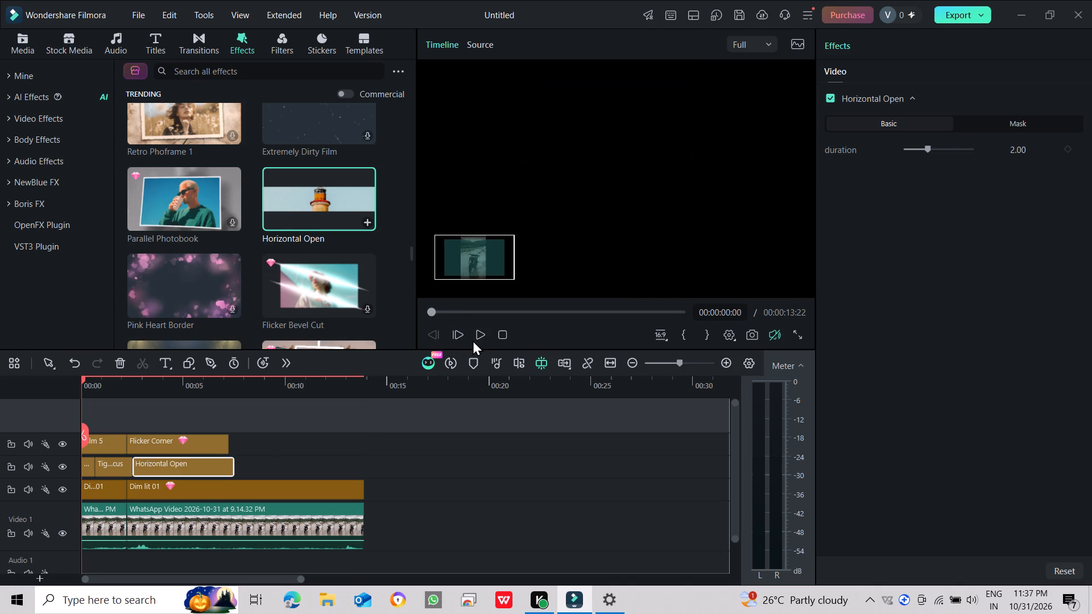
click(478, 338)
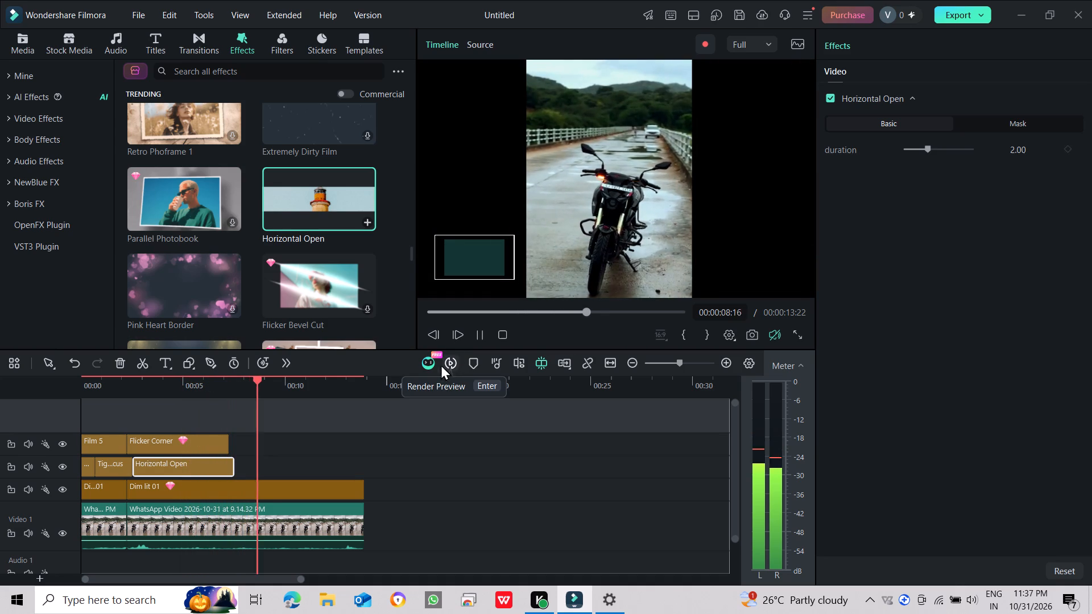
Delete the Flicker Corner effect from the Film 5 track.
click(189, 433)
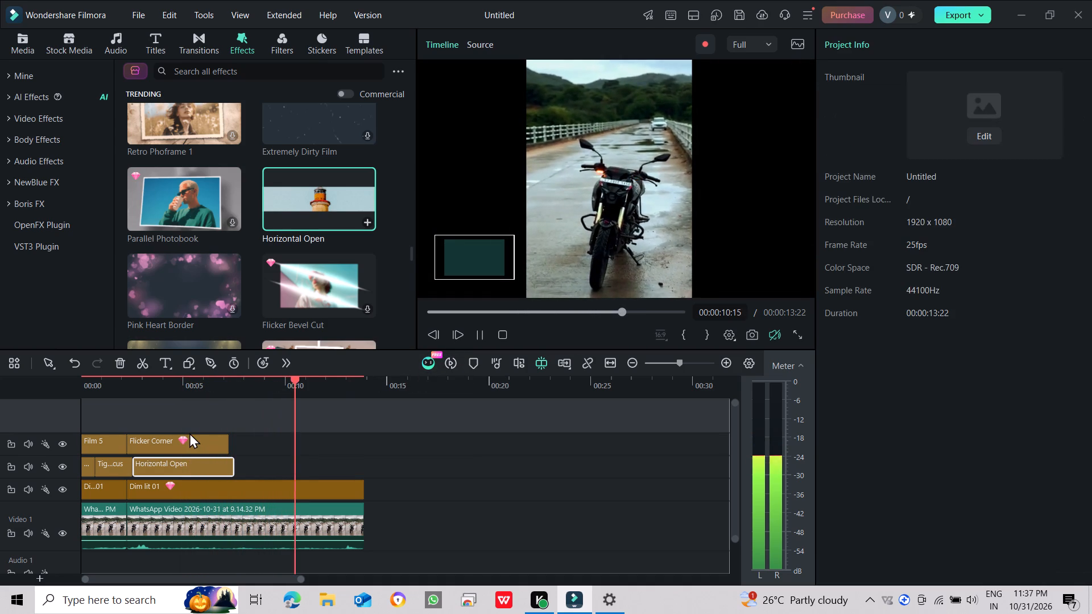
right_click(189, 433)
click(152, 443)
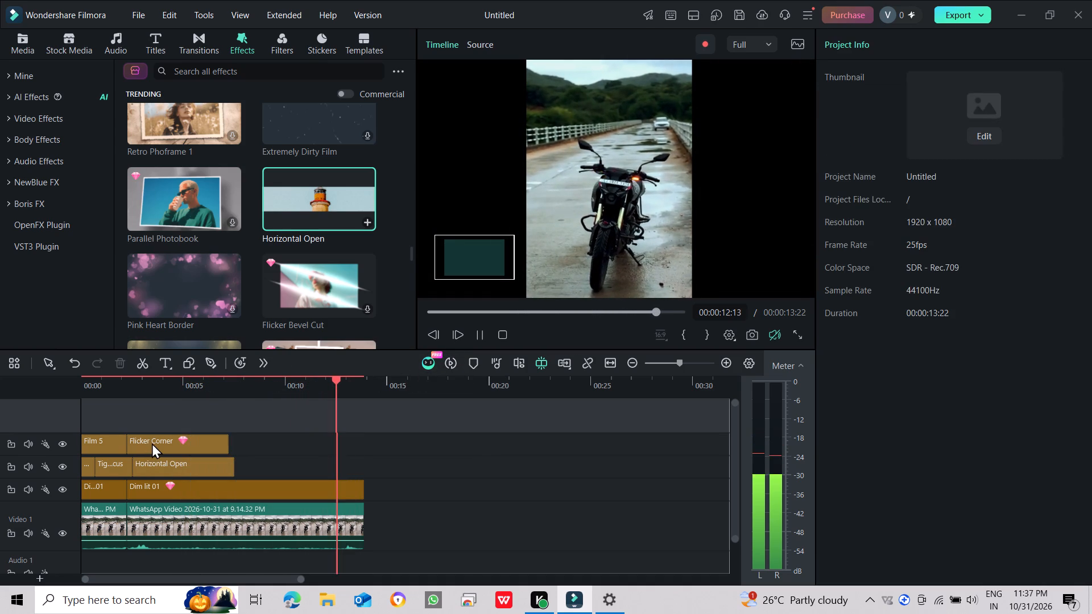
right_click(152, 443)
click(206, 219)
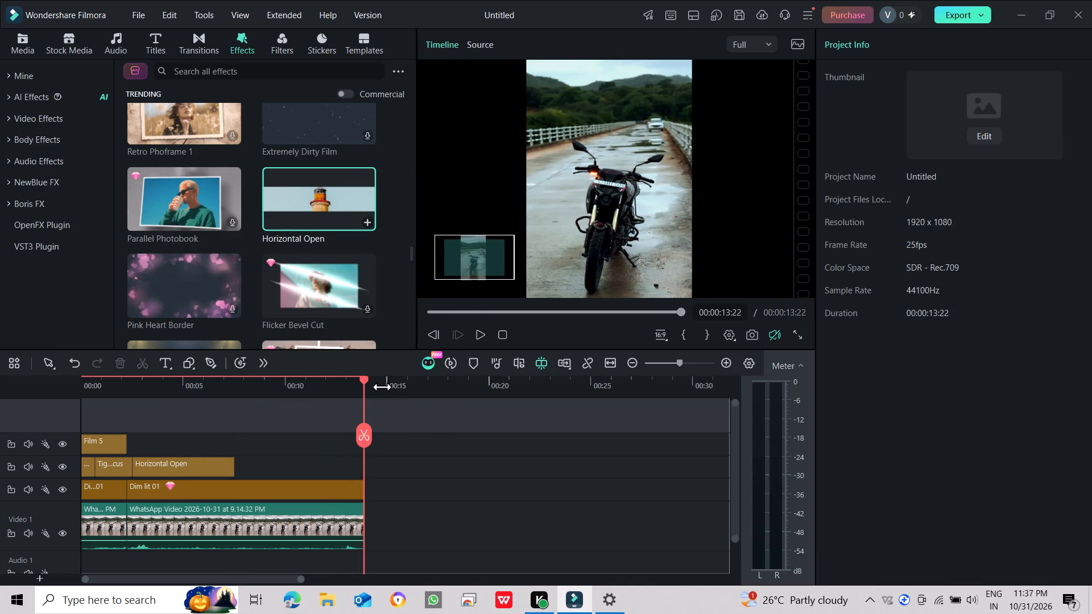
Preview the timeline from the start without Flicker Corner.
drag(365, 381, 48, 379)
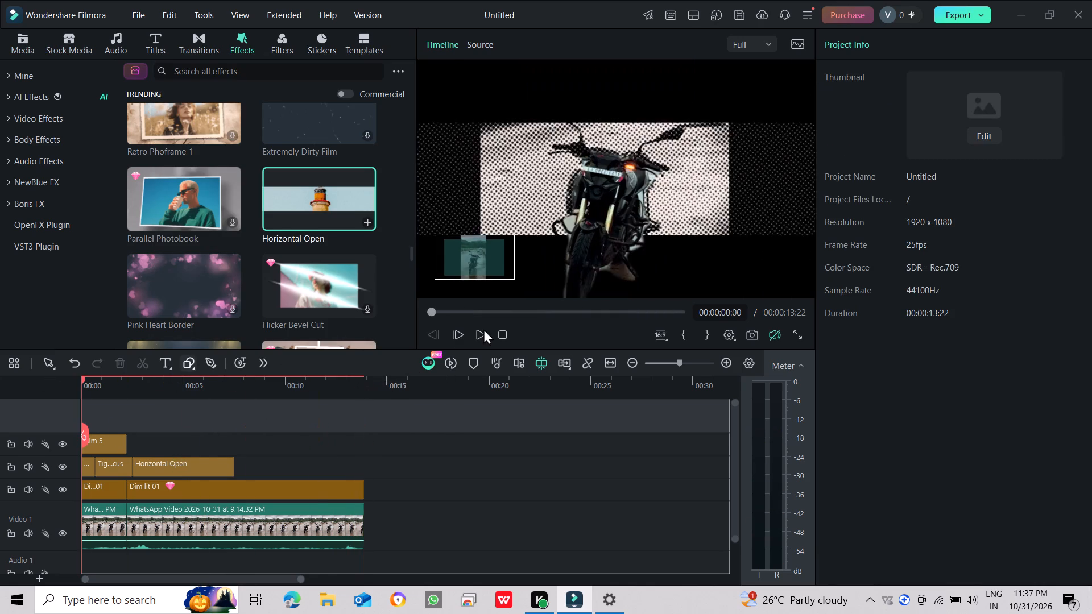
click(476, 331)
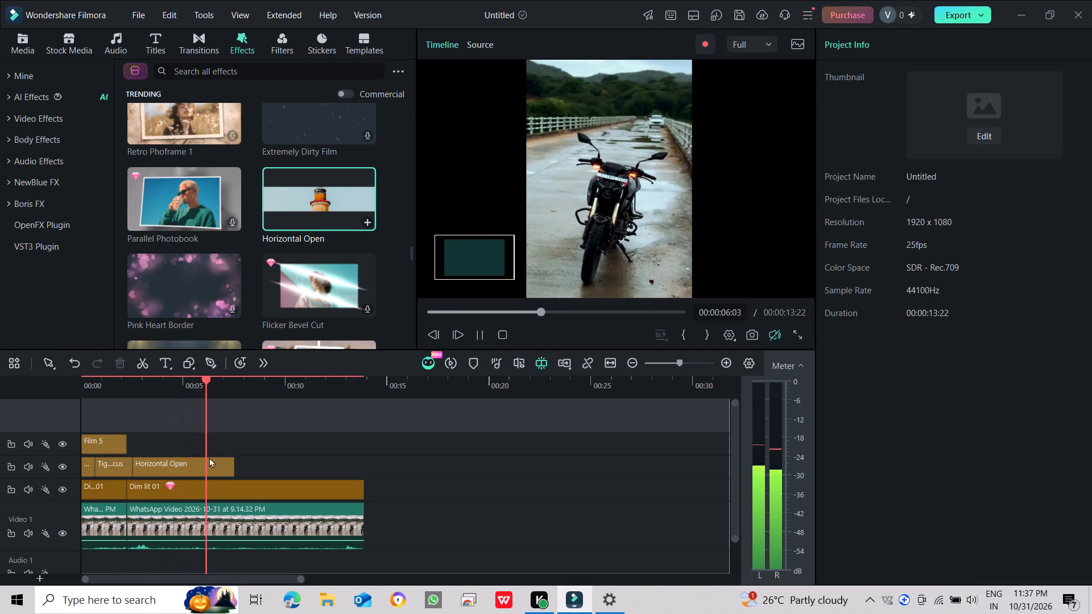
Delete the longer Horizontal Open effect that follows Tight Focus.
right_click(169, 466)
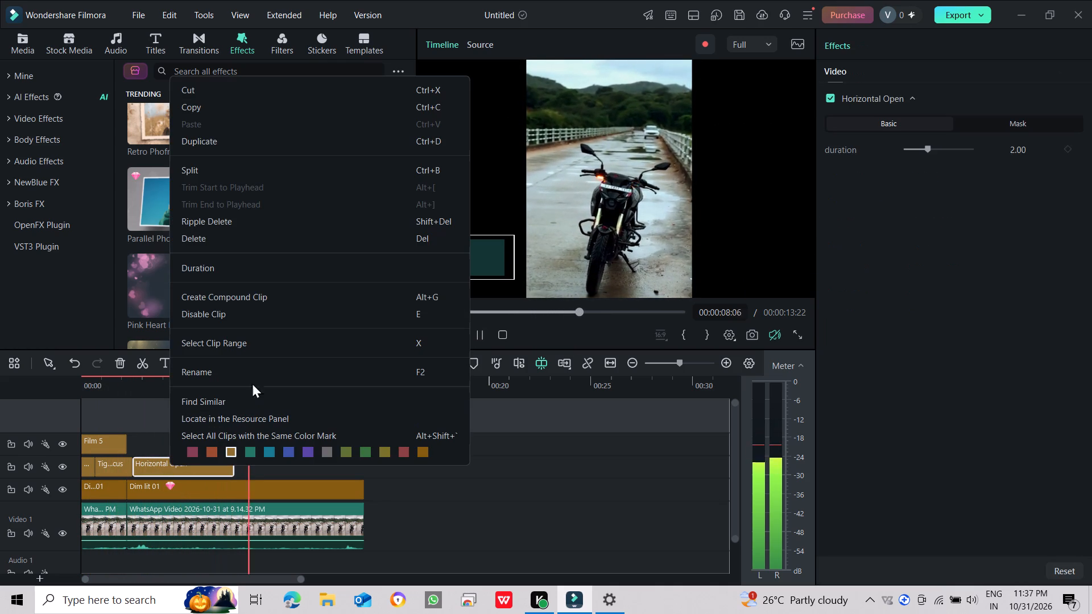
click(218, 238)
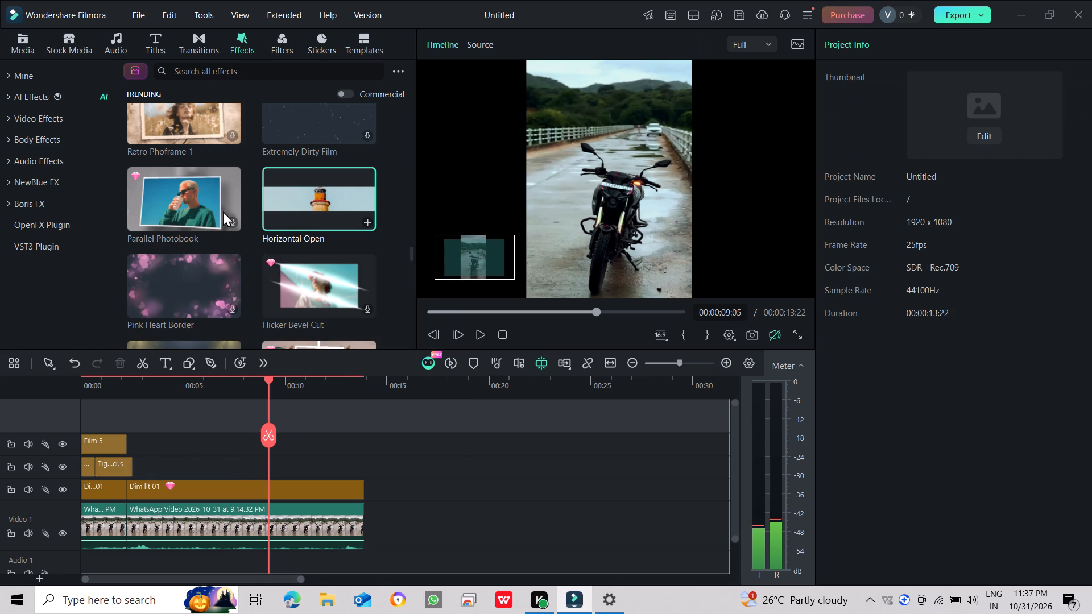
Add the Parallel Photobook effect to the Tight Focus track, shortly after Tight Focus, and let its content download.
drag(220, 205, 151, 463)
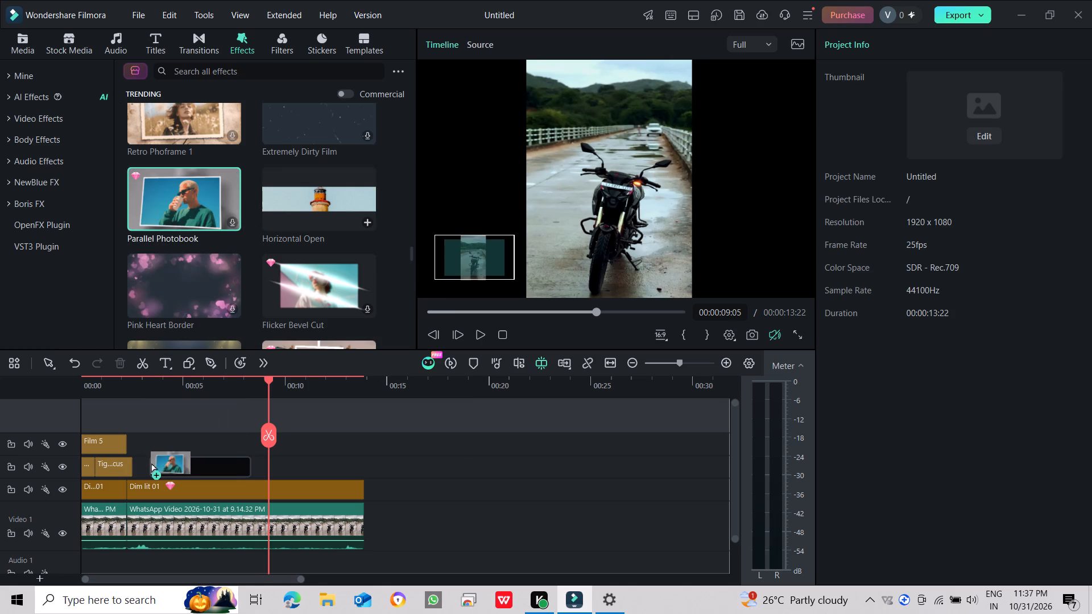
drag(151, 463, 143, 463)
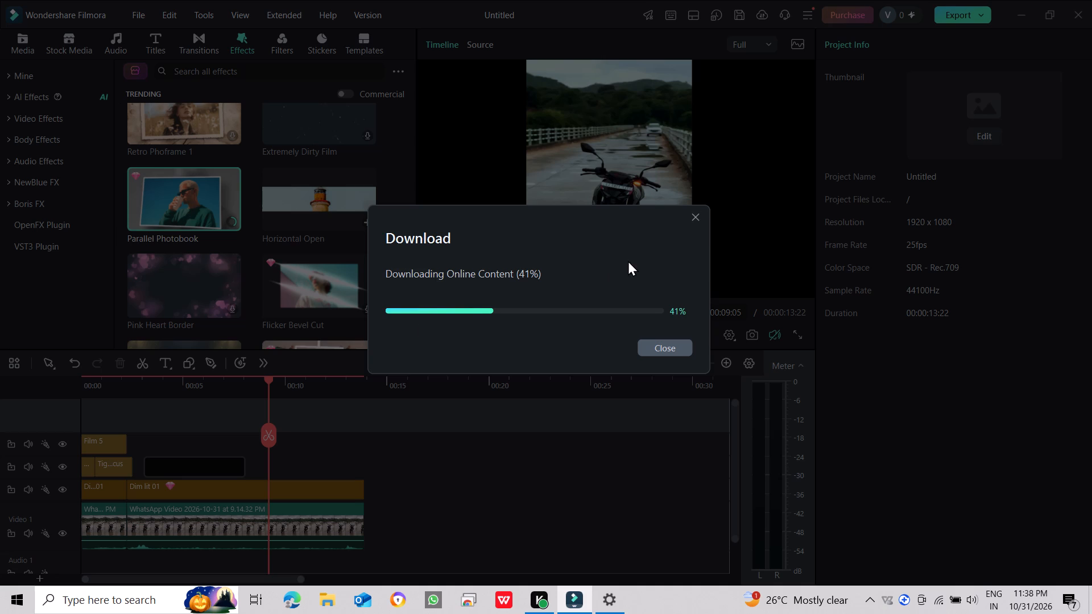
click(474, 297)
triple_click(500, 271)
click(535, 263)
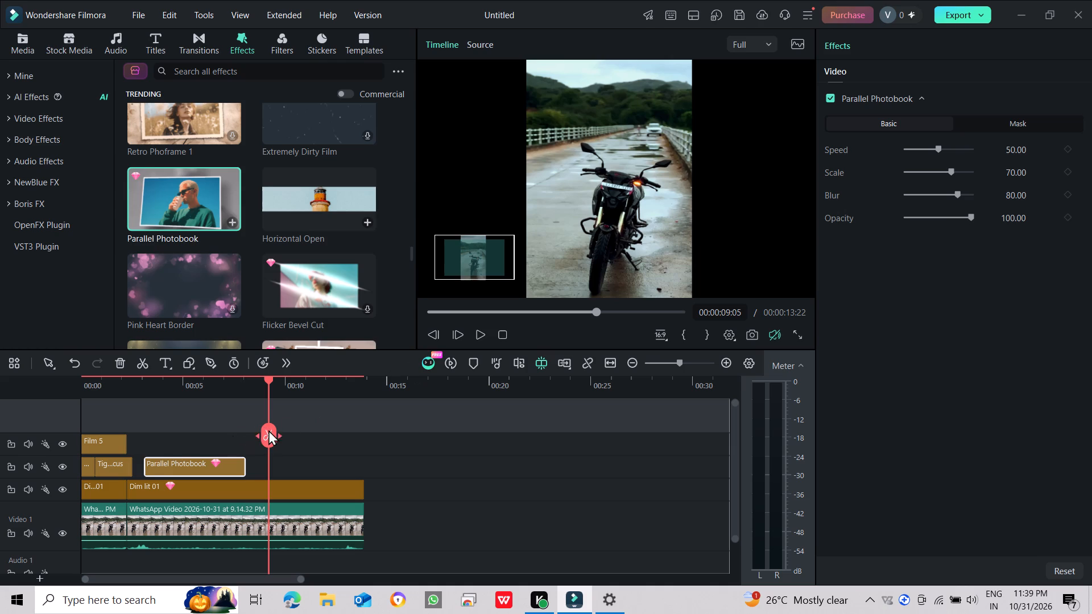
Preview the Parallel Photobook effect, playing the timeline from about one second in.
drag(268, 377, 105, 376)
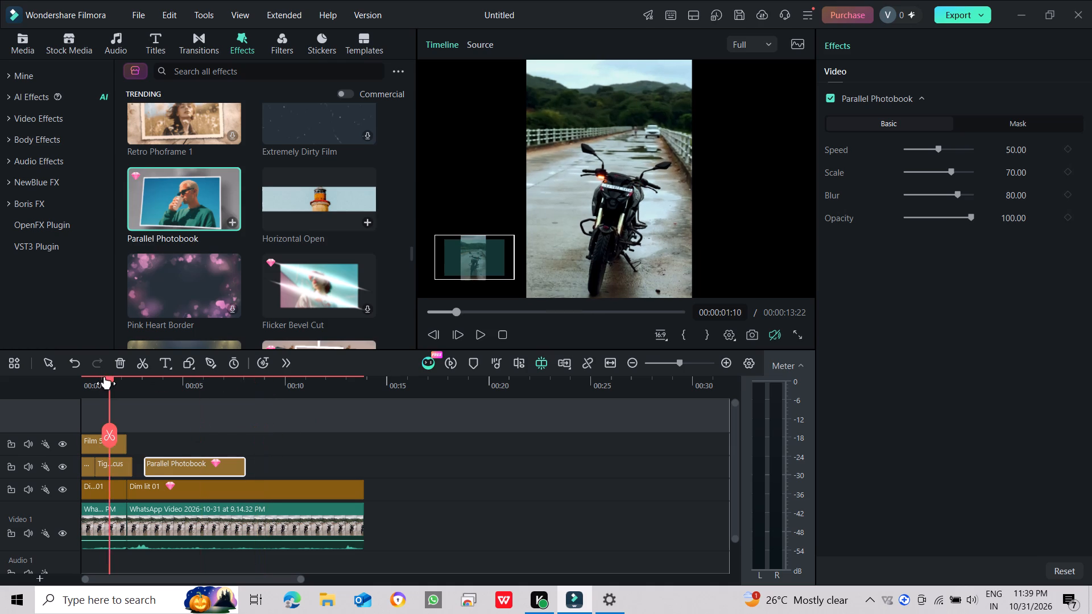
drag(105, 376, 104, 376)
click(474, 339)
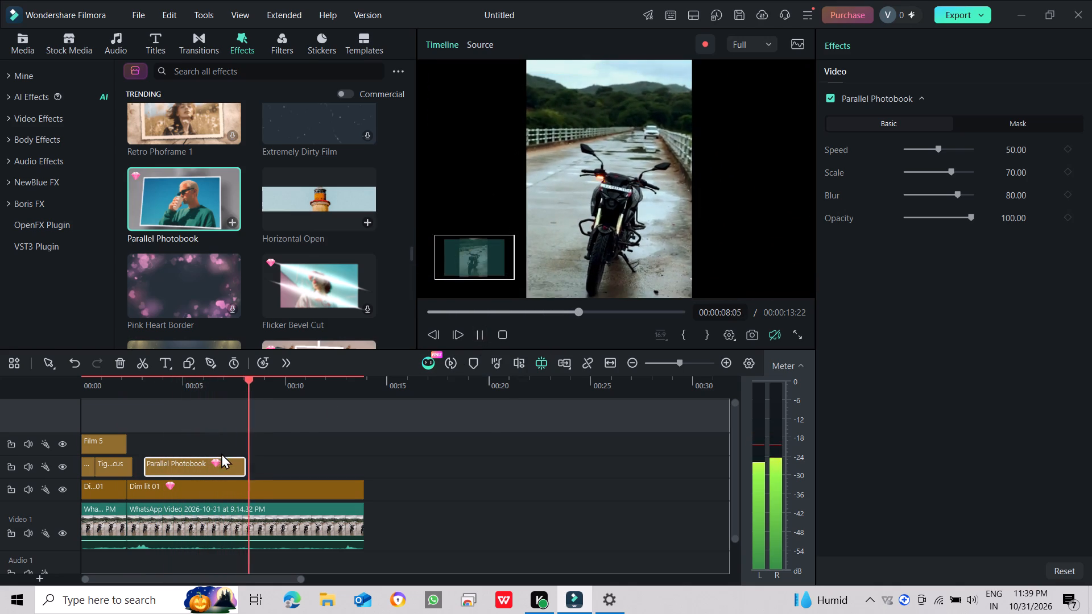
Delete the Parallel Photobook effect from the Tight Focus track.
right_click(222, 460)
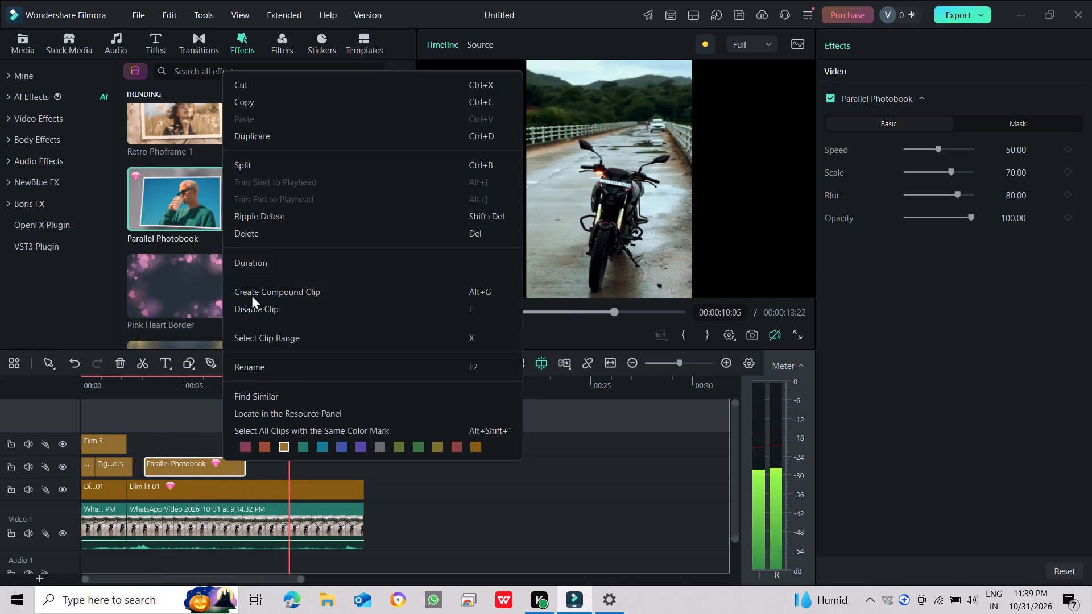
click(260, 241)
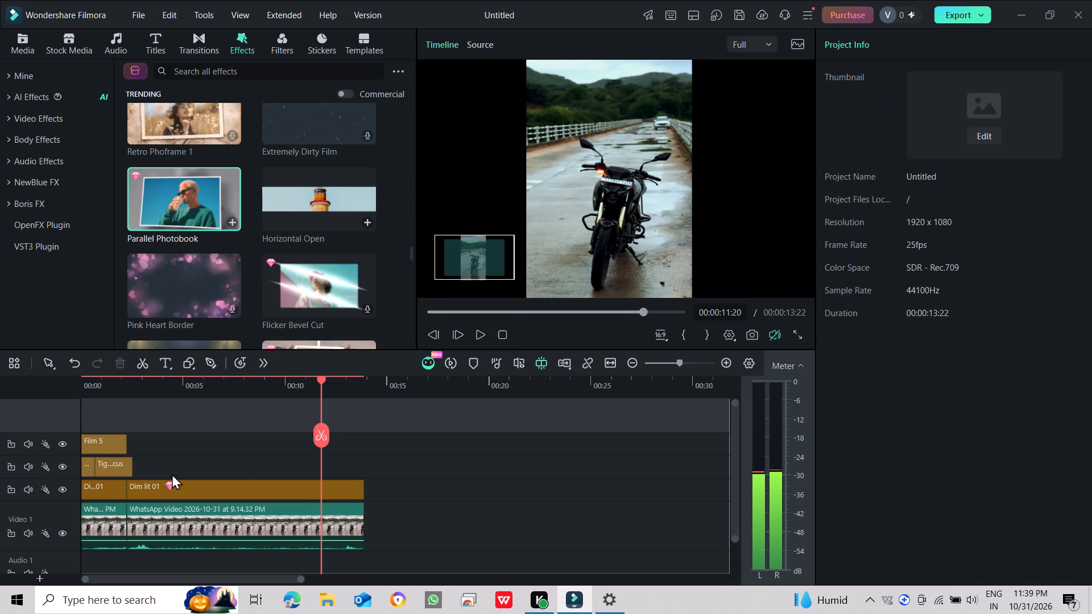
Play back the timeline to review the remaining effects on the motorcycle clips.
click(123, 461)
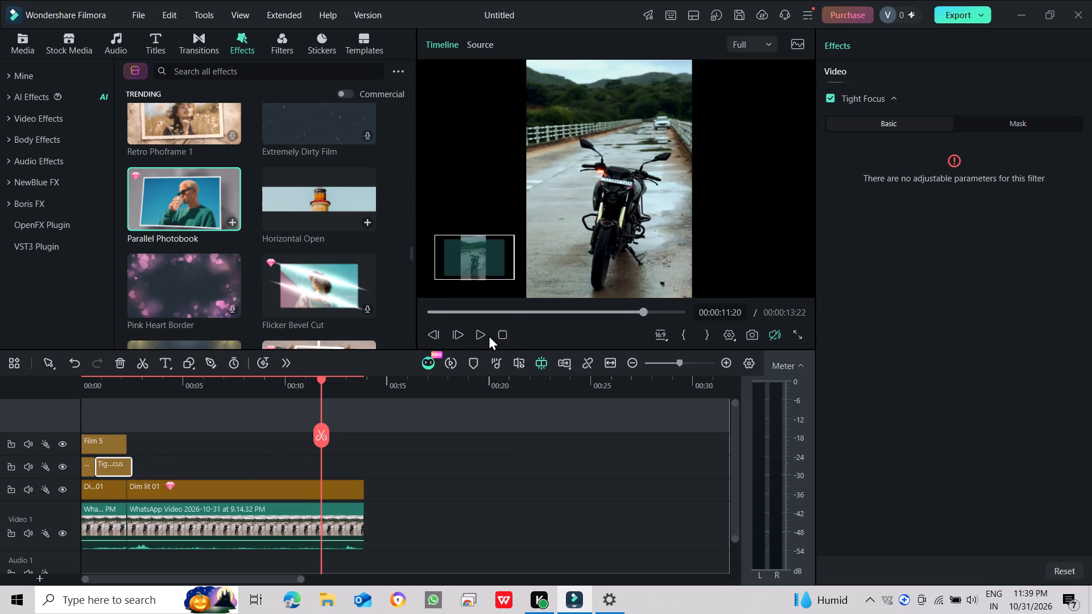
click(489, 335)
click(481, 338)
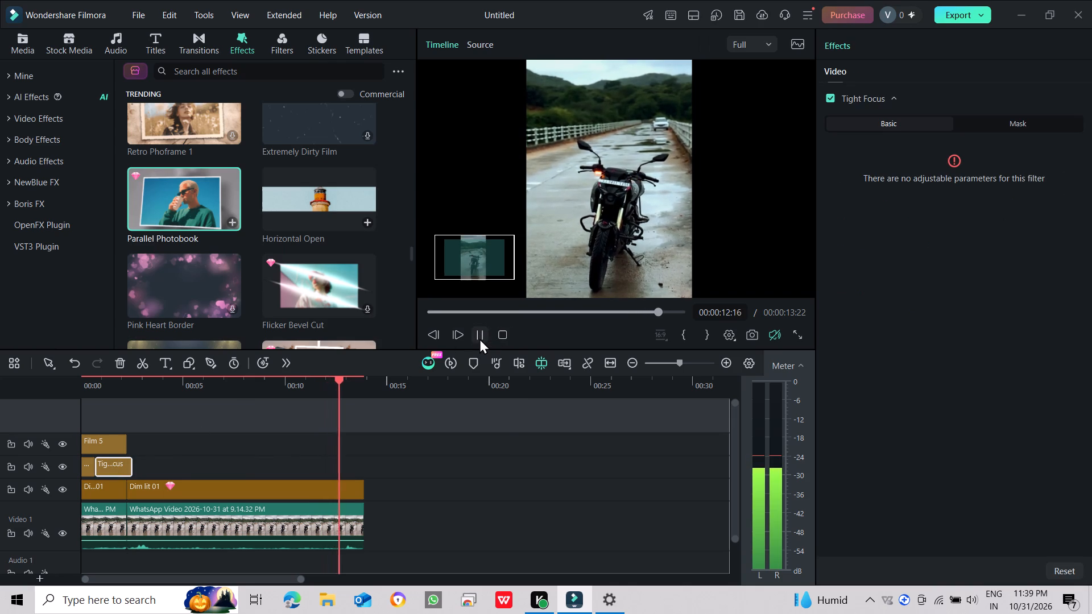
click(479, 338)
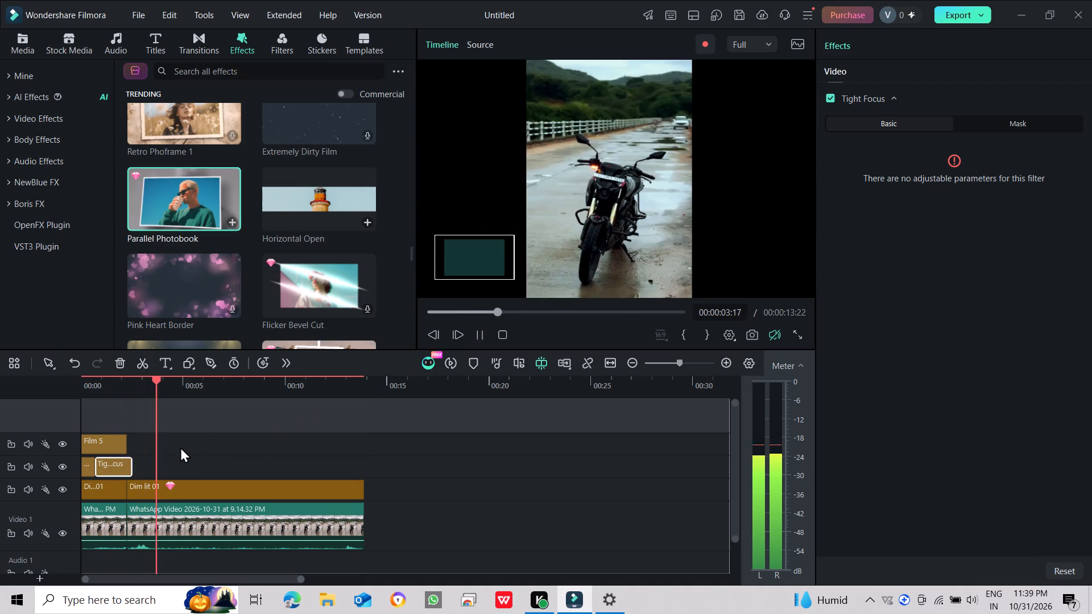
Move the Film 5 effect later on its track so it starts at the video cut.
drag(93, 439, 137, 438)
Move the short Horizontal Open effect from the timeline start to after Tight Focus, below the second half of Film 5.
drag(88, 464, 98, 464)
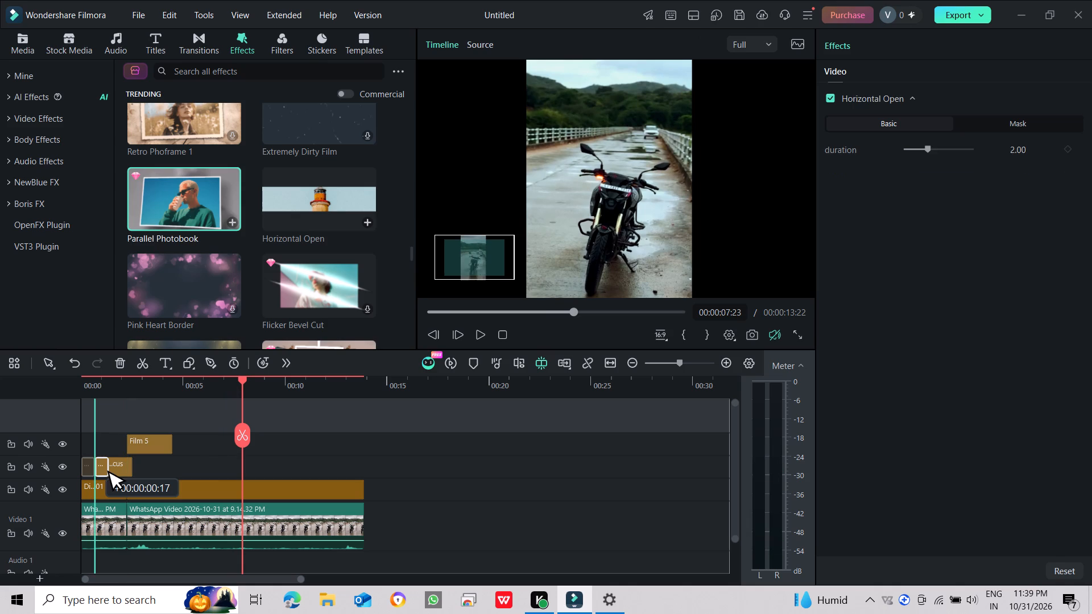
drag(98, 464, 129, 460)
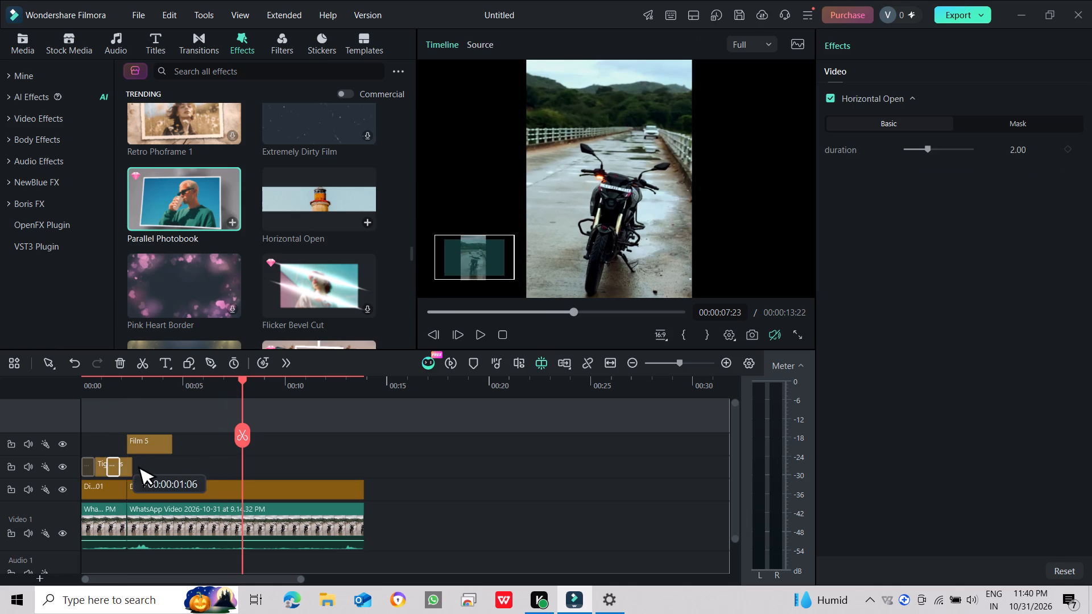
drag(129, 460, 159, 459)
Move the Tight Focus effect to the very start of the timeline.
drag(89, 466, 109, 462)
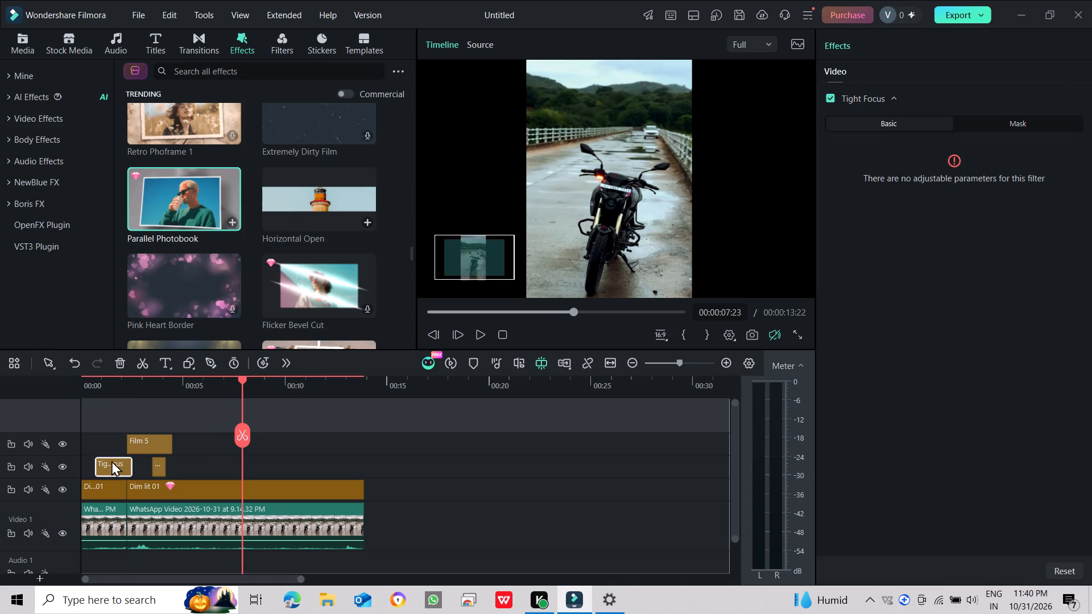
drag(116, 460, 104, 462)
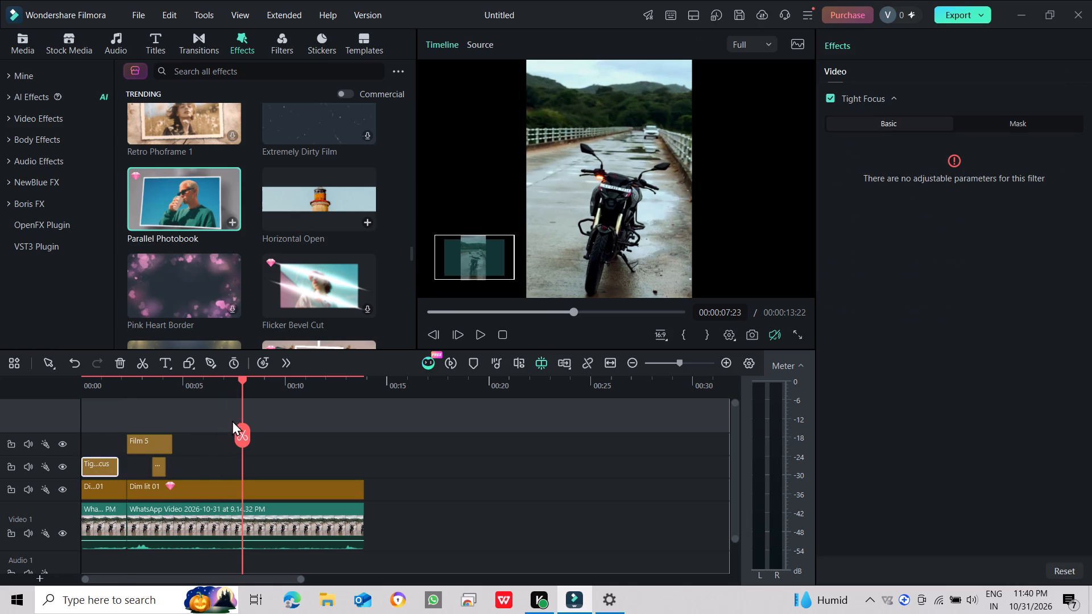
Play back the timeline to review the rearranged effects on the motorcycle clips.
click(468, 330)
click(487, 341)
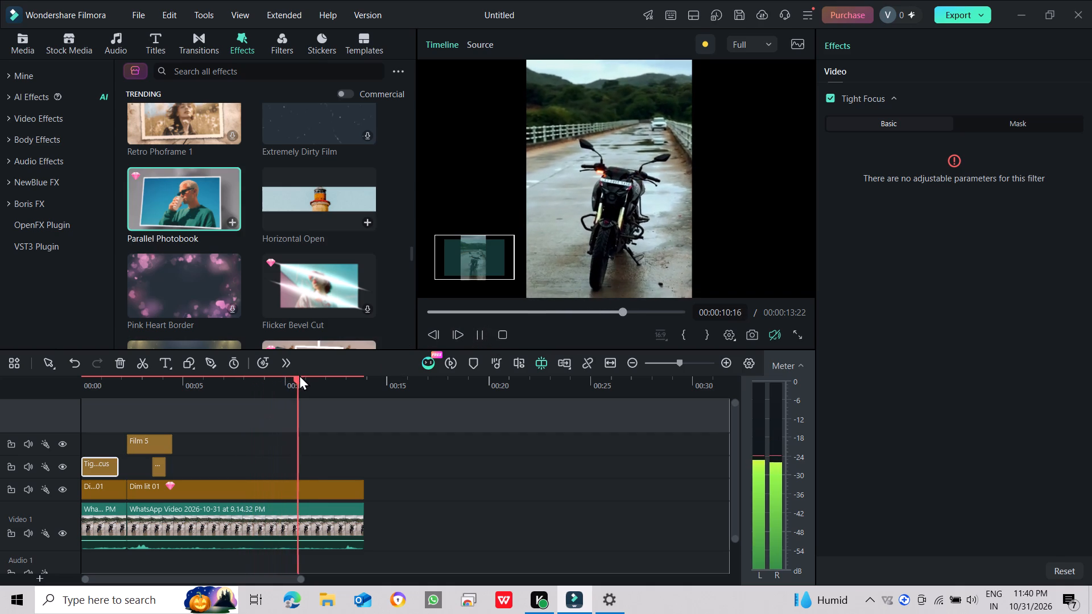
drag(299, 375, 291, 375)
drag(337, 376, 0, 383)
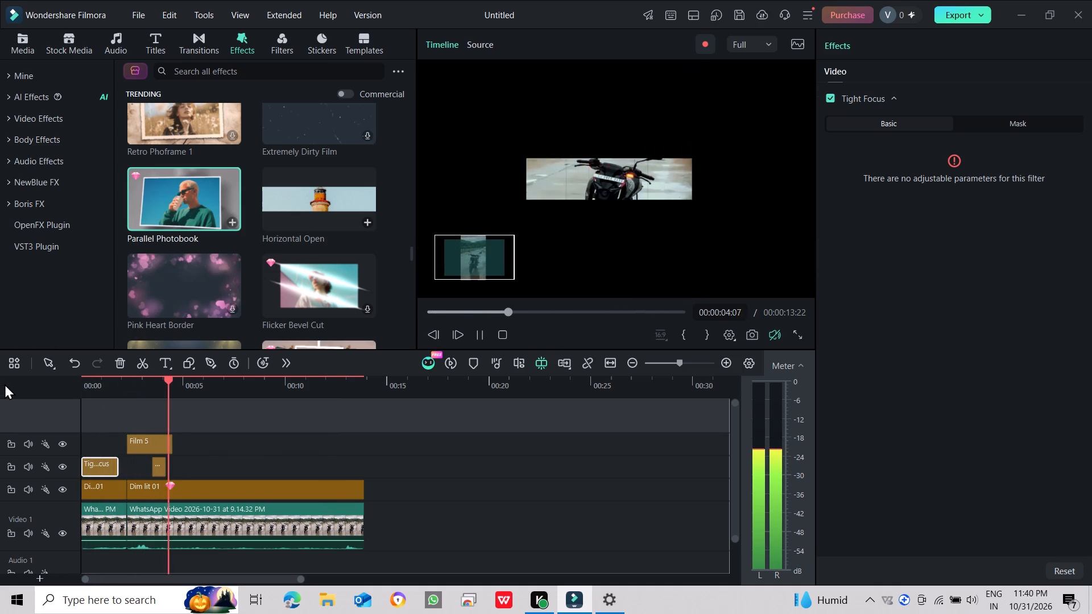
Delete the short Horizontal Open effect below Film 5.
click(160, 462)
right_click(160, 462)
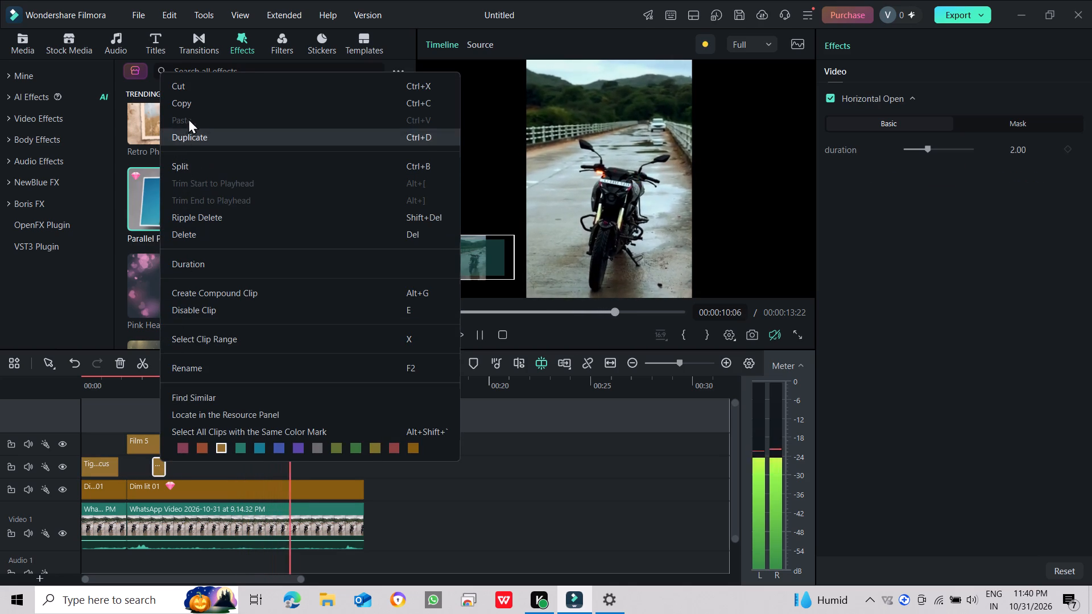
click(185, 233)
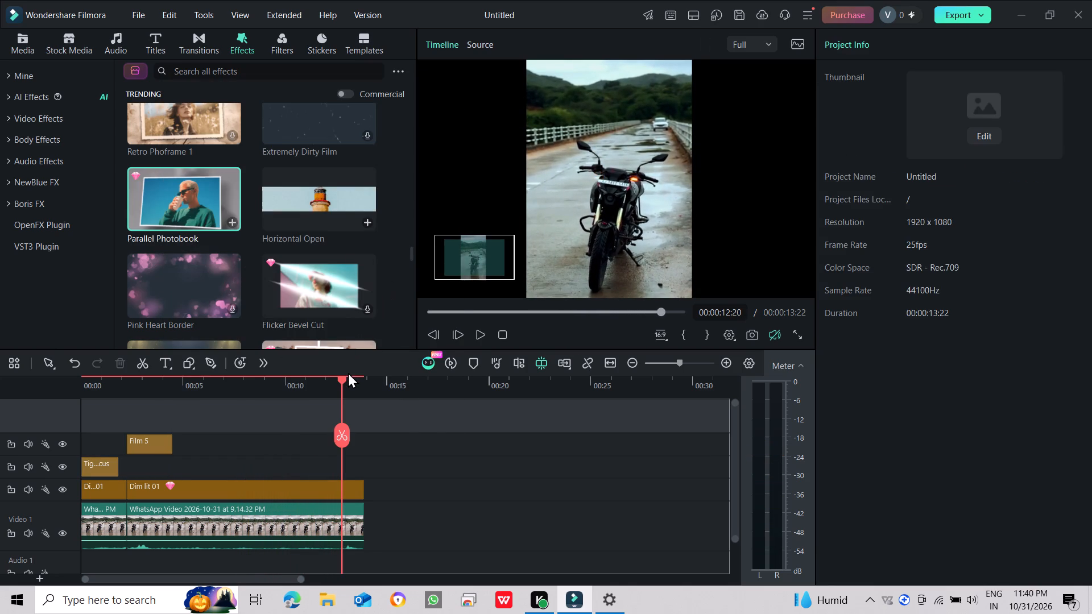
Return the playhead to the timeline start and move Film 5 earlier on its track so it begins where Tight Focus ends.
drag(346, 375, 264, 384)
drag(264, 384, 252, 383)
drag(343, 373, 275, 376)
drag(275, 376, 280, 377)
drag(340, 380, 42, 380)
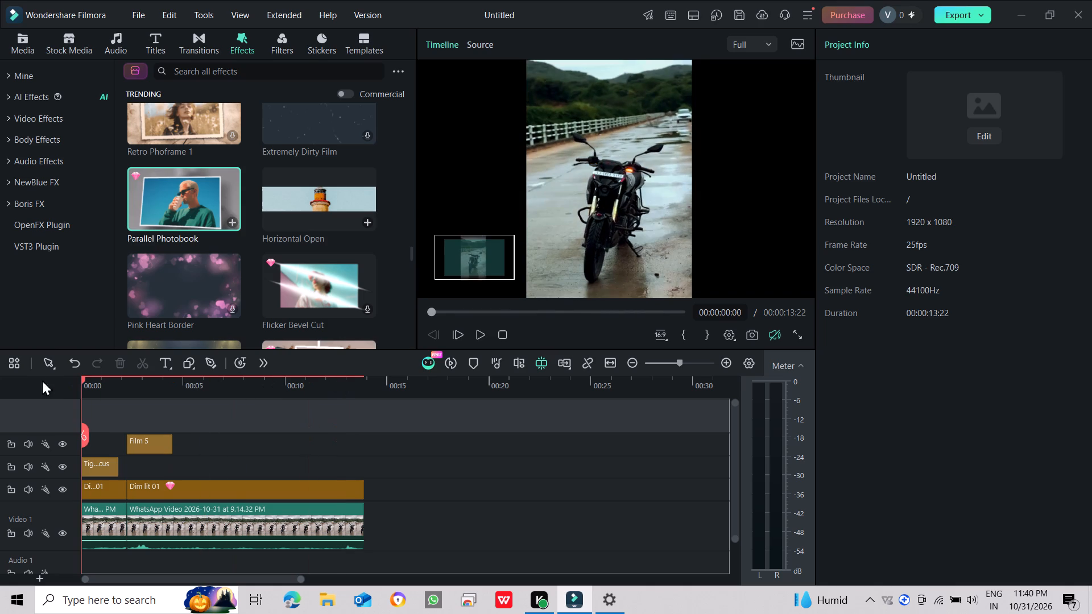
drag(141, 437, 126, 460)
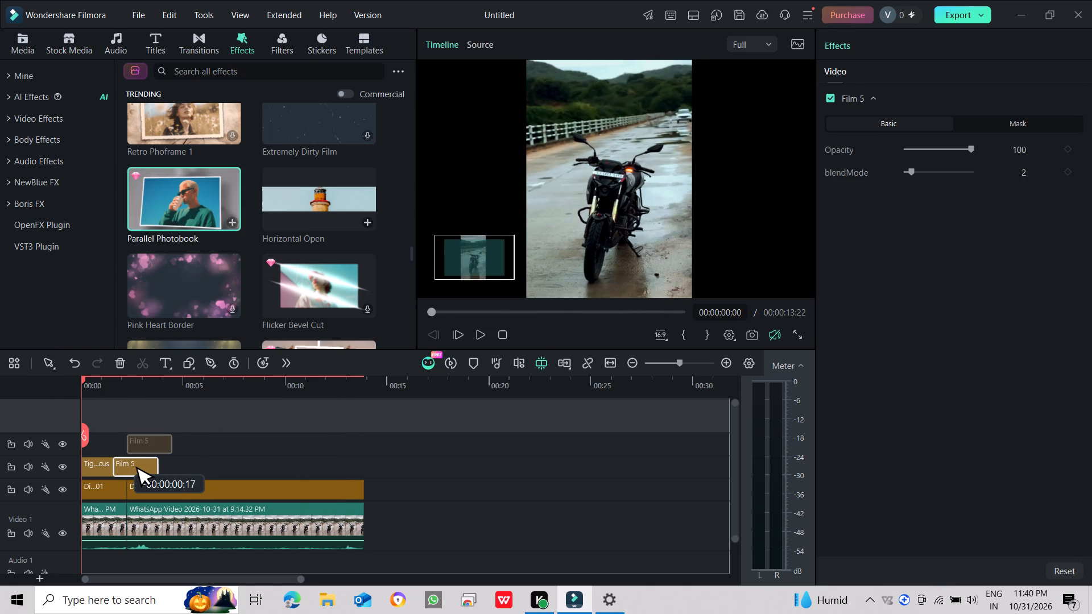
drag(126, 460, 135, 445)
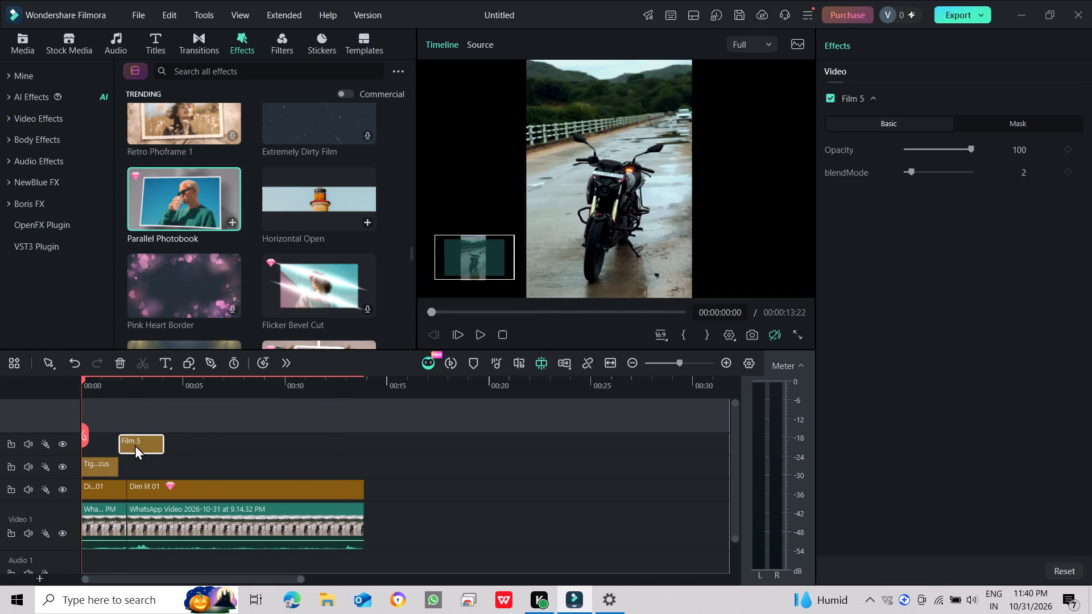
Play back the timeline from the start to review Tight Focus followed by Film 5.
click(474, 333)
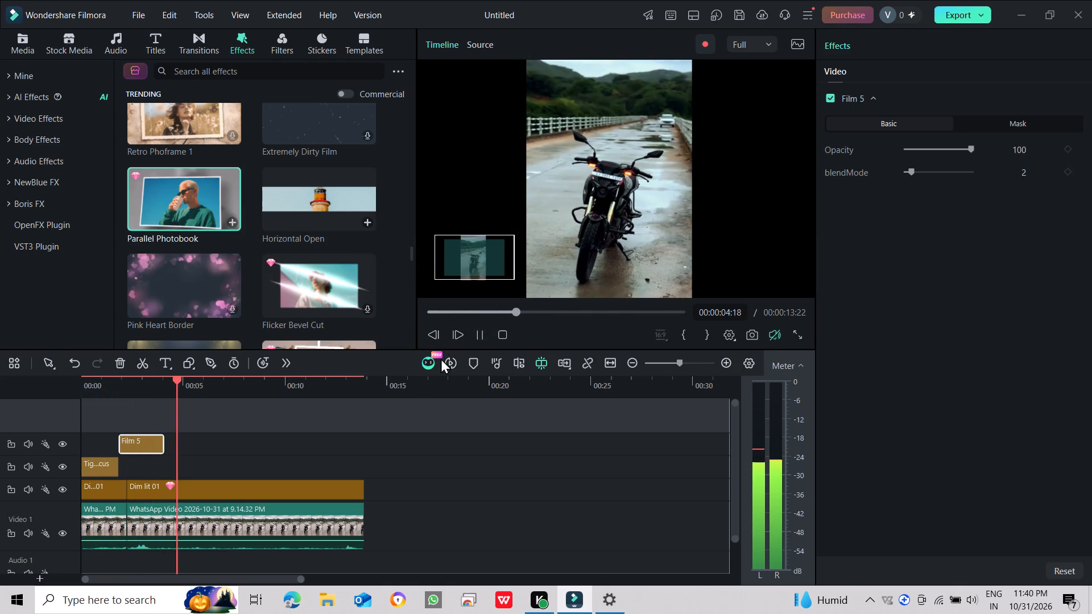
click(144, 437)
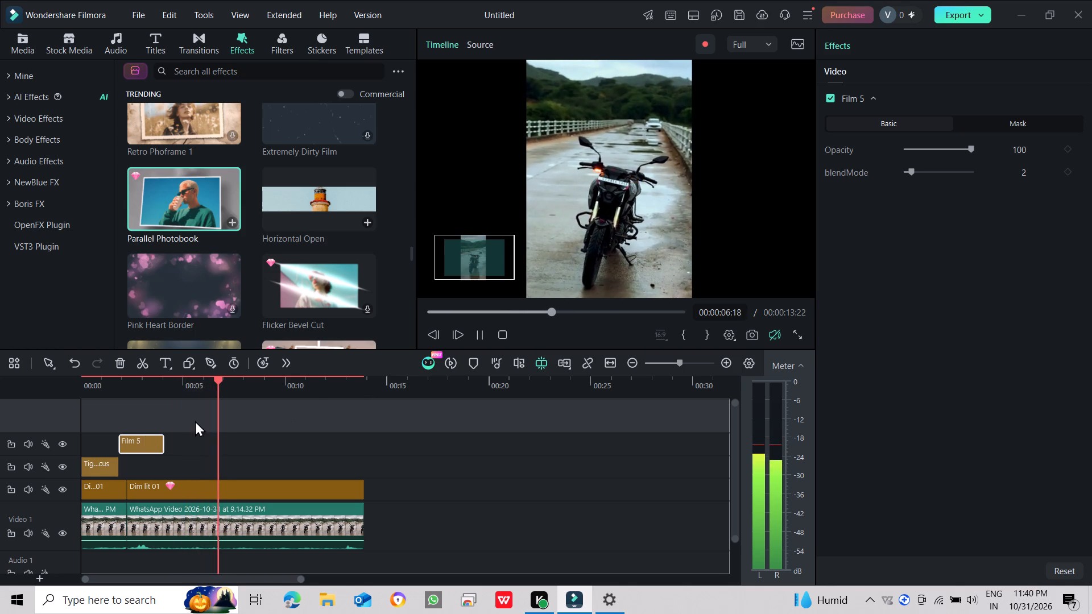
click(485, 338)
click(485, 338)
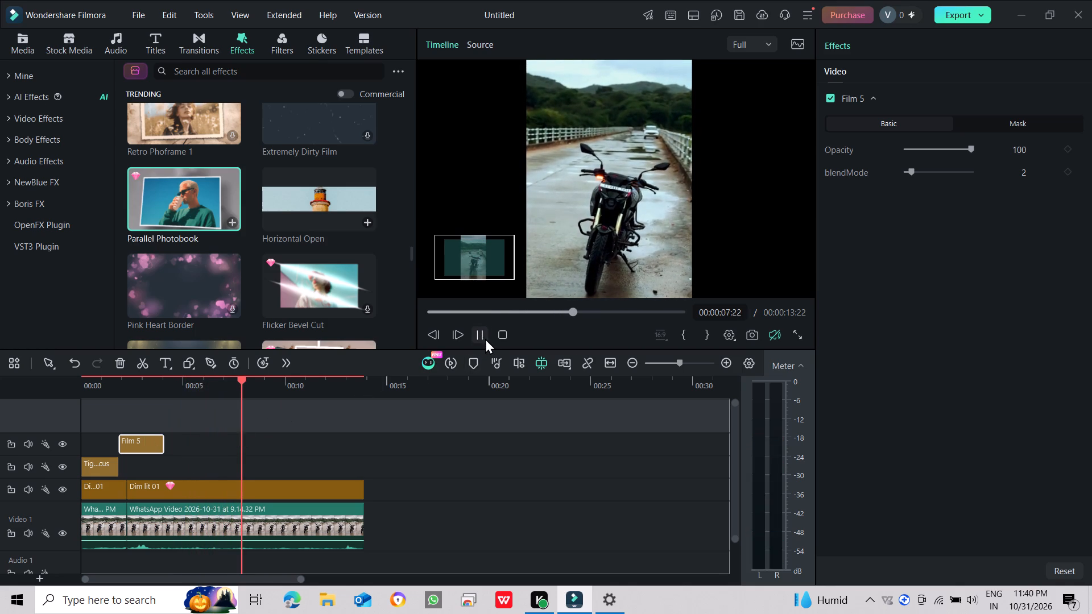
drag(487, 312, 429, 312)
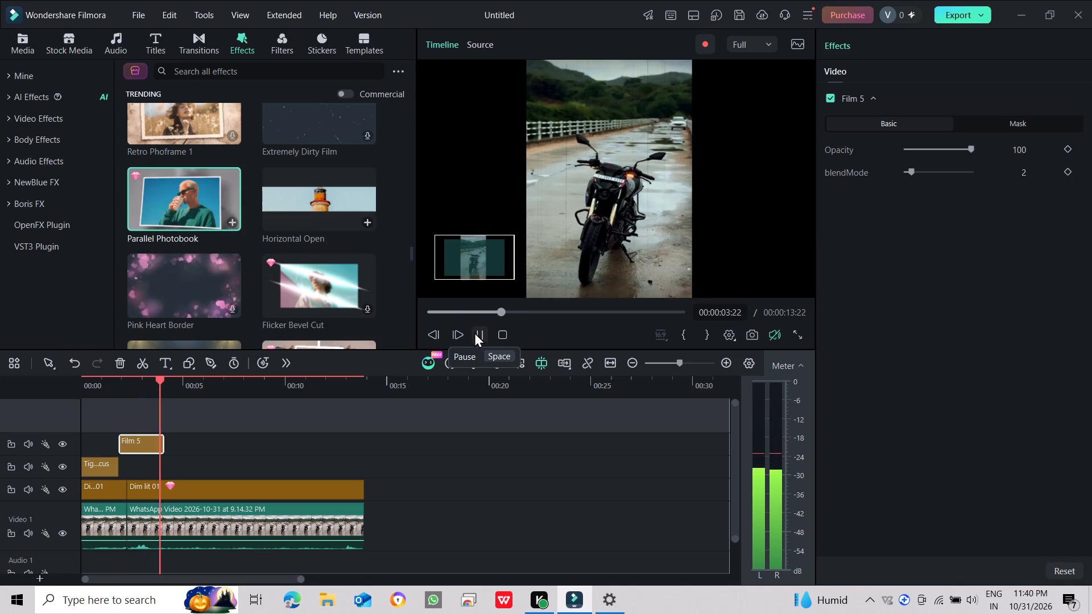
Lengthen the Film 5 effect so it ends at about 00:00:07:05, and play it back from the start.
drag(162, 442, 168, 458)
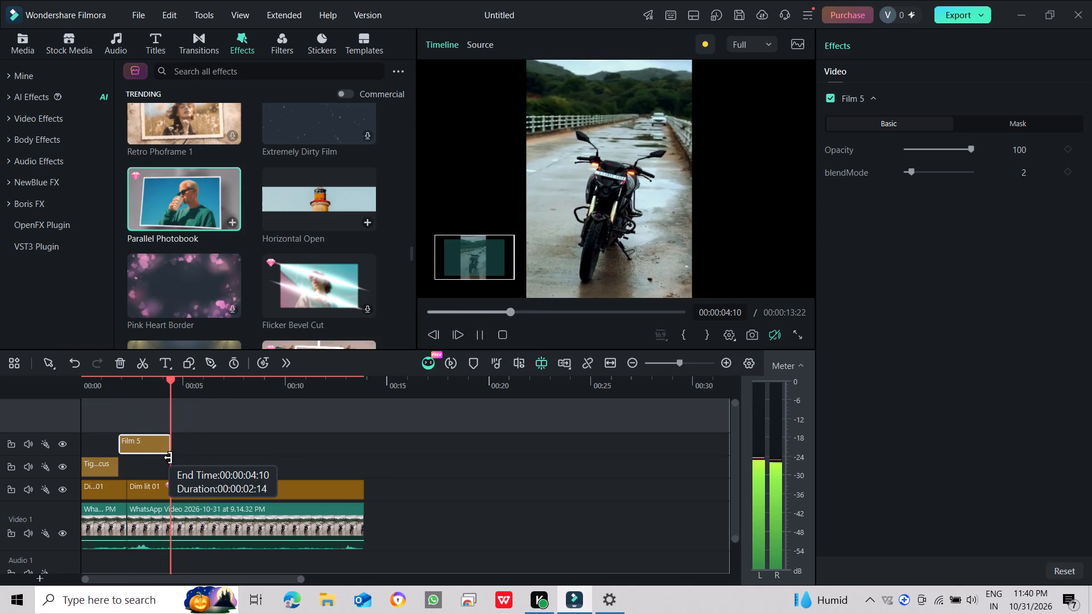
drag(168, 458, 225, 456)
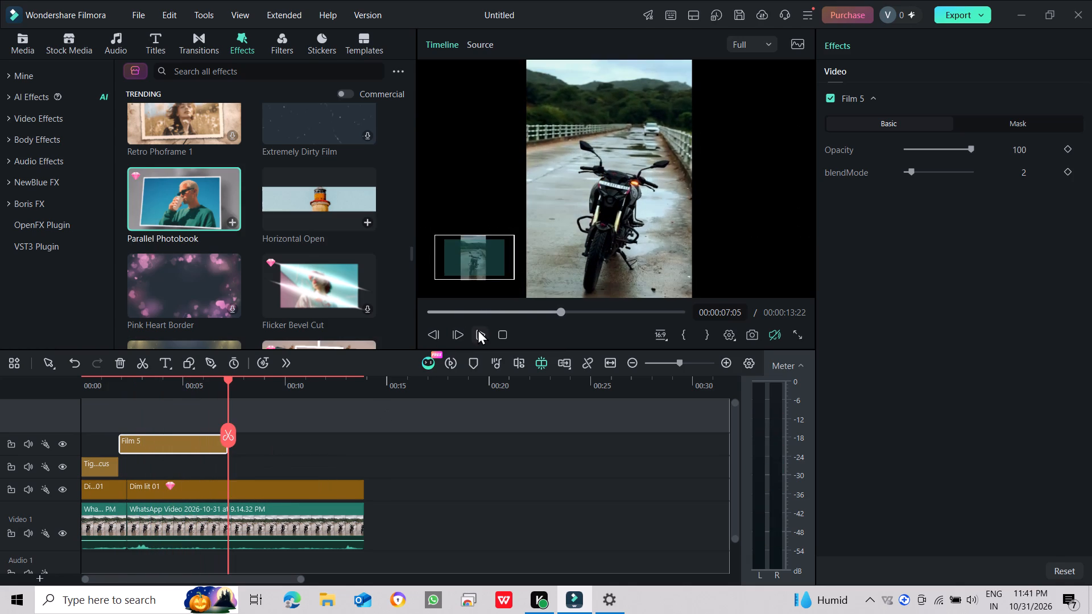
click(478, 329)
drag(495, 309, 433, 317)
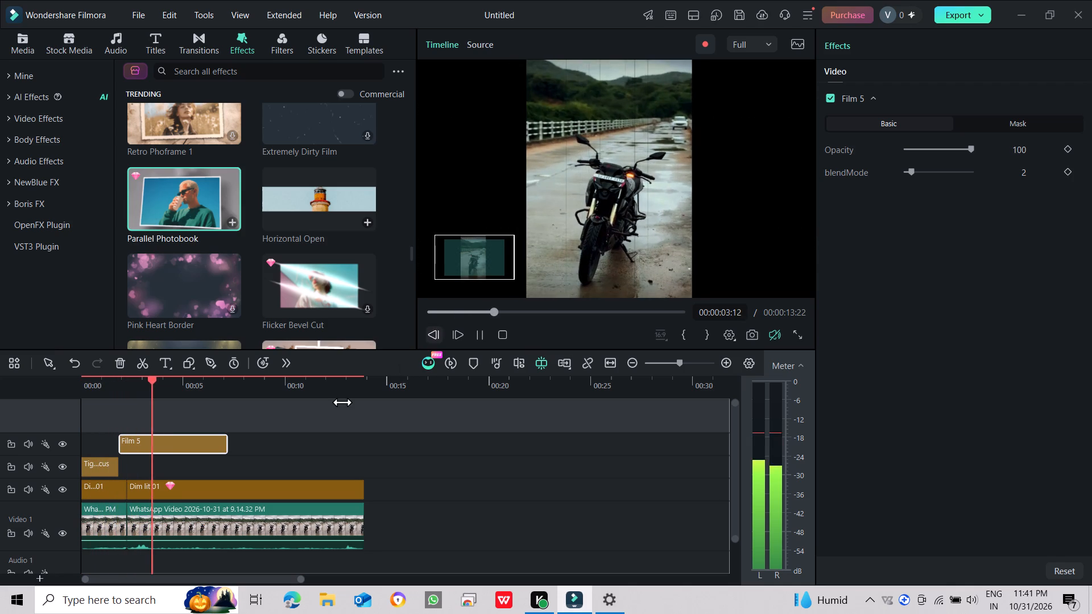
Delete the Film 5 effect from the timeline.
right_click(188, 442)
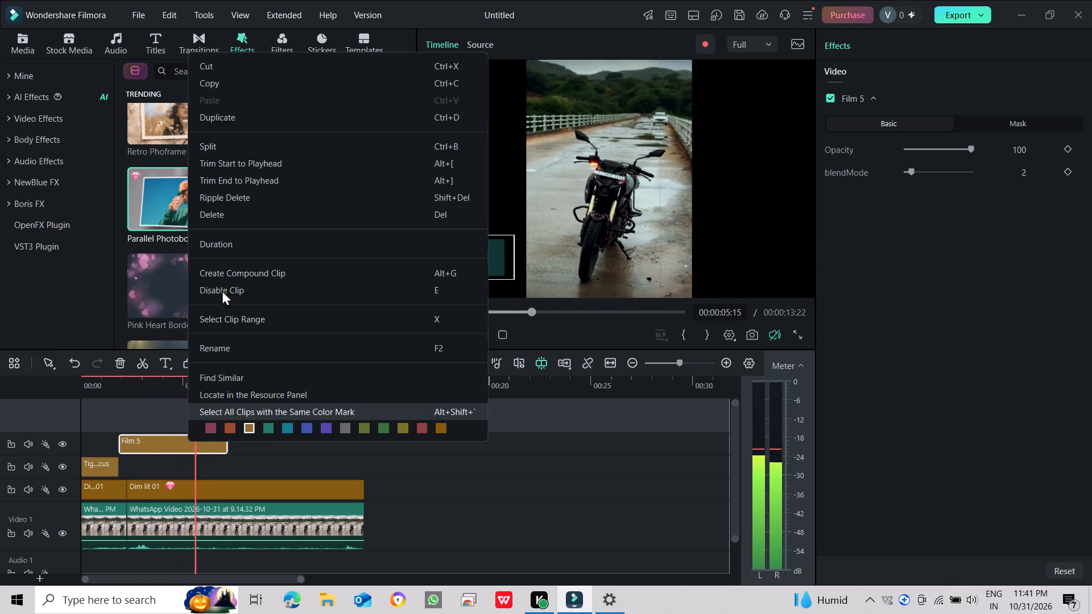
click(230, 218)
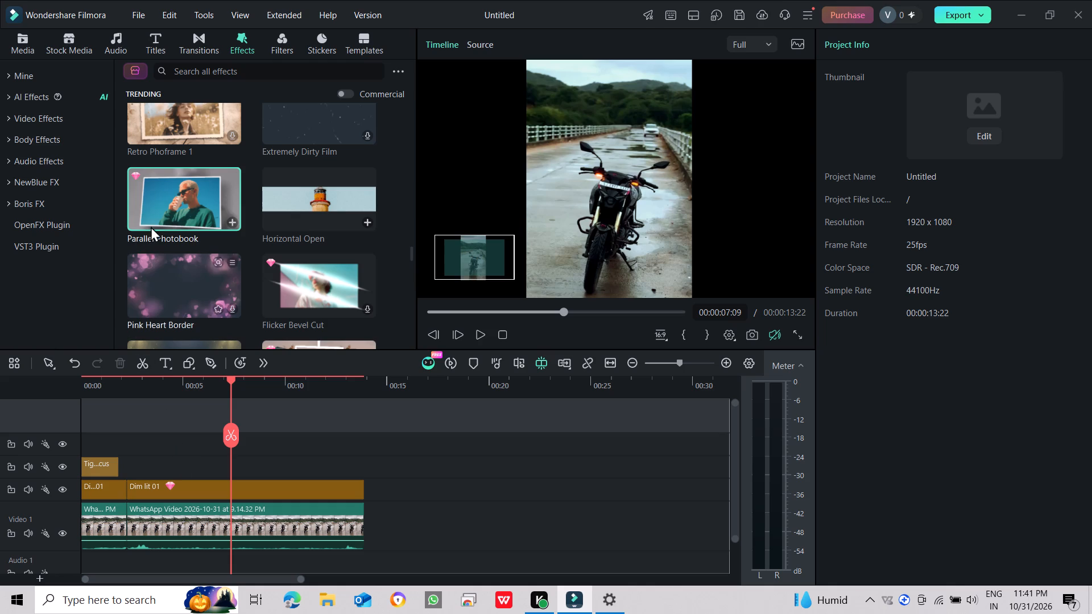
Add the Round Open effect from the trending effects directly after Tight Focus on the same track.
scroll(255, 242, up, 4)
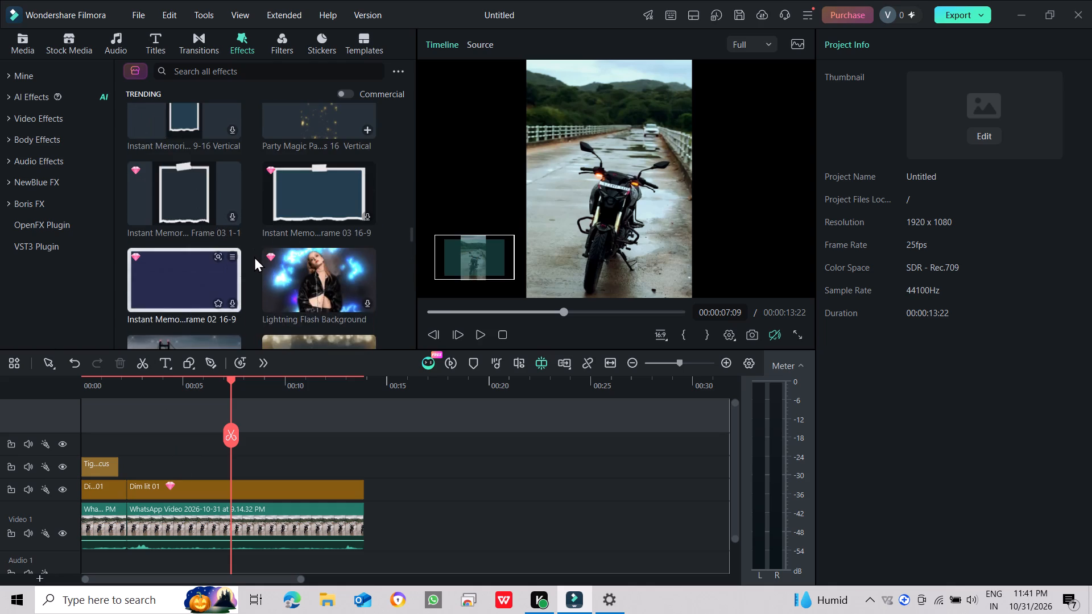
scroll(254, 262, up, 10)
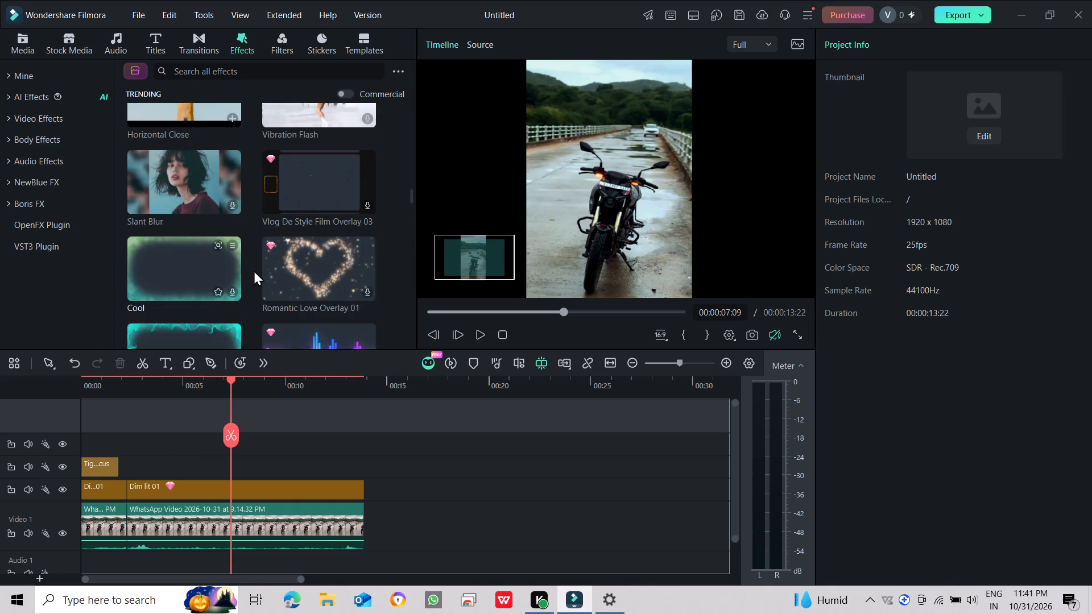
scroll(254, 270, up, 11)
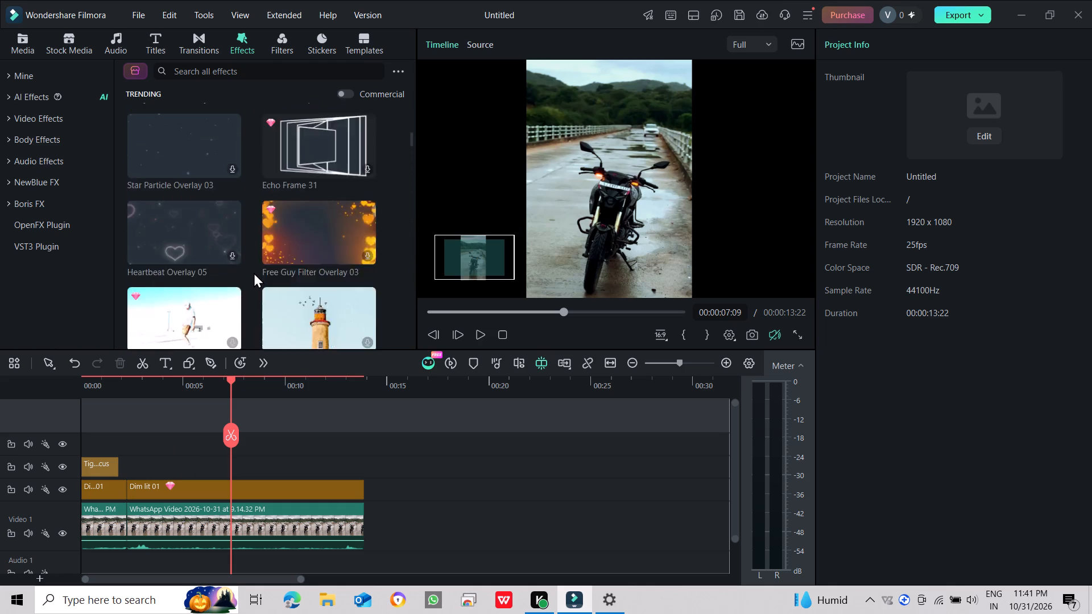
scroll(253, 276, up, 6)
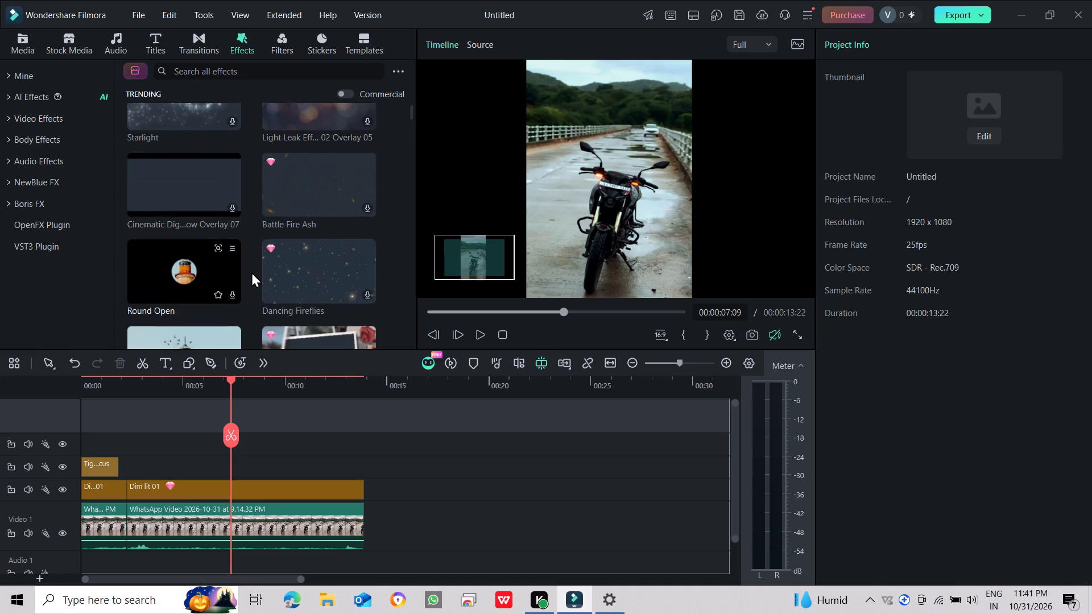
scroll(251, 272, up, 6)
scroll(251, 272, down, 7)
scroll(251, 272, up, 5)
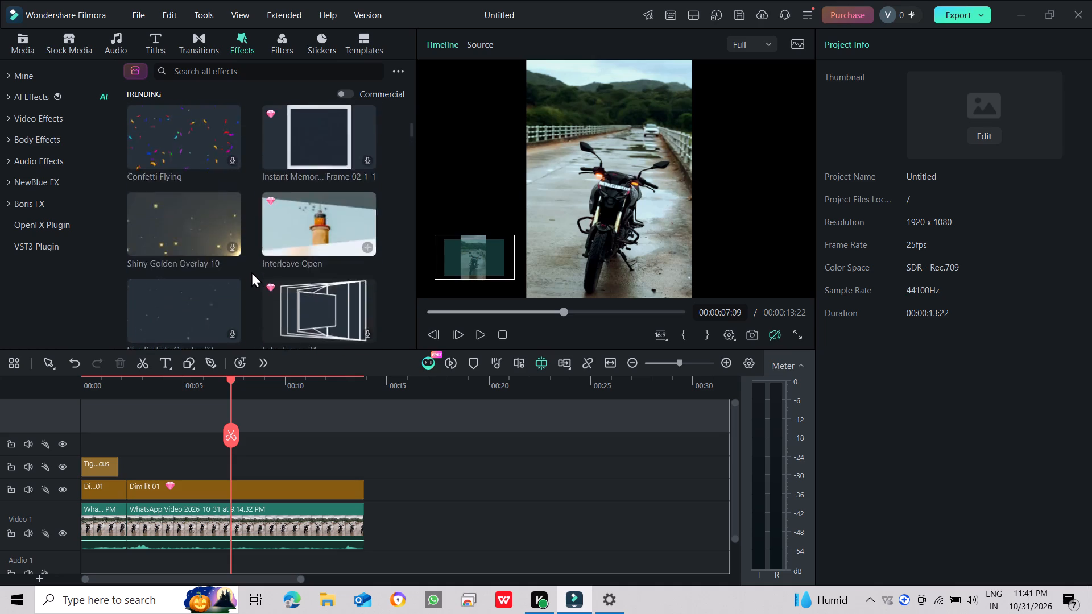
scroll(251, 272, down, 1)
scroll(251, 272, up, 2)
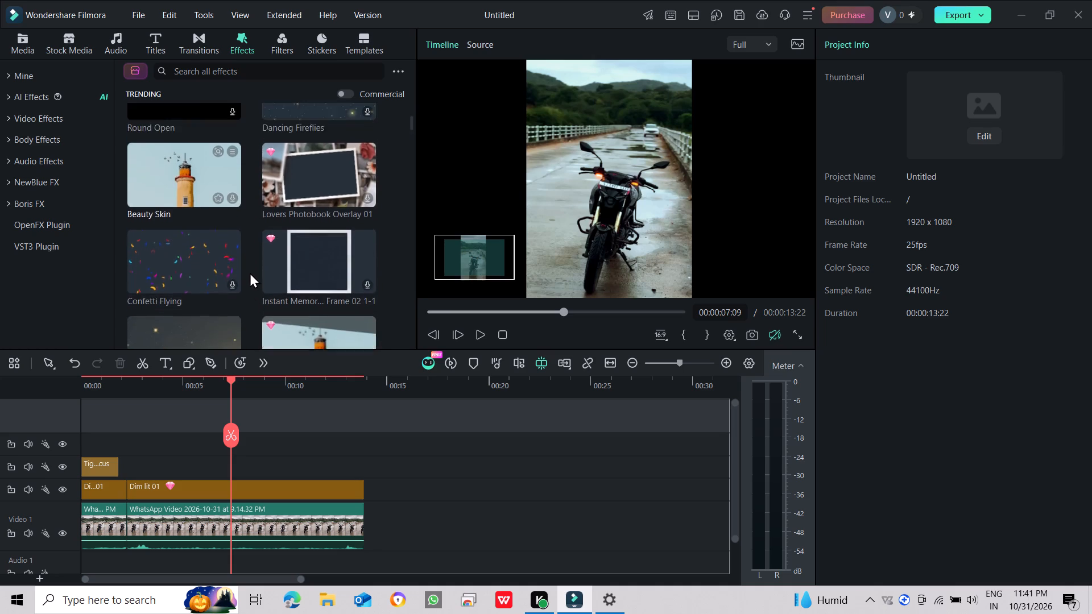
drag(204, 237, 177, 406)
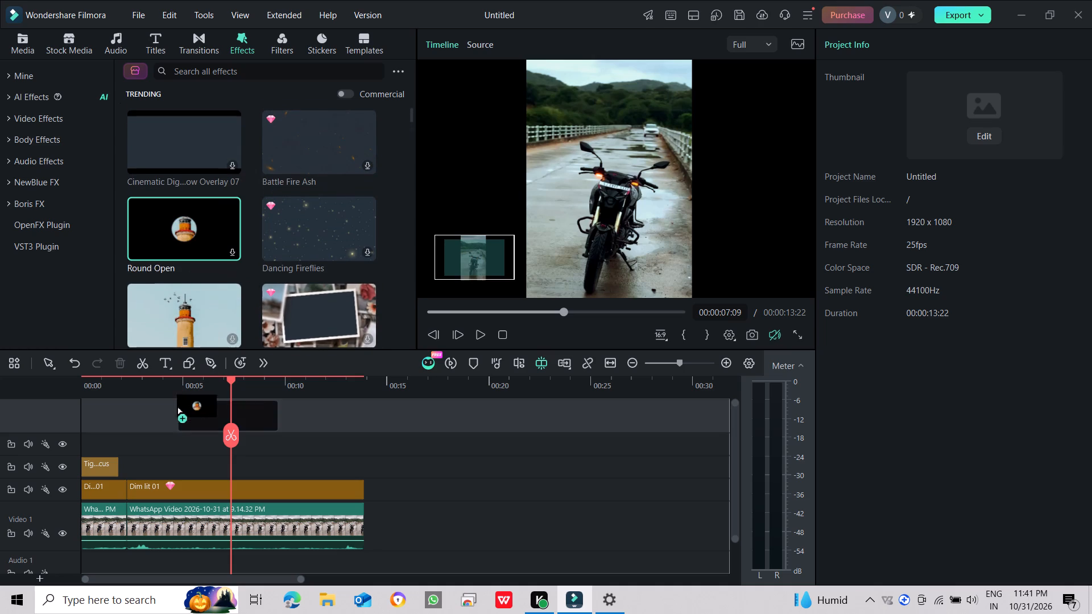
drag(177, 406, 121, 464)
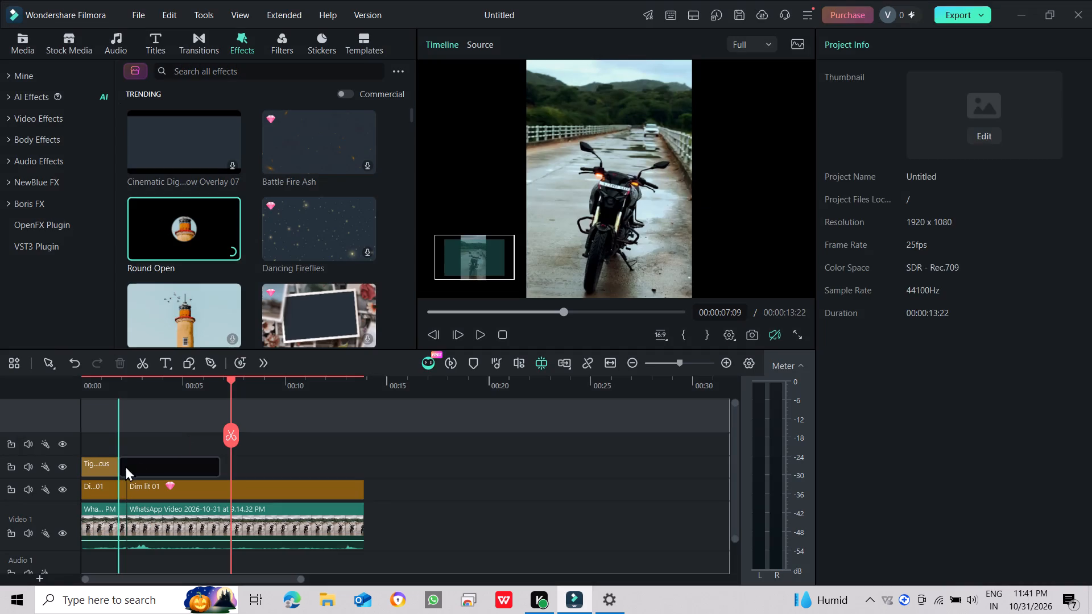
Play back the timeline from the start to review the Round Open effect.
drag(452, 307, 408, 299)
click(469, 331)
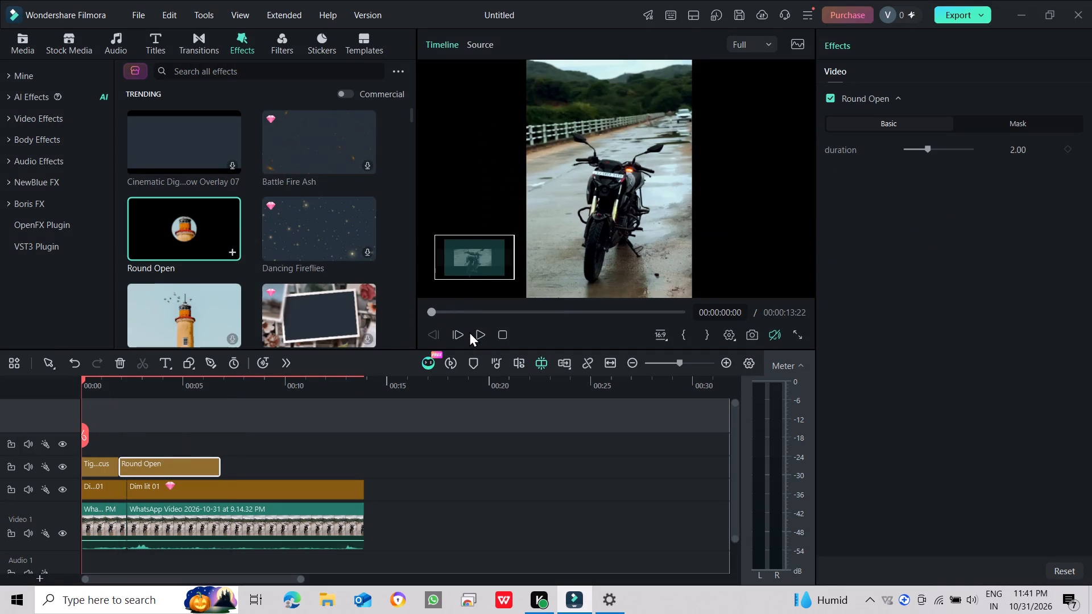
click(478, 338)
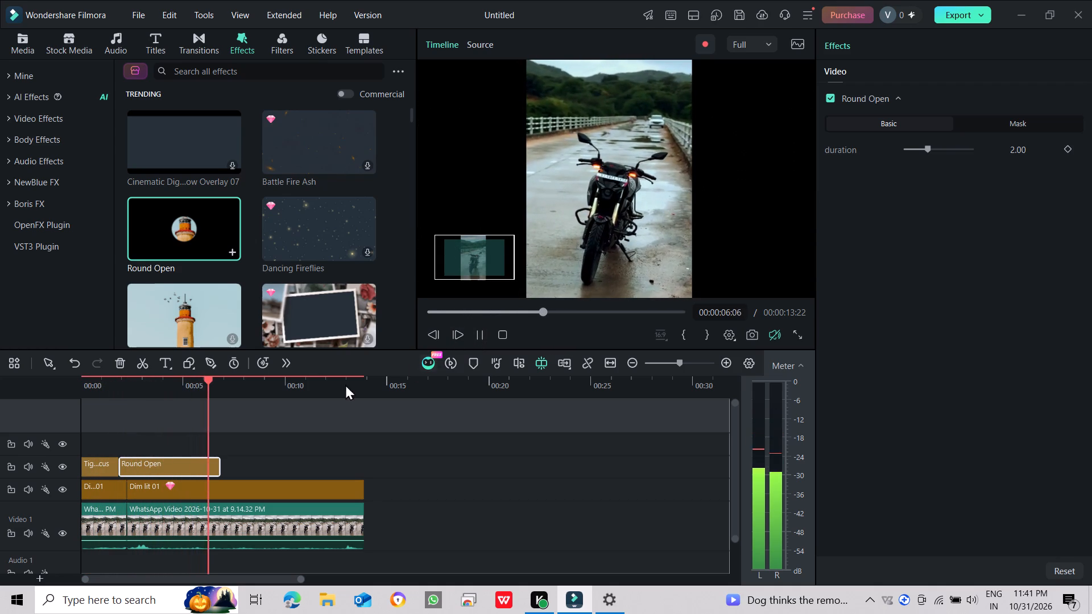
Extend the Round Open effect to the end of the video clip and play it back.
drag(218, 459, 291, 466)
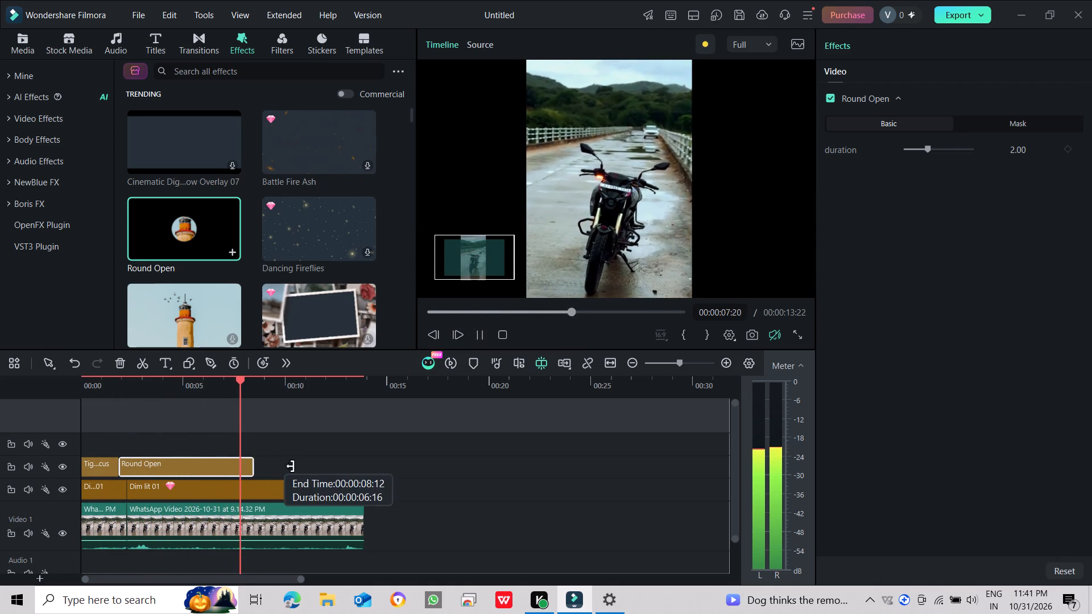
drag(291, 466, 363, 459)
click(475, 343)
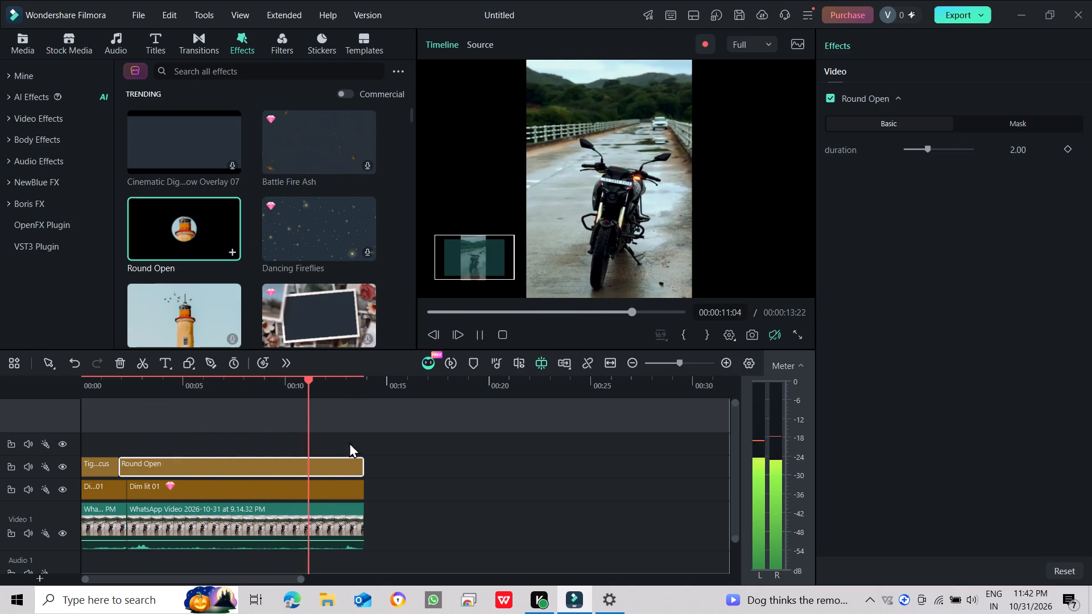
Shorten the Round Open effect so it ends at about 00:00:04:07.
drag(359, 462, 162, 464)
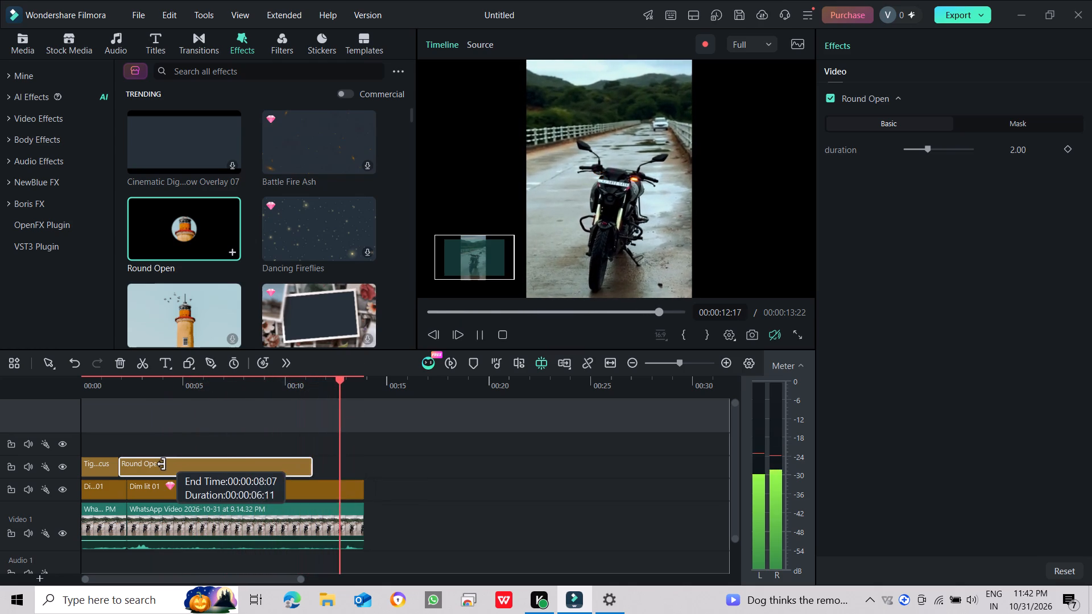
drag(162, 464, 164, 465)
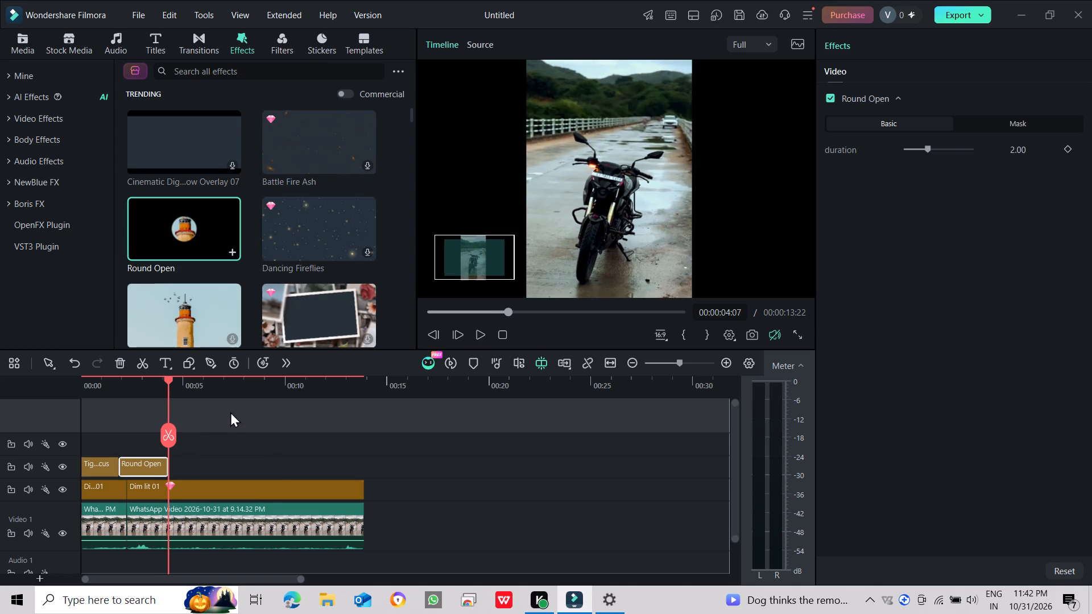
Play back the timeline from the start to review the shortened Round Open effect.
click(478, 335)
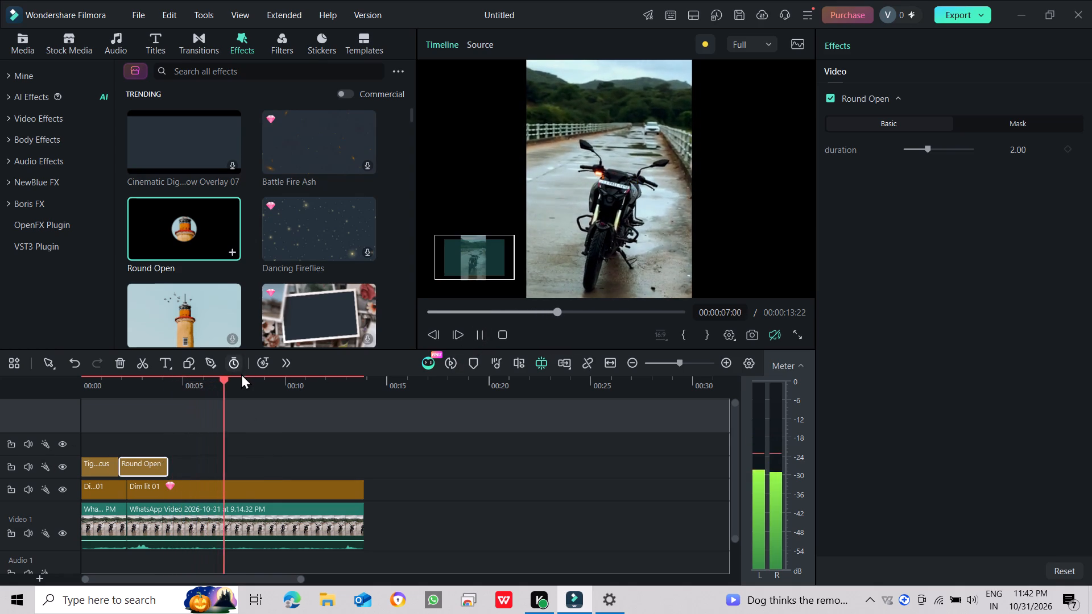
drag(242, 377, 80, 380)
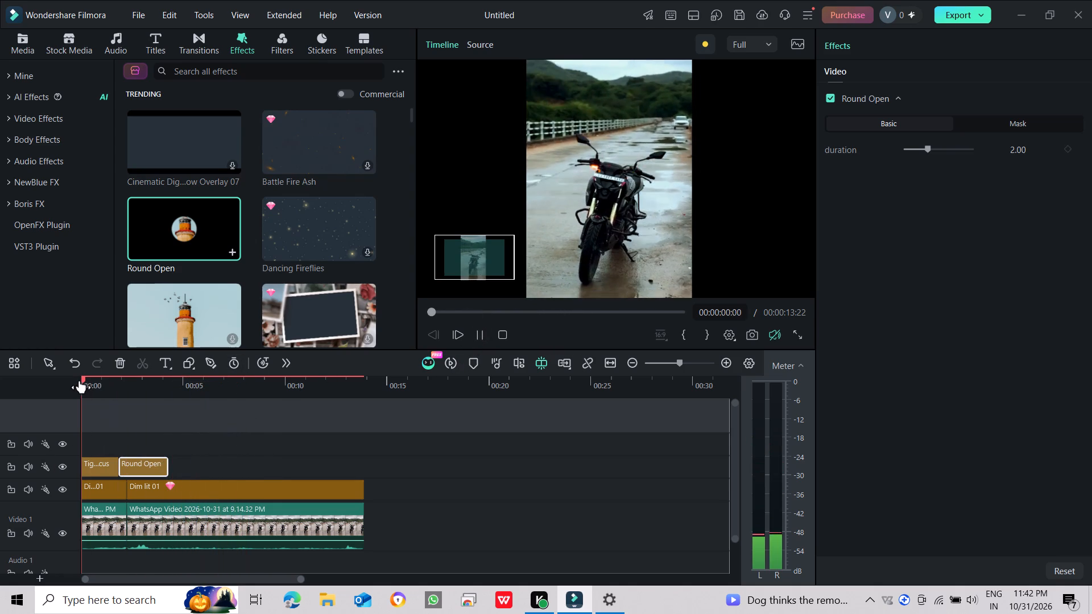
drag(80, 380, 77, 380)
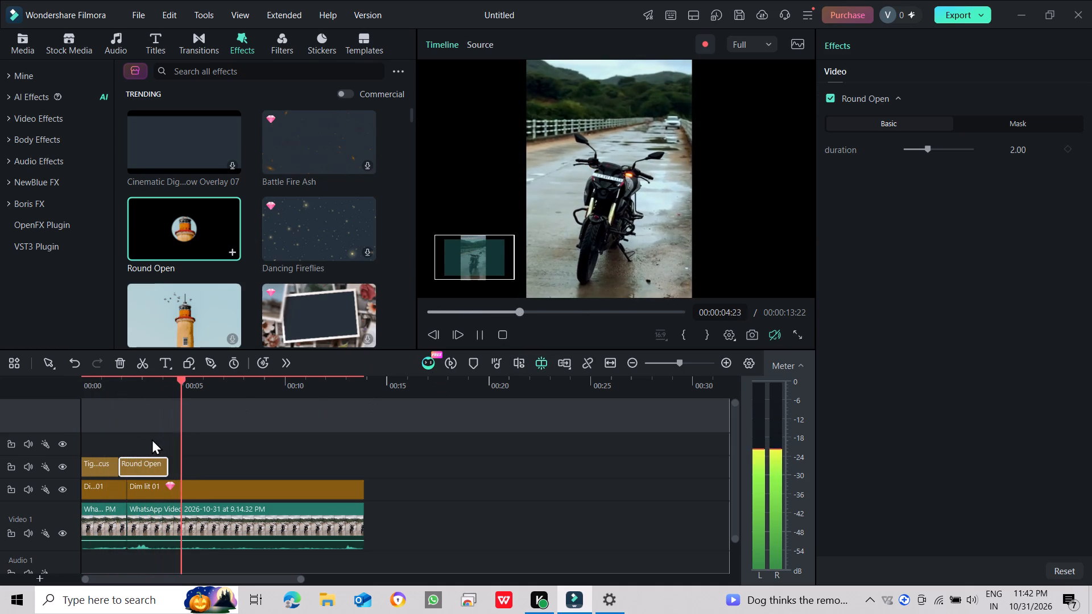
Undo the recent edits until the Round Open effect is removed from the timeline, keeping Tight Focus.
right_click(148, 454)
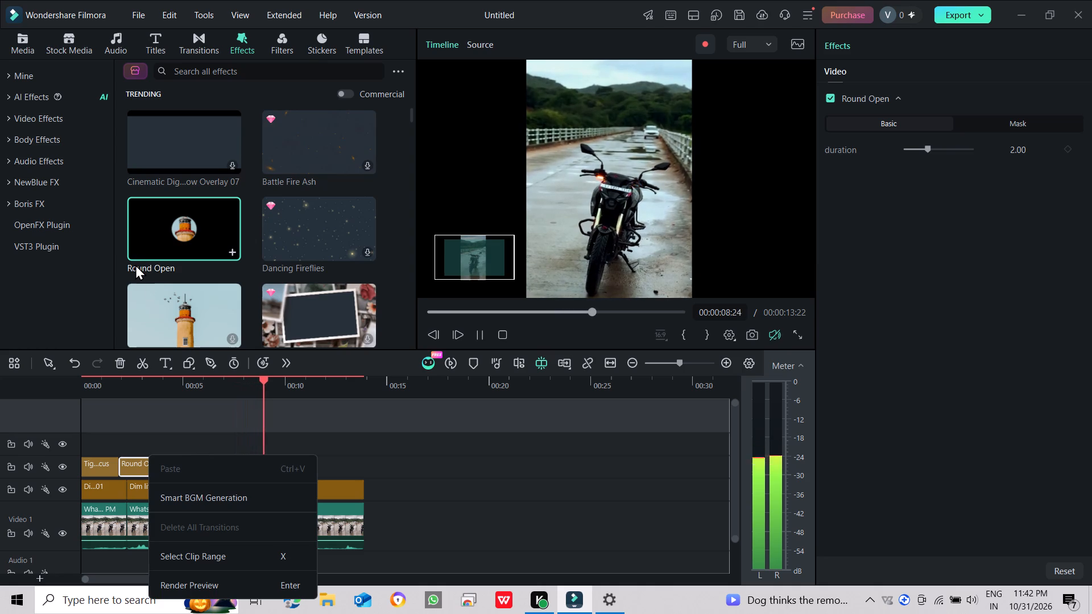
key(ctrl+z)
key(ctrl+z)
key(ctrl+z)
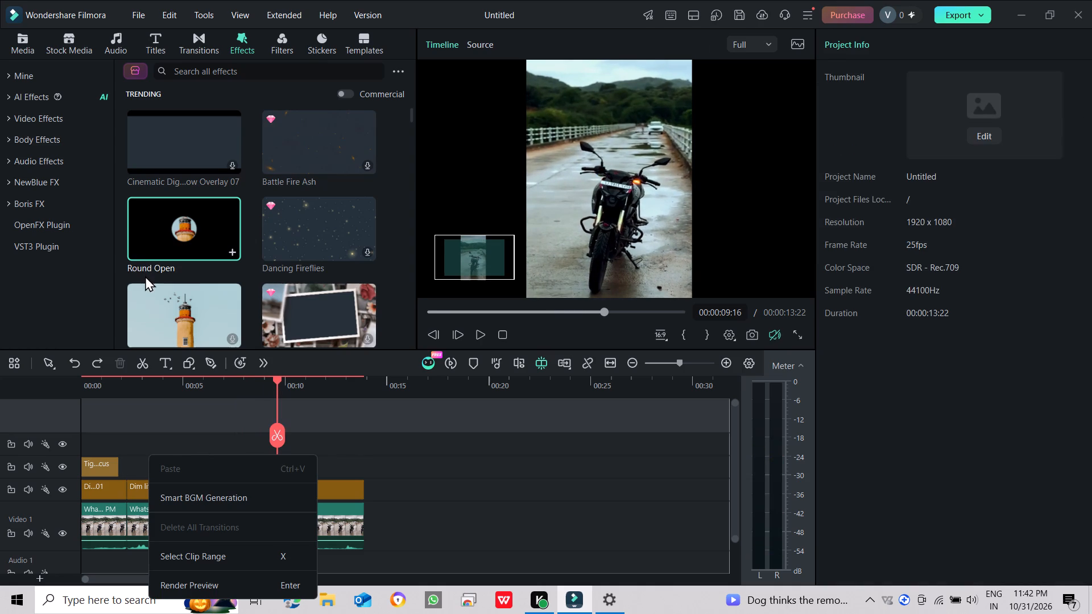
click(462, 451)
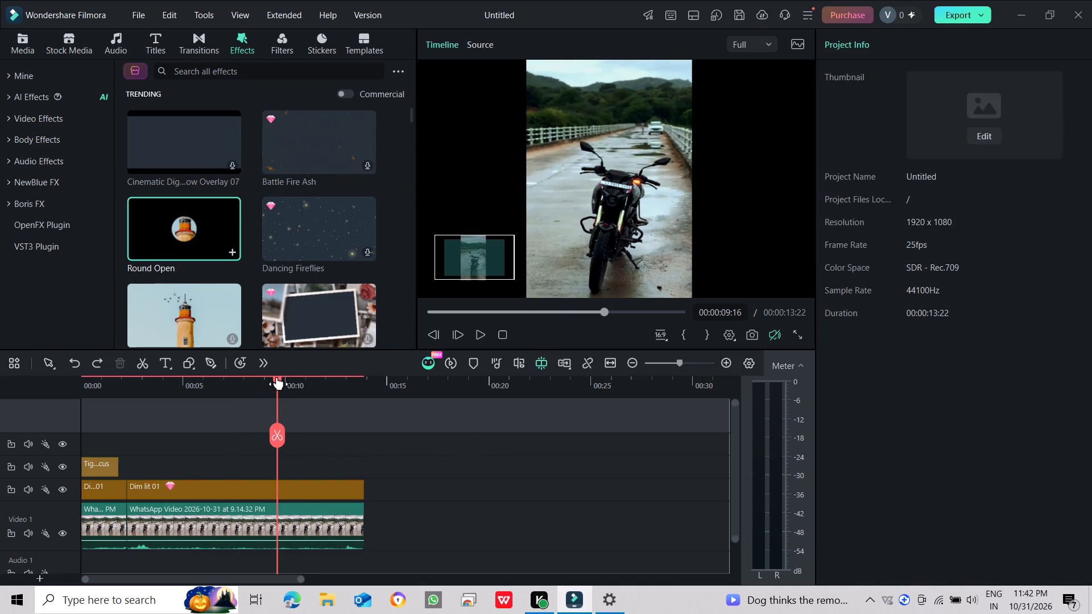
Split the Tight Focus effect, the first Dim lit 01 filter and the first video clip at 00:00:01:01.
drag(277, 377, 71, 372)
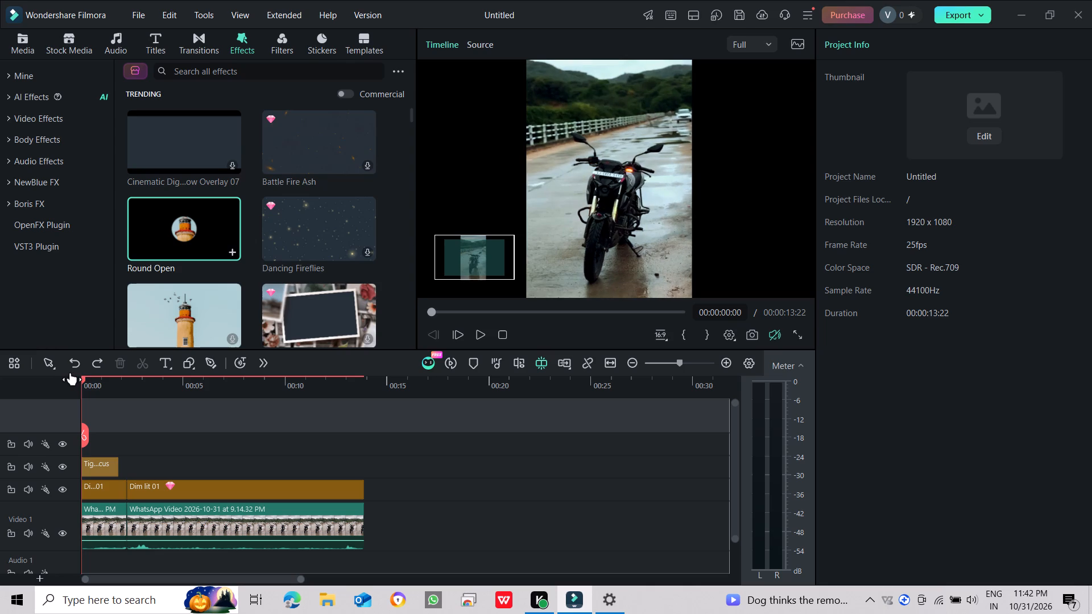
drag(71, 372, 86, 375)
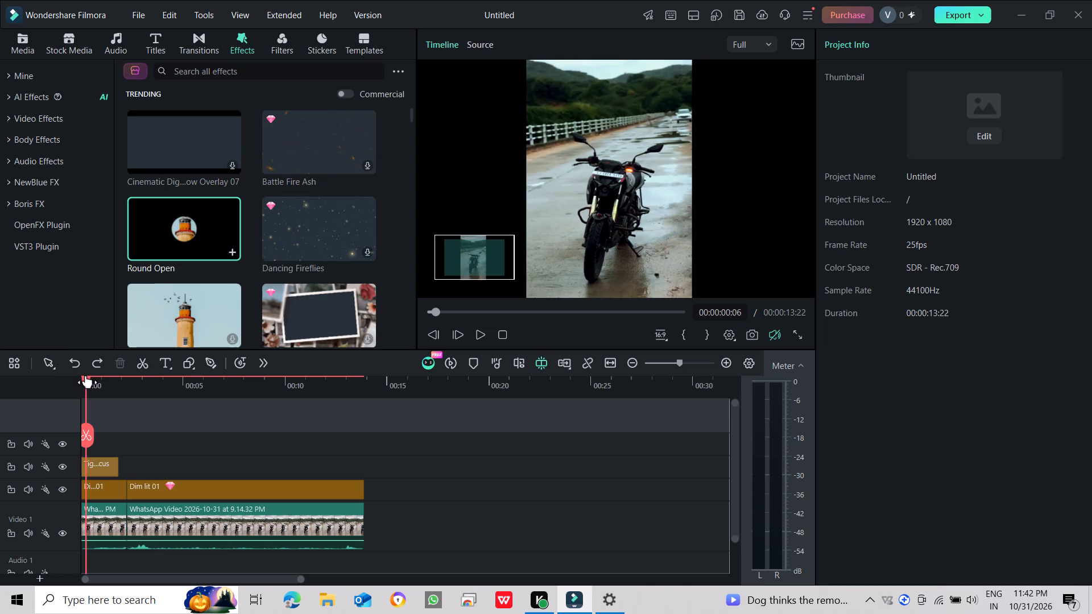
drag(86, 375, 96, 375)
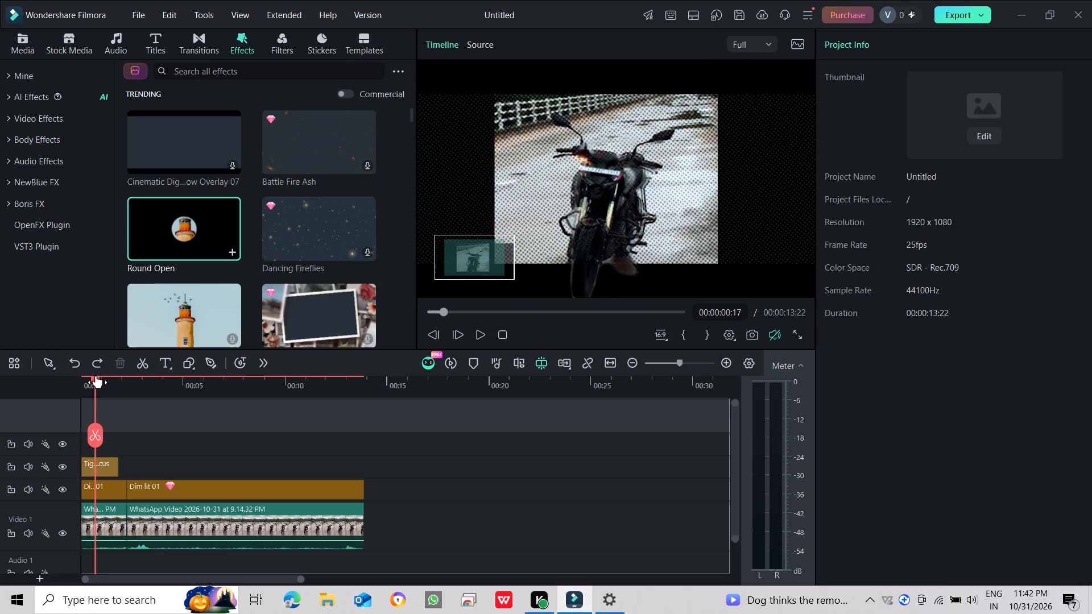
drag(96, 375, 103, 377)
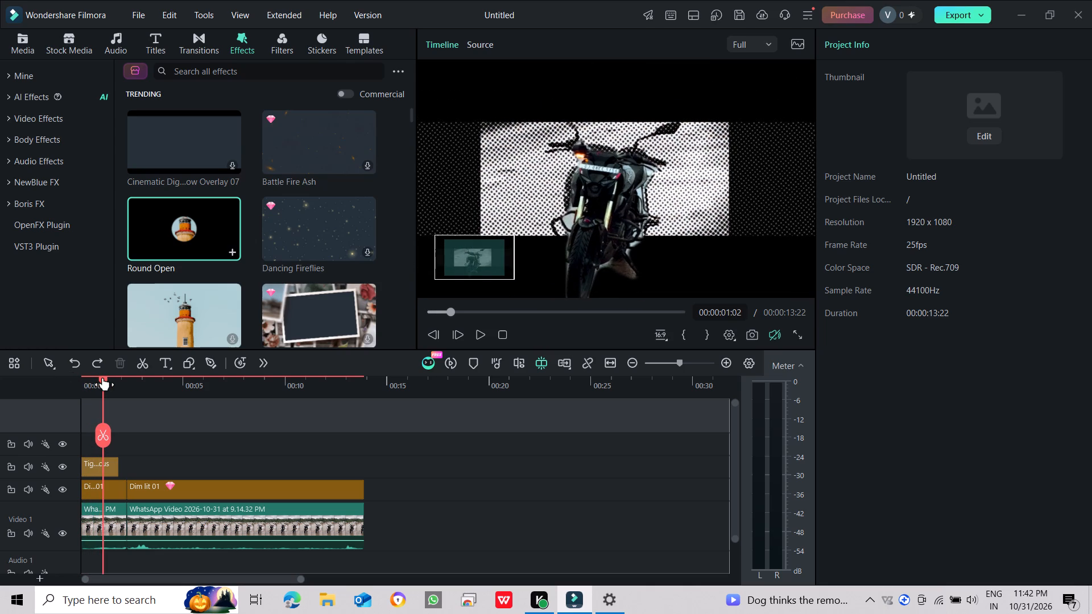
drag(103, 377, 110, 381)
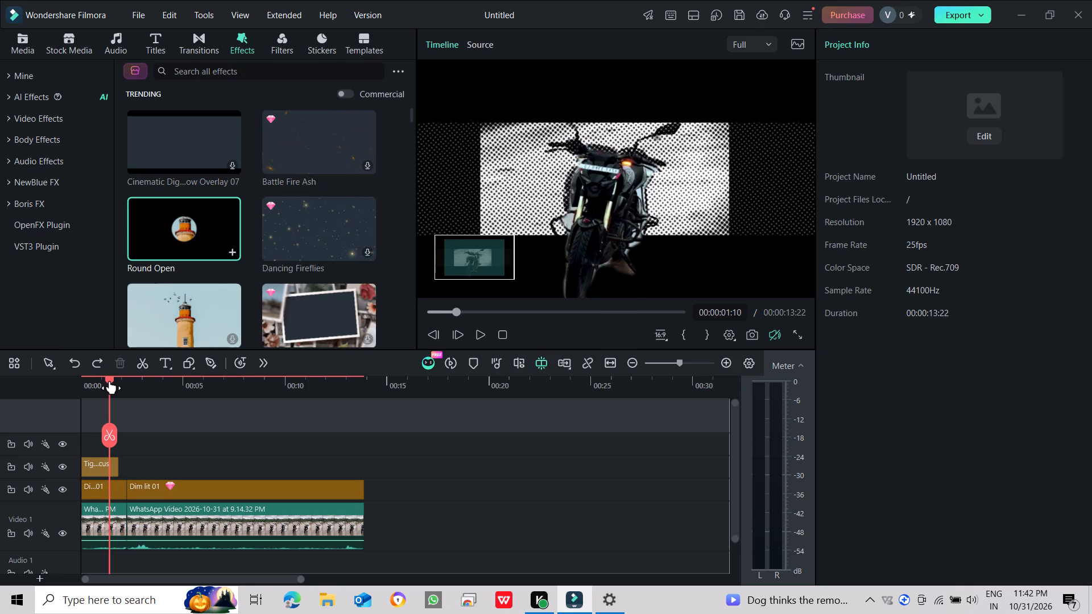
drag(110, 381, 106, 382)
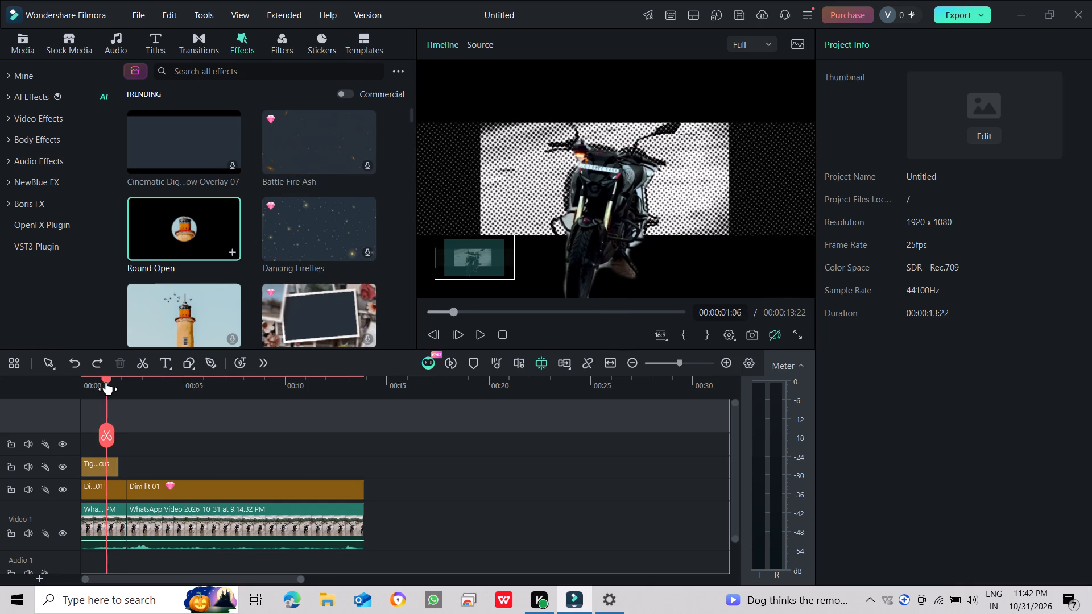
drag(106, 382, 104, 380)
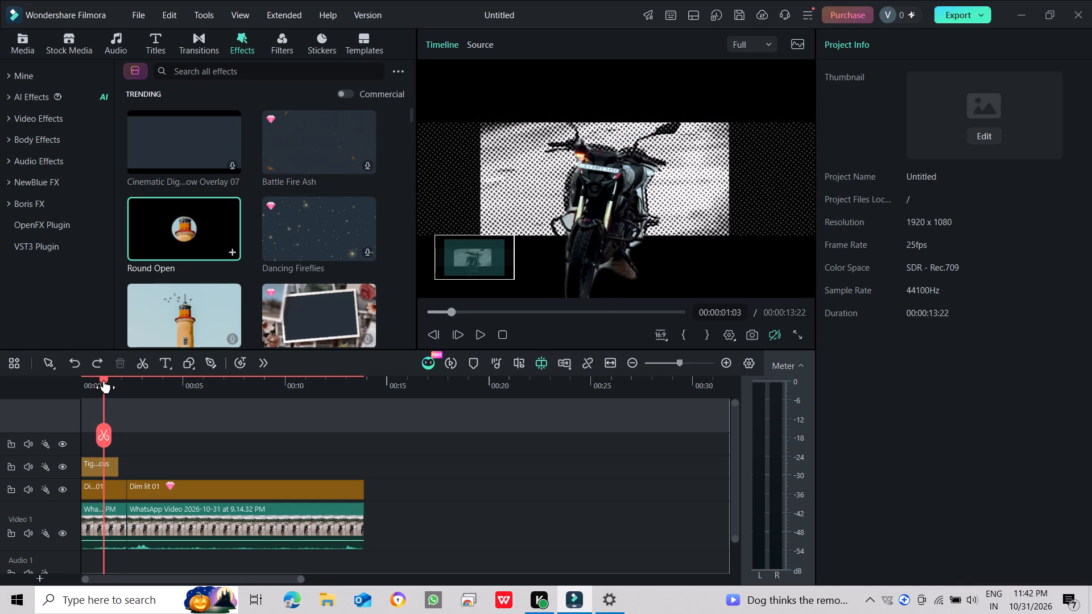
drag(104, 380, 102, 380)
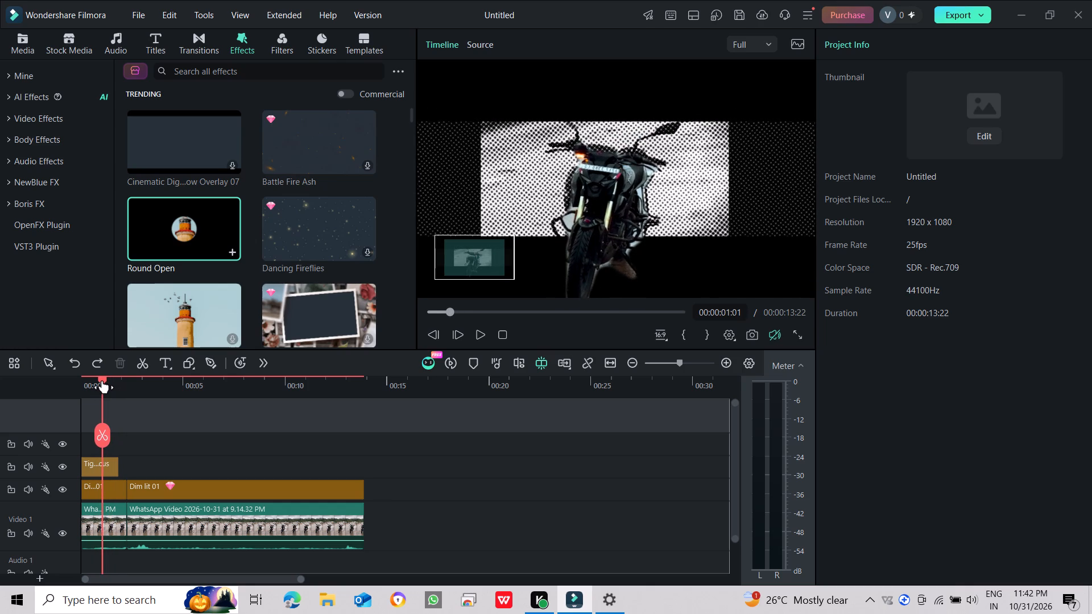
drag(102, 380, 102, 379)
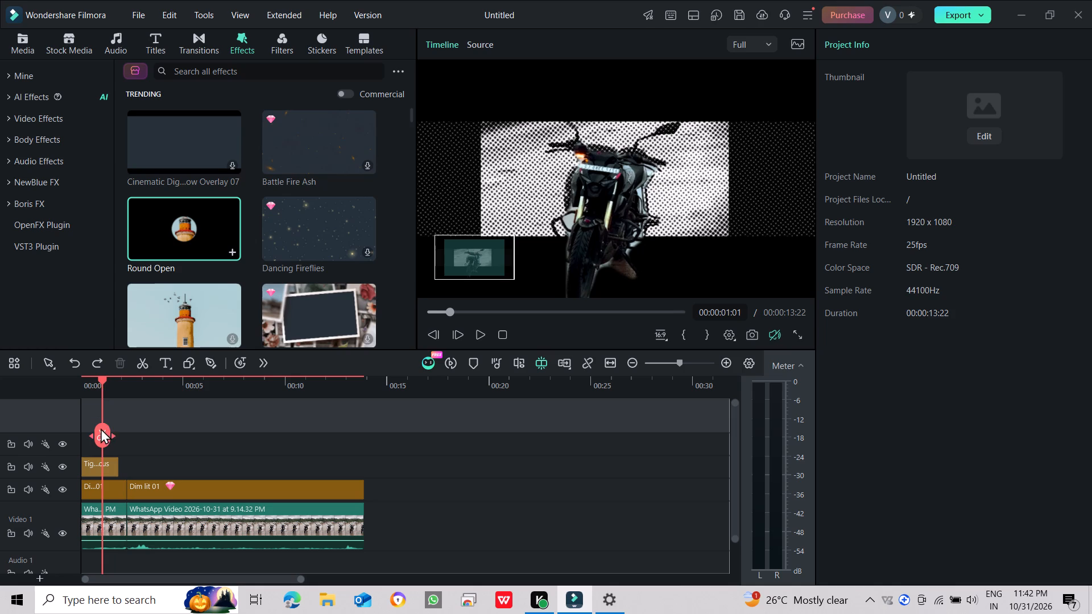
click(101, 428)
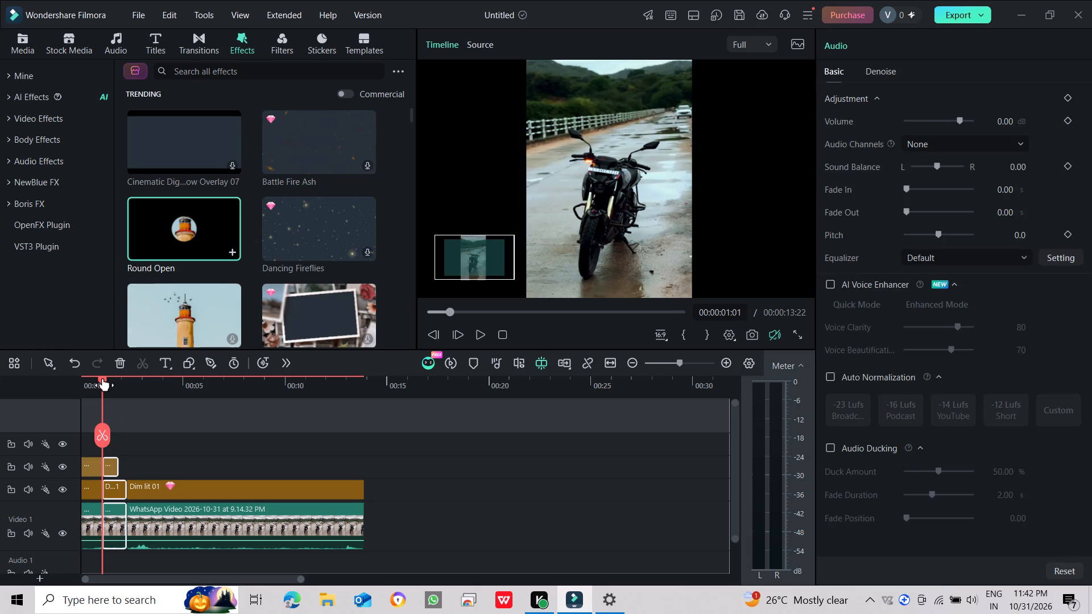
Examine the frames before and after the split to check how the Tight Focus effect behaves there.
drag(103, 378, 113, 379)
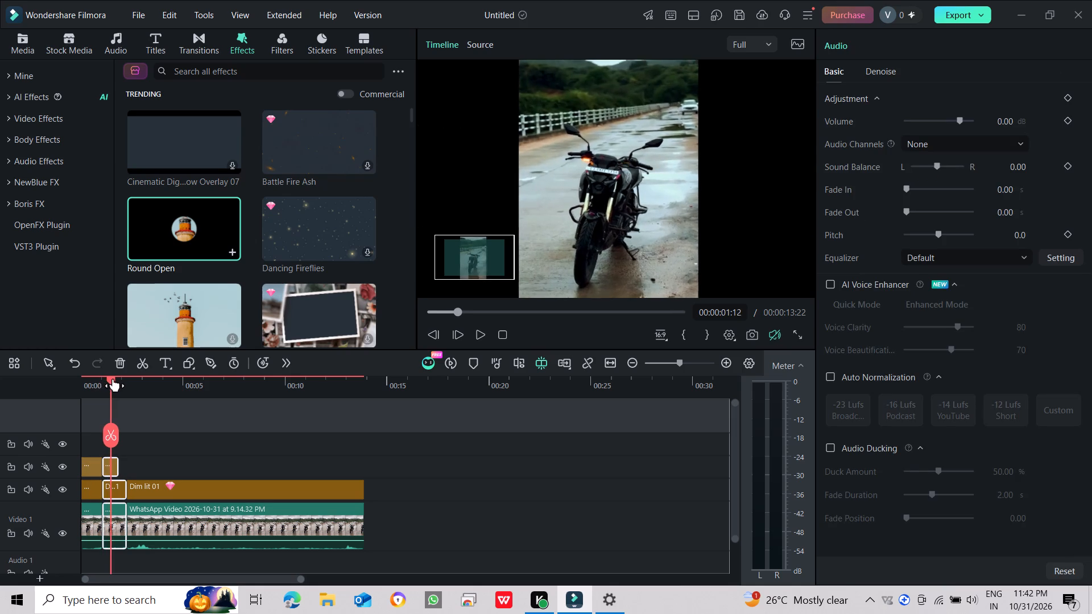
drag(113, 379, 115, 380)
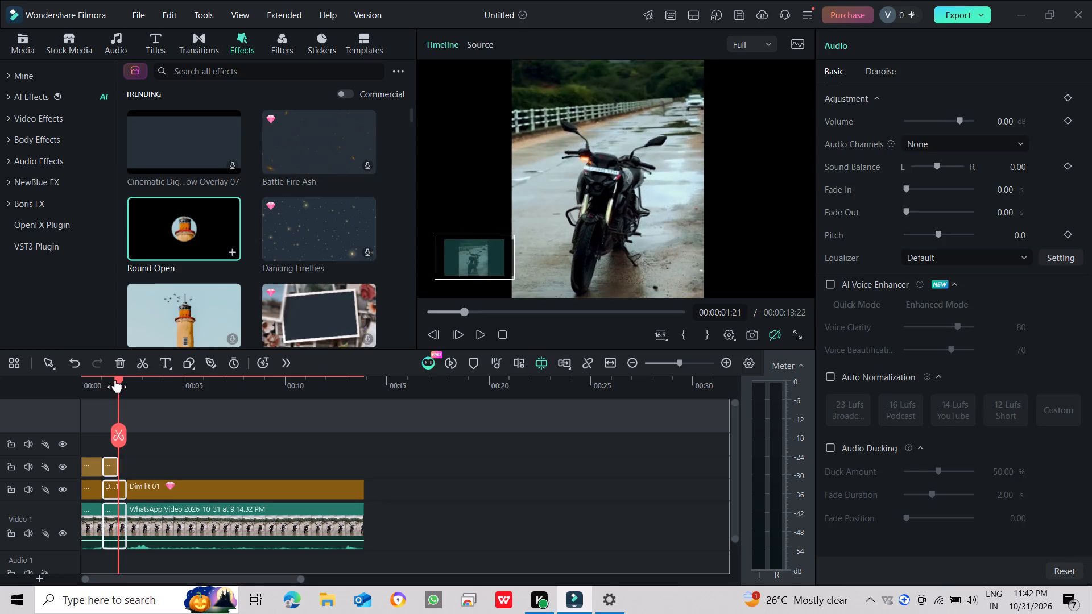
drag(115, 380, 113, 380)
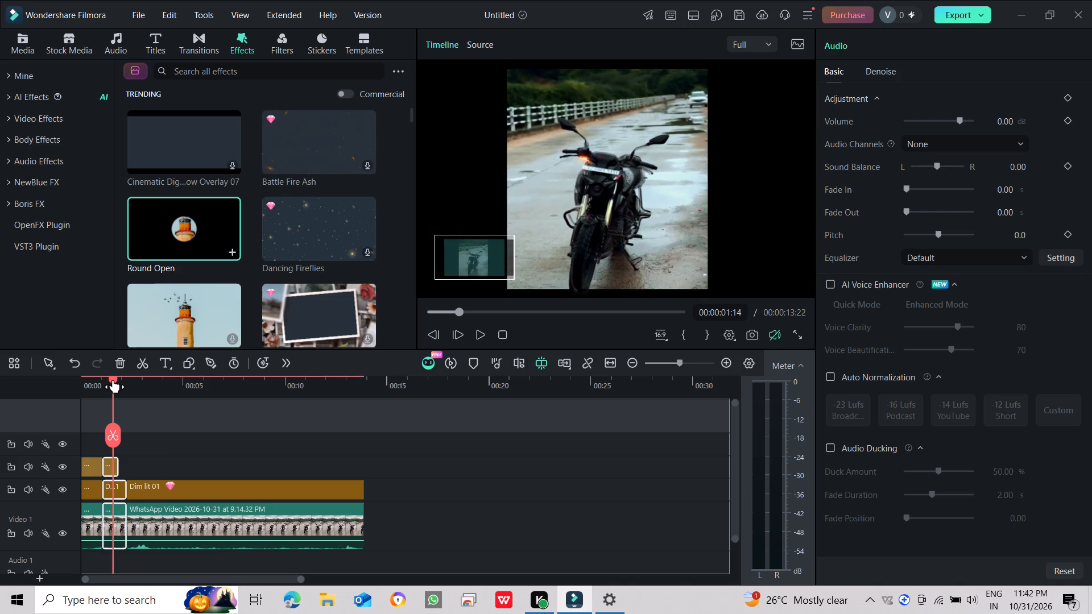
drag(113, 380, 113, 381)
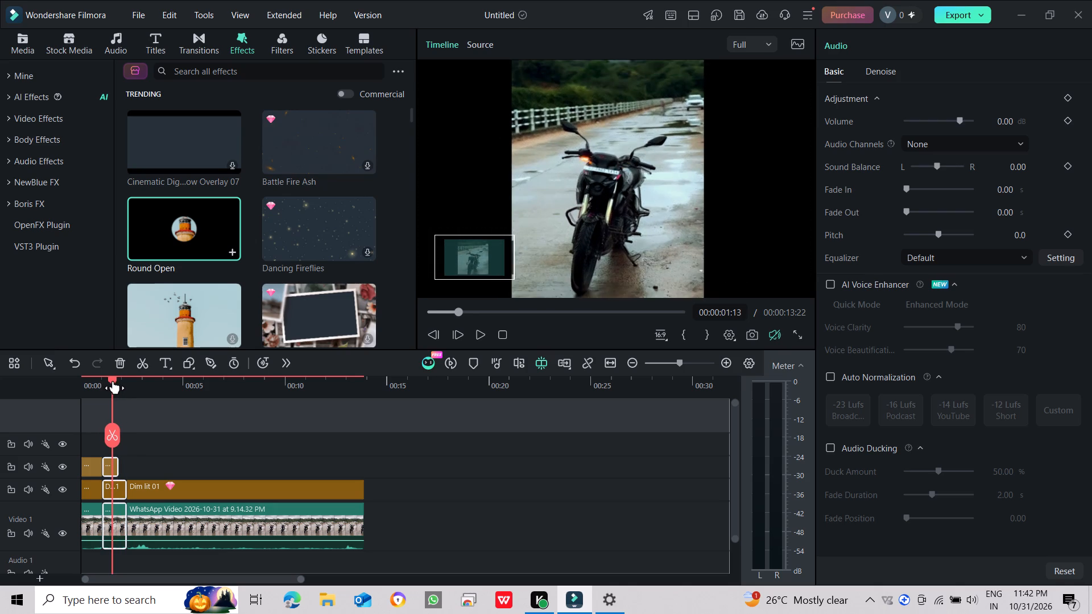
drag(113, 381, 113, 381)
drag(113, 381, 111, 381)
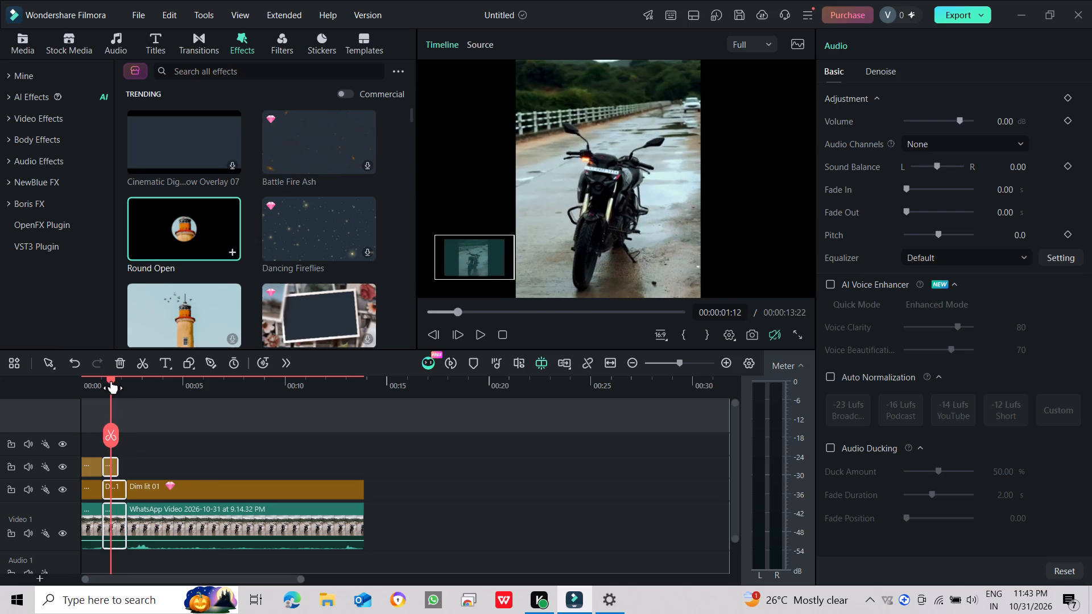
drag(111, 381, 102, 380)
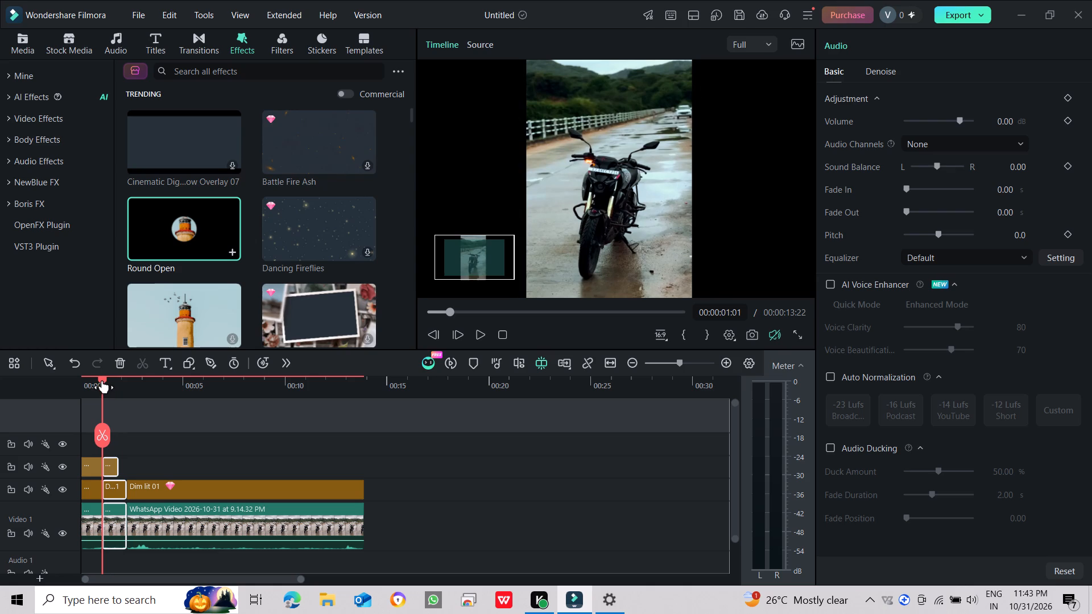
drag(102, 380, 97, 378)
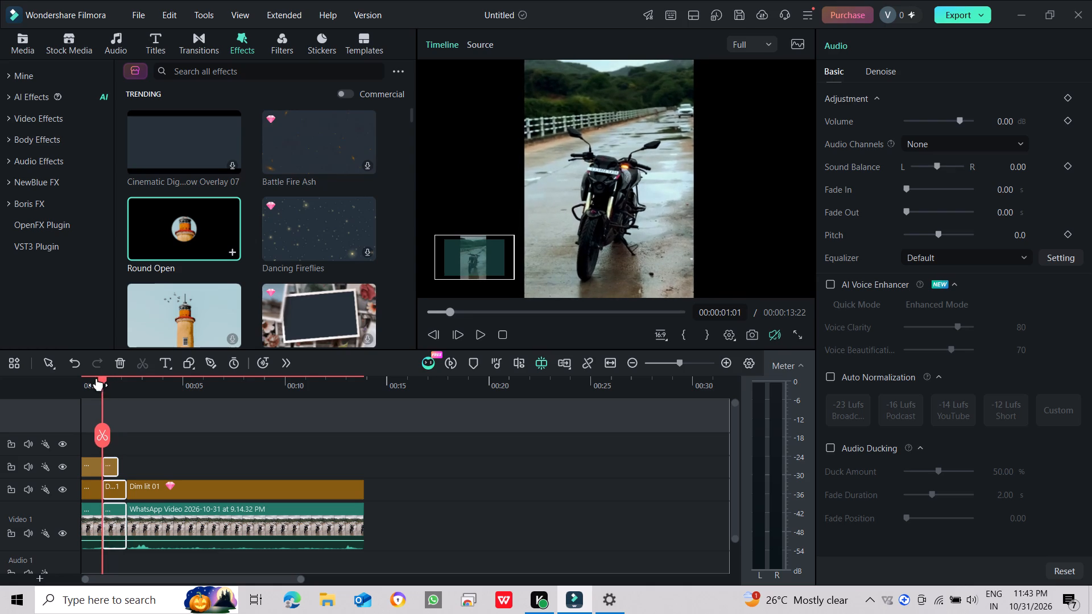
drag(97, 378, 97, 375)
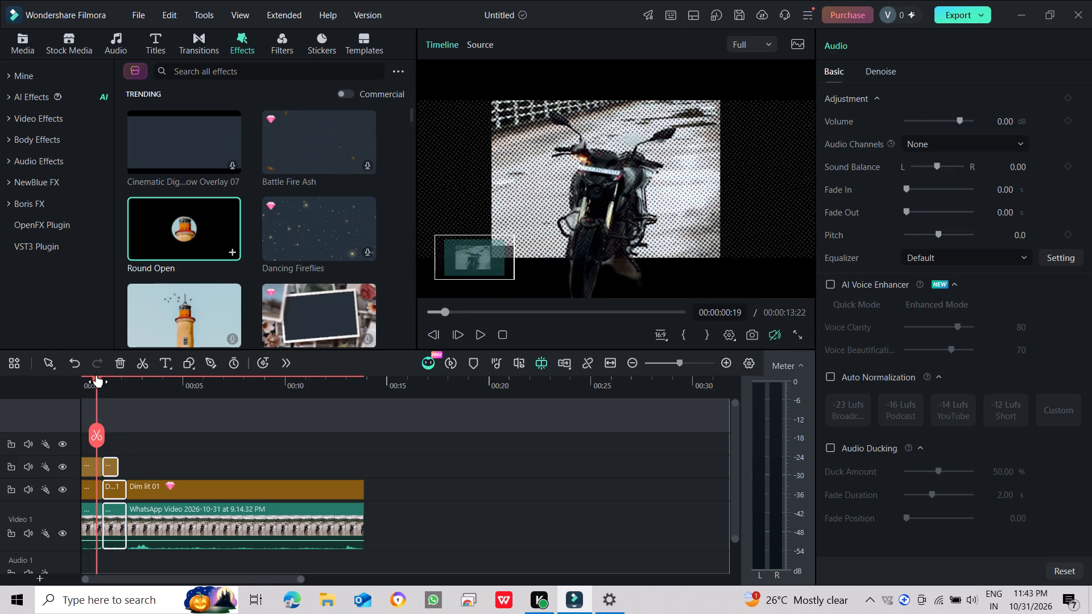
drag(97, 375, 100, 375)
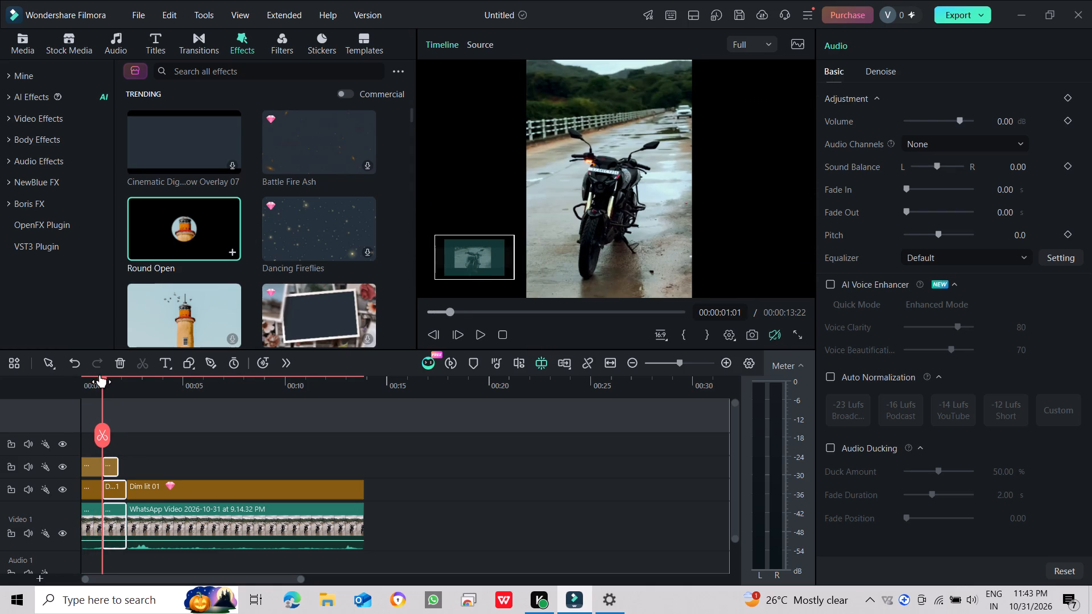
drag(100, 375, 96, 375)
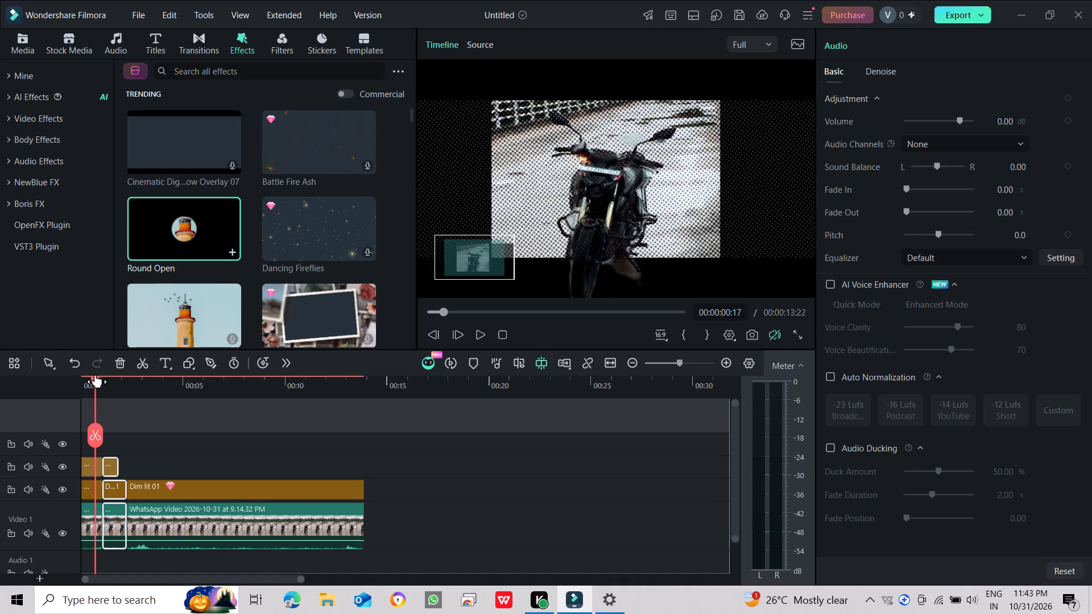
drag(96, 375, 98, 375)
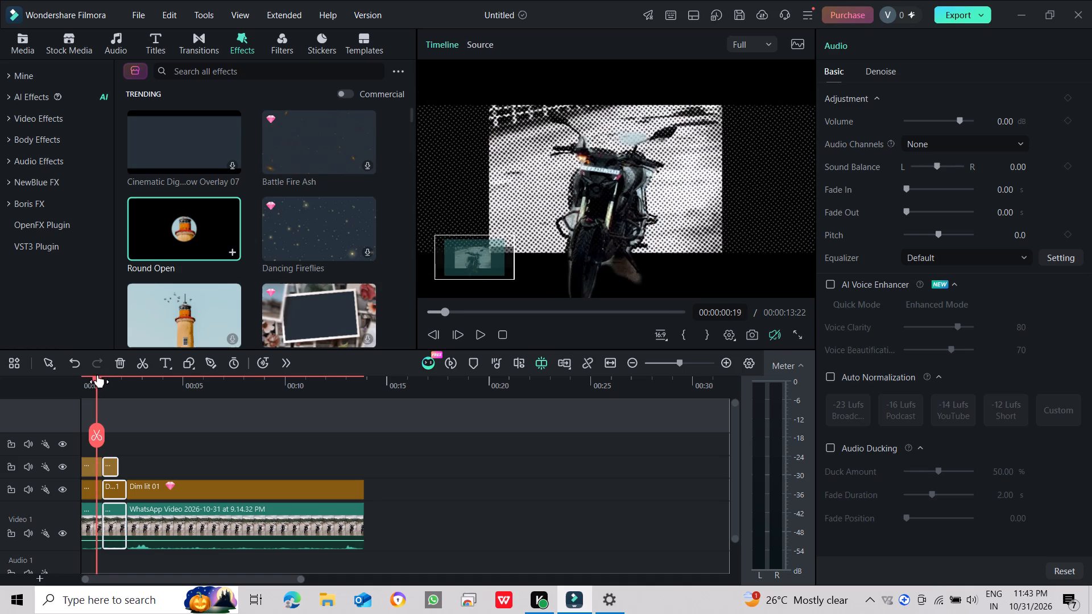
drag(98, 375, 93, 372)
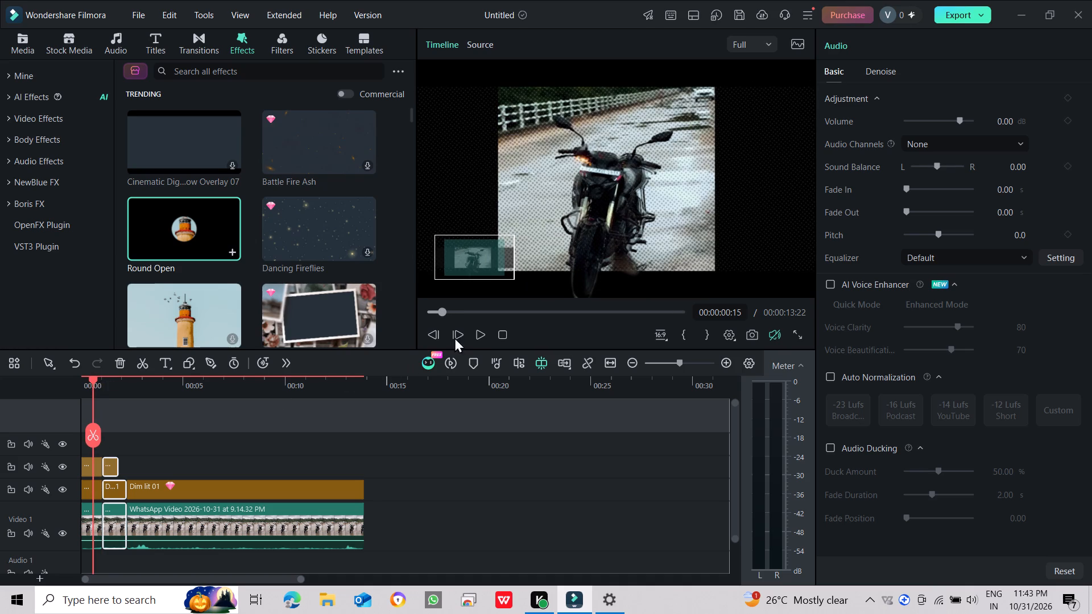
Play back the video across the split, including once from the start of the timeline.
click(471, 335)
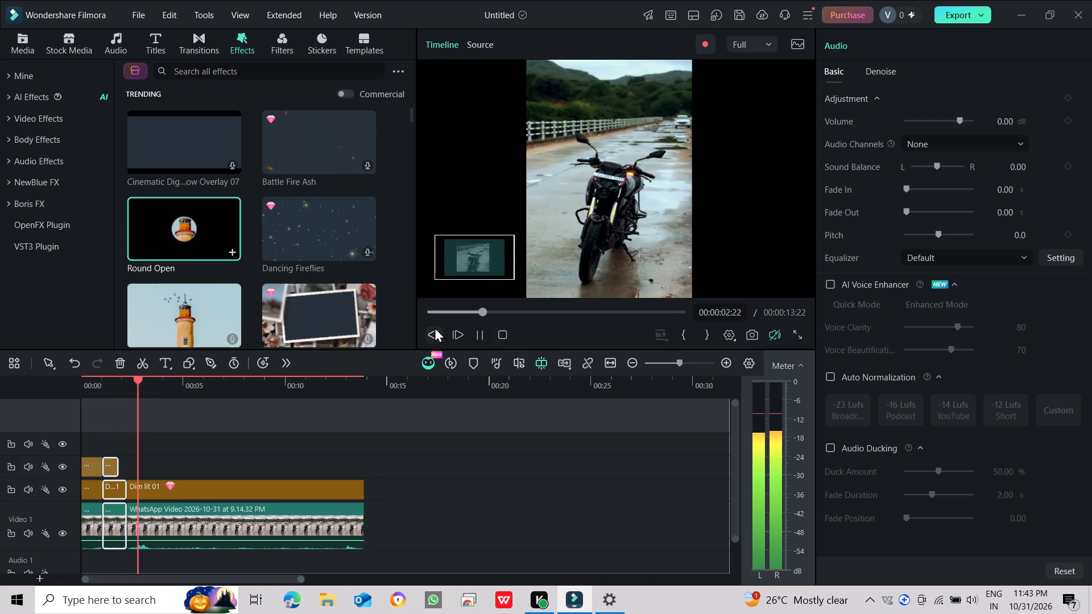
click(477, 330)
drag(479, 316, 406, 296)
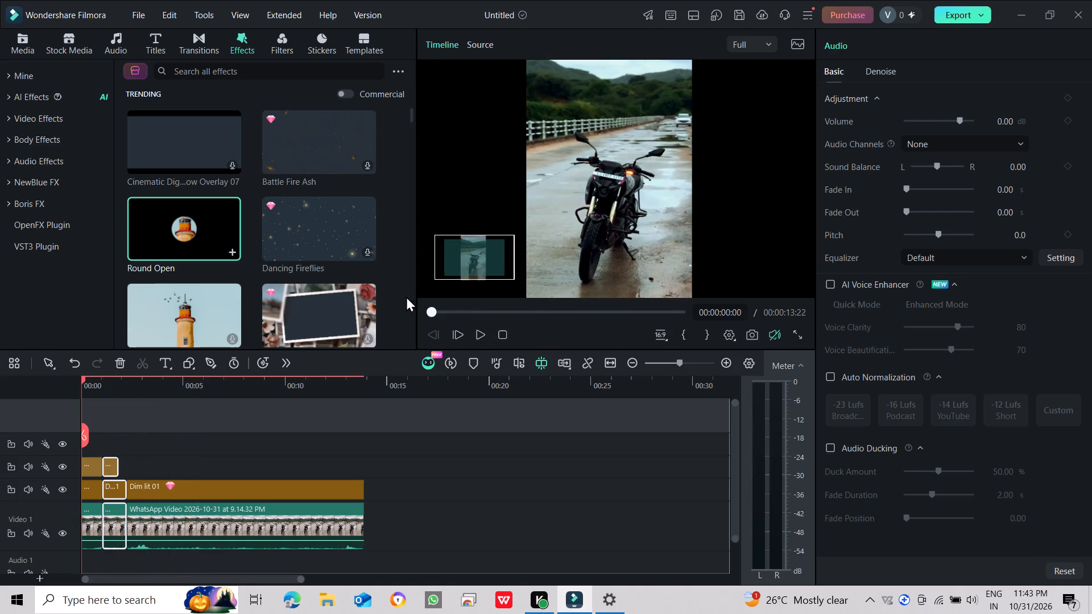
drag(406, 296, 392, 297)
click(470, 330)
click(475, 331)
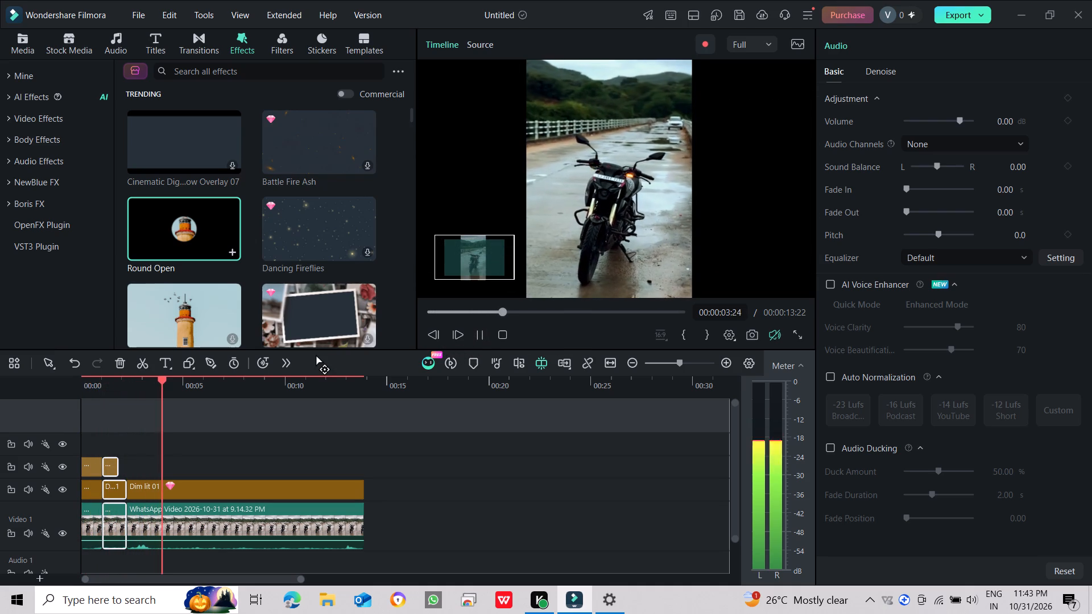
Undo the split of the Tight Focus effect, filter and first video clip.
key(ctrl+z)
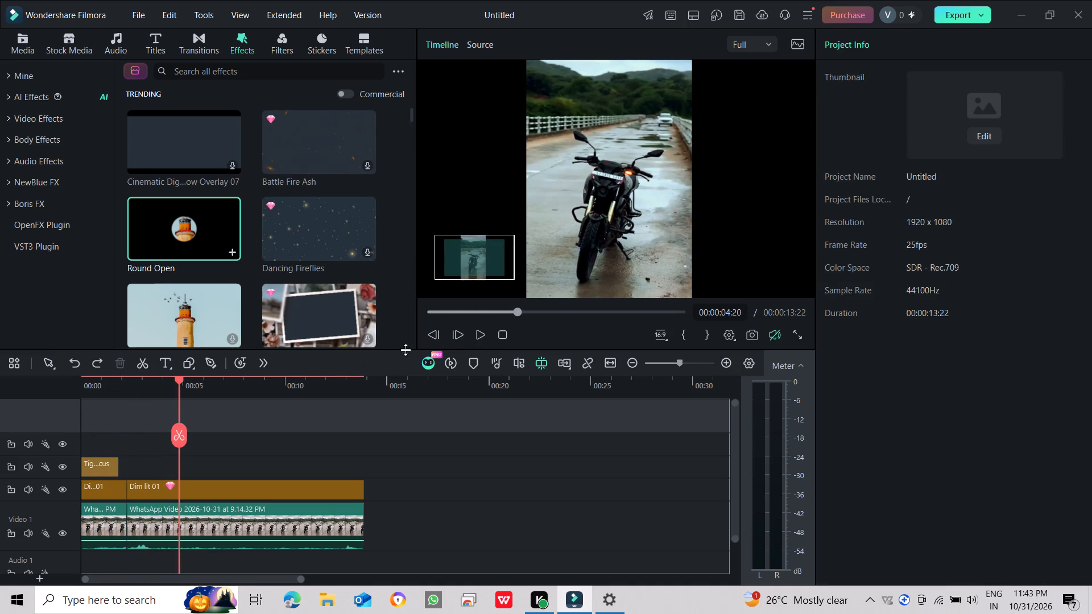
Play back the timeline from the start to review Tight Focus without the split.
click(482, 335)
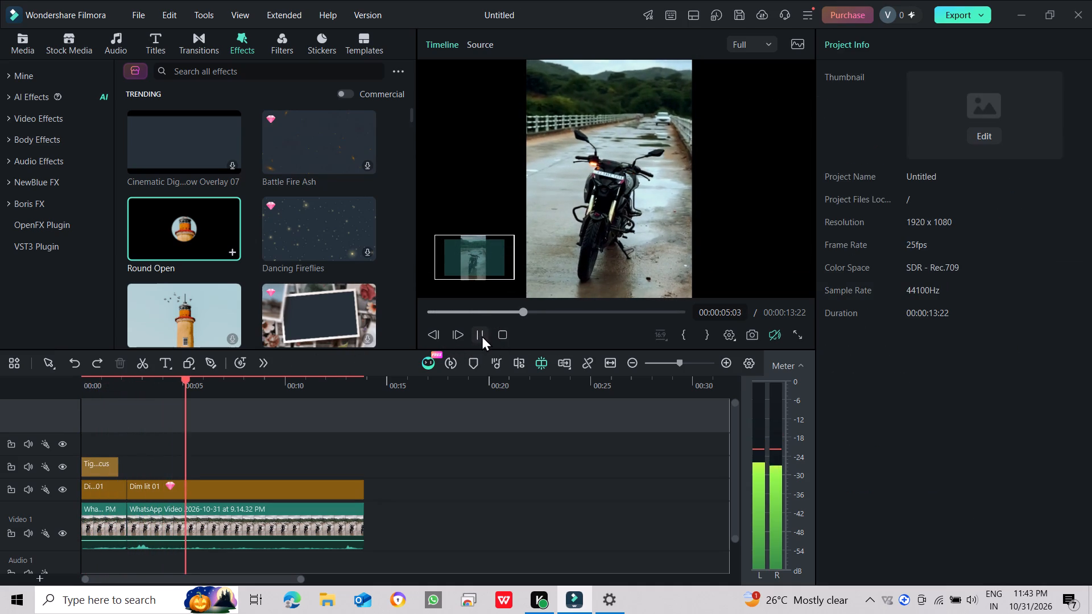
drag(468, 310, 385, 310)
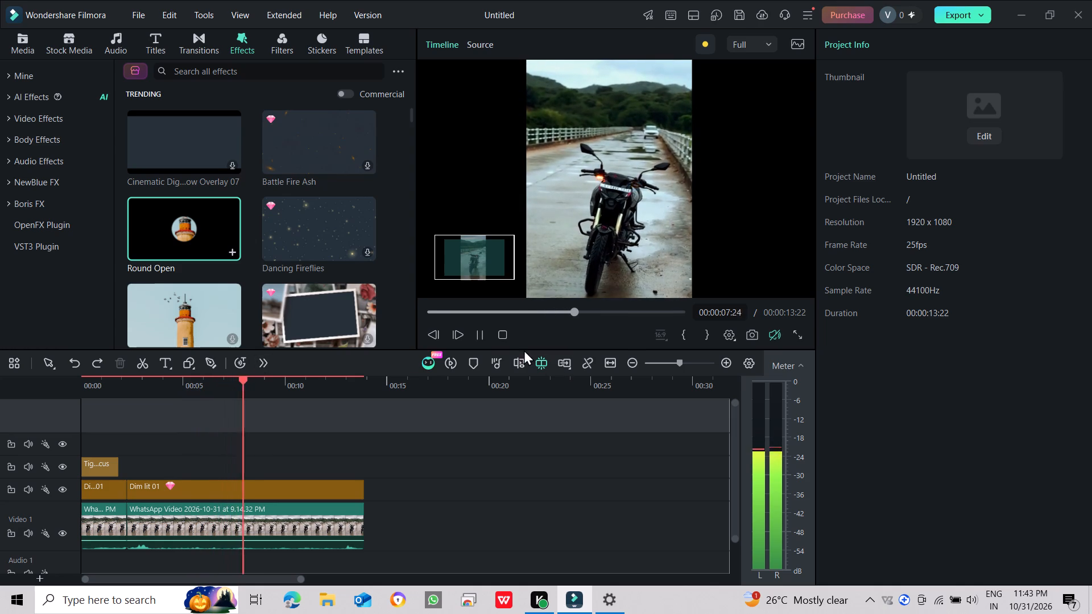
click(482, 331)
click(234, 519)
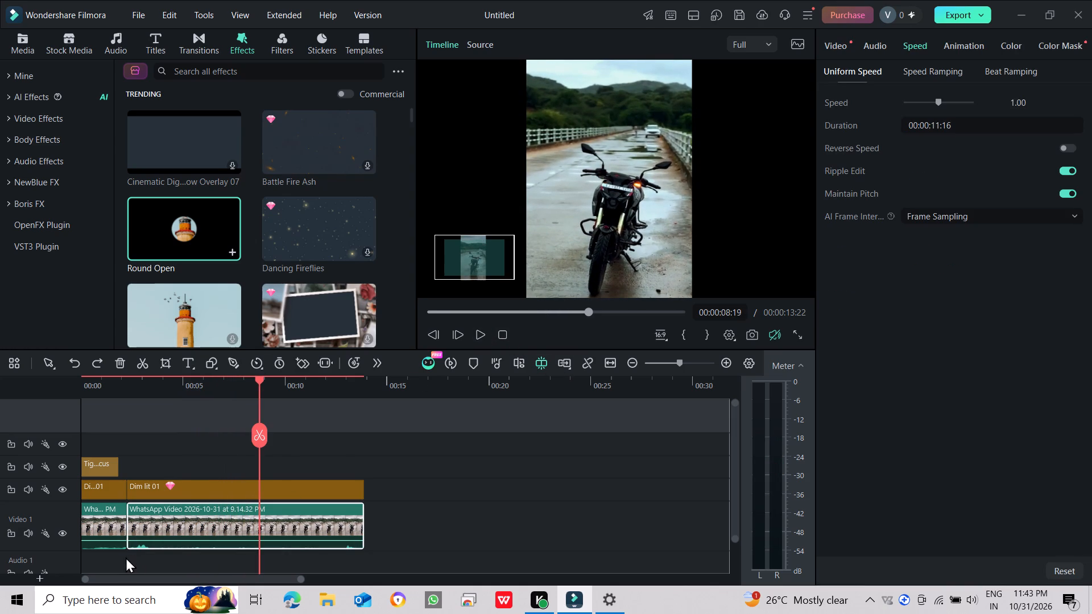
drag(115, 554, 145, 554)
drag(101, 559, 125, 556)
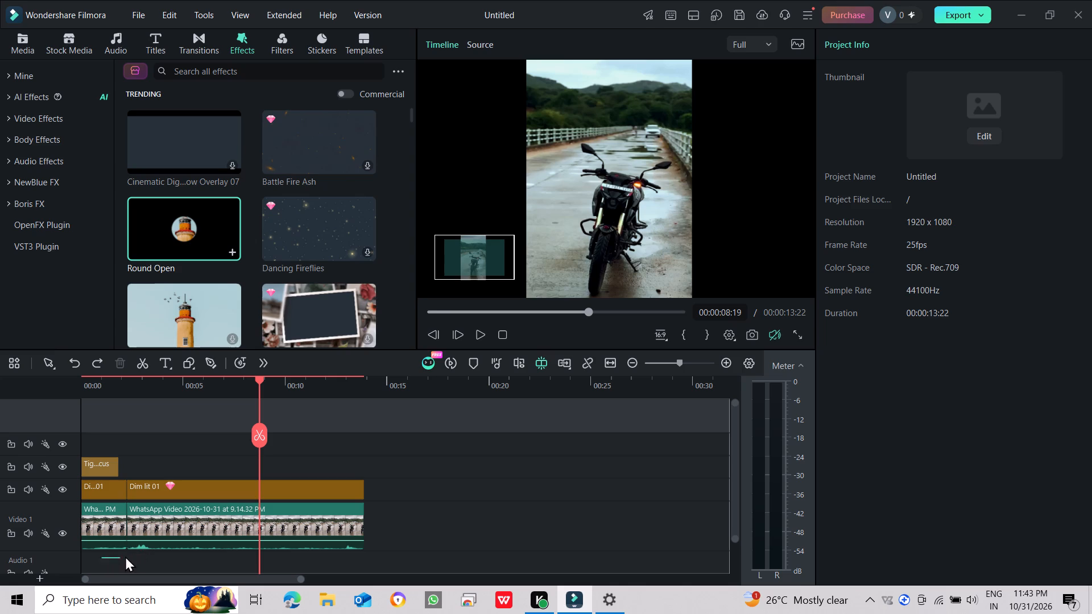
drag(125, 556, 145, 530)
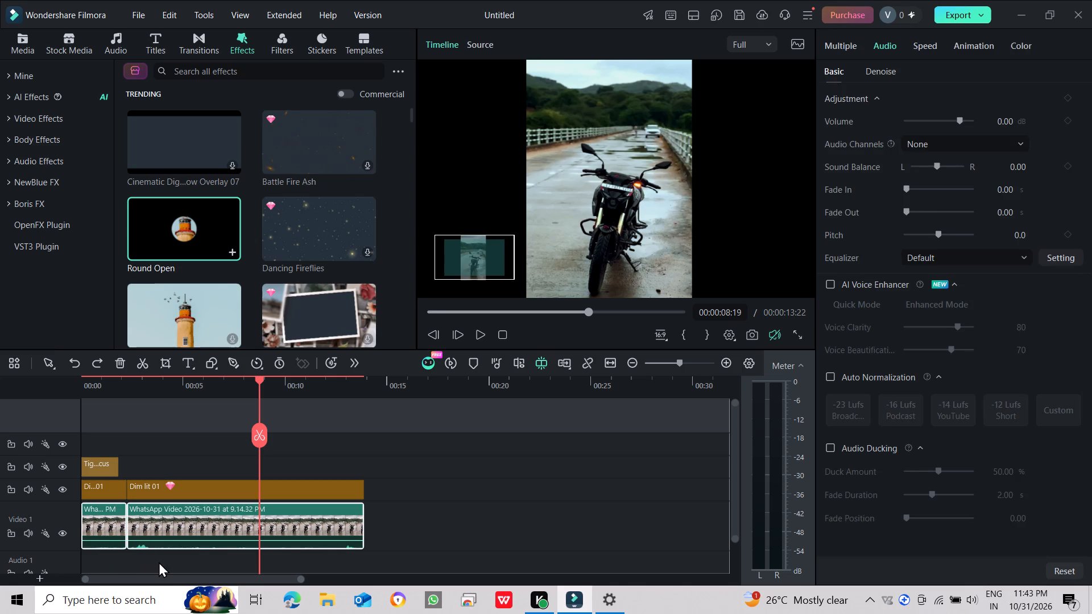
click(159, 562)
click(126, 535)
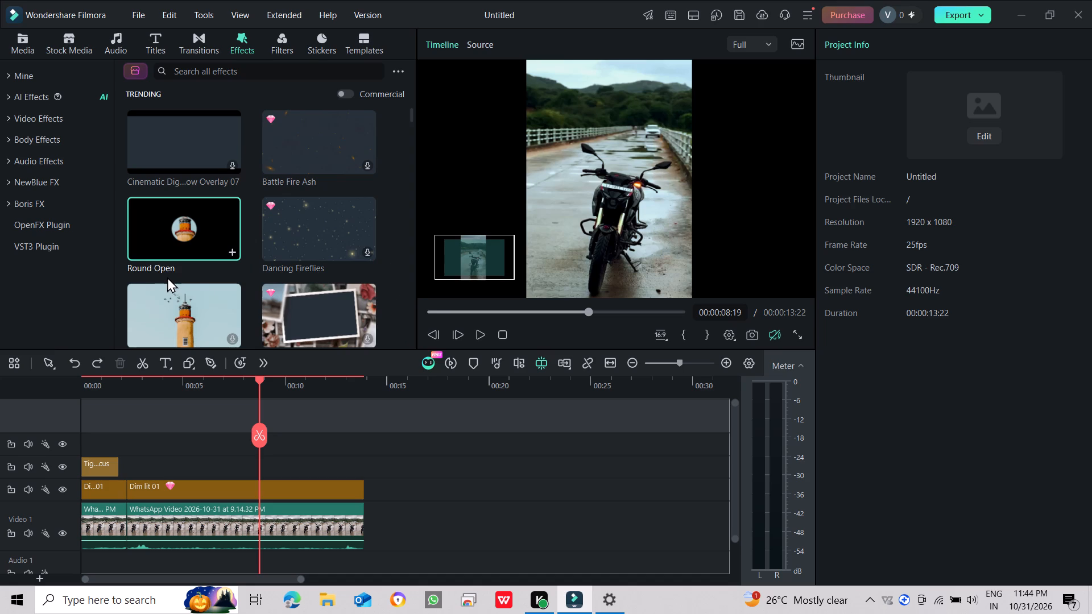
Split the first short motorcycle clip at 00:00:00:21, within the Tight Focus section.
click(107, 522)
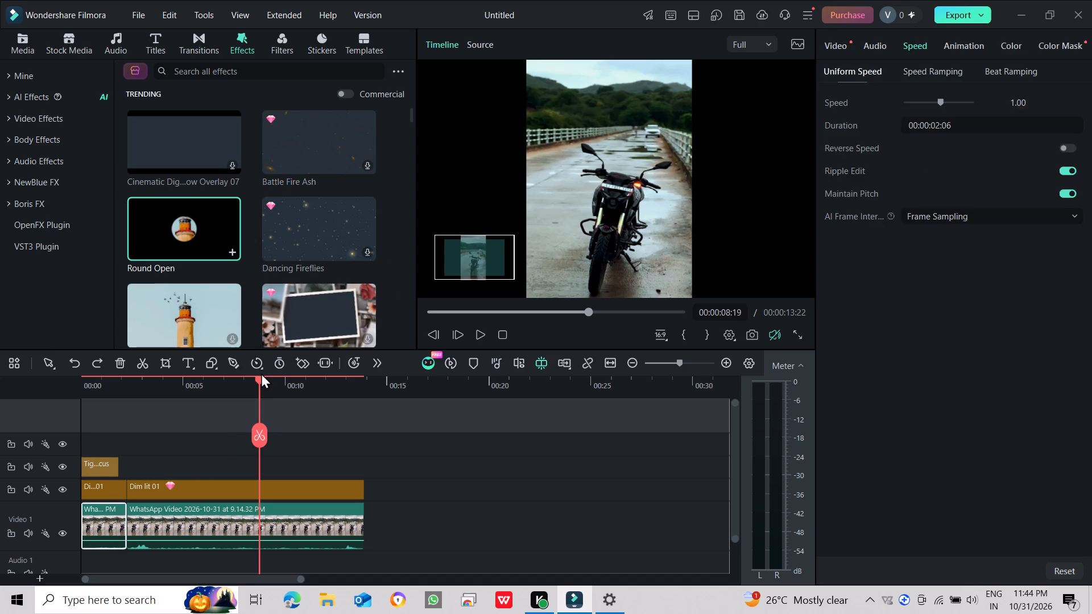
drag(257, 377, 91, 376)
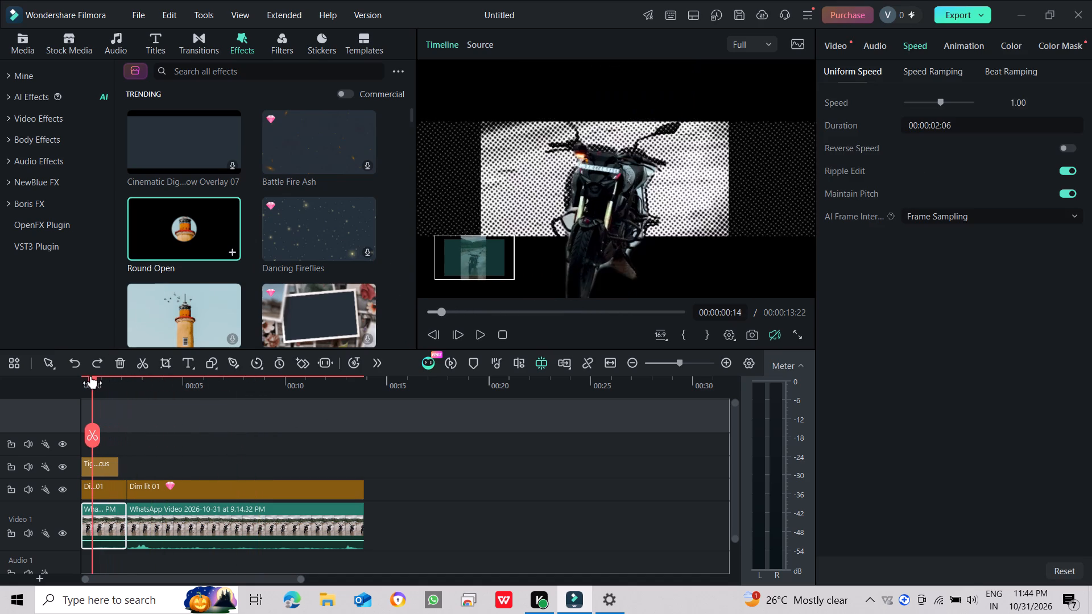
drag(91, 376, 101, 376)
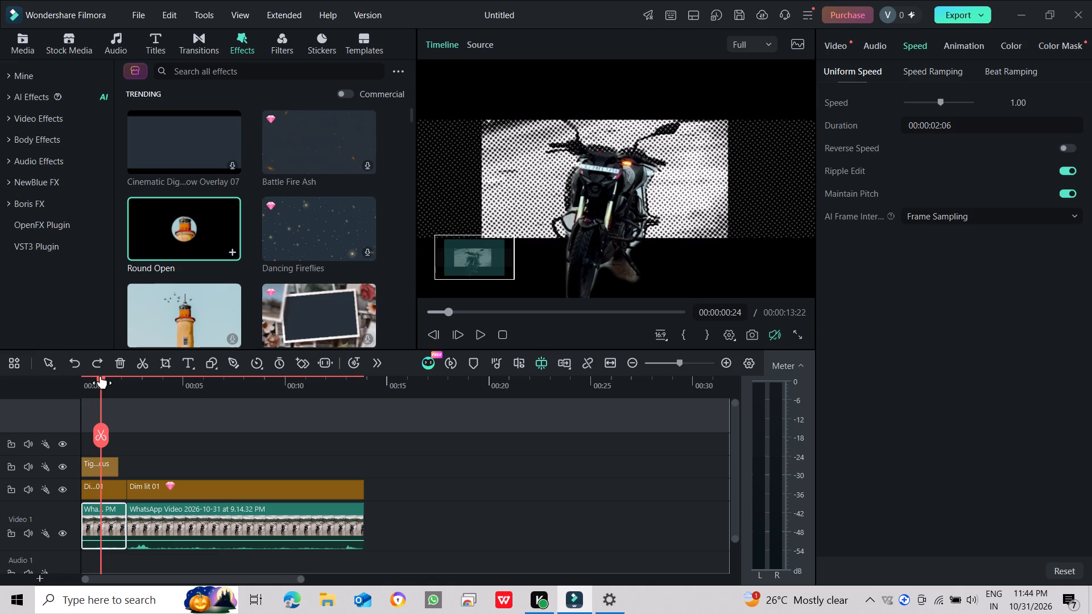
drag(101, 376, 99, 377)
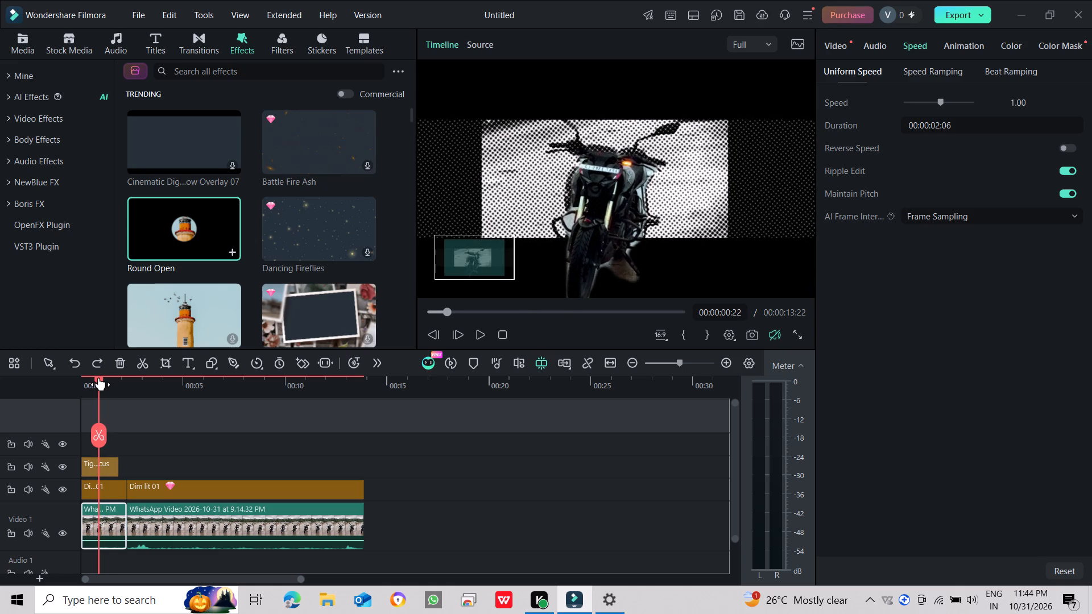
drag(99, 377, 98, 379)
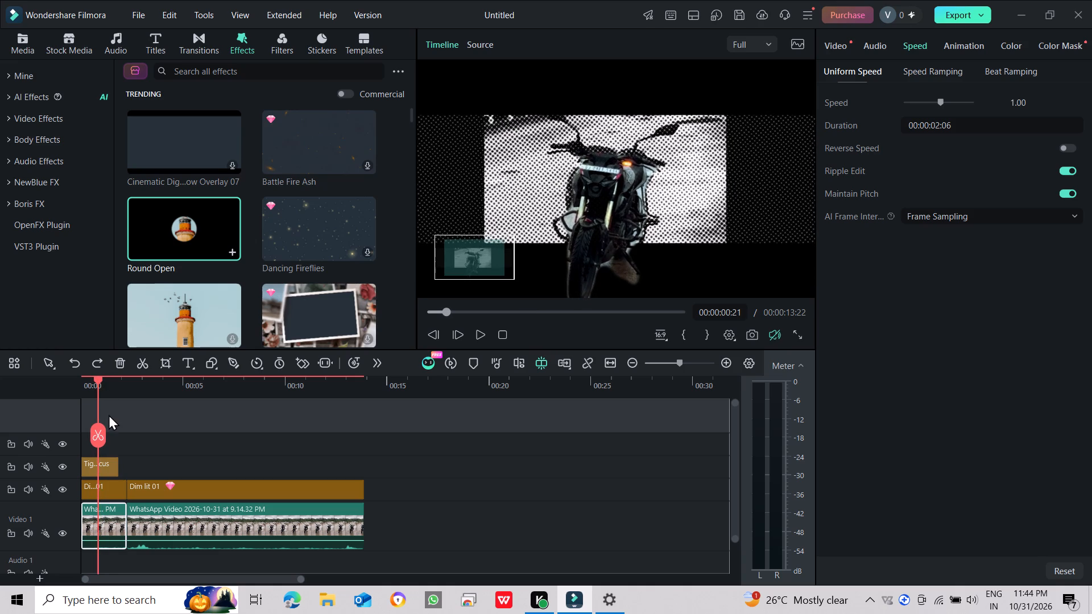
click(96, 433)
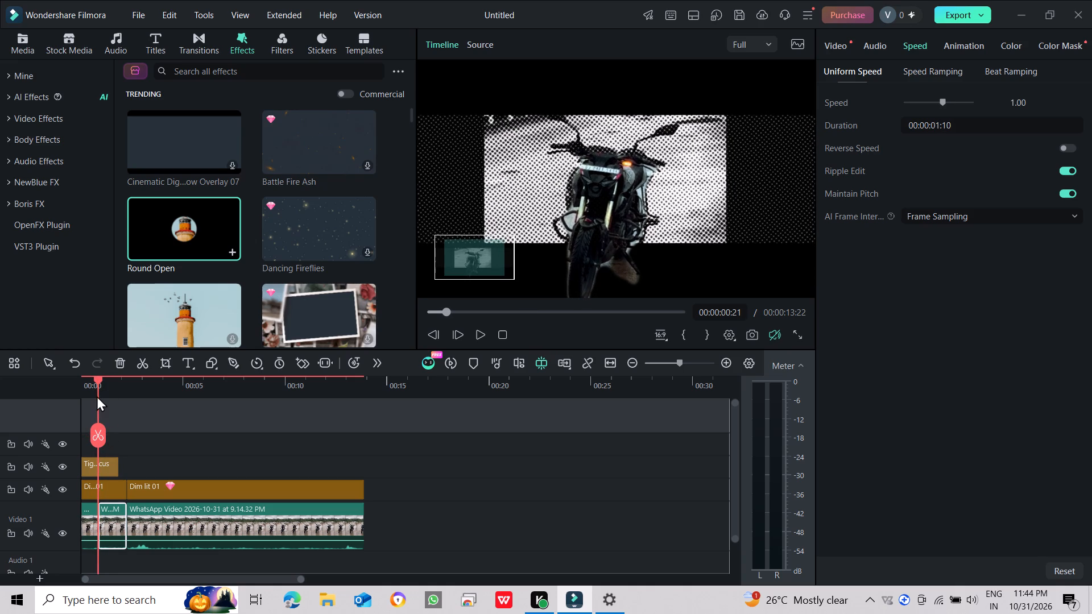
Split the remaining part of the first motorcycle clip again at 00:00:01:15, just before Tight Focus ends.
drag(98, 377, 107, 377)
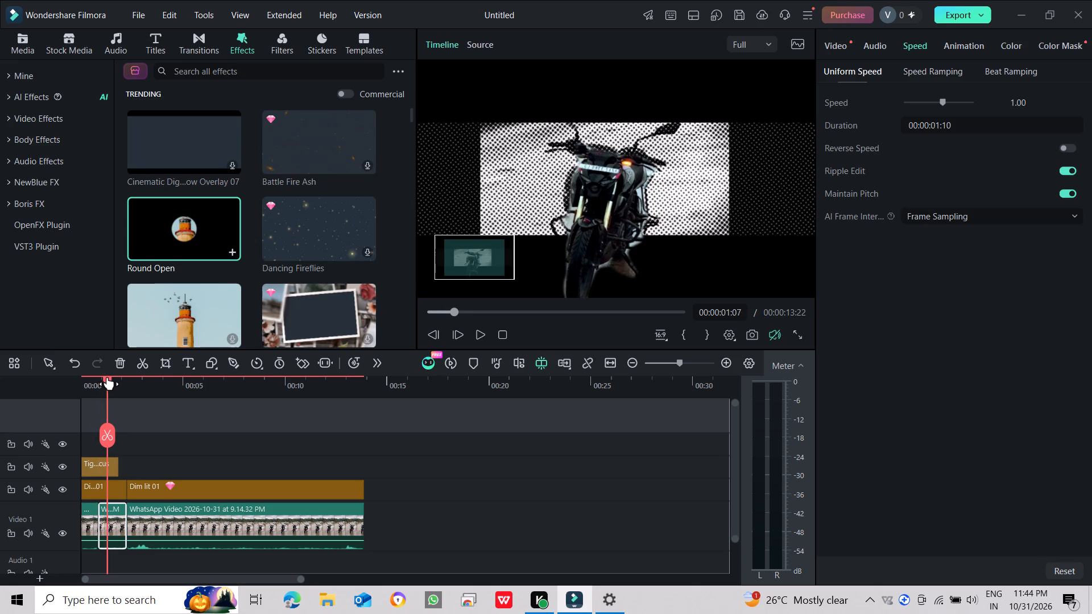
drag(107, 377, 113, 382)
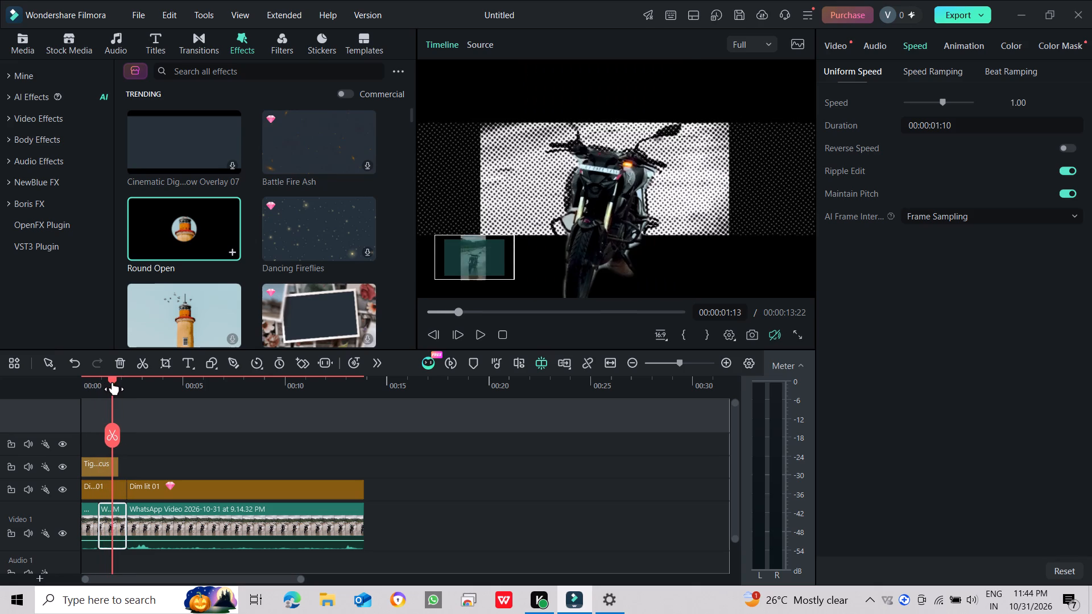
drag(113, 382, 104, 384)
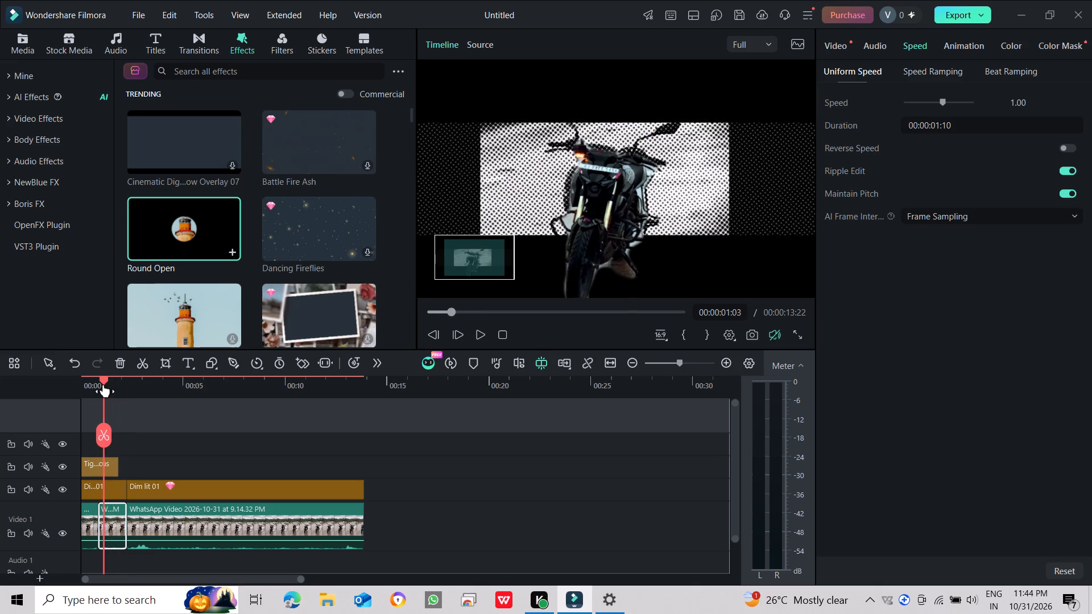
drag(104, 384, 109, 384)
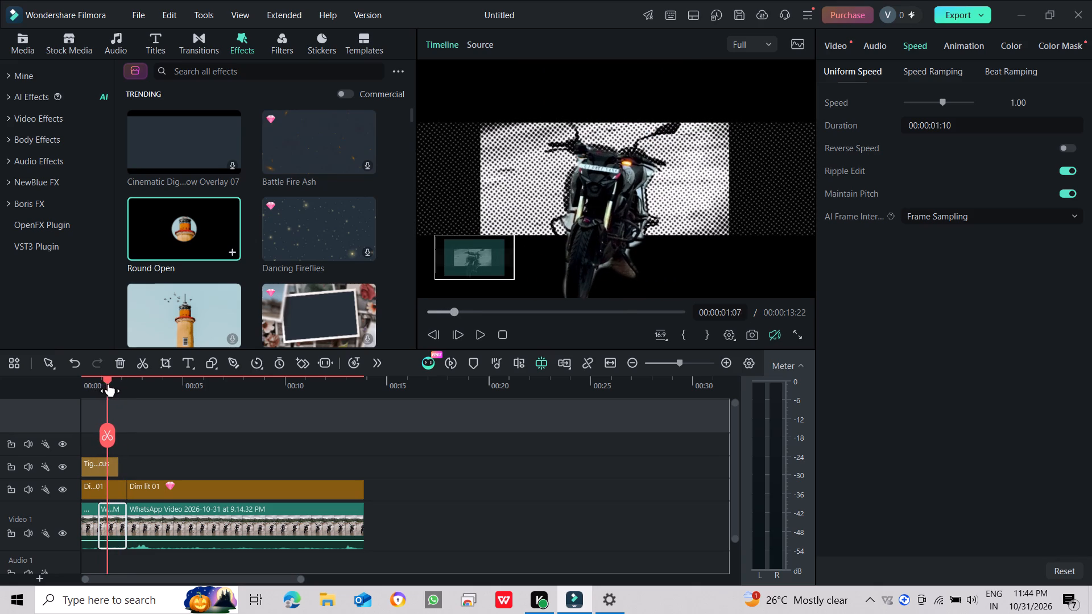
drag(109, 384, 112, 383)
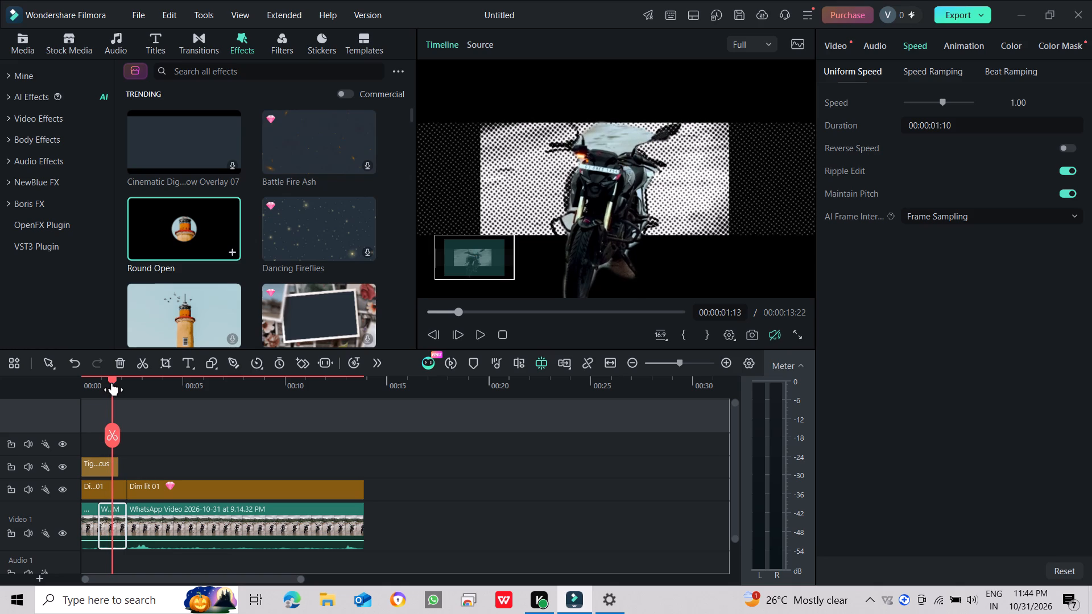
drag(112, 383, 115, 383)
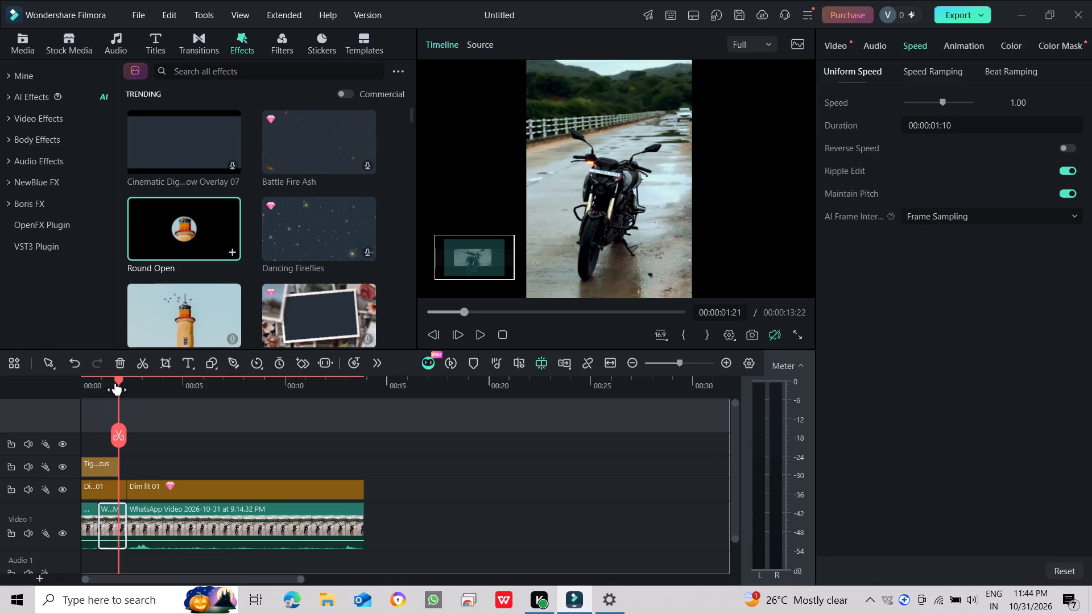
drag(115, 383, 114, 383)
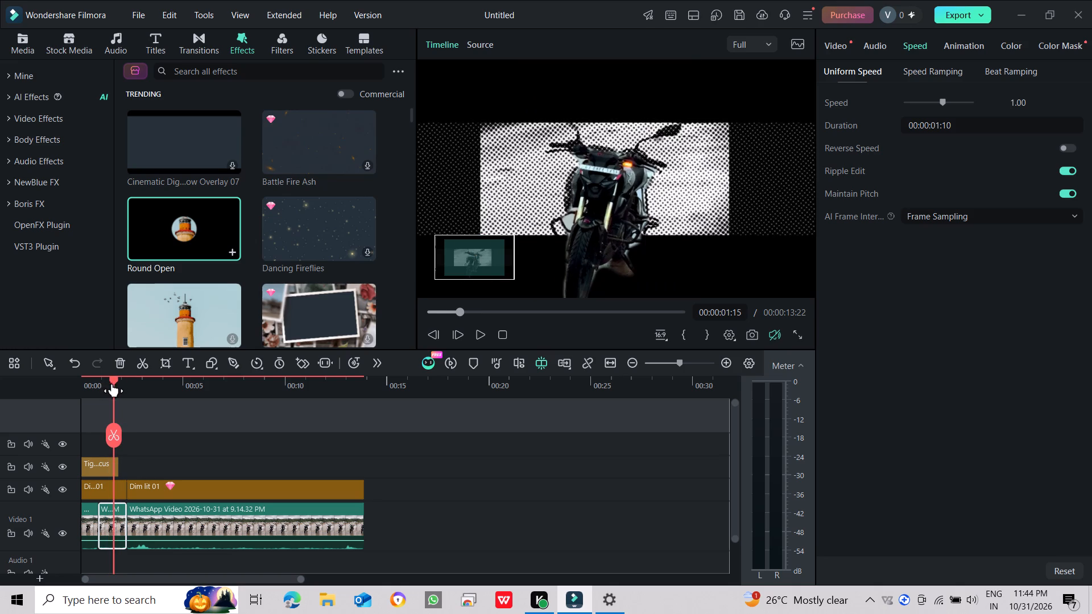
click(111, 435)
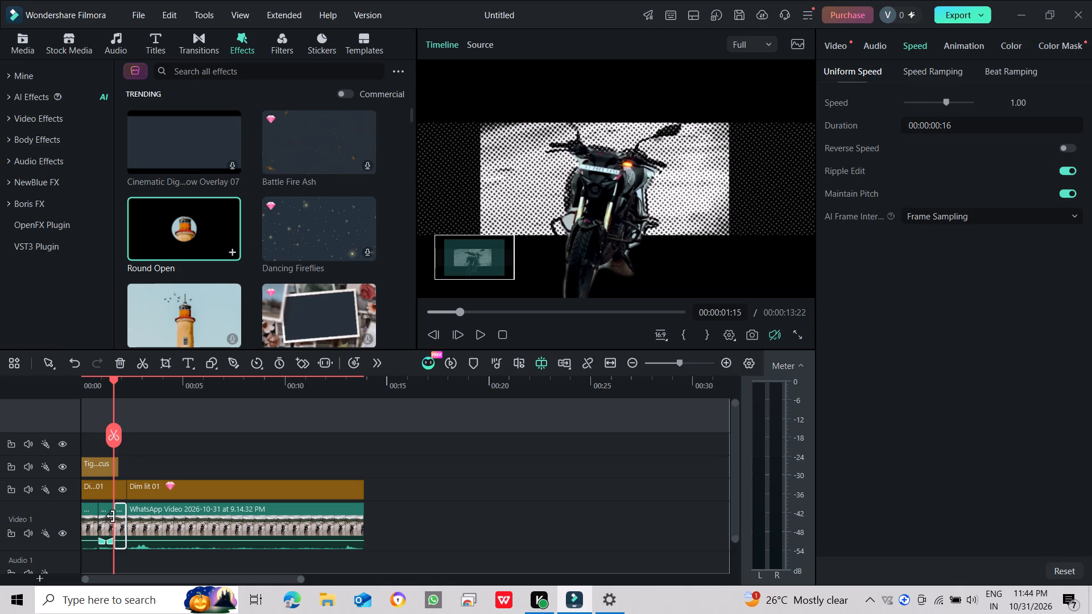
Move the short clip piece after 00:00:01:15 past the end of the long motorcycle clip, and shift the long clip earlier to close the gap.
click(118, 522)
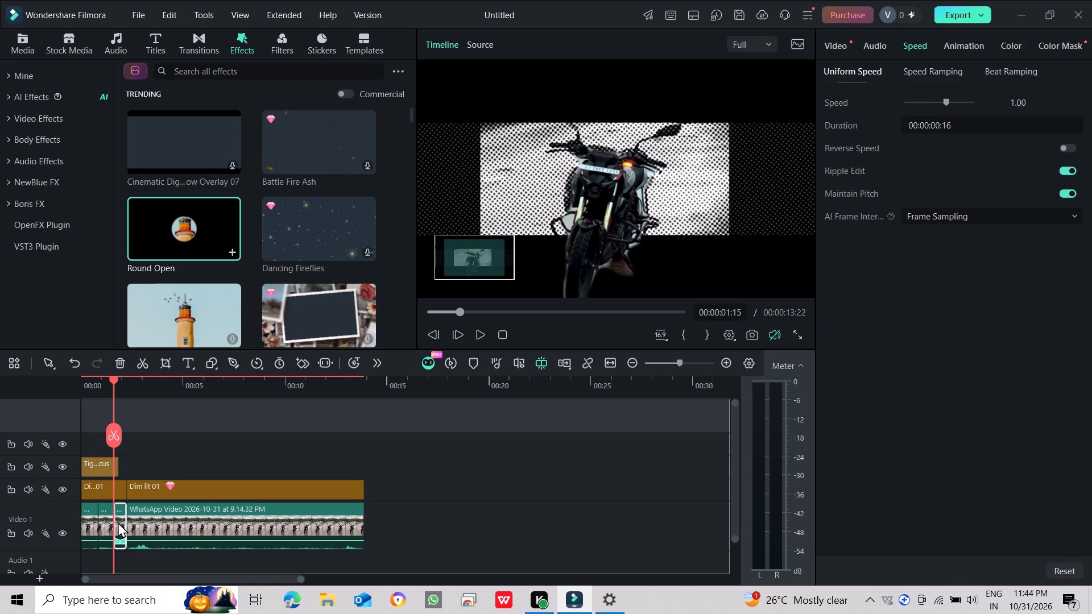
click(118, 522)
drag(119, 509, 428, 505)
drag(192, 520, 181, 520)
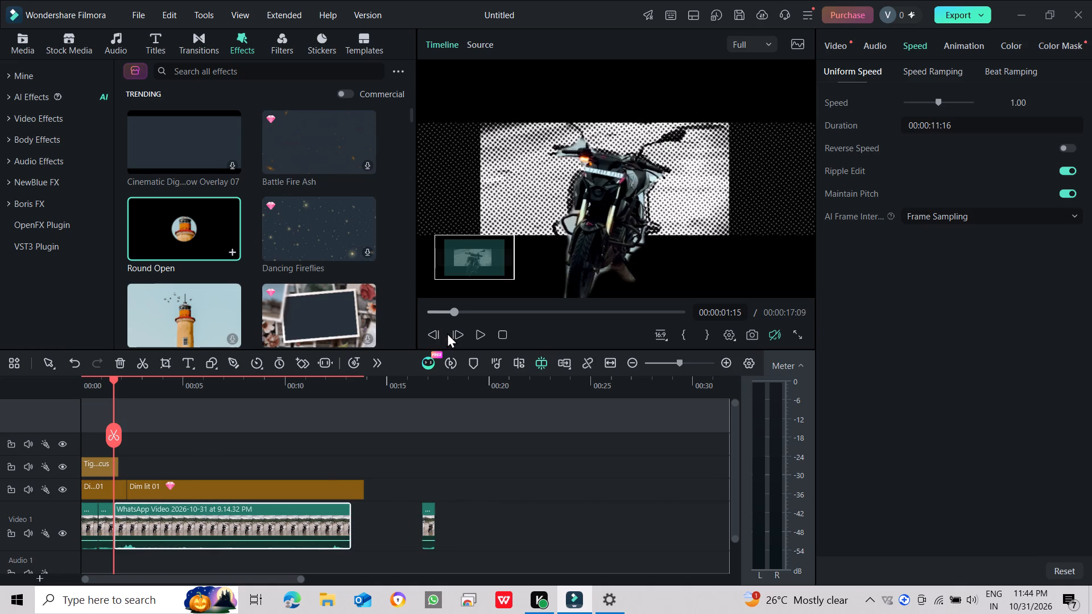
Play back the timeline from the start to review the rearranged motorcycle clips.
drag(447, 307, 418, 305)
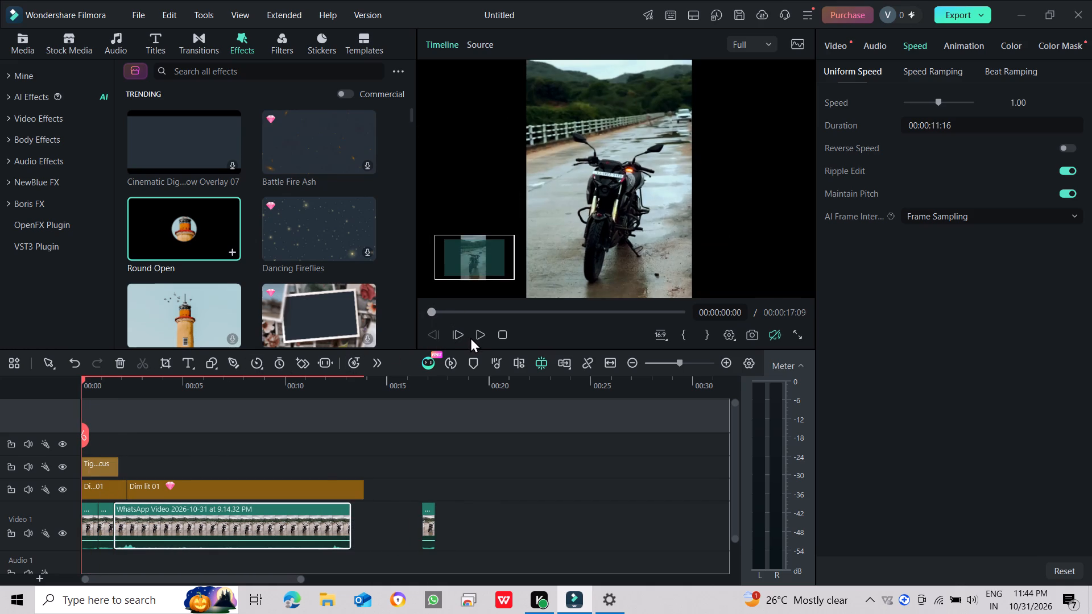
click(470, 337)
click(477, 335)
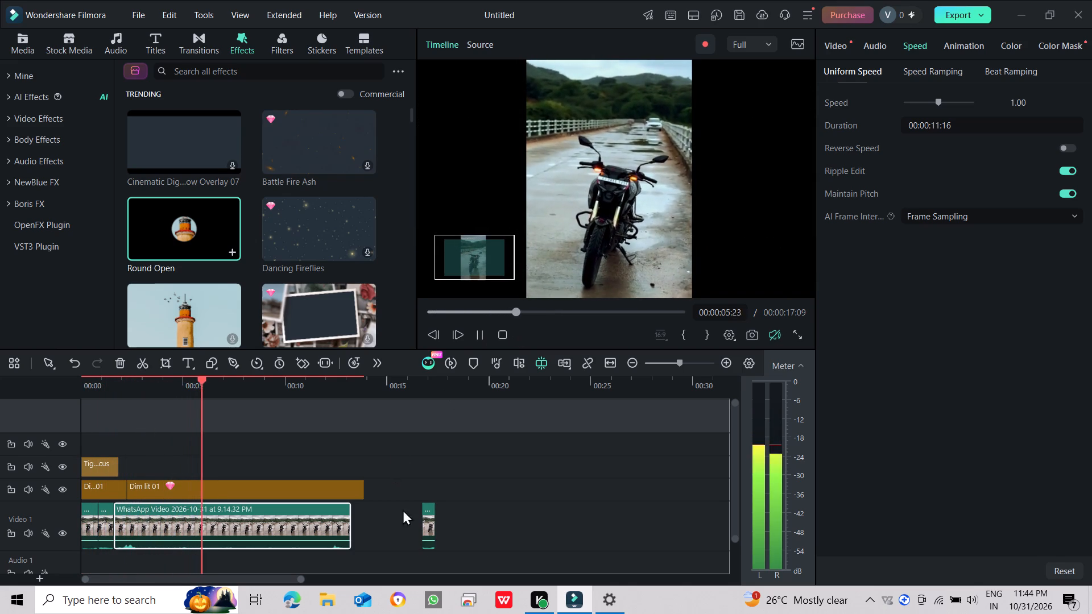
Move the separated short clip piece from the end of Video 1 back to around 7 seconds, over the long motorcycle clip.
drag(428, 531, 228, 508)
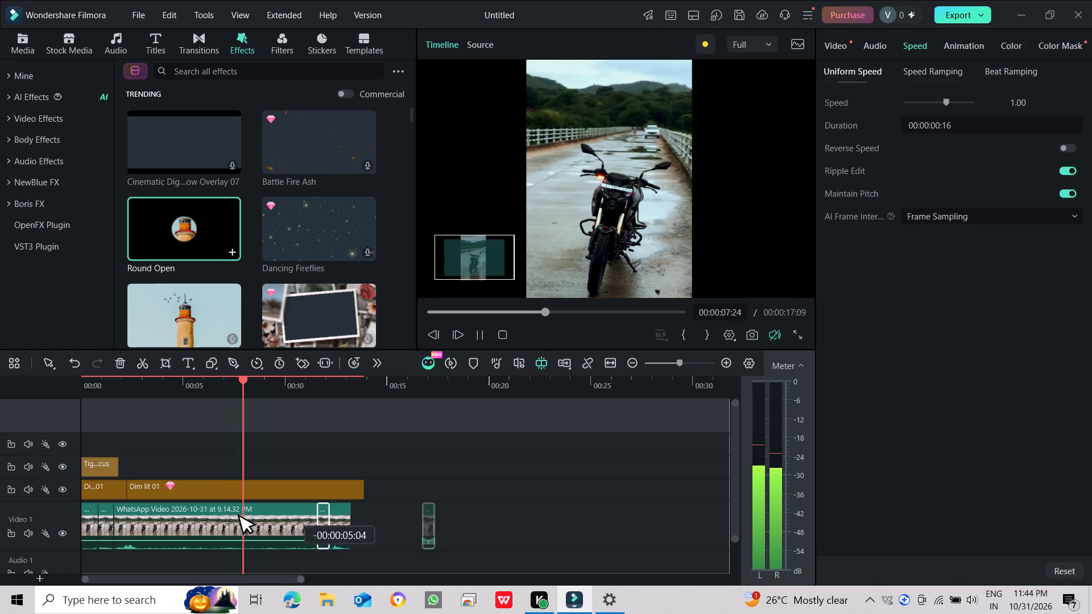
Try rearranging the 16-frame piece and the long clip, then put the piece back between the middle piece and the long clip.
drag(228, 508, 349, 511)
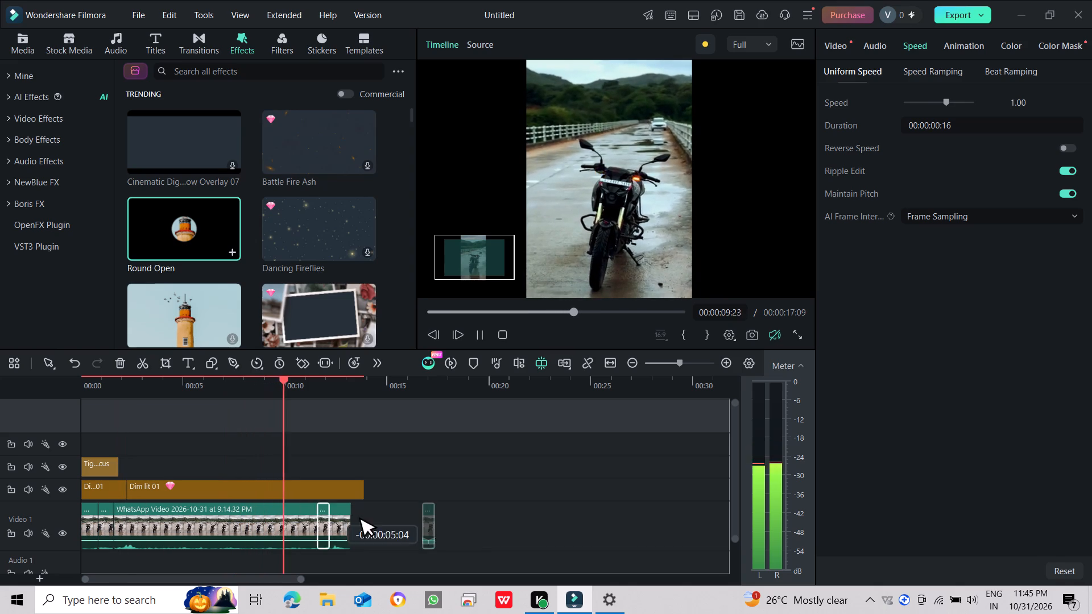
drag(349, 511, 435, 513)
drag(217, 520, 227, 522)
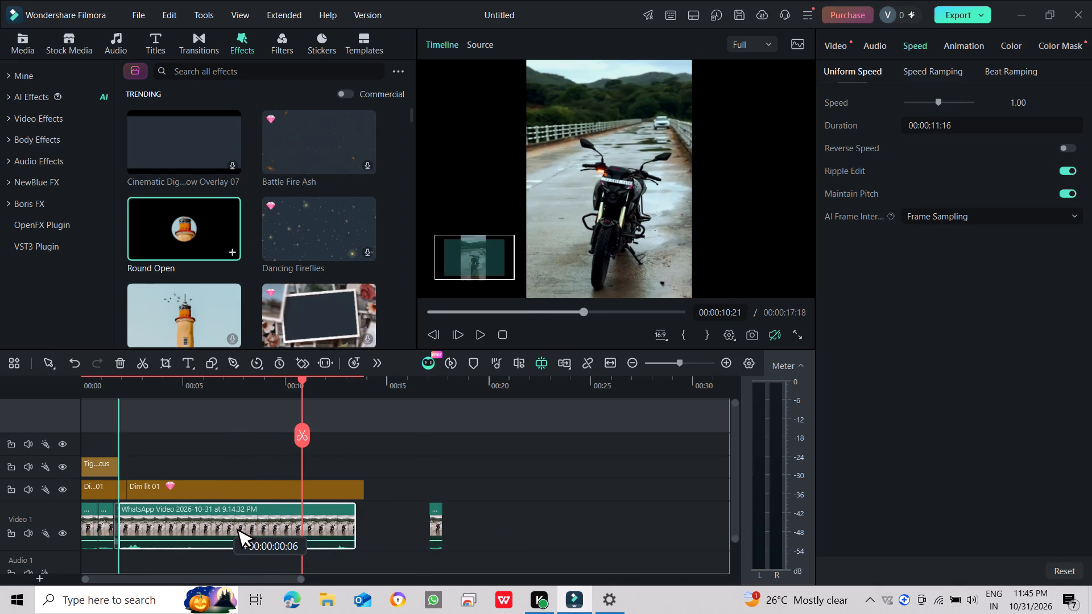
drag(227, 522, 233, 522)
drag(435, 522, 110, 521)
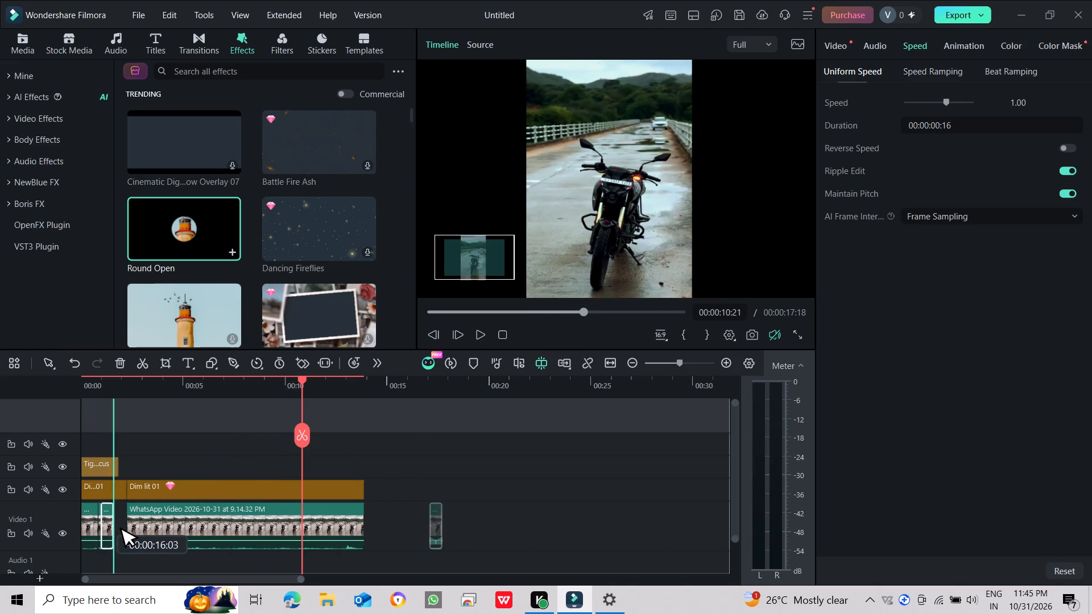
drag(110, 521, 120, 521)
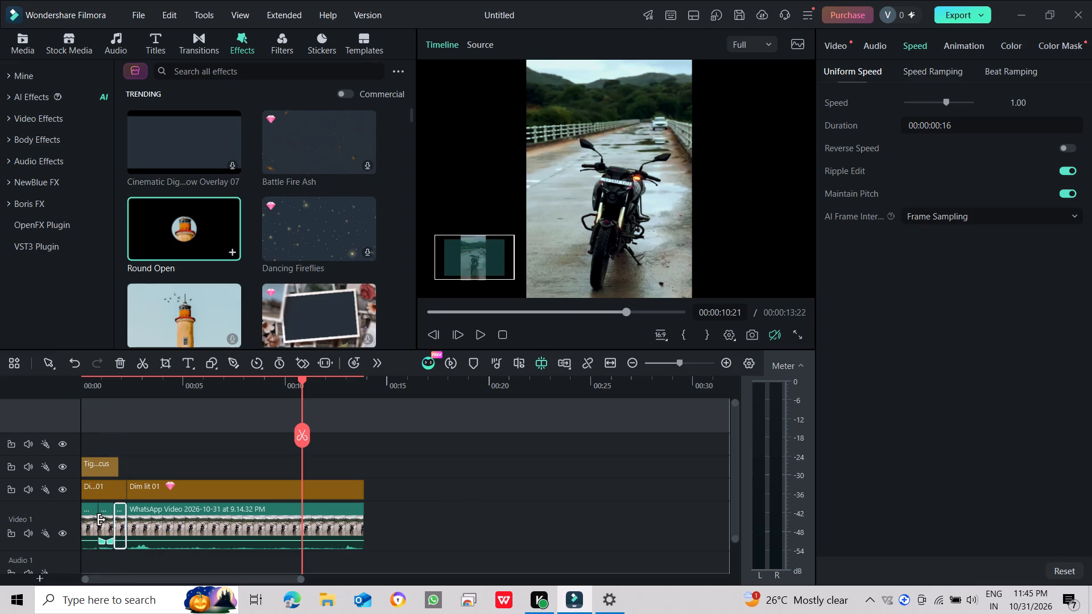
Slow the middle piece of the split motorcycle clip to a uniform speed of 0.63.
click(105, 520)
click(941, 102)
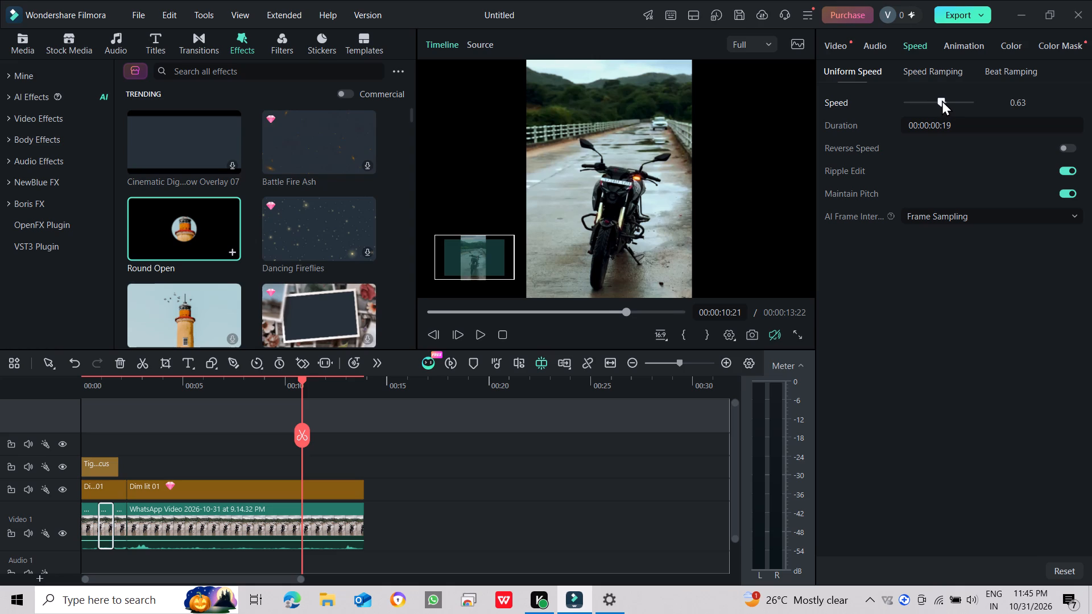
Play back the timeline from the start to review the slowed piece.
drag(465, 310, 461, 307)
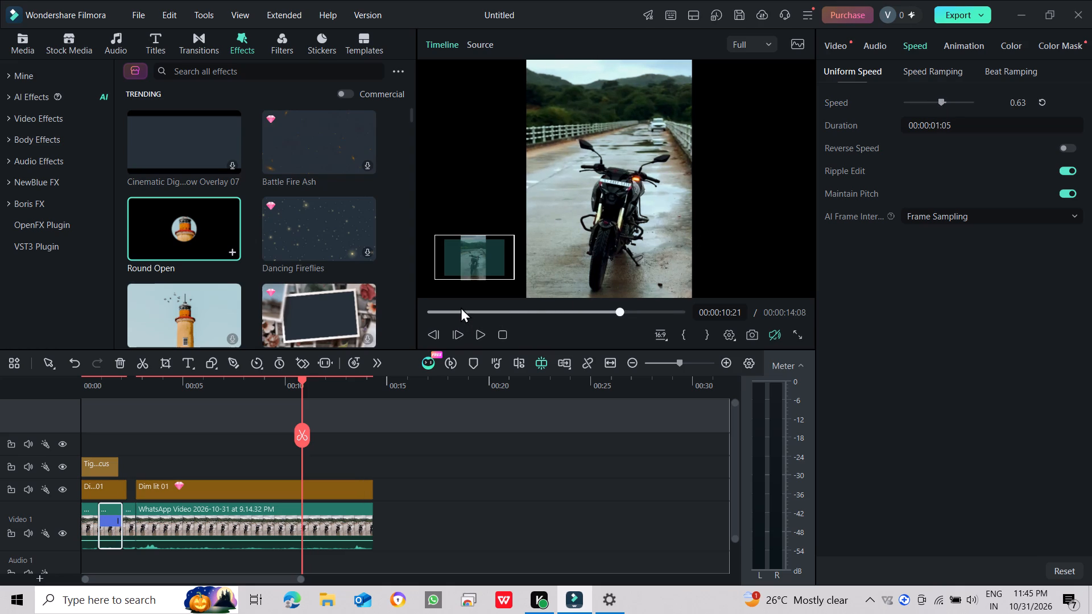
drag(461, 307, 402, 291)
click(482, 334)
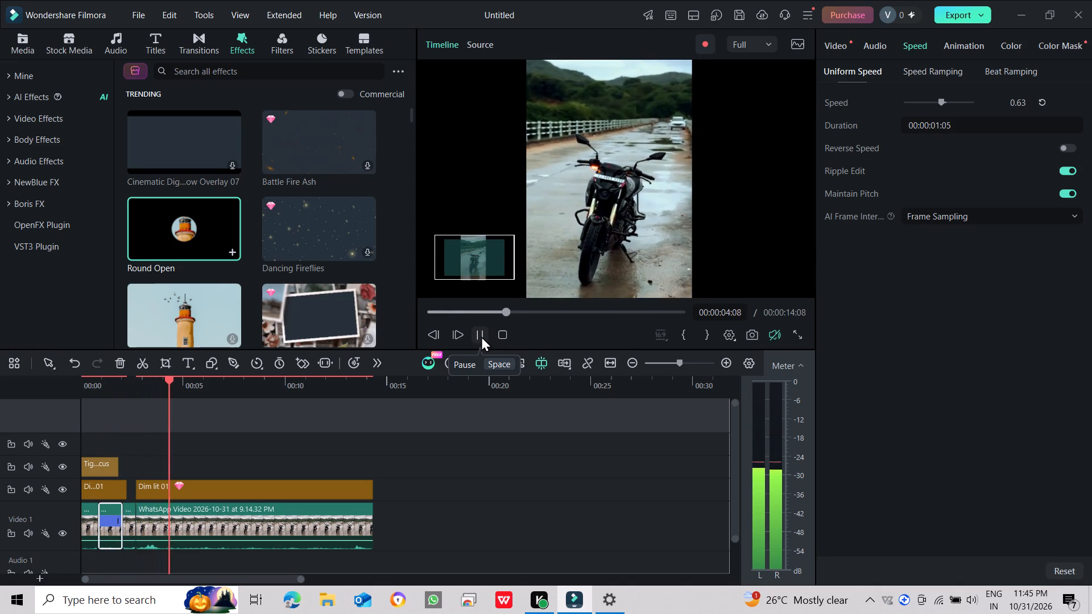
Move the second Dim lit 01 filter back to close the gap after the first Dim lit 01 filter.
drag(191, 483, 191, 483)
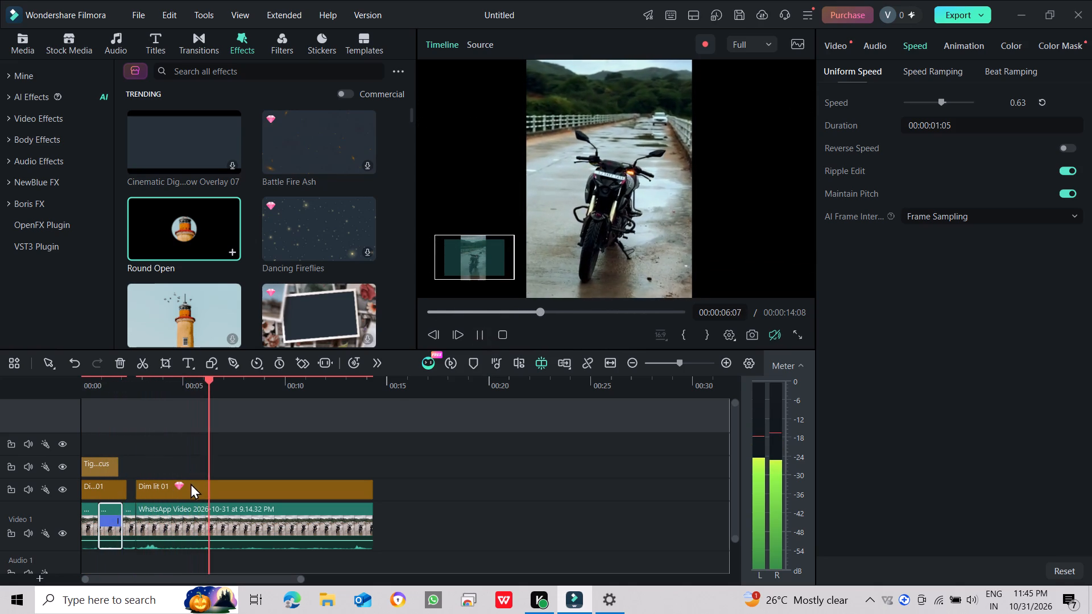
drag(191, 483, 124, 487)
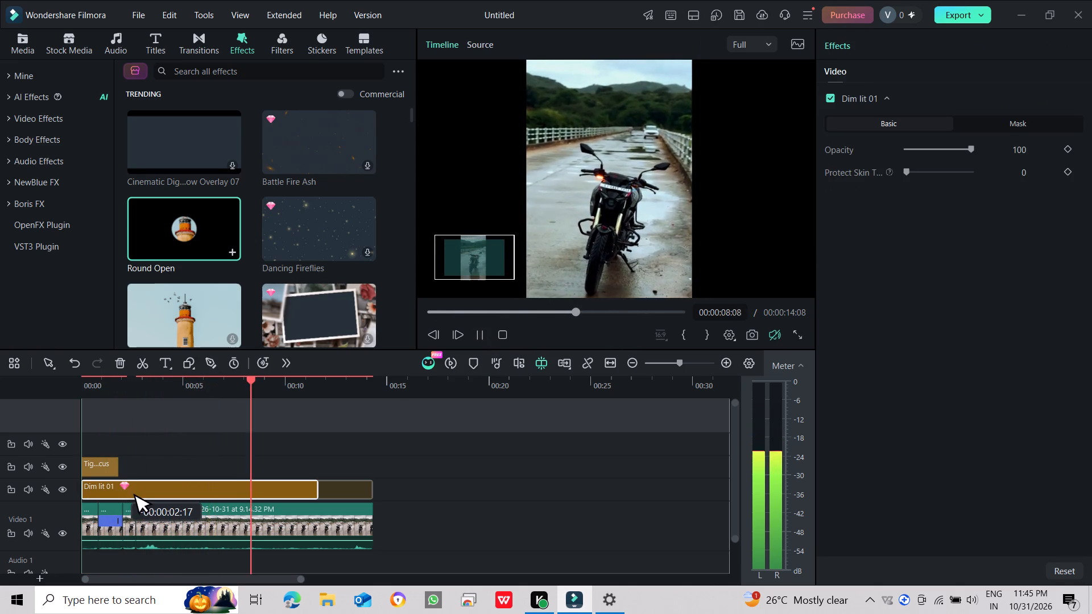
drag(124, 487, 191, 492)
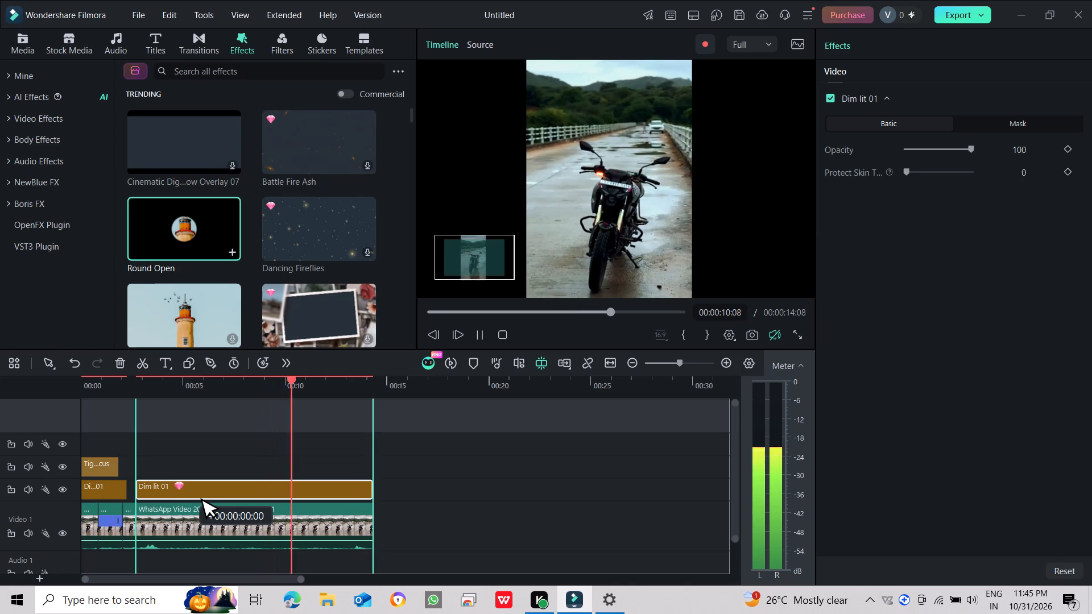
drag(191, 492, 187, 492)
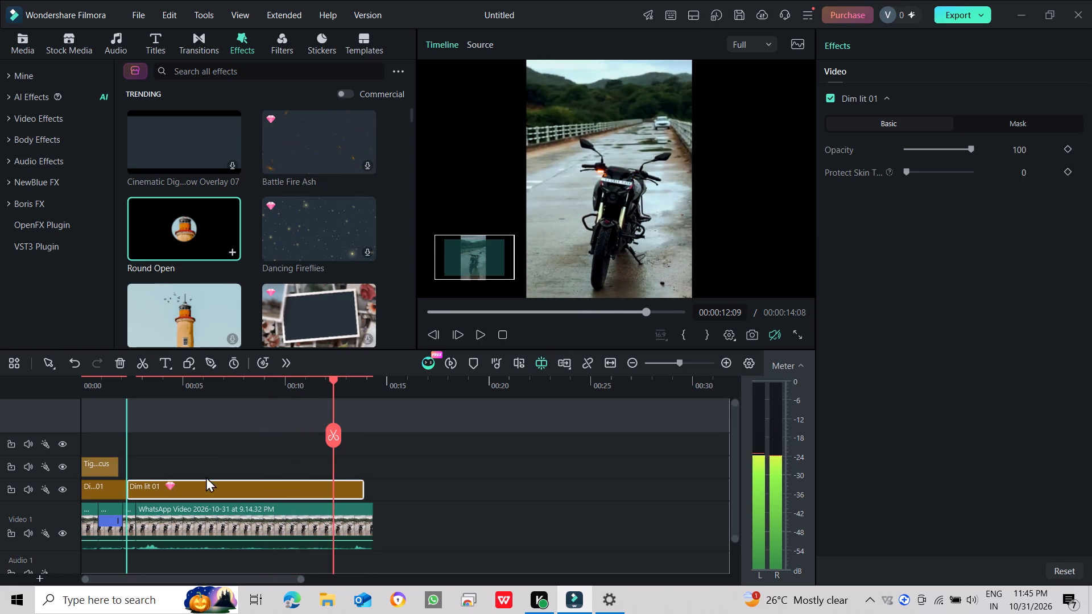
click(412, 508)
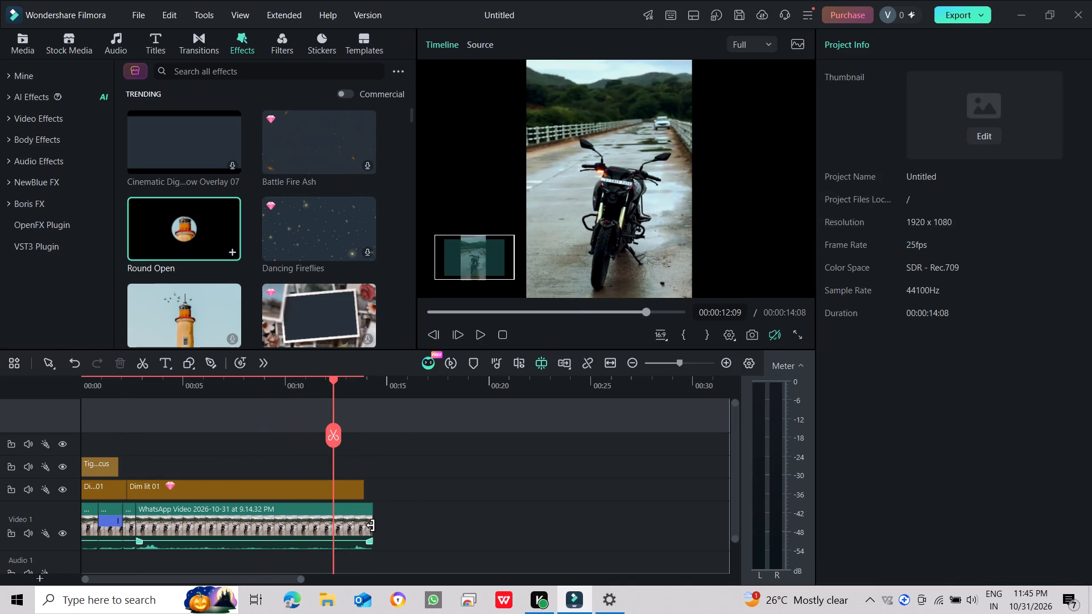
Trim the end of the long motorcycle clip to the end of the Dim lit 01 filter, for a duration of 00:00:11:05.
drag(371, 525, 368, 525)
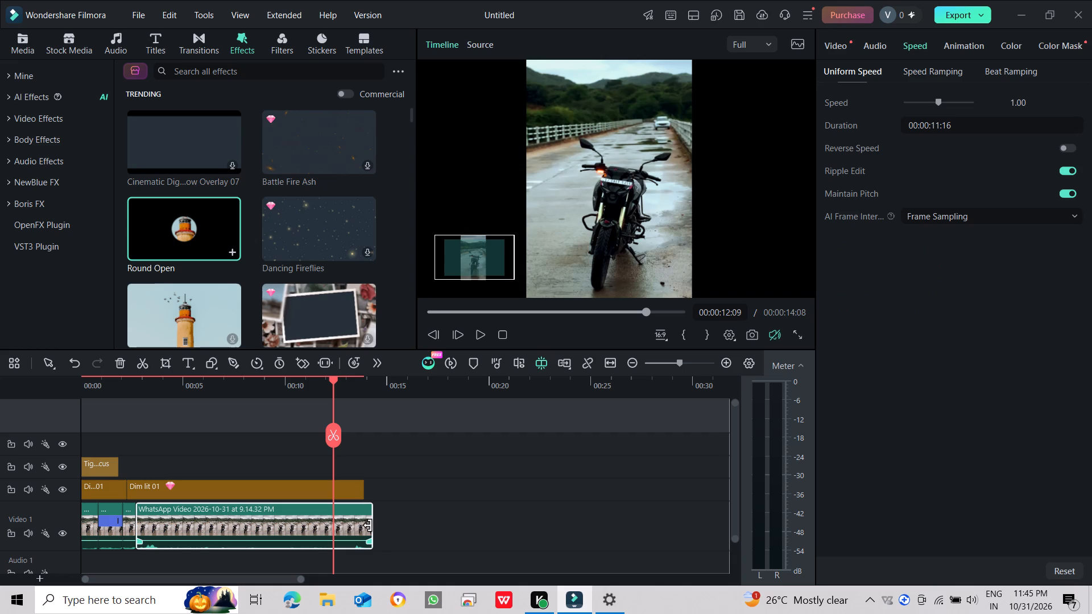
drag(368, 525, 361, 523)
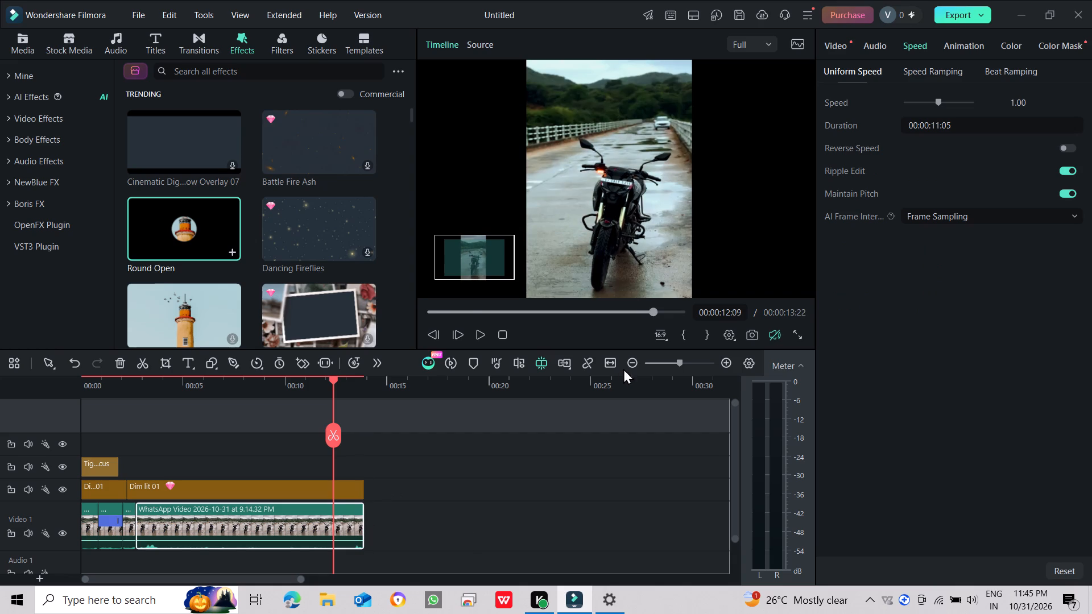
Play back the timeline from near the start through to the end to review the edits.
drag(470, 313, 439, 306)
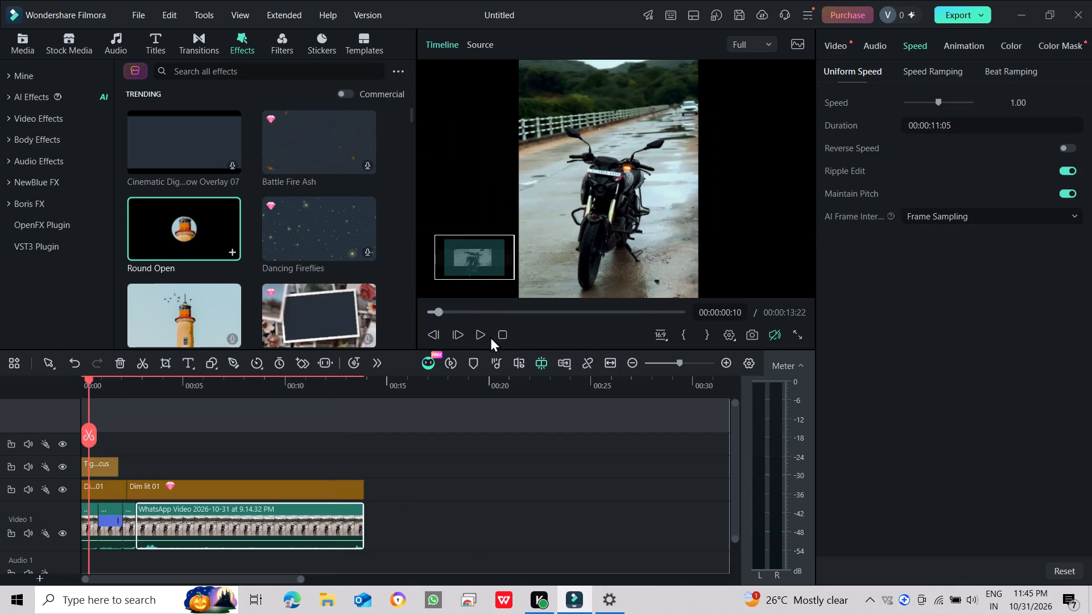
click(483, 336)
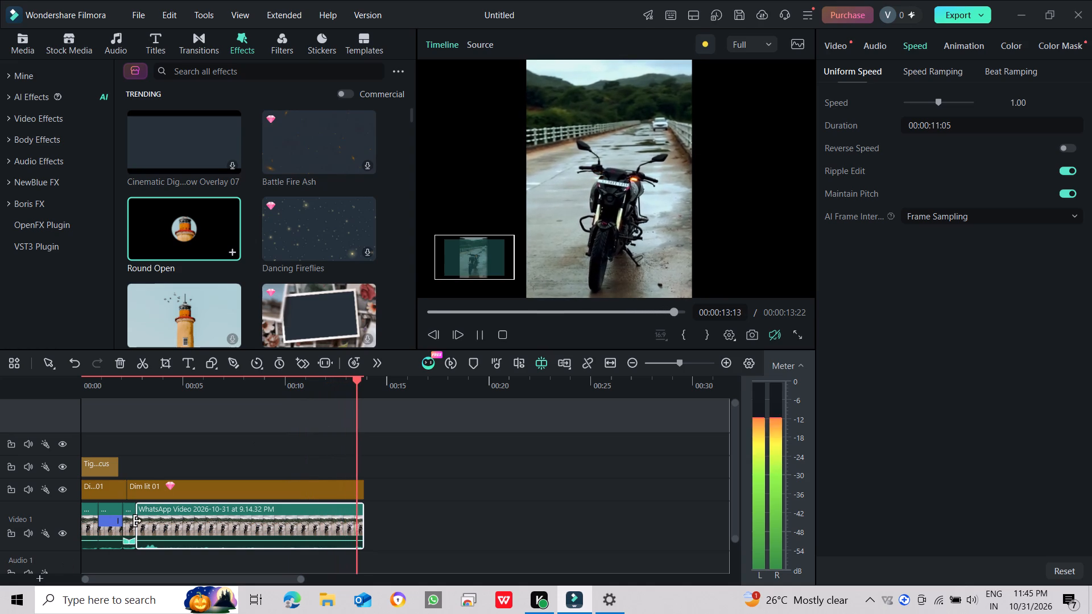
Play back the edited timeline from the start and pause near 00:00:11:06.
click(478, 337)
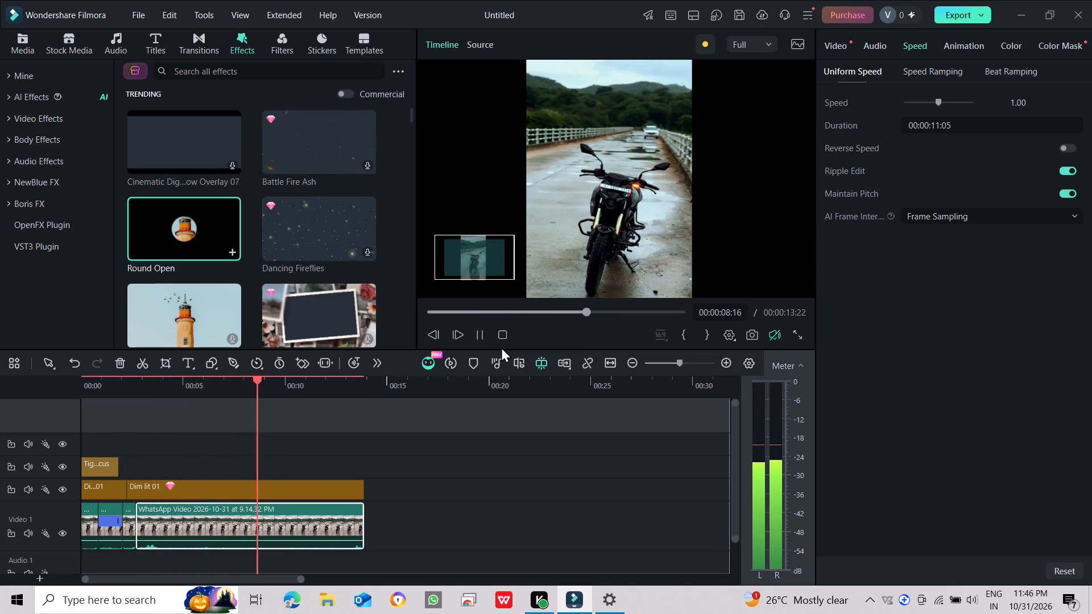
click(489, 337)
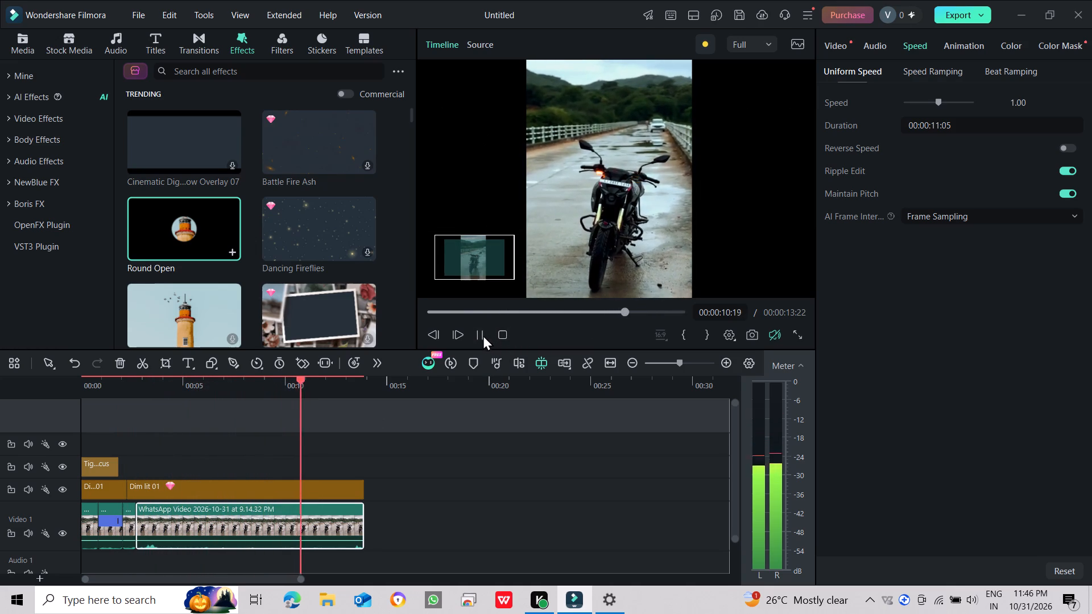
click(481, 333)
Browse the trending effects and preview Echo Frame 31 and its similar recommendations Pulse Close and Border.
scroll(395, 307, down, 2)
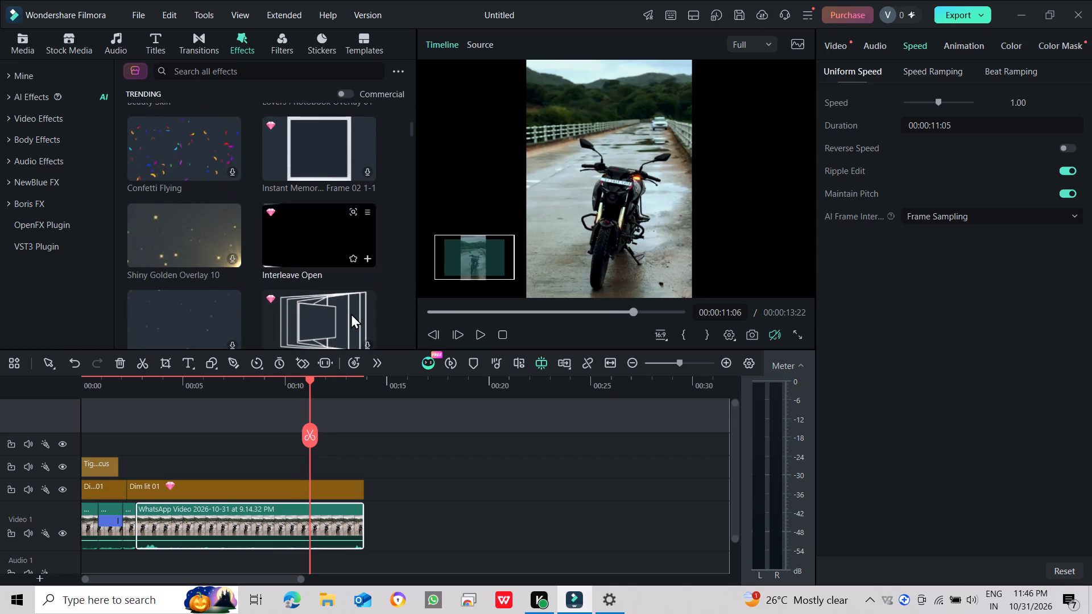
scroll(351, 313, down, 3)
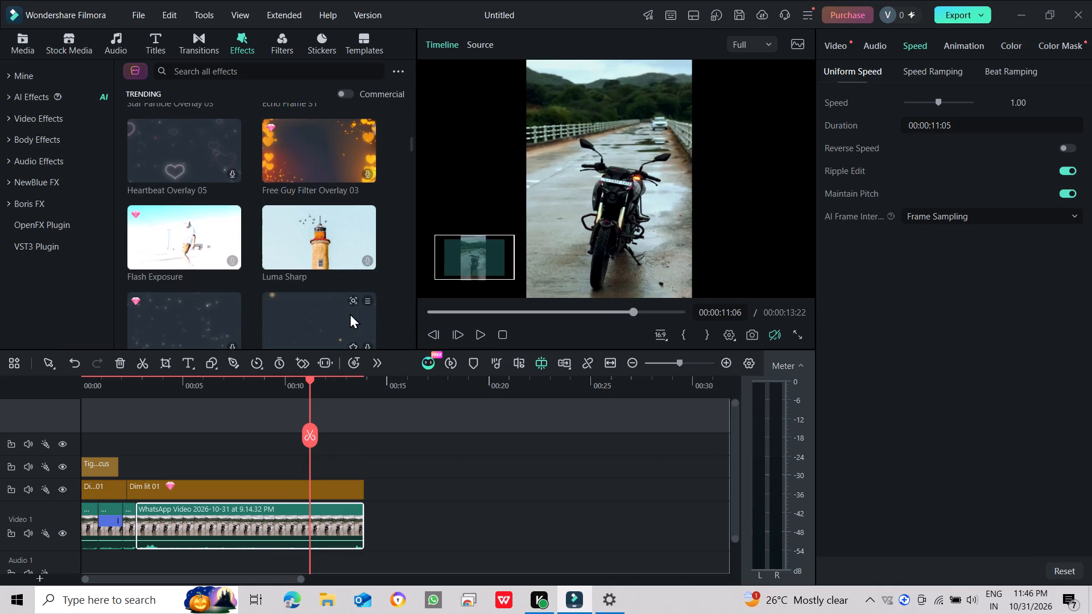
scroll(350, 313, up, 1)
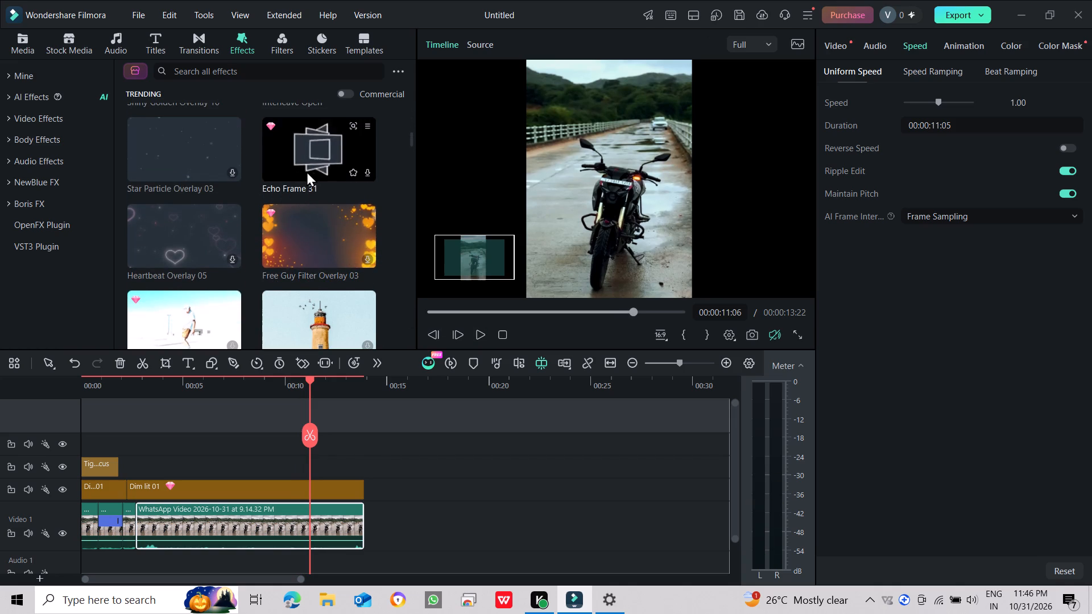
click(301, 160)
drag(301, 160, 282, 190)
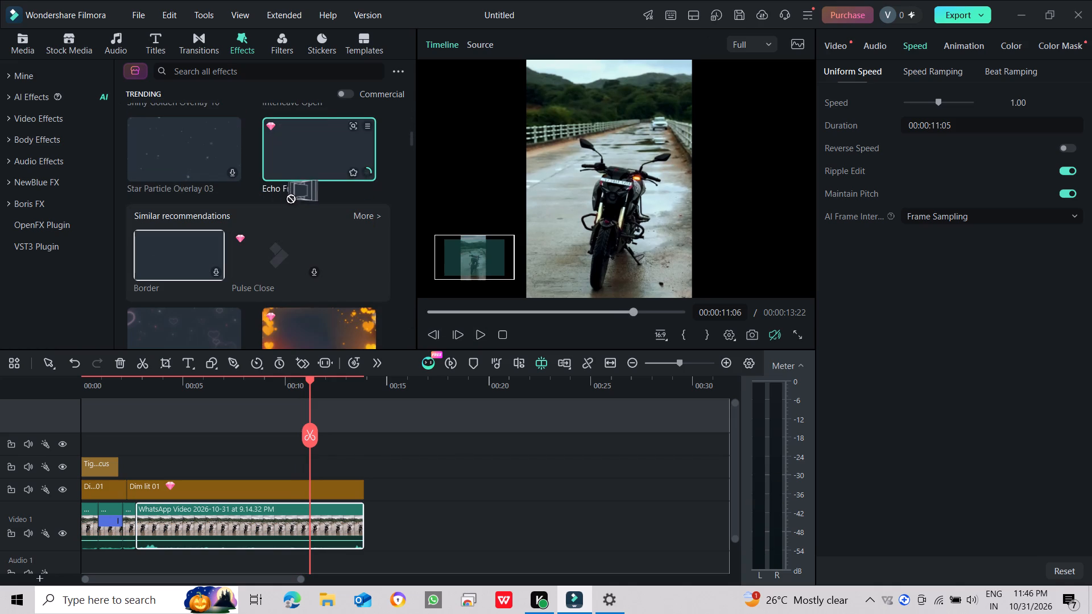
drag(282, 190, 291, 156)
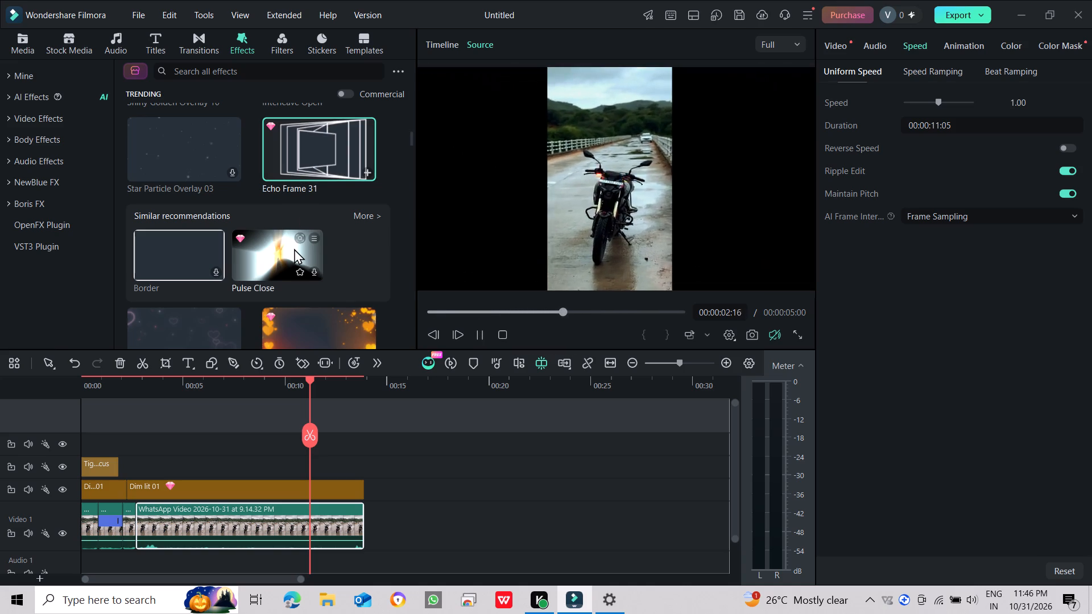
click(292, 252)
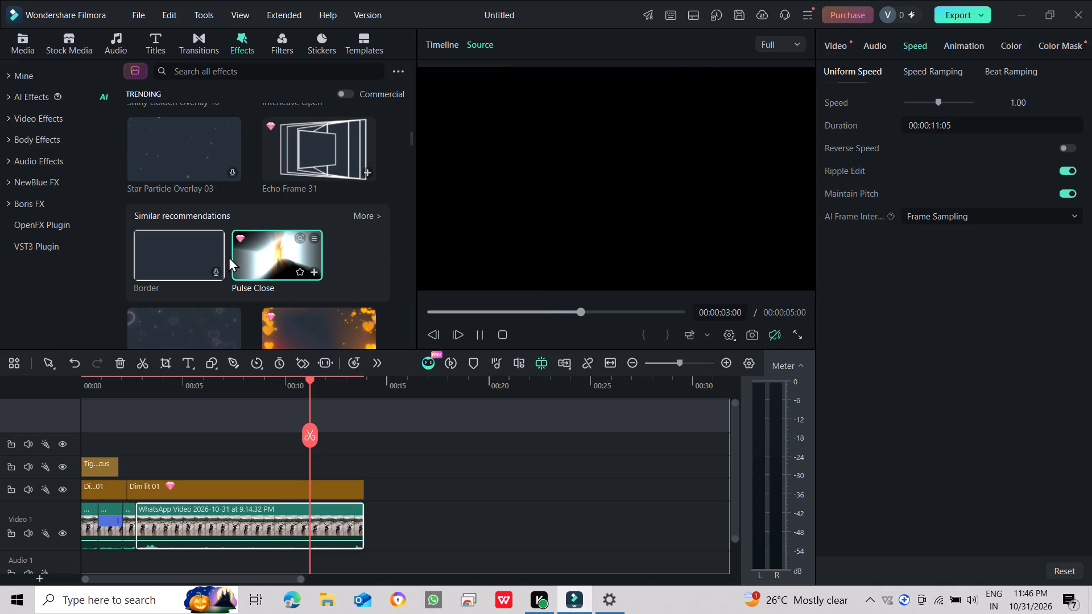
click(204, 256)
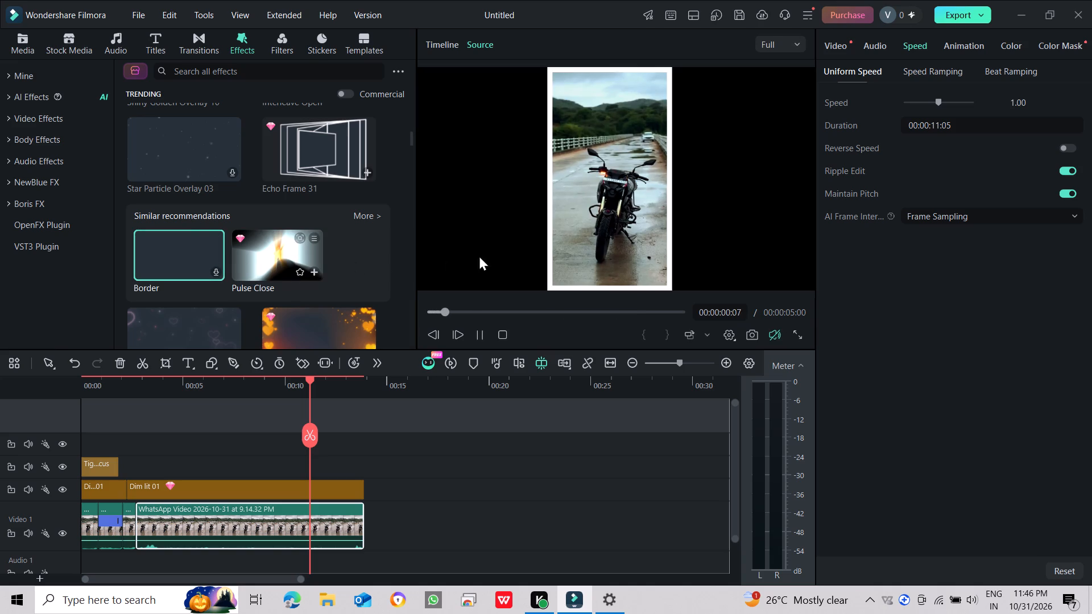
click(351, 168)
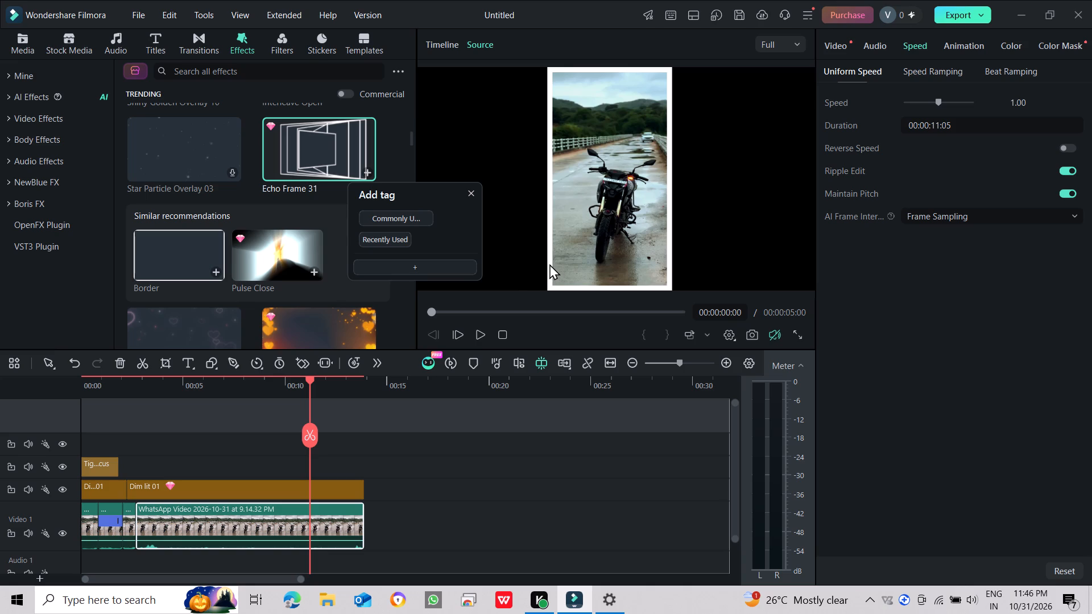
click(475, 333)
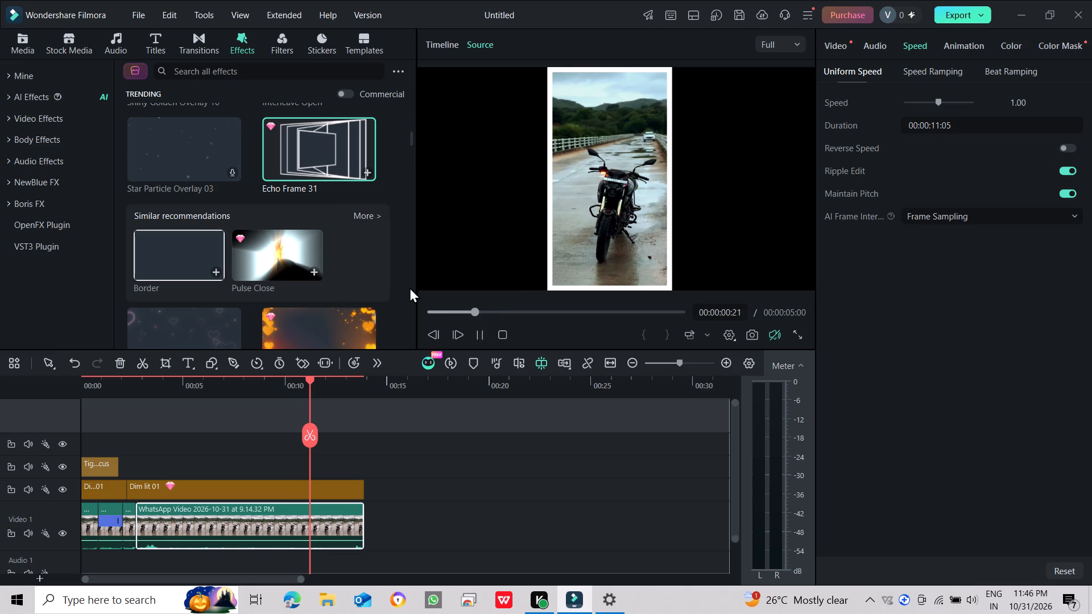
click(311, 153)
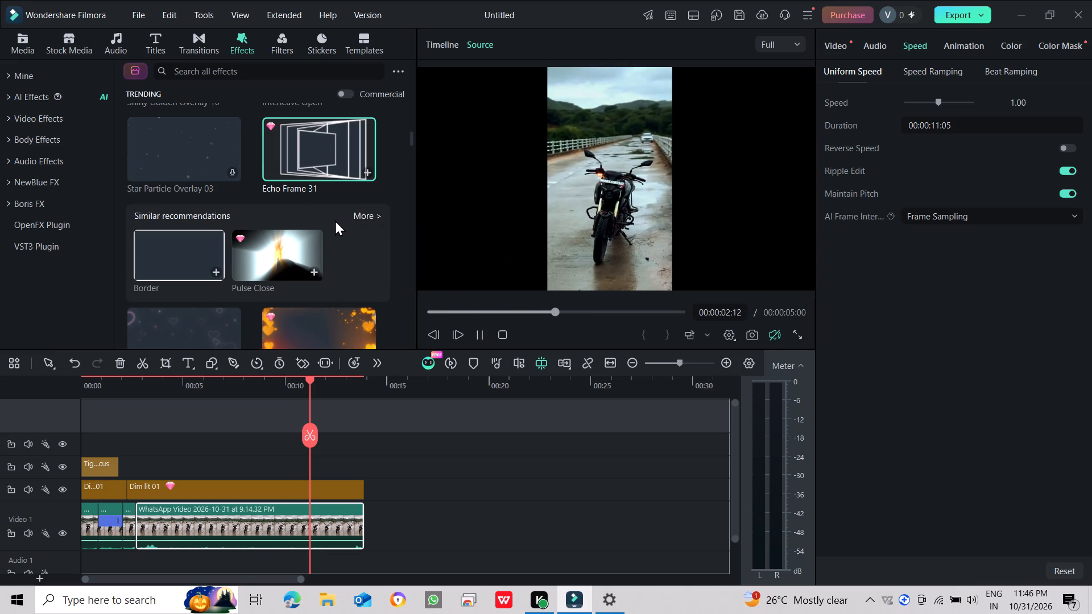
Browse further through the trending effects and preview the Film 5 effect.
scroll(335, 226, down, 5)
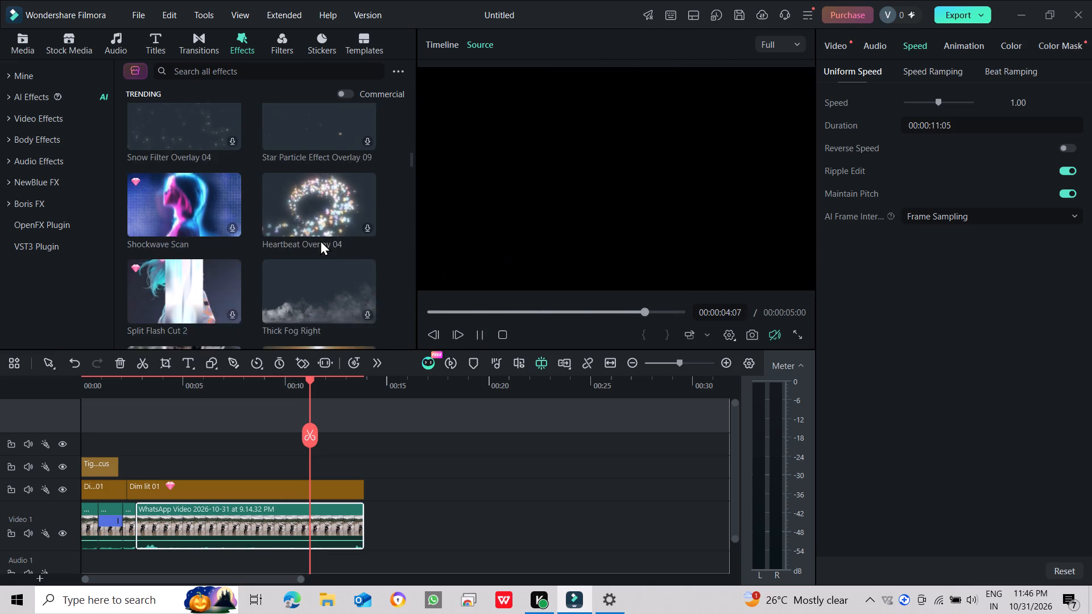
scroll(320, 240, down, 2)
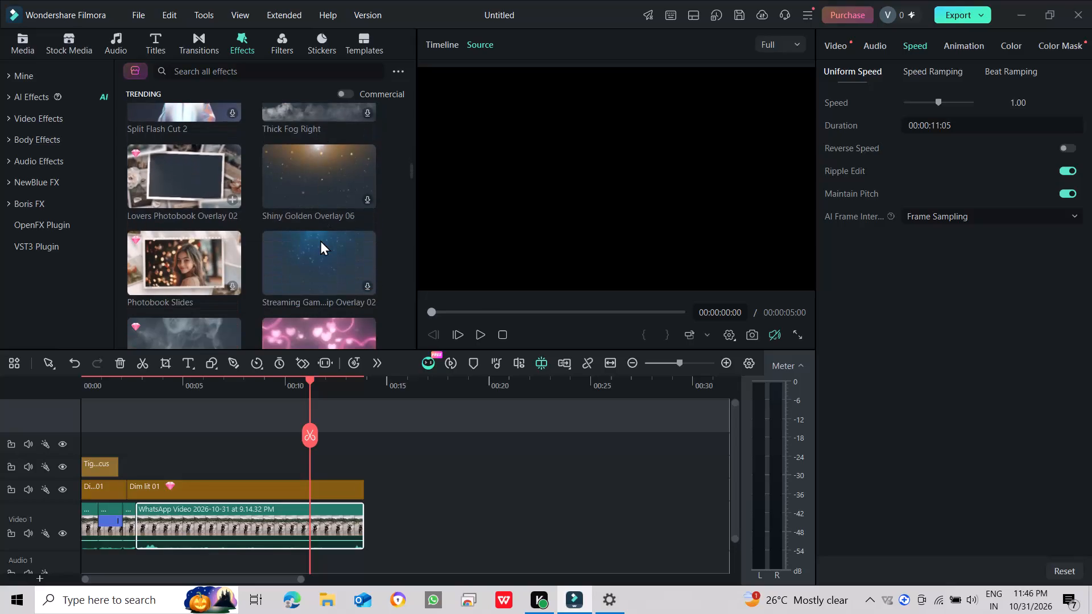
scroll(320, 240, down, 5)
scroll(320, 242, up, 1)
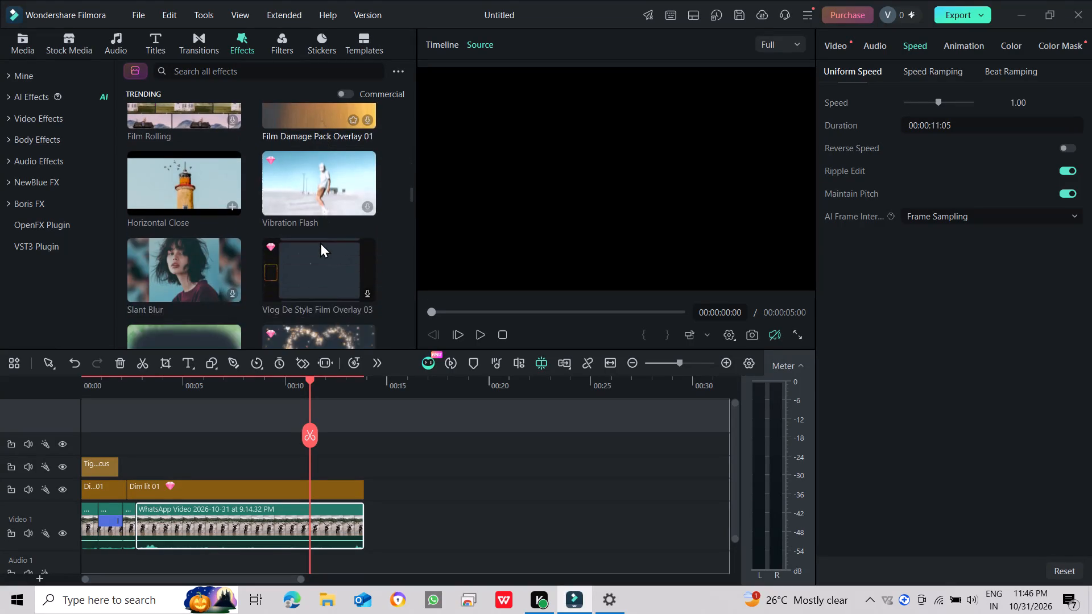
scroll(320, 242, up, 1)
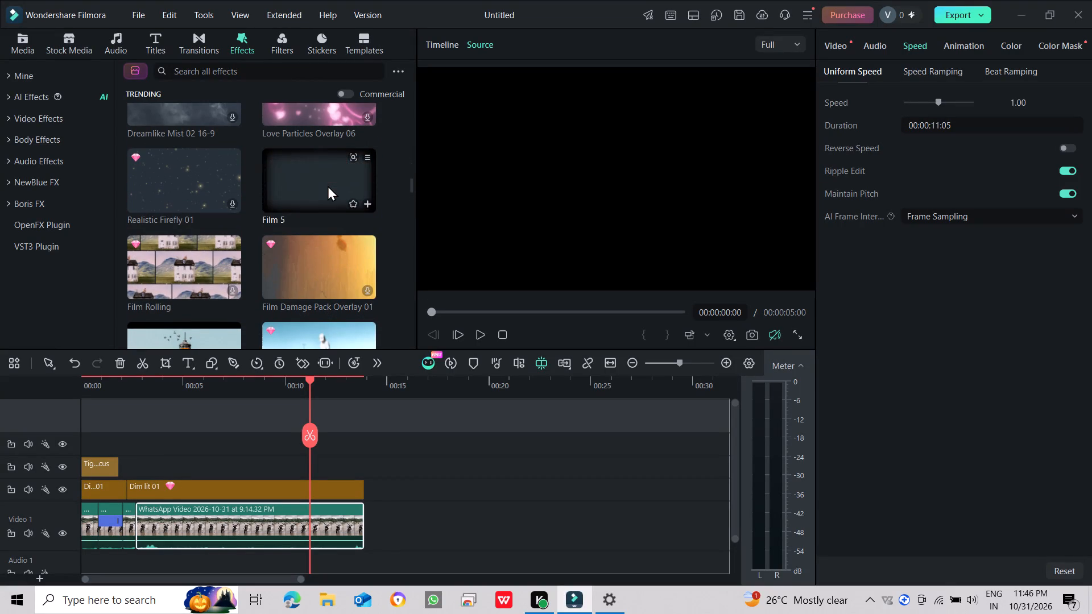
click(328, 185)
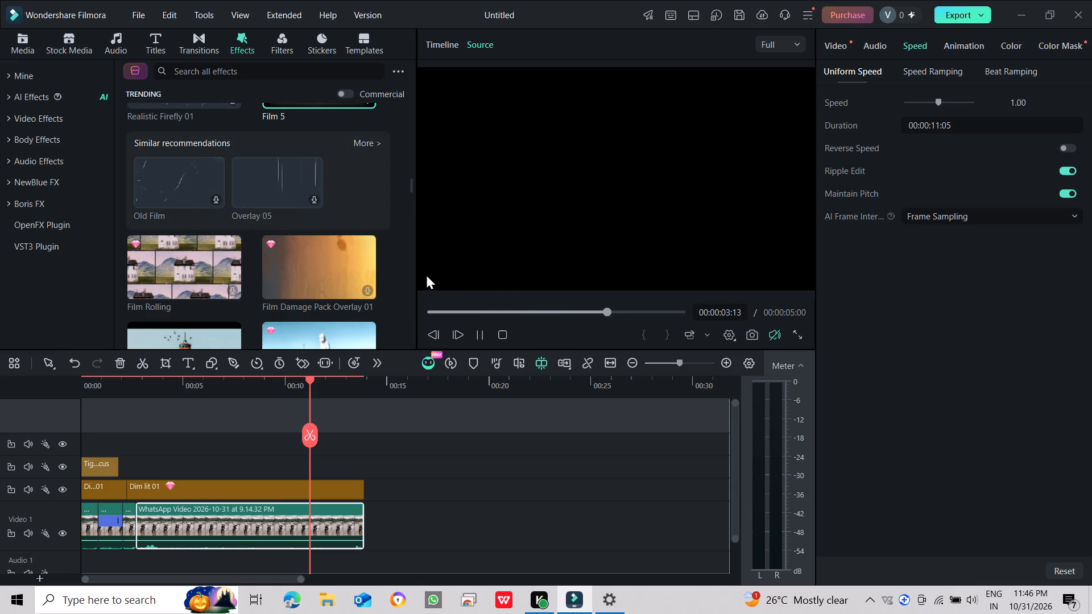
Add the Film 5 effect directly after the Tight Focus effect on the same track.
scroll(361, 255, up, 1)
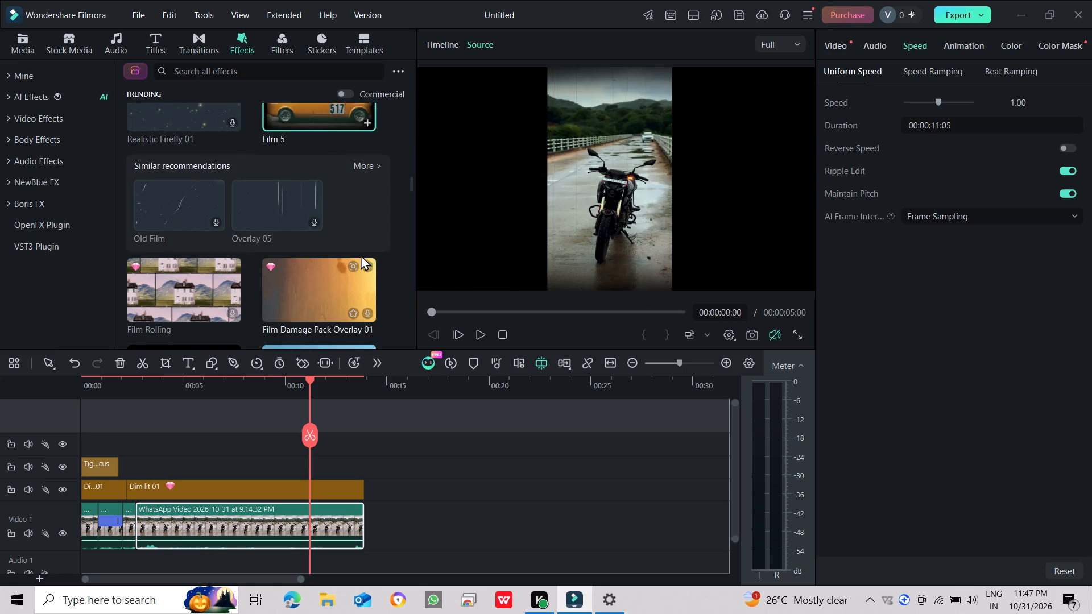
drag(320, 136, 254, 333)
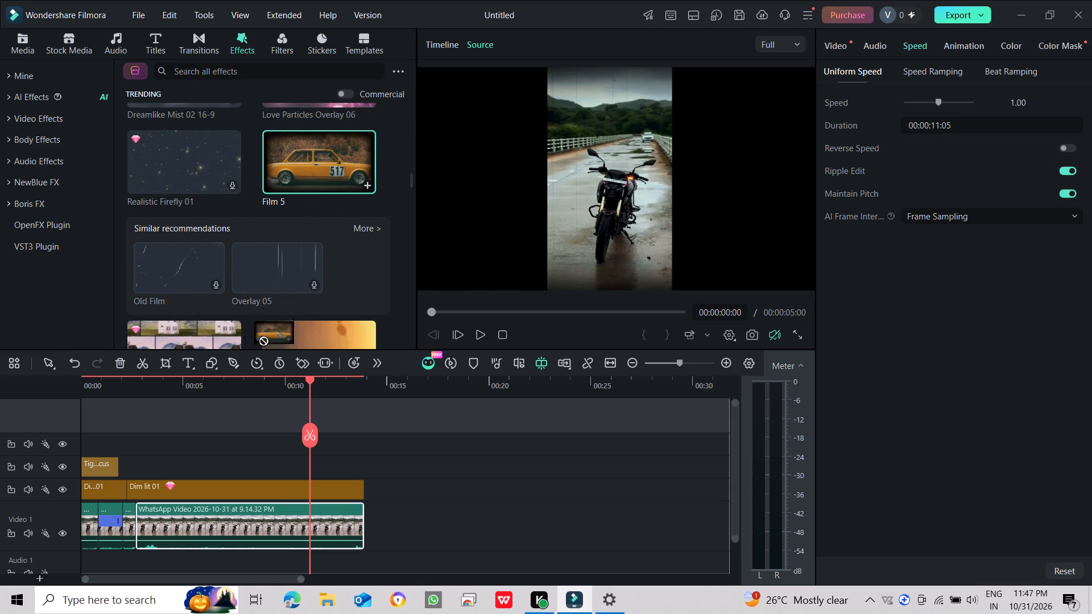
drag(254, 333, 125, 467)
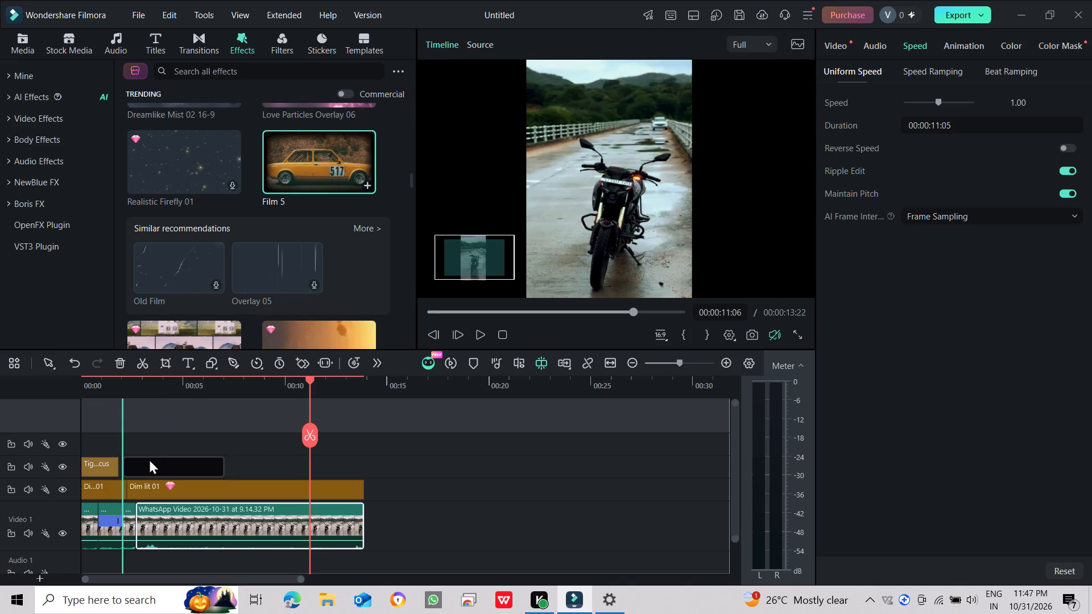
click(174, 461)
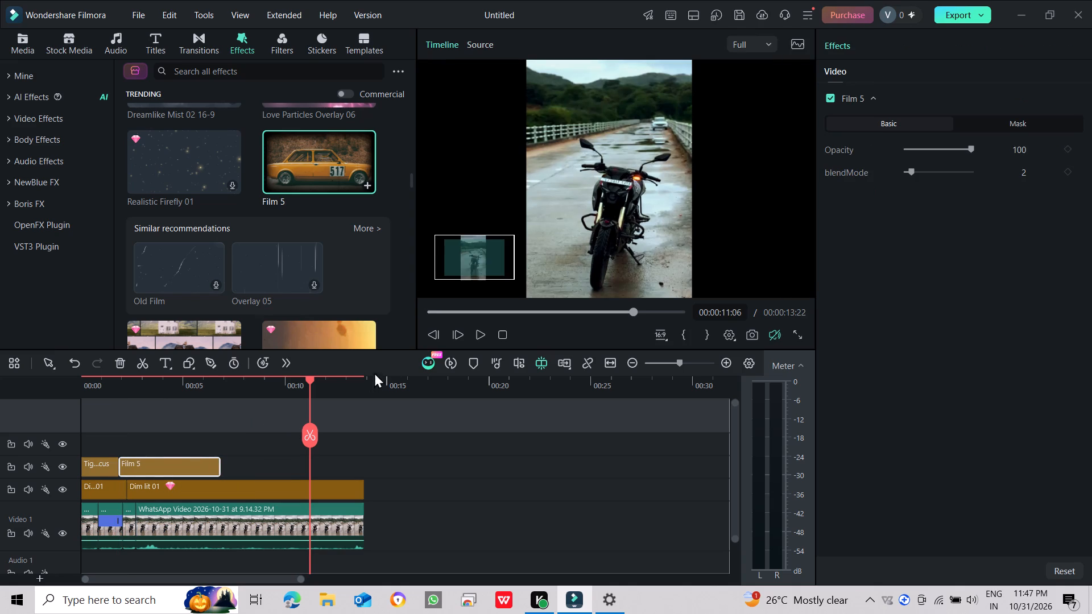
Play back the timeline from the start to review the Film 5 effect.
drag(456, 312, 416, 307)
click(475, 335)
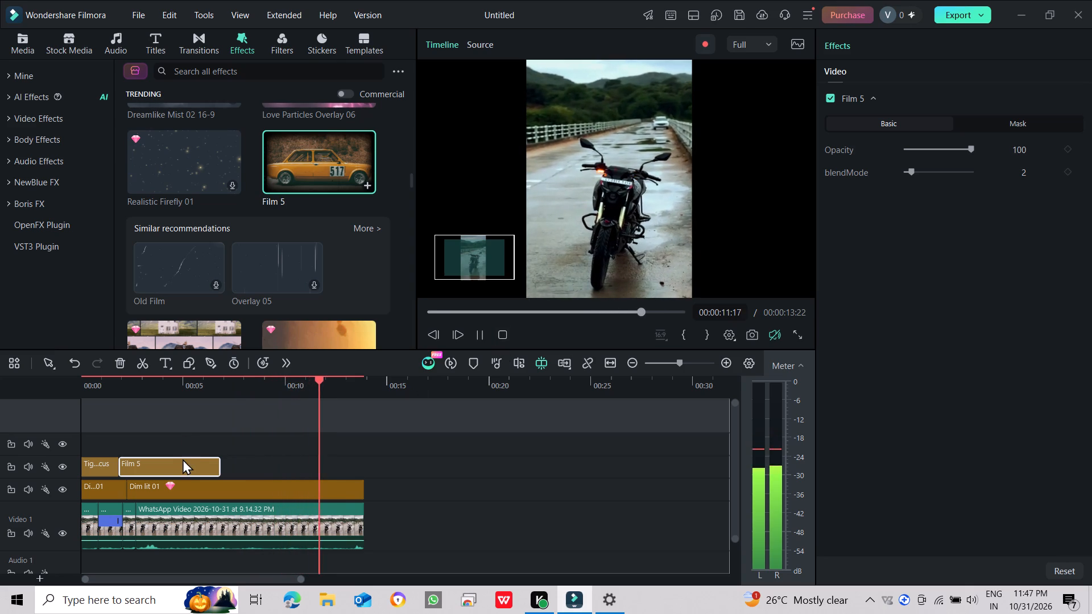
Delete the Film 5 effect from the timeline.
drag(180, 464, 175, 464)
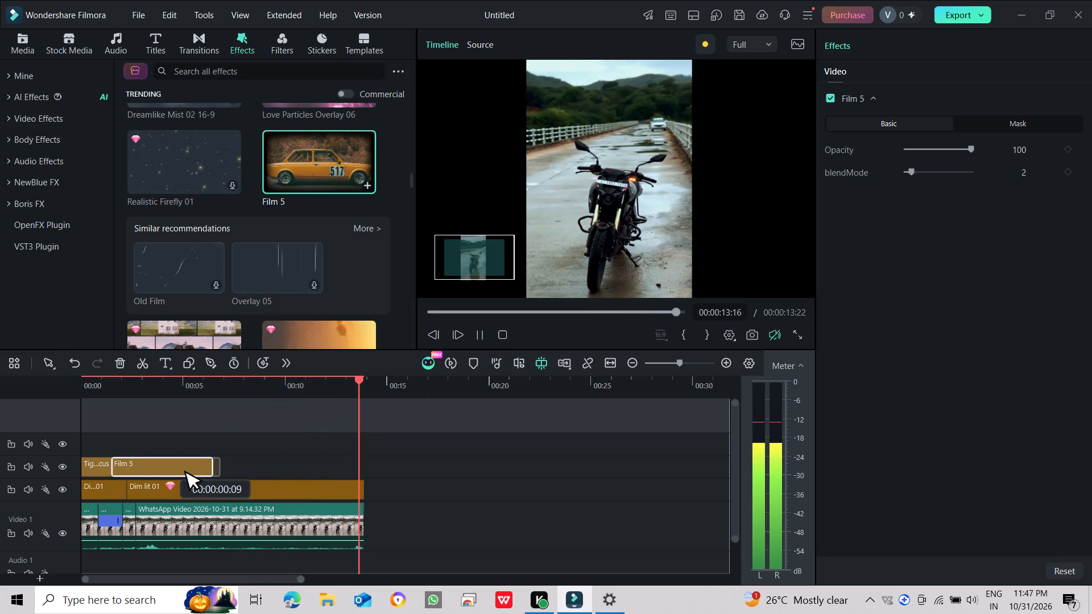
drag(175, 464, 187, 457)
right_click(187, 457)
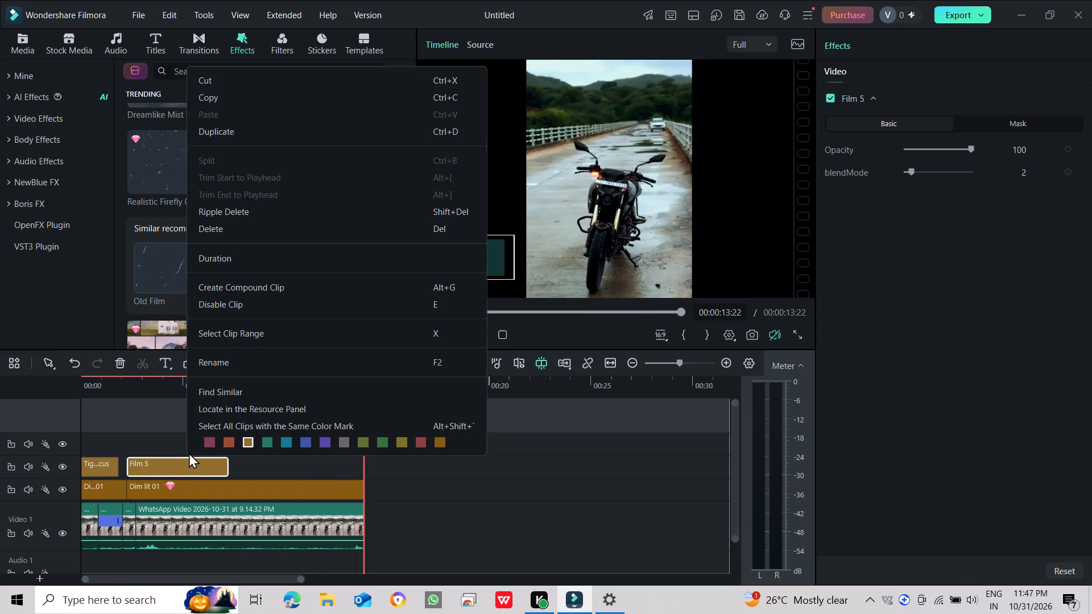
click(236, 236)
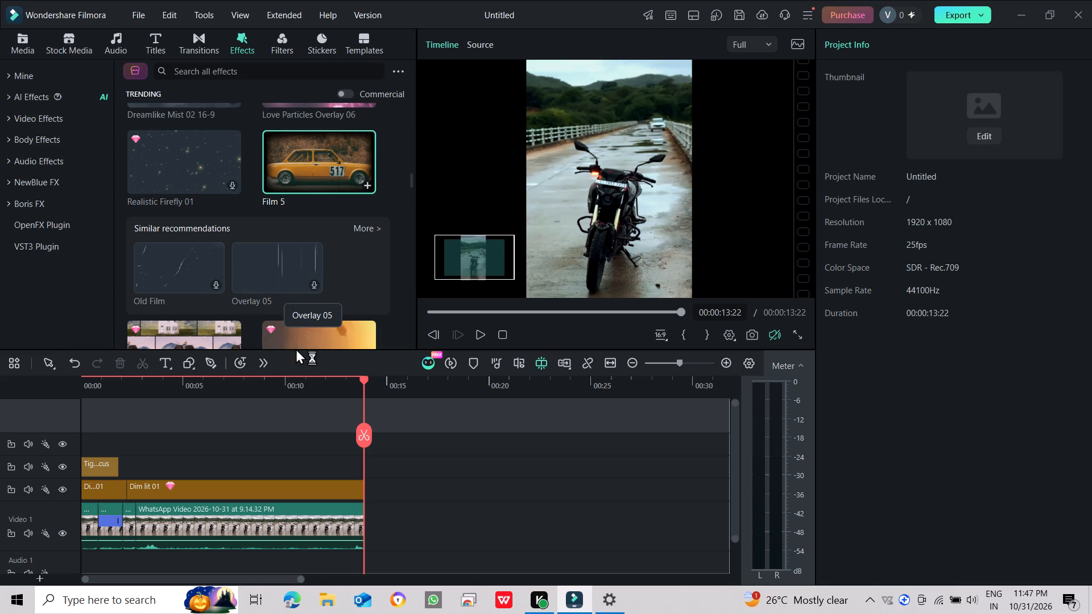
Play back the timeline from the start without the Film 5 effect.
click(476, 335)
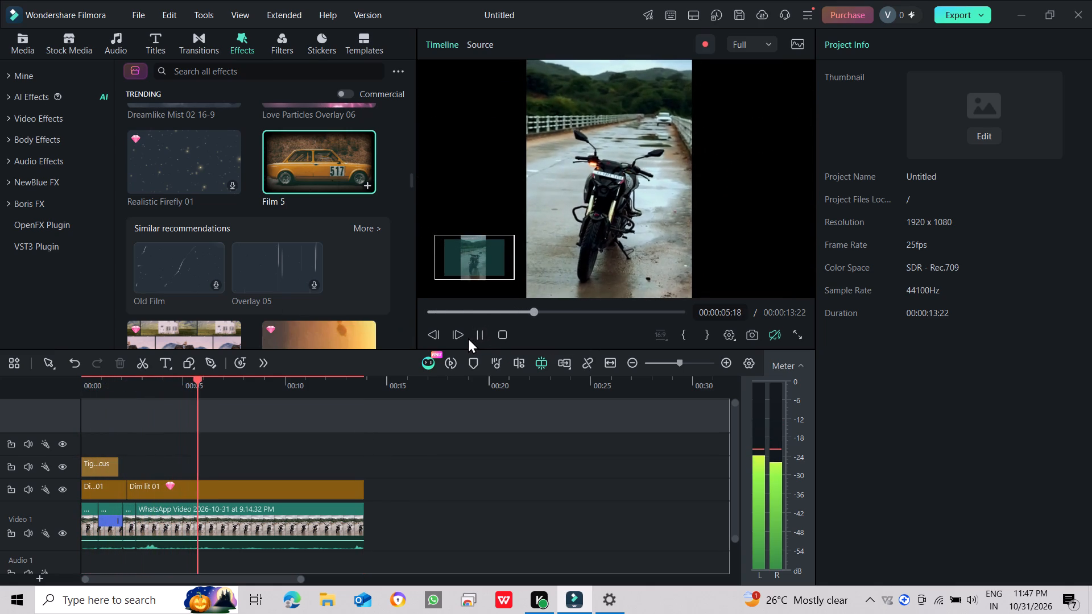
Add the Film Rolling effect directly after the Tight Focus effect on the same track.
scroll(311, 303, down, 1)
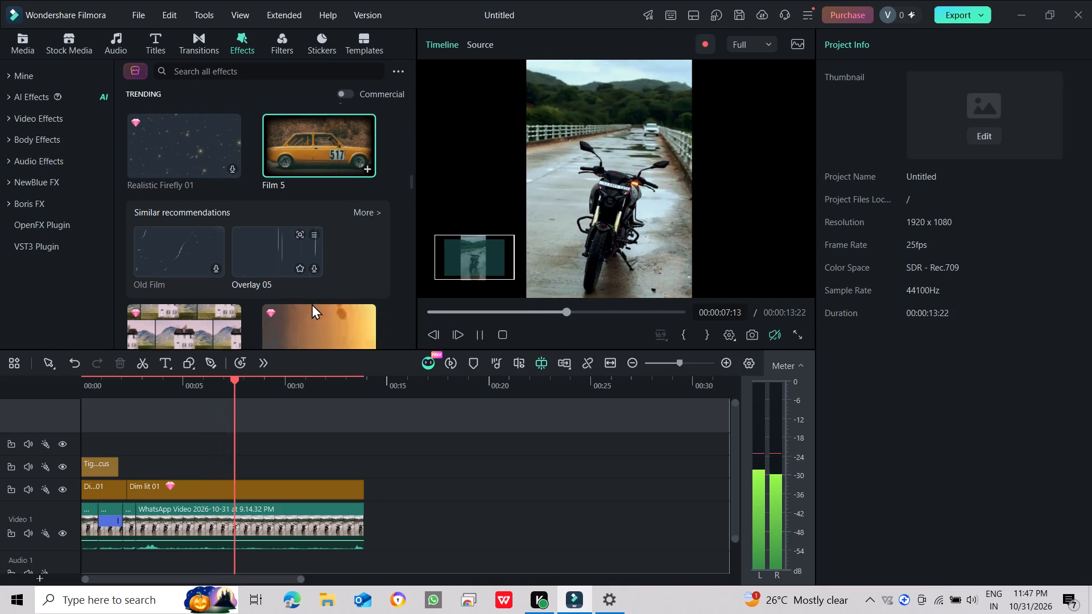
drag(180, 277, 118, 414)
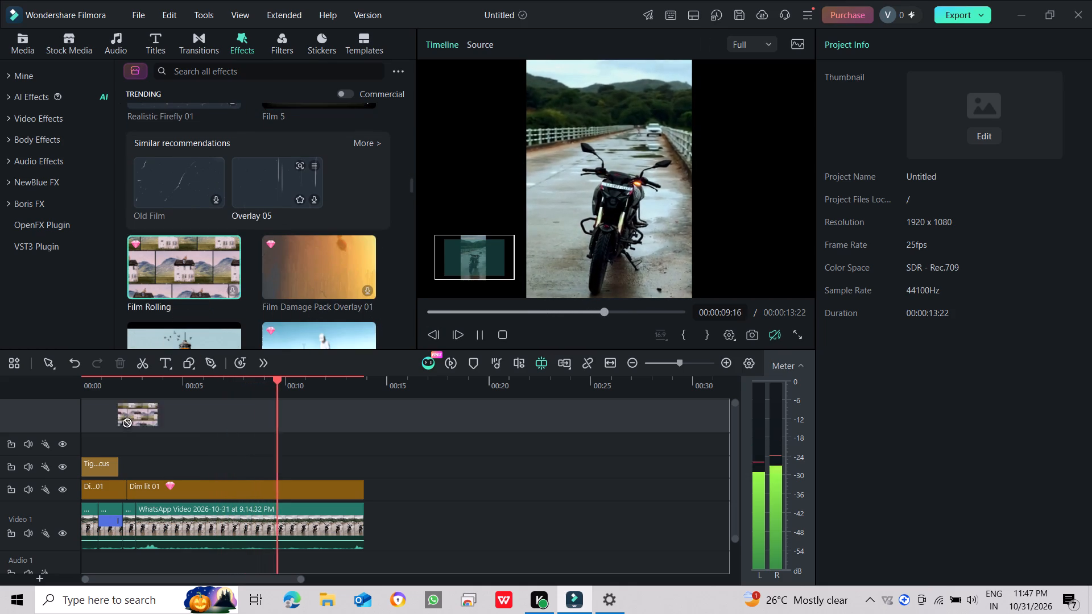
drag(118, 414, 118, 466)
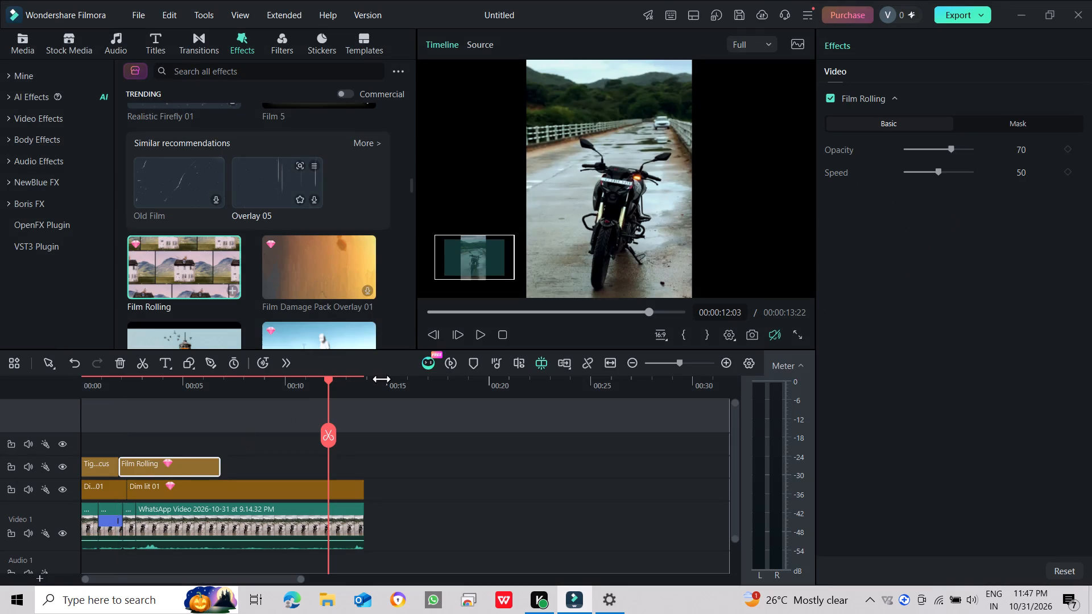
Play back the timeline from the start to review the Film Rolling effect.
drag(454, 307, 415, 304)
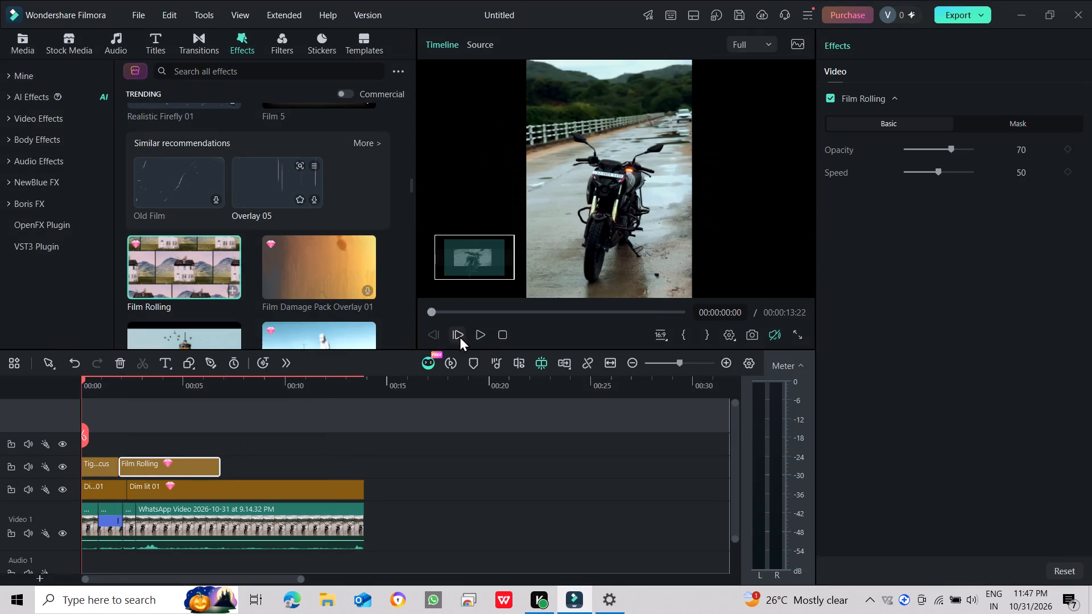
click(470, 339)
click(474, 339)
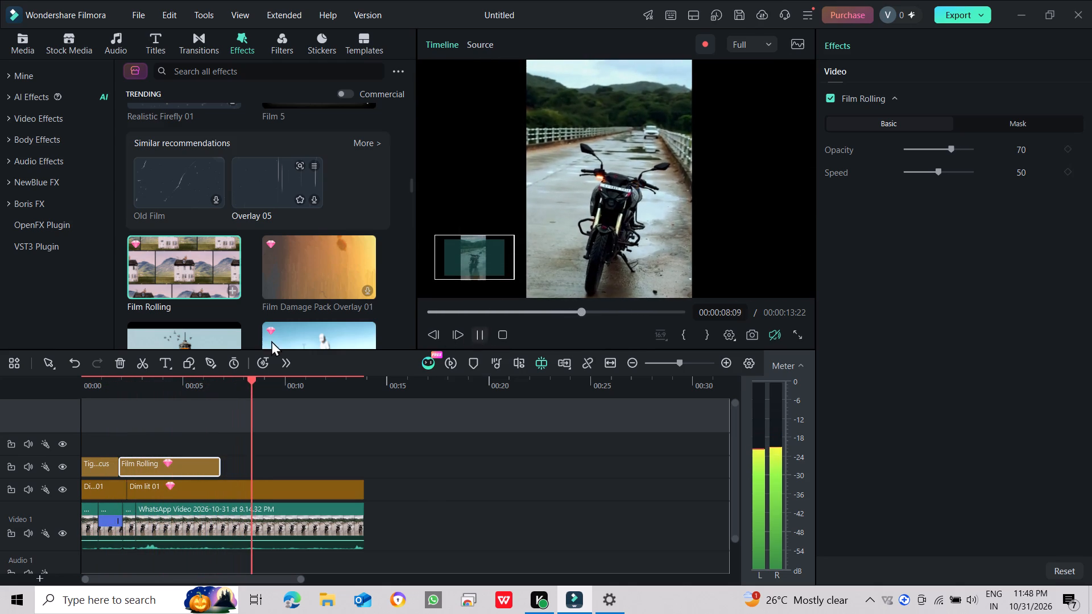
Preview the Film Rolling effect and its similar recommendations Jigsaw C and Jigsaw B.
click(208, 272)
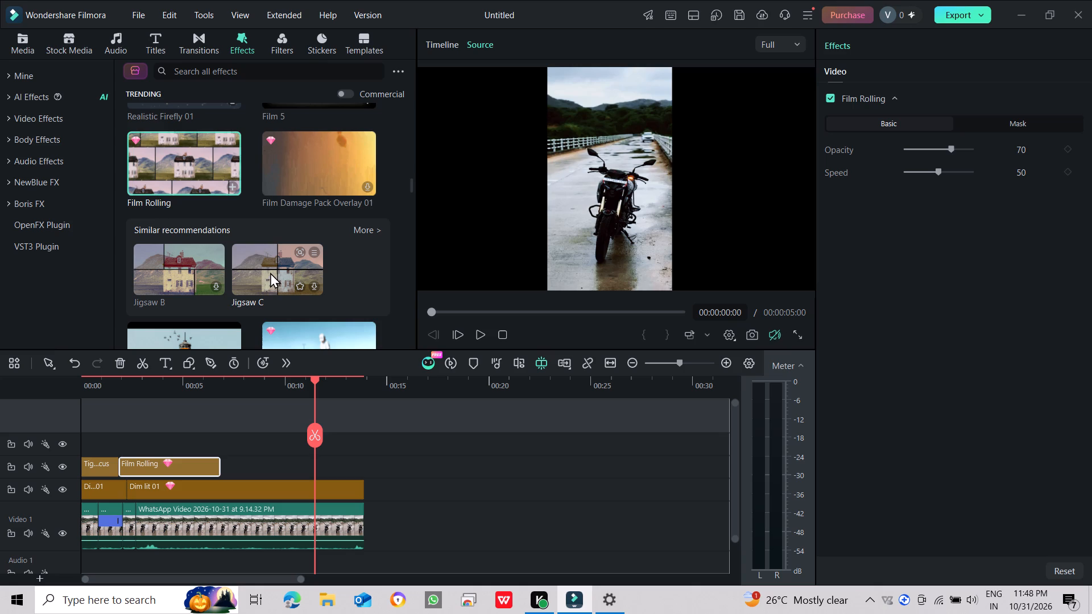
click(270, 272)
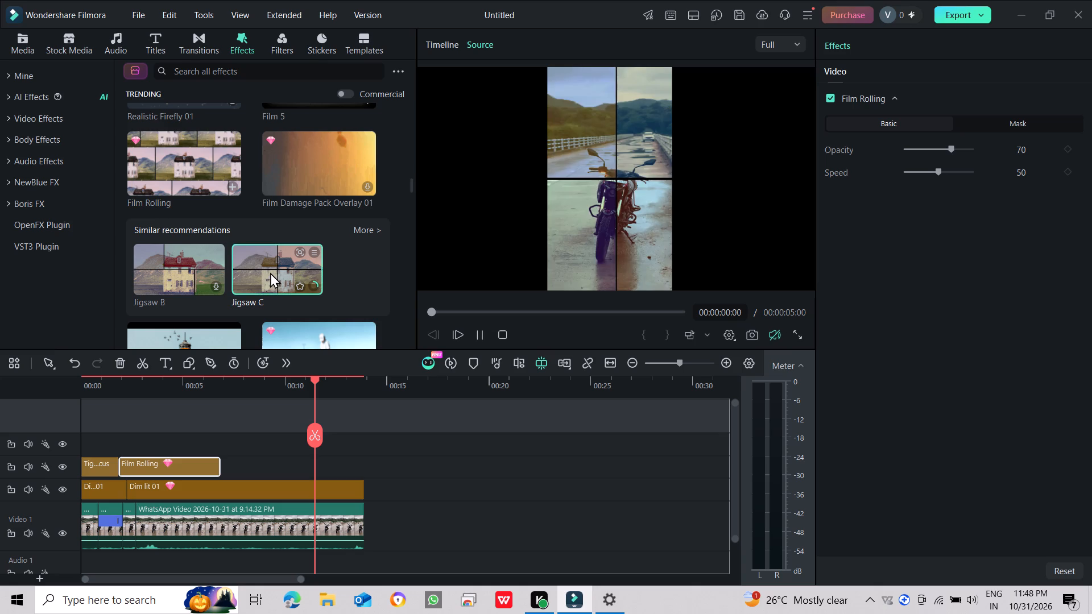
click(182, 281)
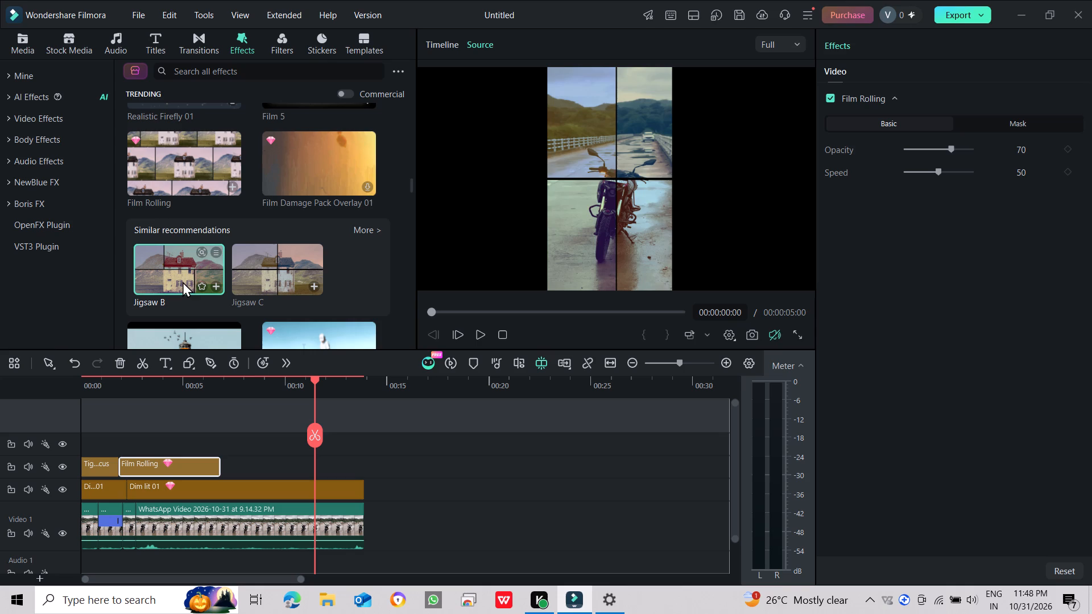
click(177, 269)
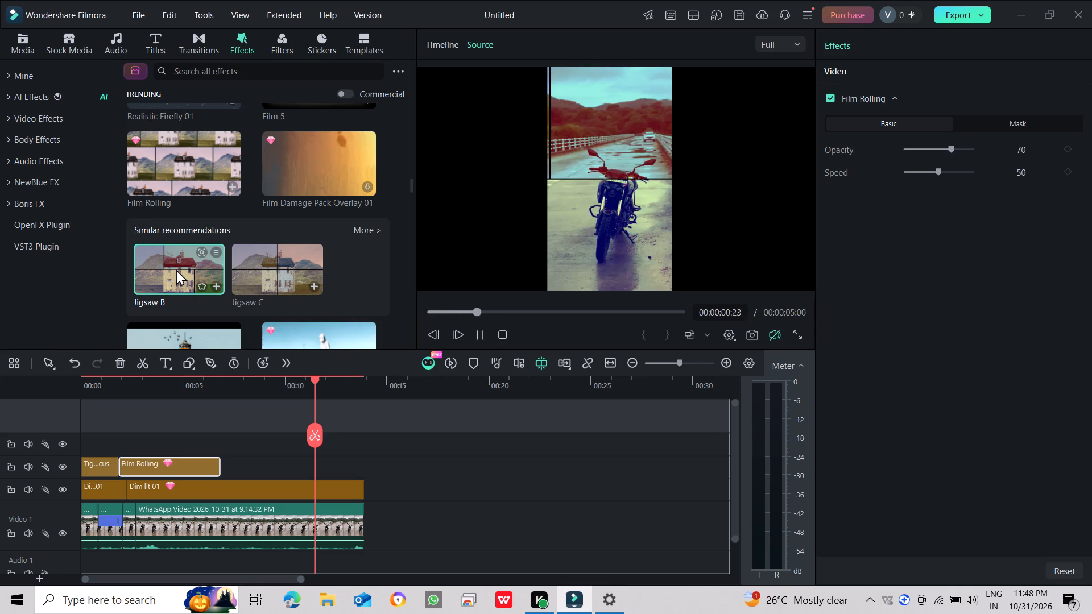
Play the preview of the Jigsaw B effect again to judge how it looks on the motorcycle footage.
click(593, 207)
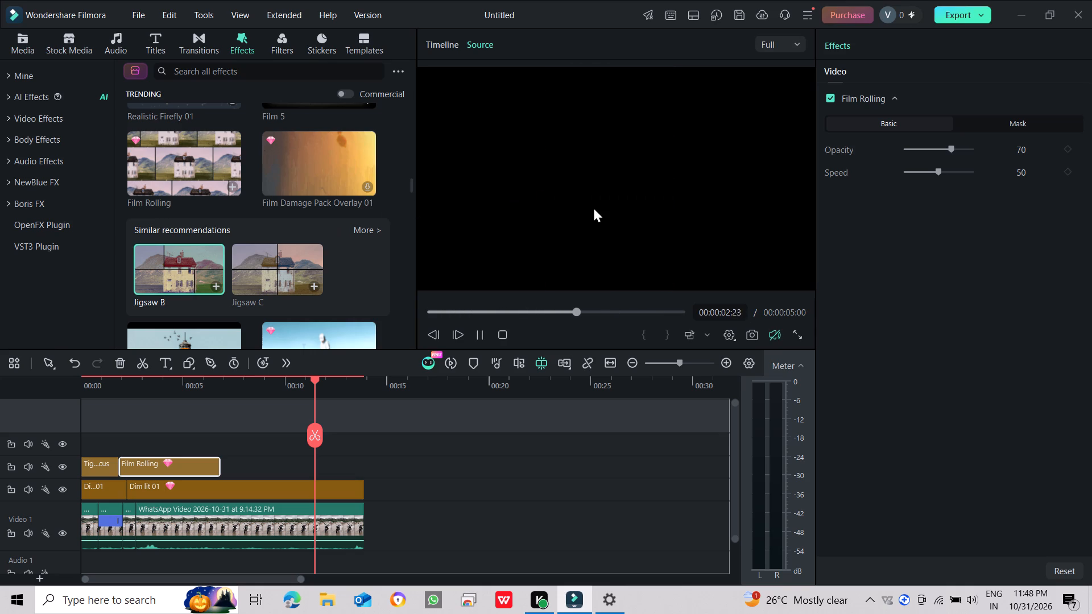
click(188, 268)
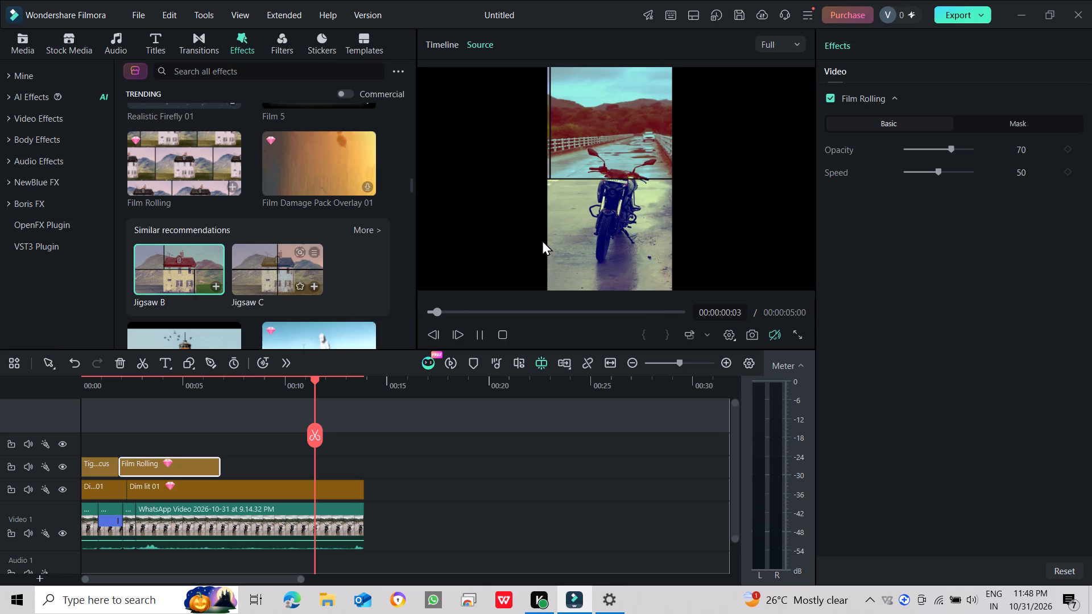
drag(618, 221, 586, 142)
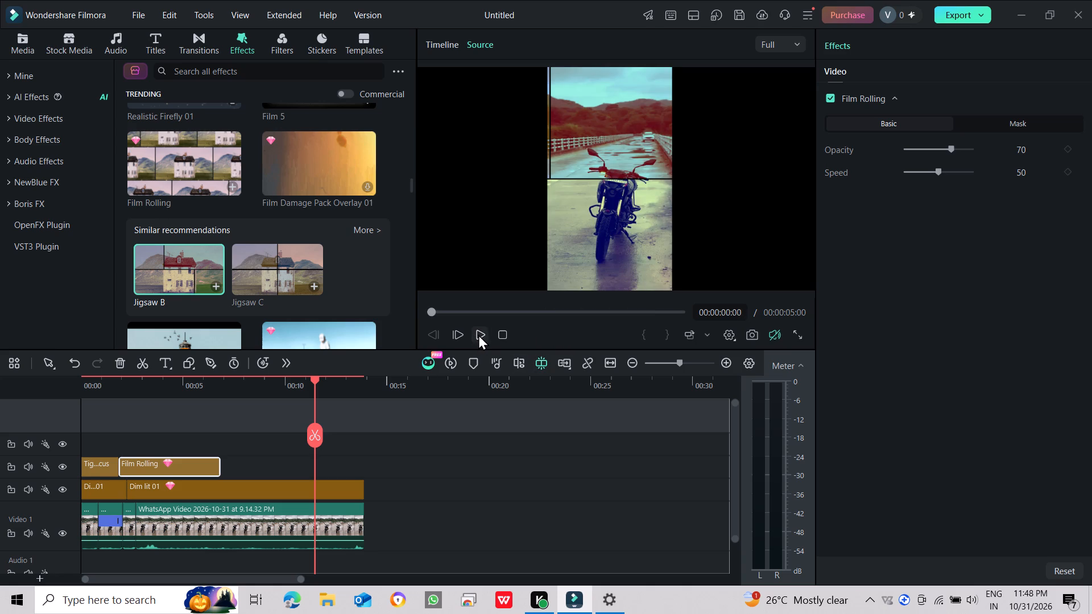
click(478, 334)
click(478, 334)
drag(619, 236, 599, 160)
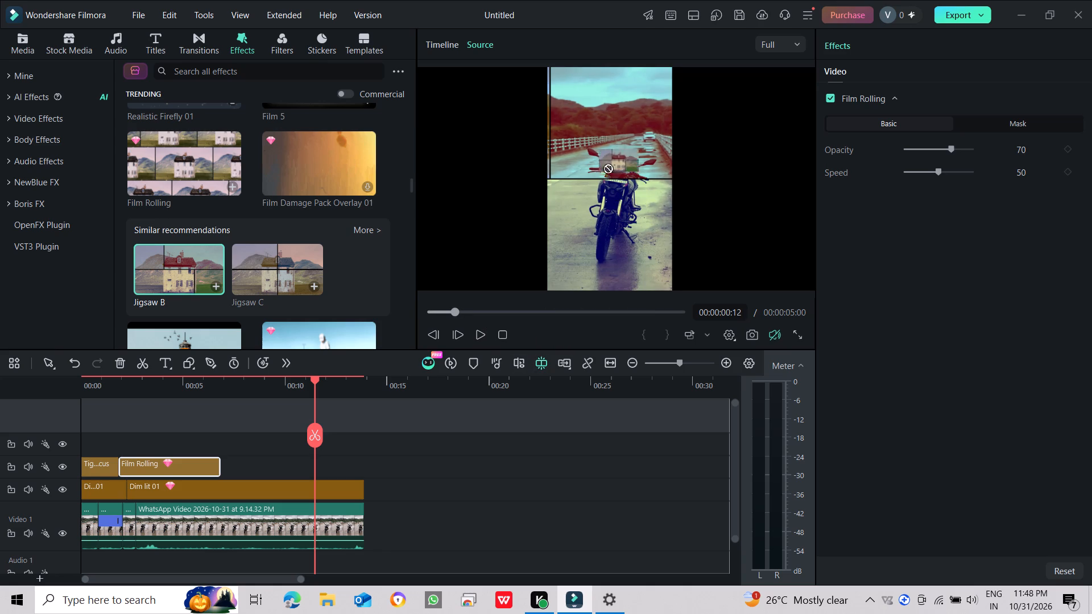
drag(599, 160, 593, 152)
drag(592, 152, 587, 205)
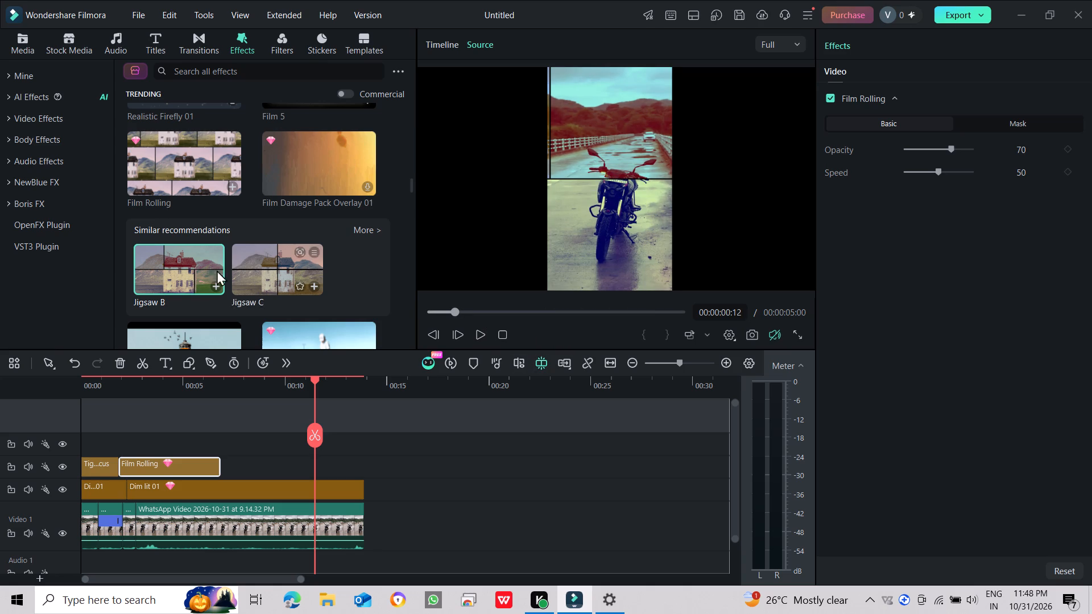
Find the Instant Camera effect among the trending effects and add it directly after Film Rolling on the same track.
scroll(141, 254, down, 1)
scroll(233, 244, down, 3)
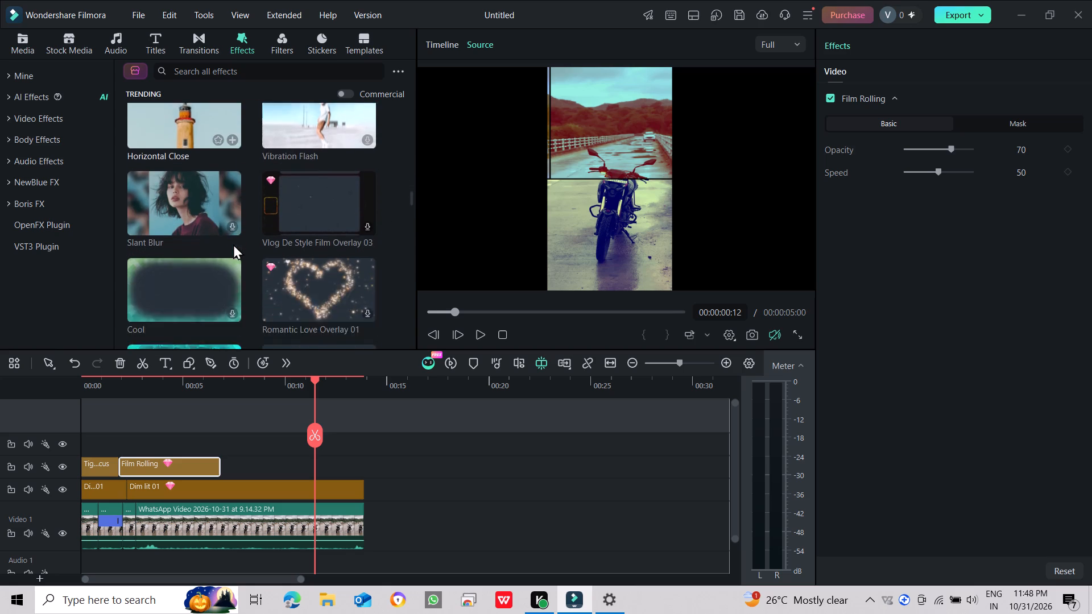
scroll(233, 244, down, 6)
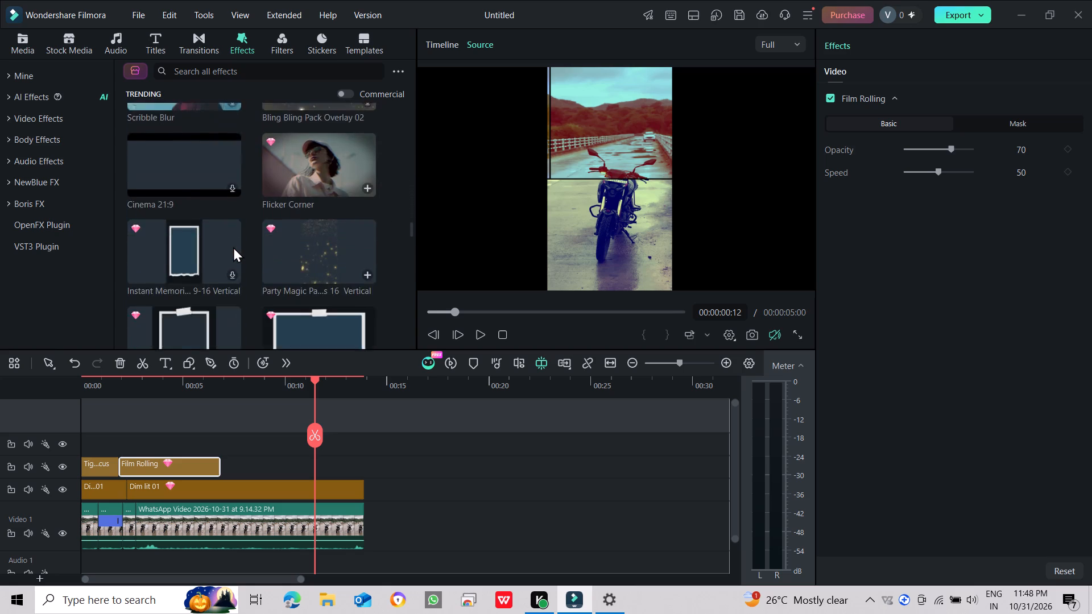
scroll(233, 247, down, 5)
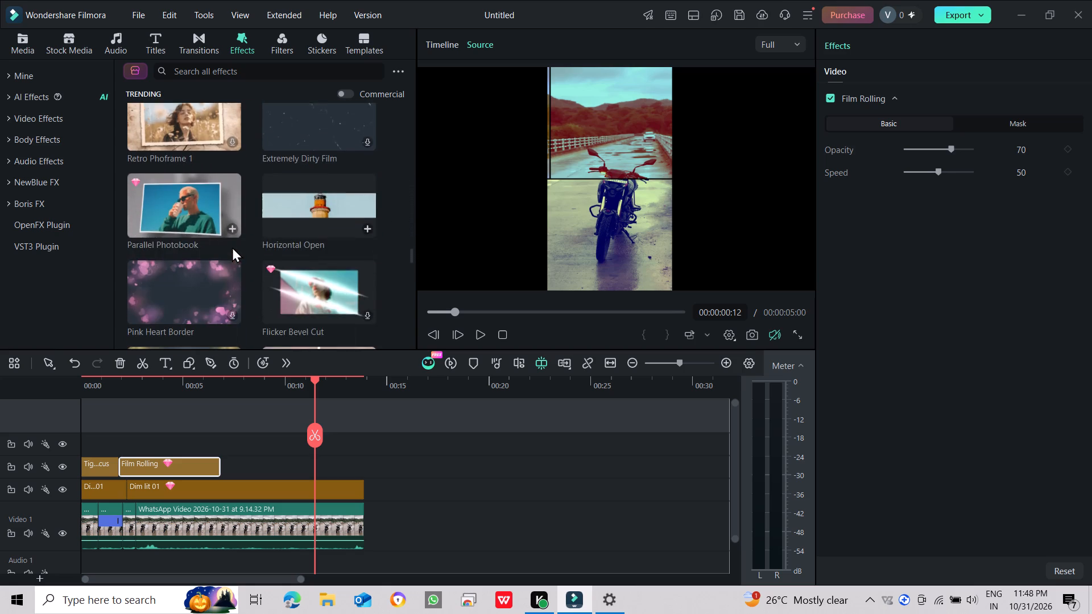
scroll(232, 247, up, 3)
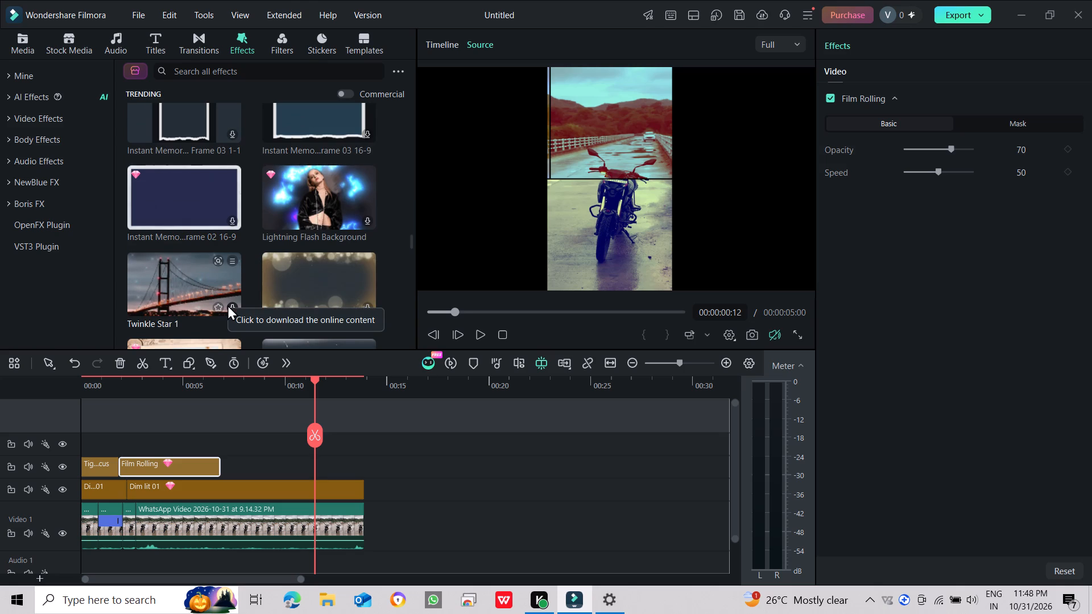
scroll(251, 276, down, 2)
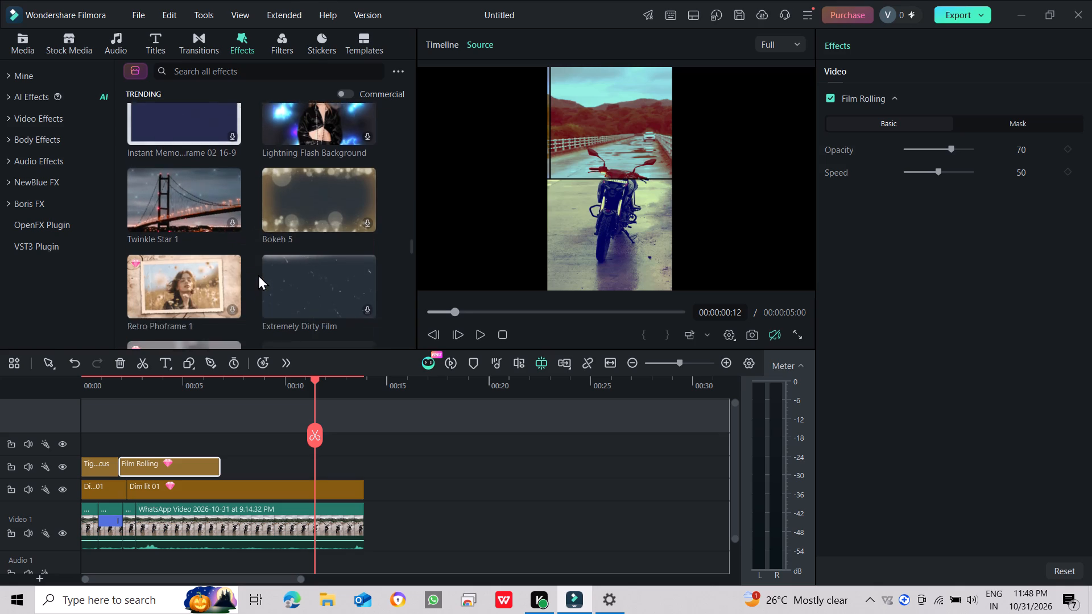
scroll(262, 275, down, 3)
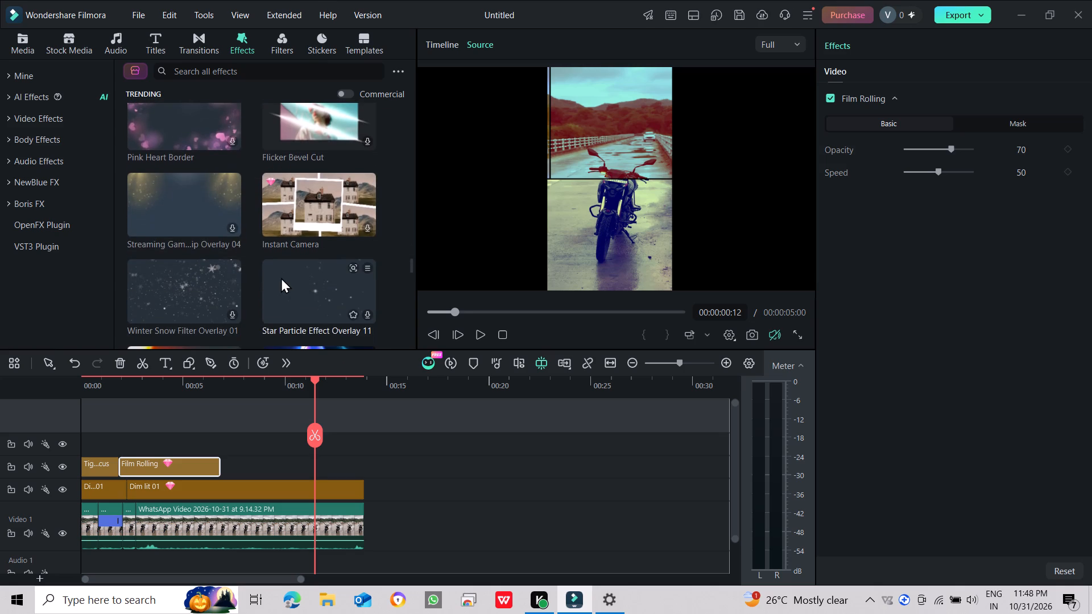
drag(347, 216, 200, 433)
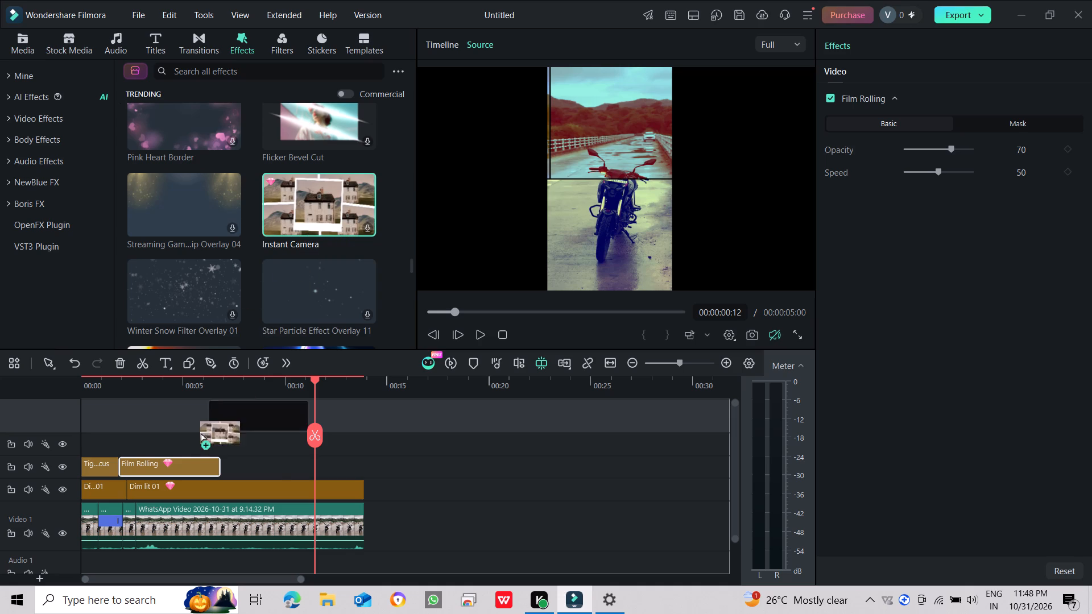
drag(200, 433, 222, 468)
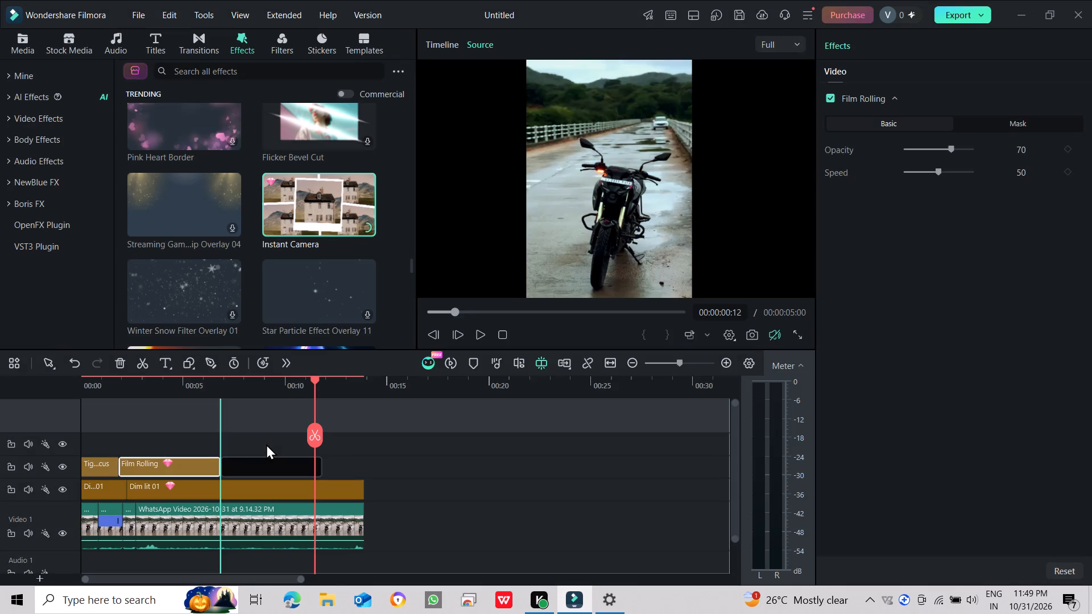
Play back the timeline from the start to review the Film Rolling and Instant Camera effects.
click(479, 329)
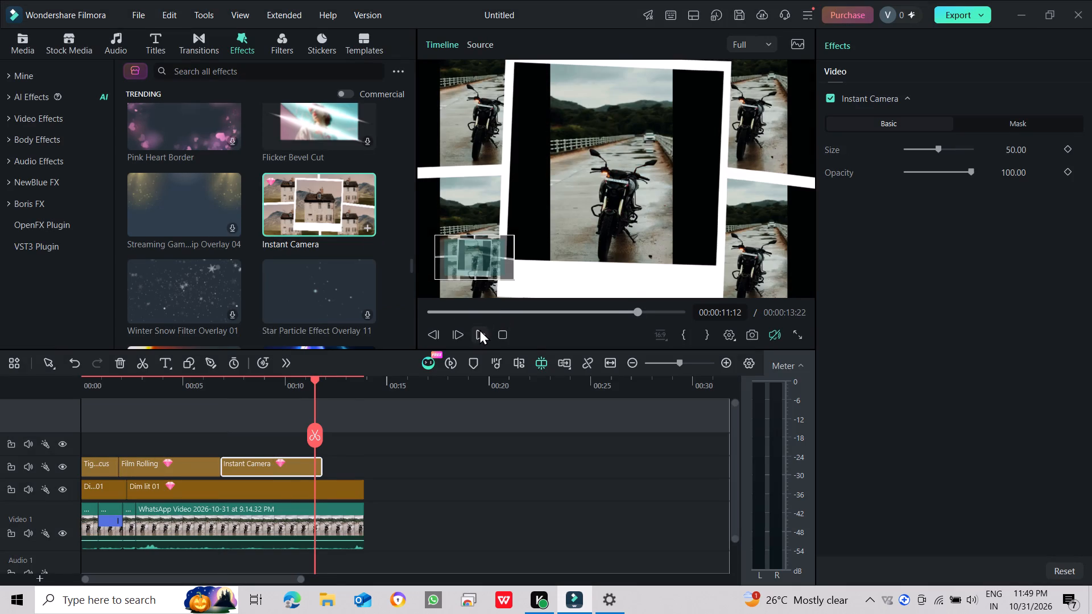
drag(498, 306, 415, 296)
drag(452, 307, 451, 307)
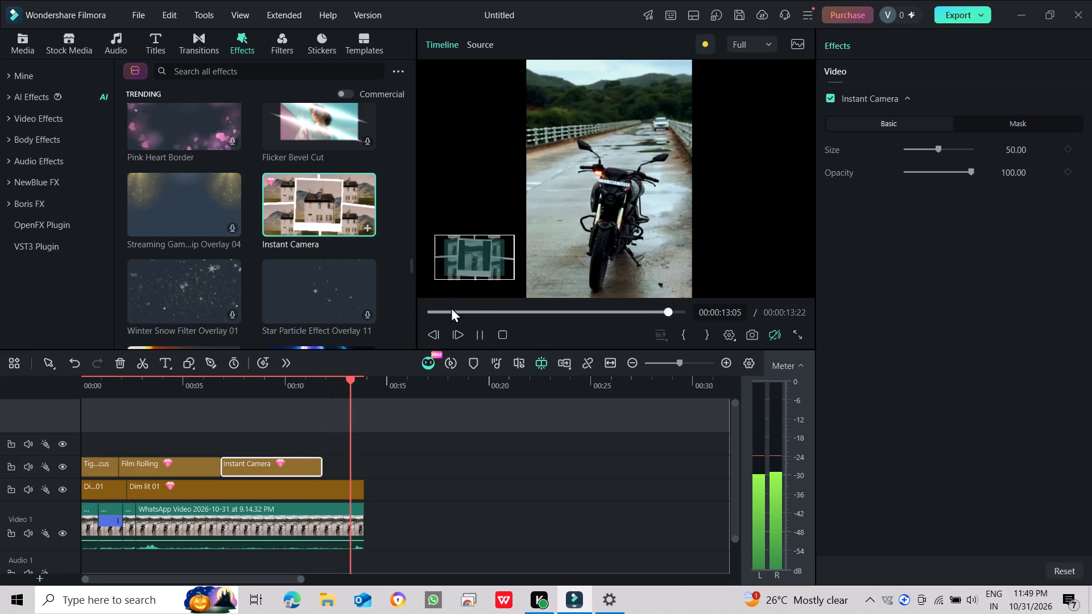
drag(451, 307, 392, 313)
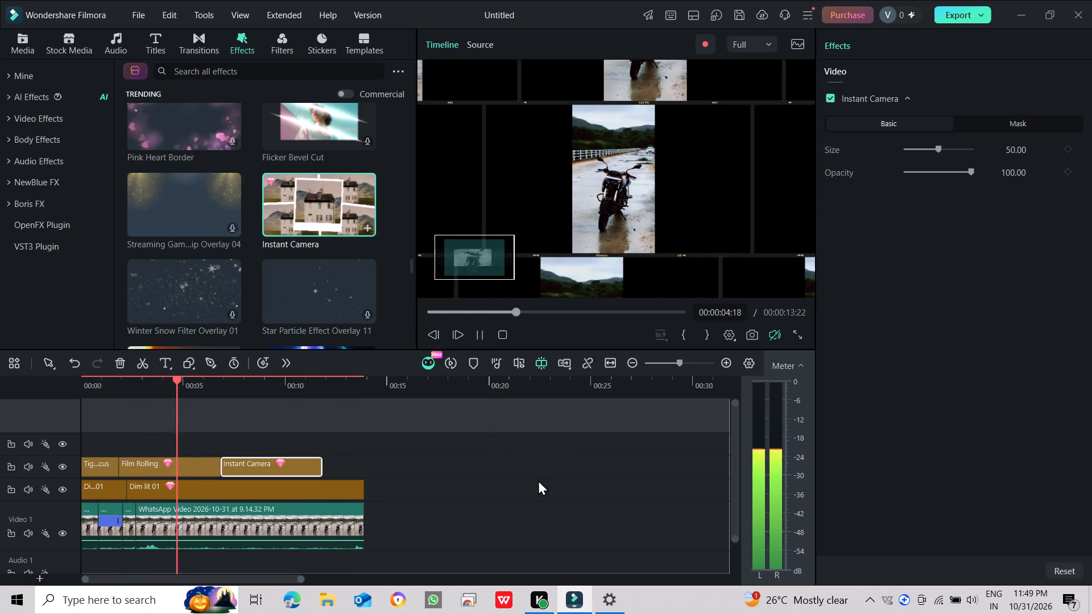
Move the Film Rolling effect out past the end of the video and delete it from the timeline.
drag(145, 459, 143, 455)
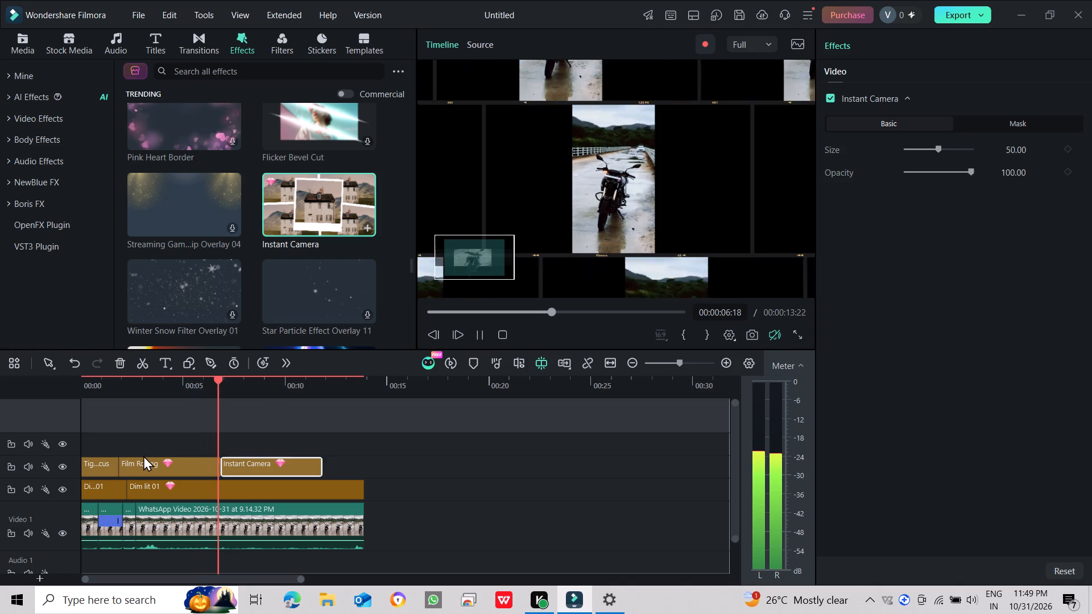
drag(143, 455, 145, 470)
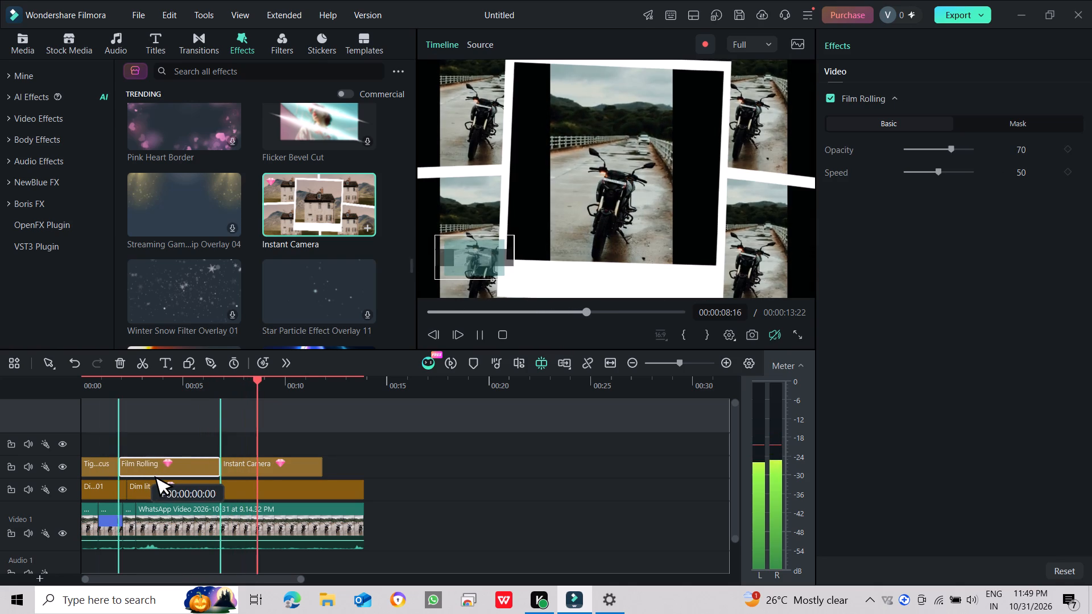
drag(145, 470, 406, 464)
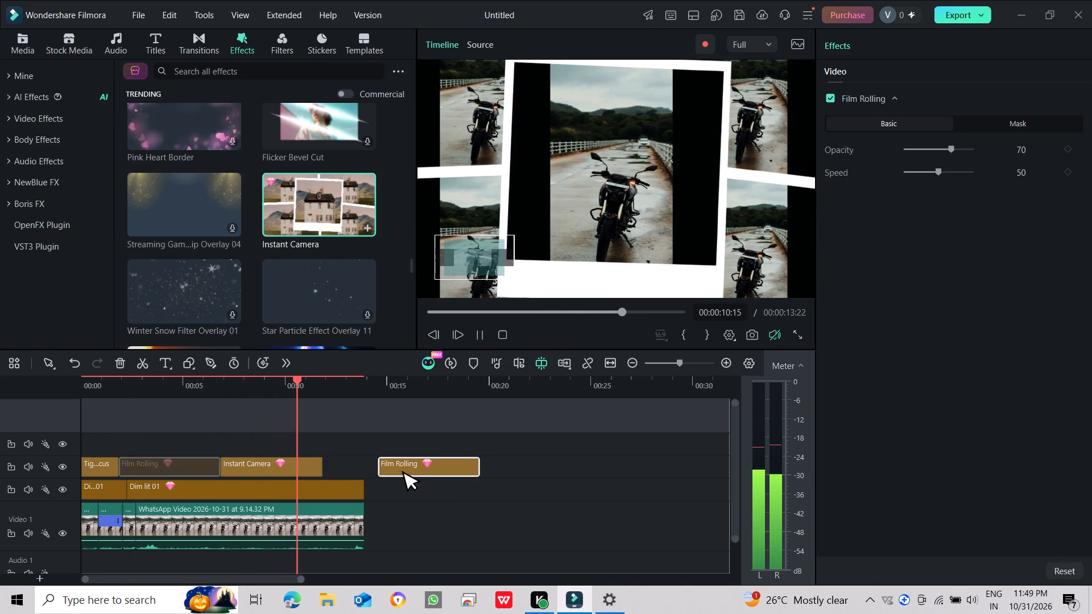
right_click(413, 465)
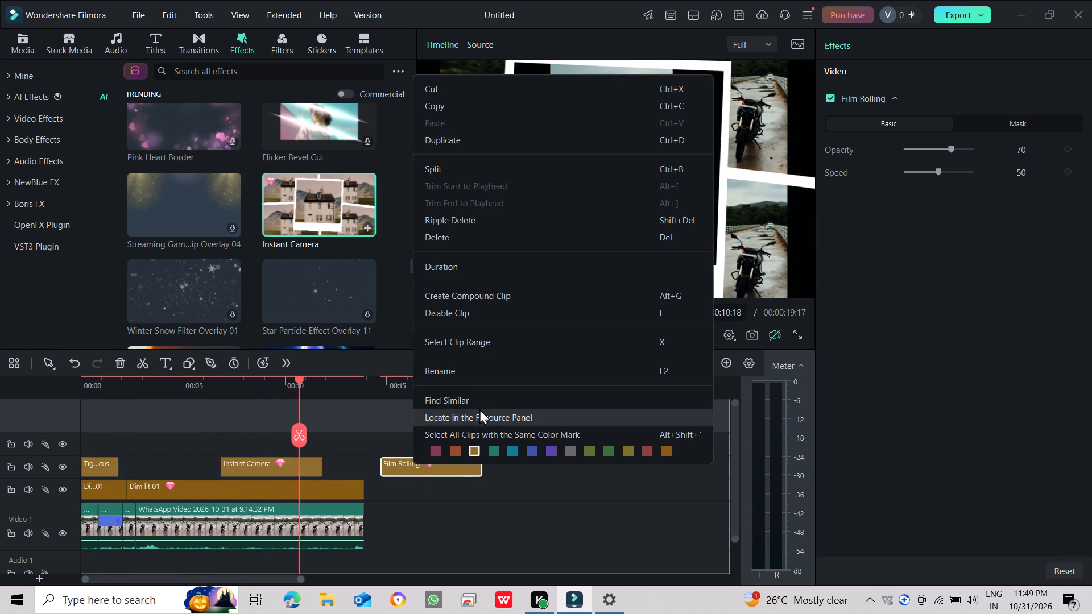
click(466, 243)
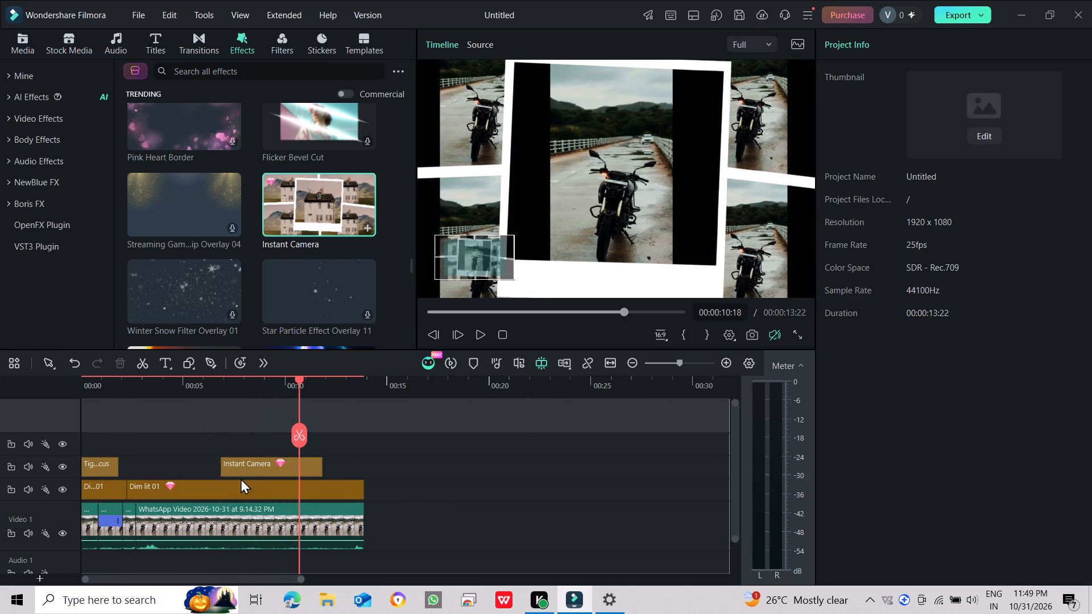
Move the Instant Camera effect earlier on its track, overlapping the end of Tight Focus slightly.
click(242, 468)
drag(245, 453, 181, 464)
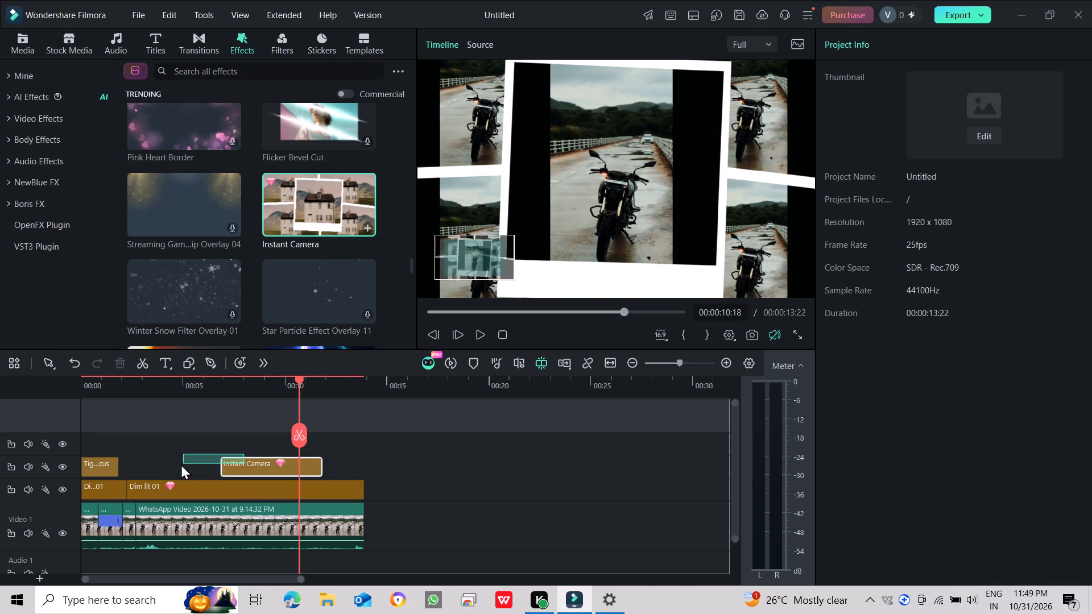
drag(181, 464, 176, 462)
drag(249, 467, 187, 454)
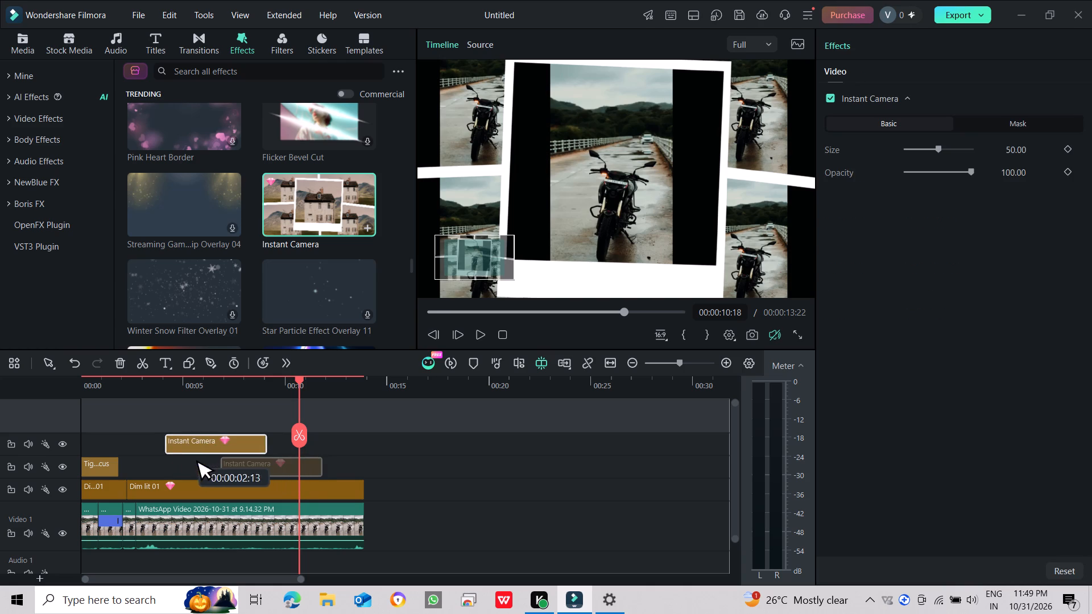
drag(187, 454, 154, 471)
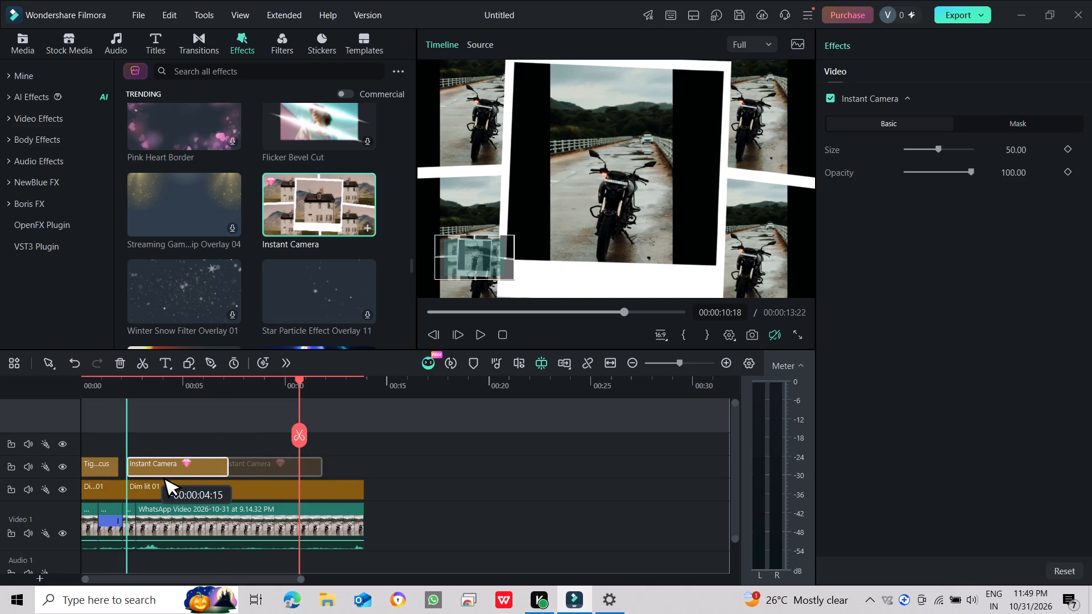
drag(154, 471, 141, 469)
Play back the timeline from the start to review Instant Camera following Tight Focus.
drag(476, 315, 420, 306)
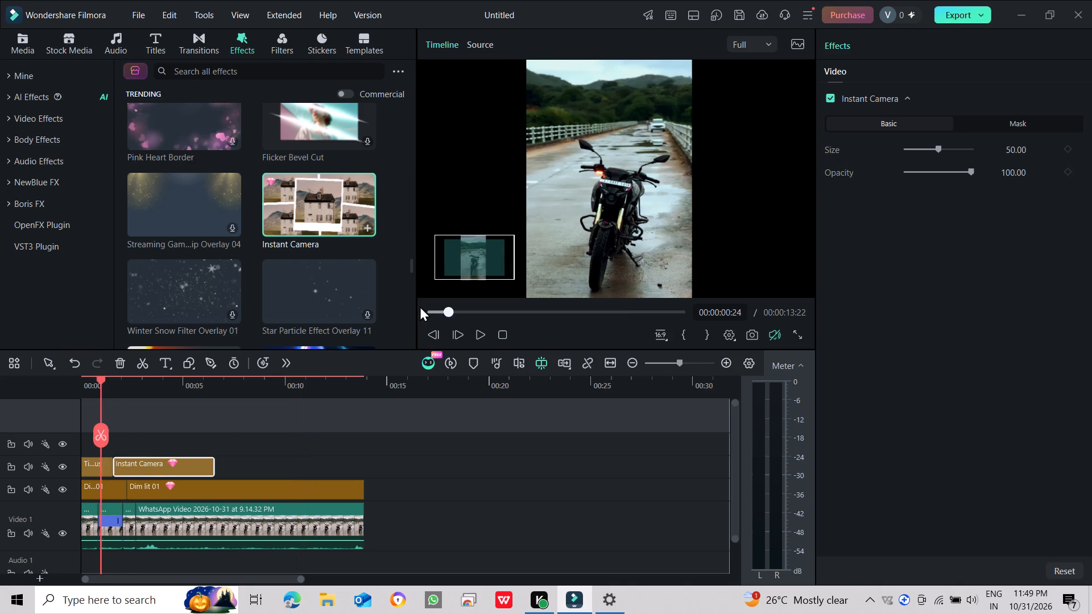
drag(420, 306, 413, 306)
click(470, 338)
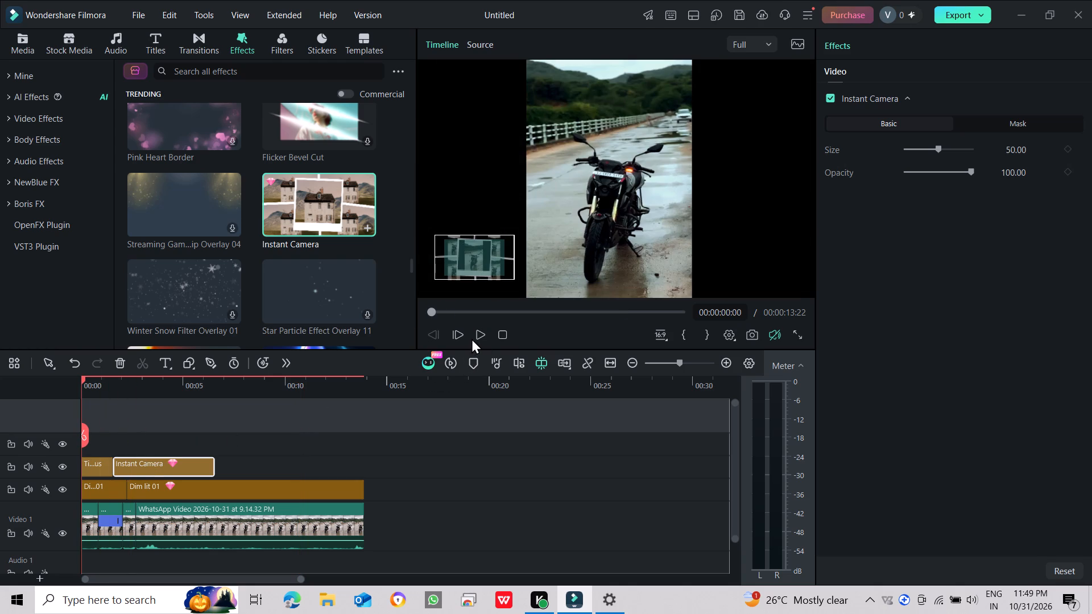
click(471, 338)
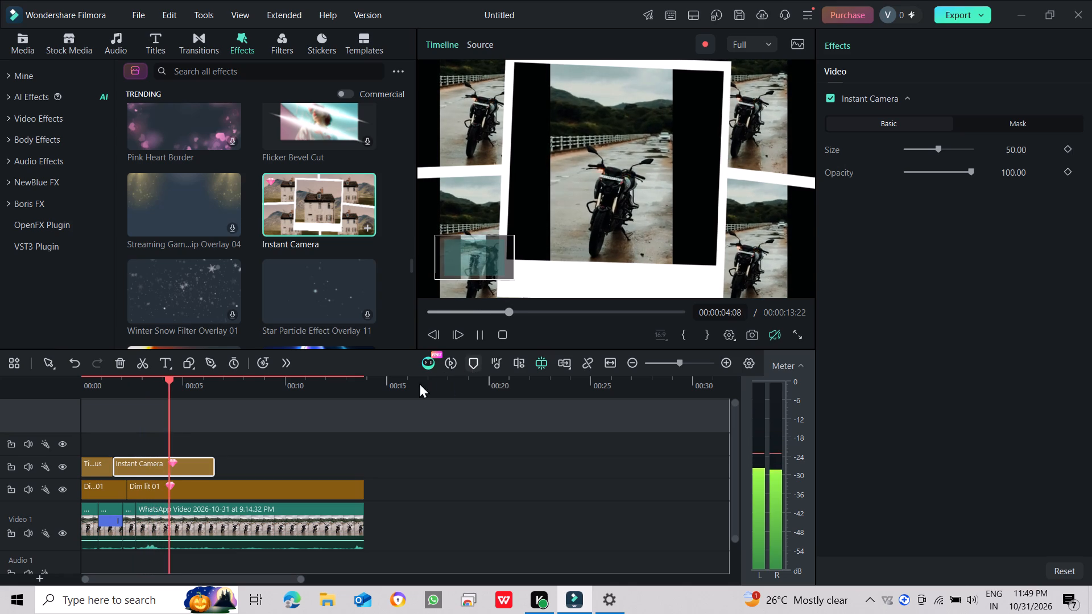
Shift the Instant Camera effect about 12 frames later, aligning its start with the third video clip's start.
drag(184, 457, 196, 460)
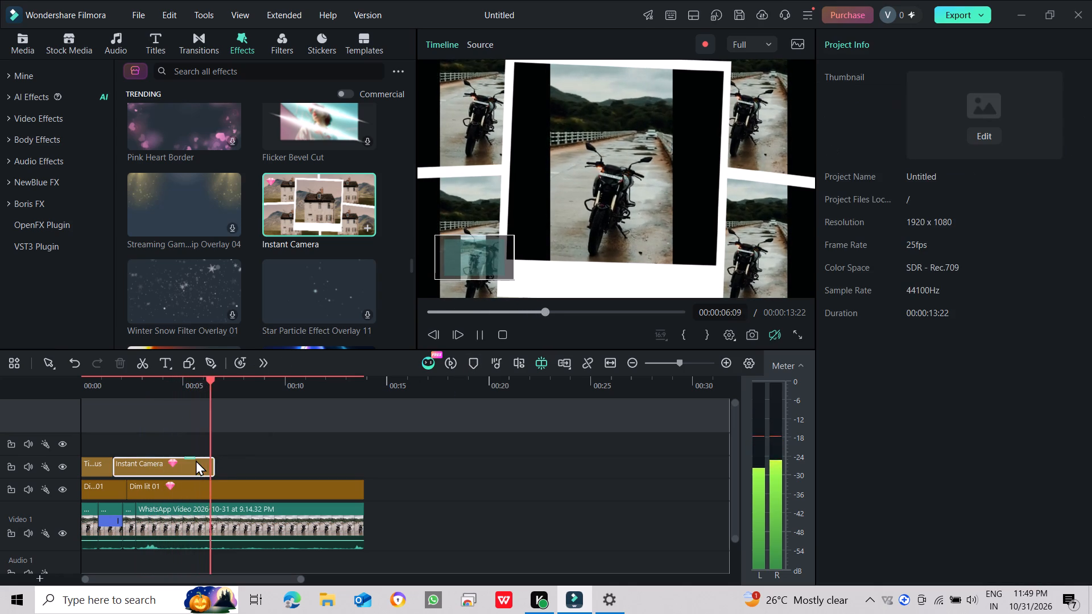
drag(196, 460, 222, 455)
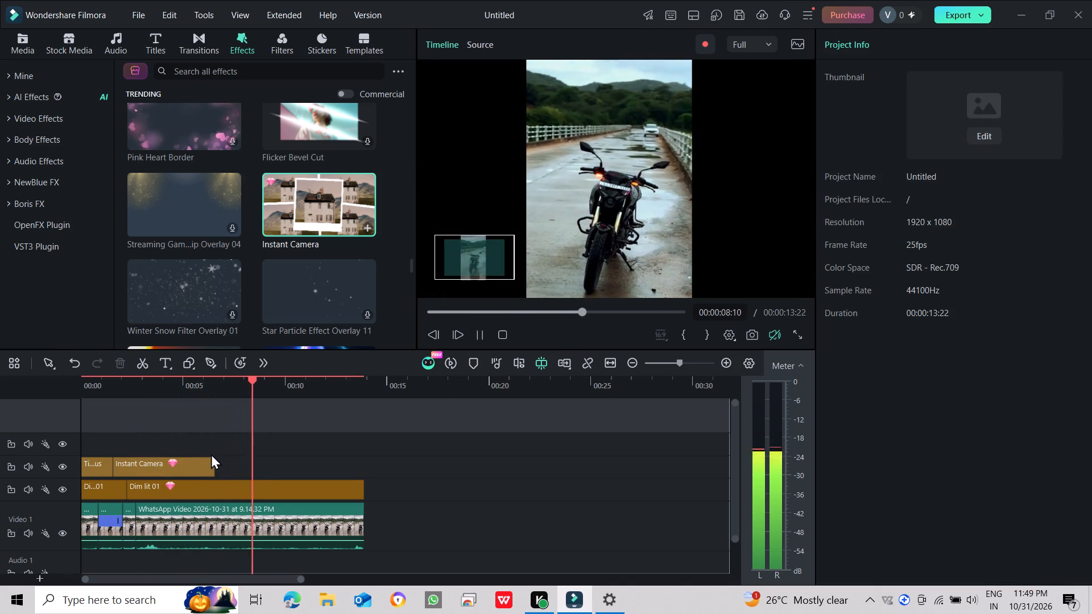
drag(179, 462, 190, 460)
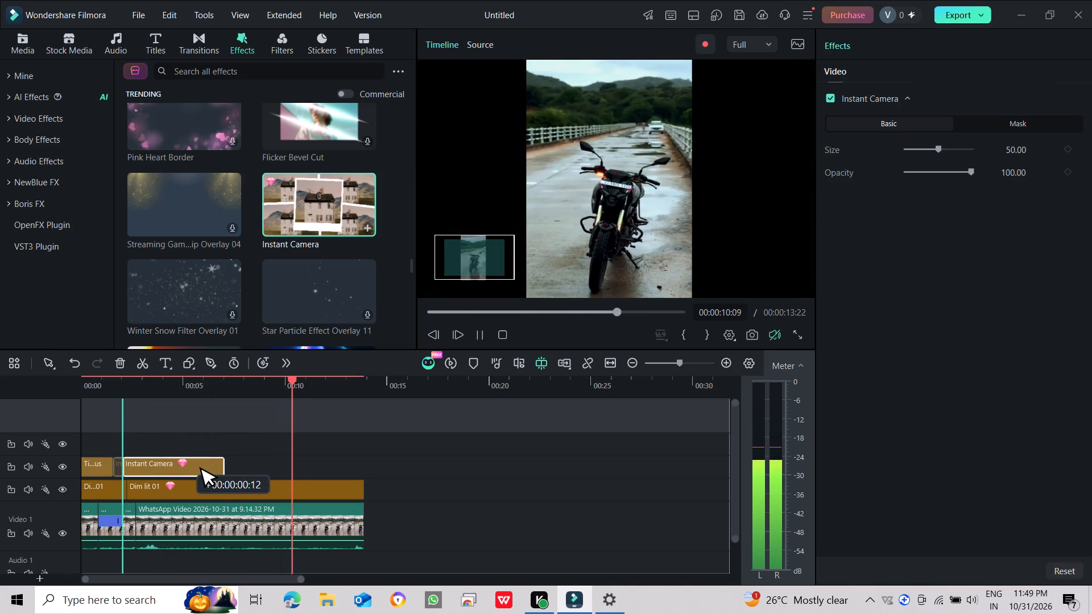
drag(190, 460, 188, 461)
Extend the end of the Tight Focus effect to meet the start of Instant Camera.
drag(109, 468, 118, 468)
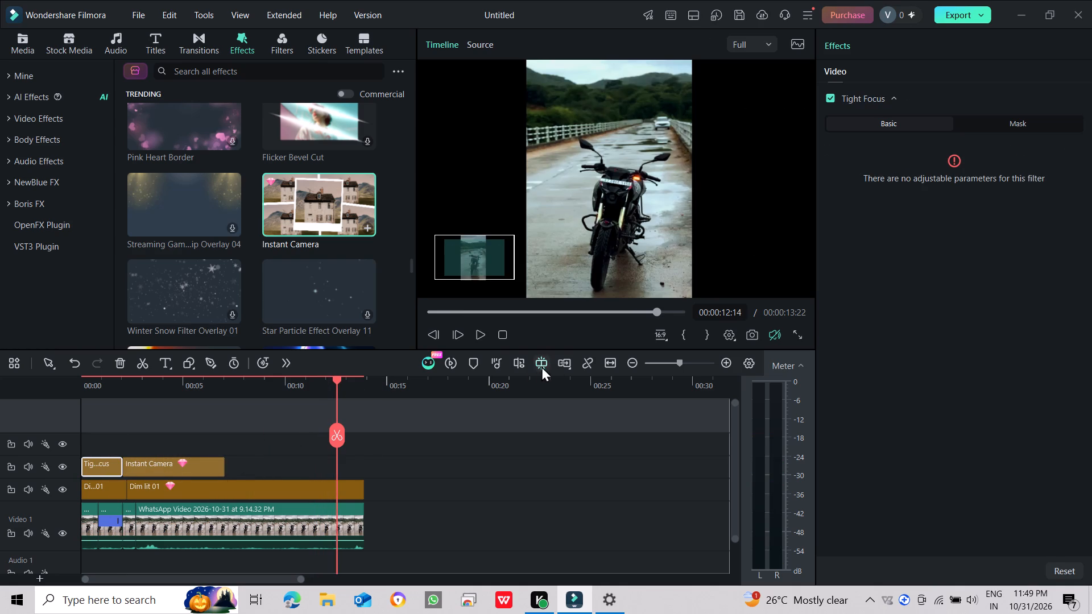
Play back the timeline from the start to check the adjusted Tight Focus and Instant Camera timing.
click(488, 335)
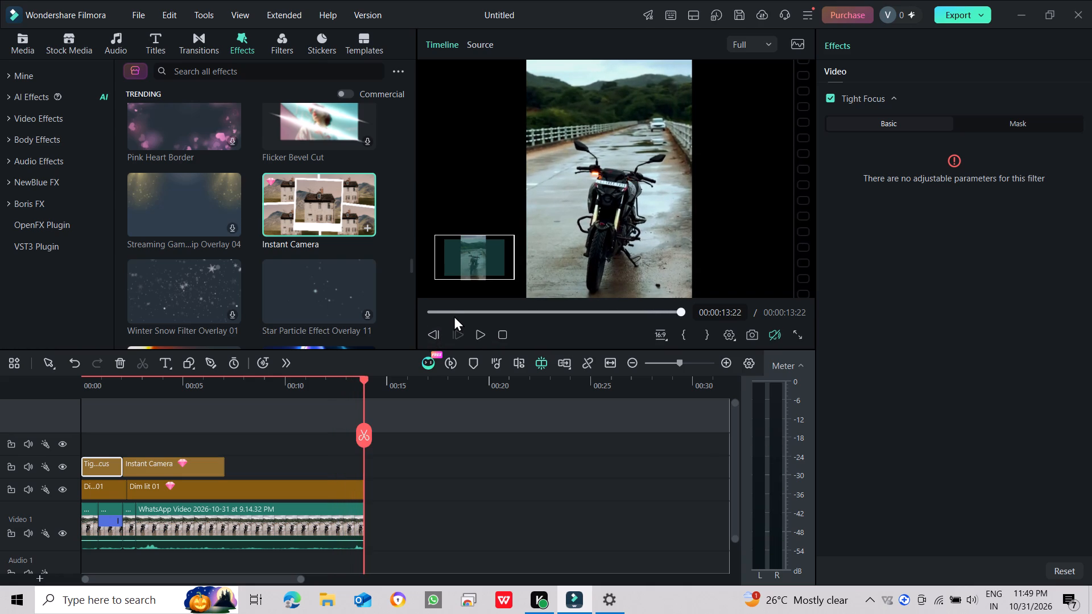
drag(454, 316, 409, 305)
click(474, 326)
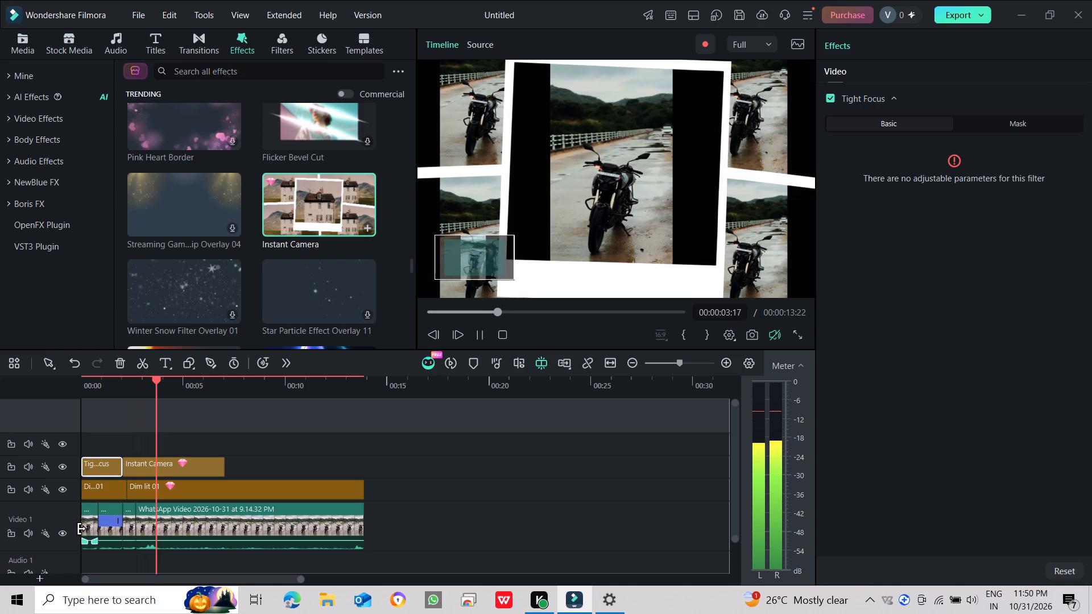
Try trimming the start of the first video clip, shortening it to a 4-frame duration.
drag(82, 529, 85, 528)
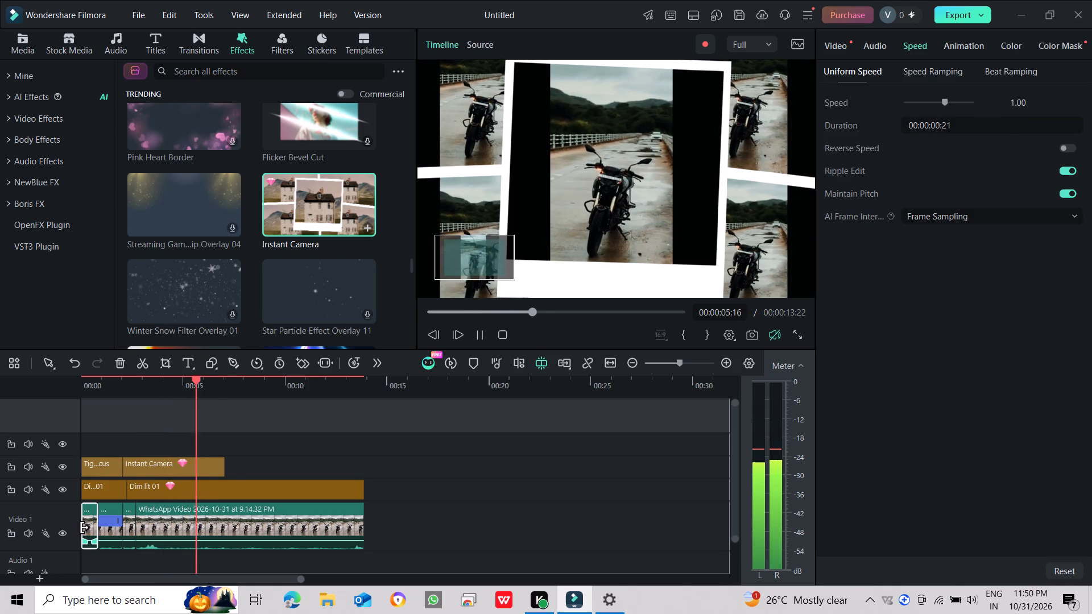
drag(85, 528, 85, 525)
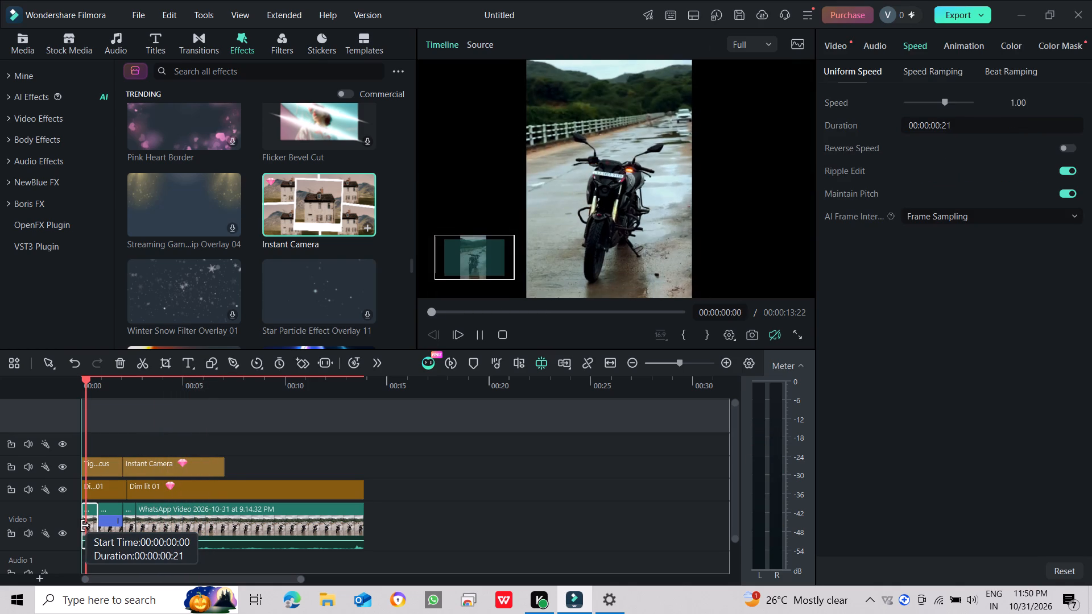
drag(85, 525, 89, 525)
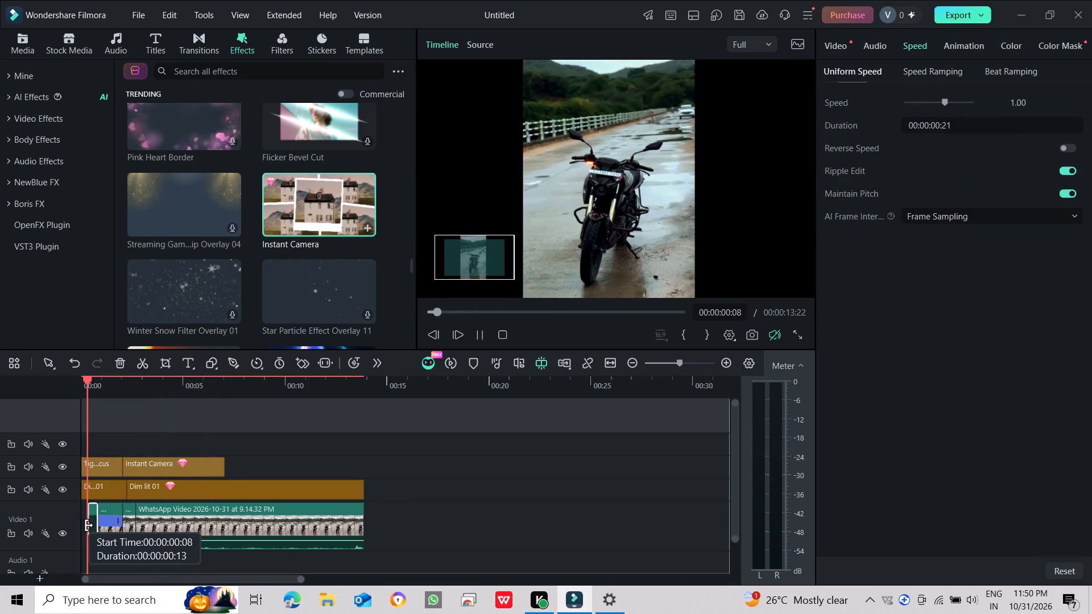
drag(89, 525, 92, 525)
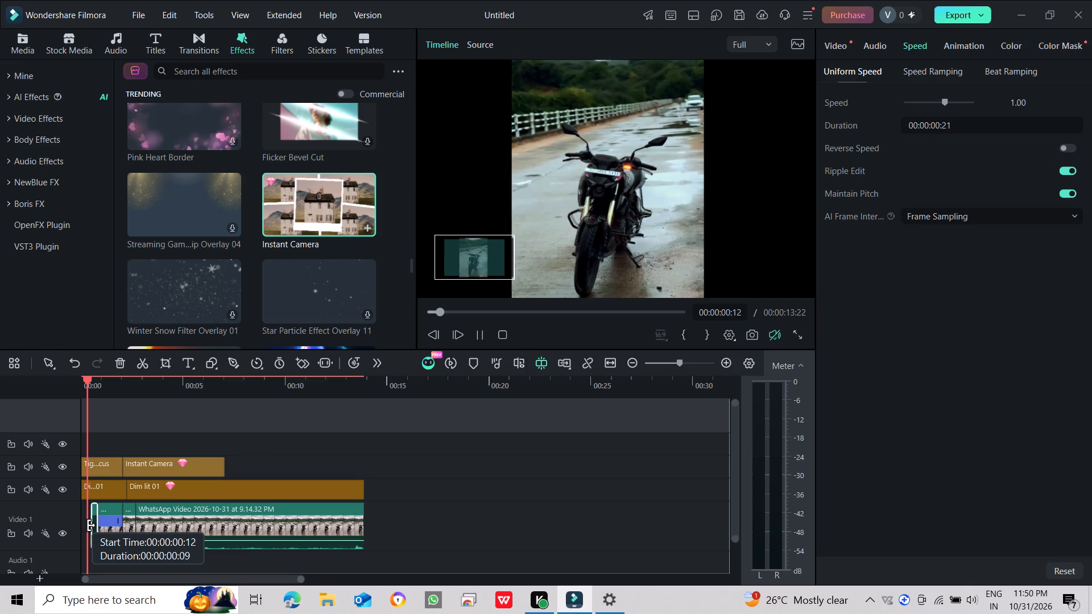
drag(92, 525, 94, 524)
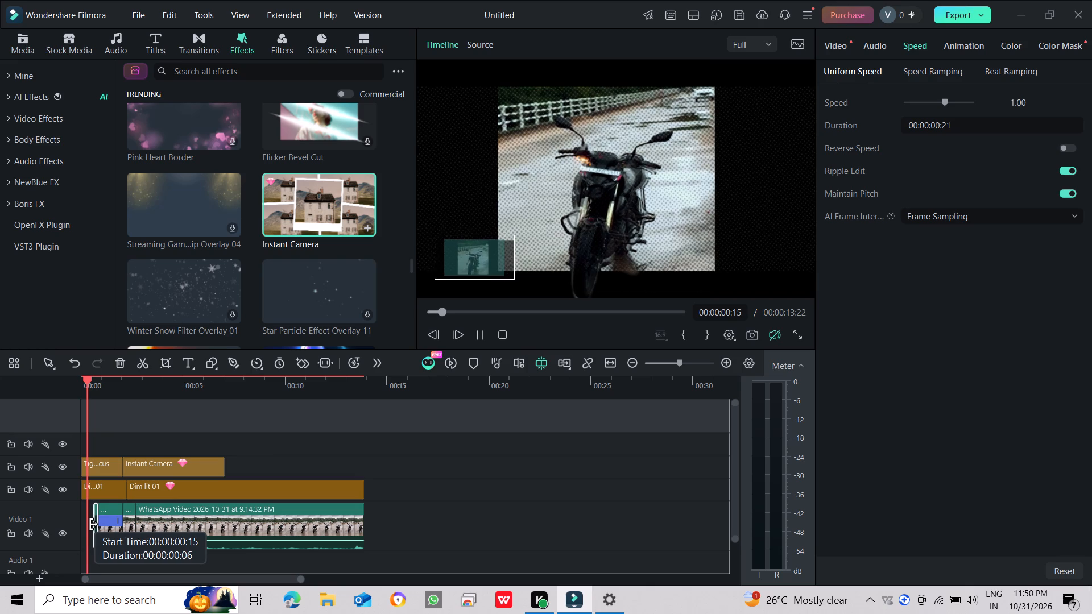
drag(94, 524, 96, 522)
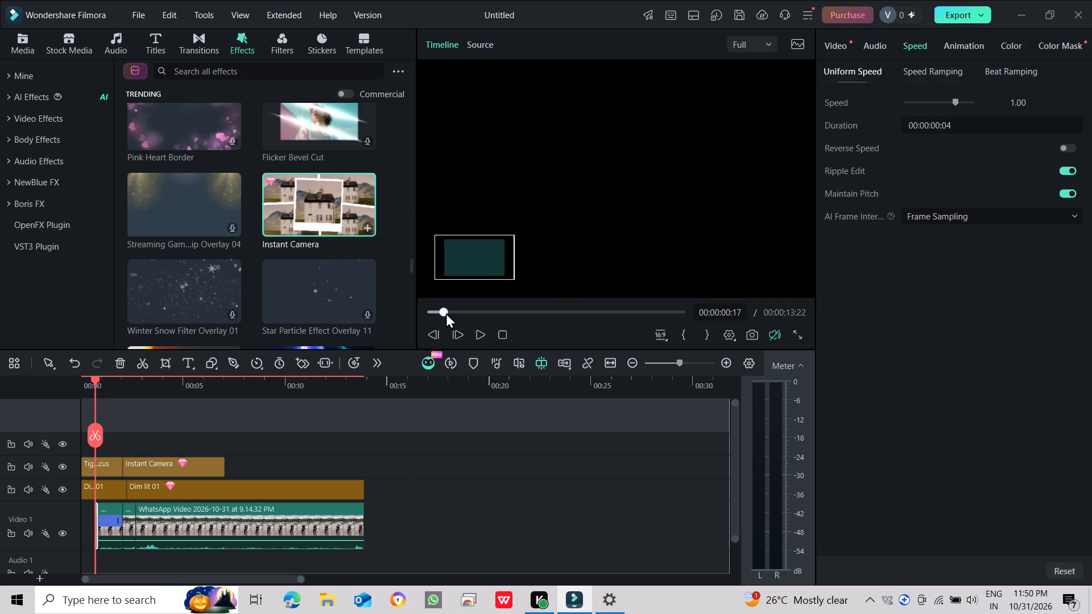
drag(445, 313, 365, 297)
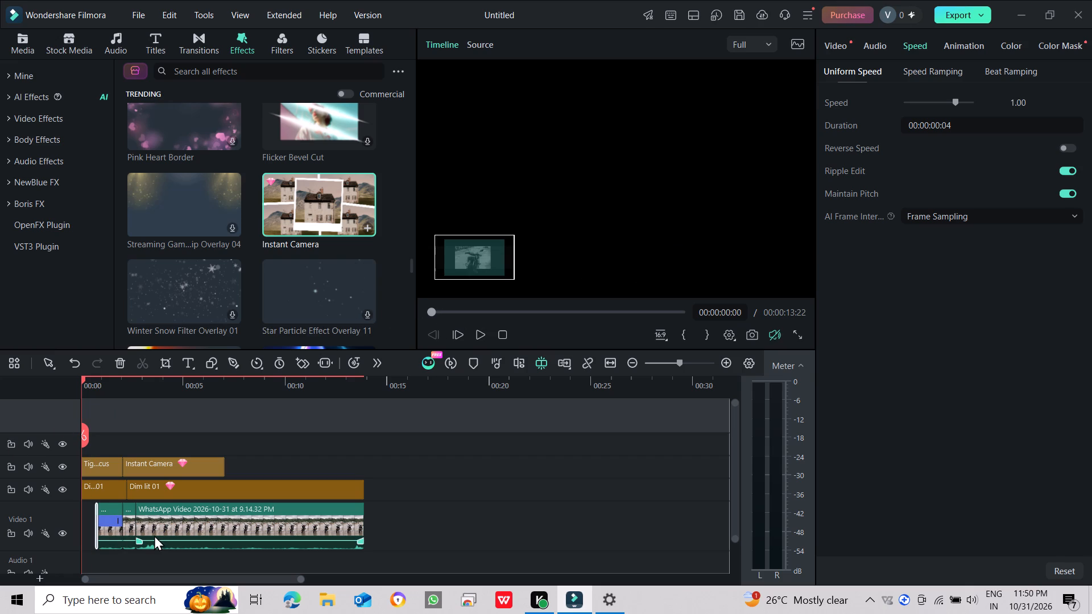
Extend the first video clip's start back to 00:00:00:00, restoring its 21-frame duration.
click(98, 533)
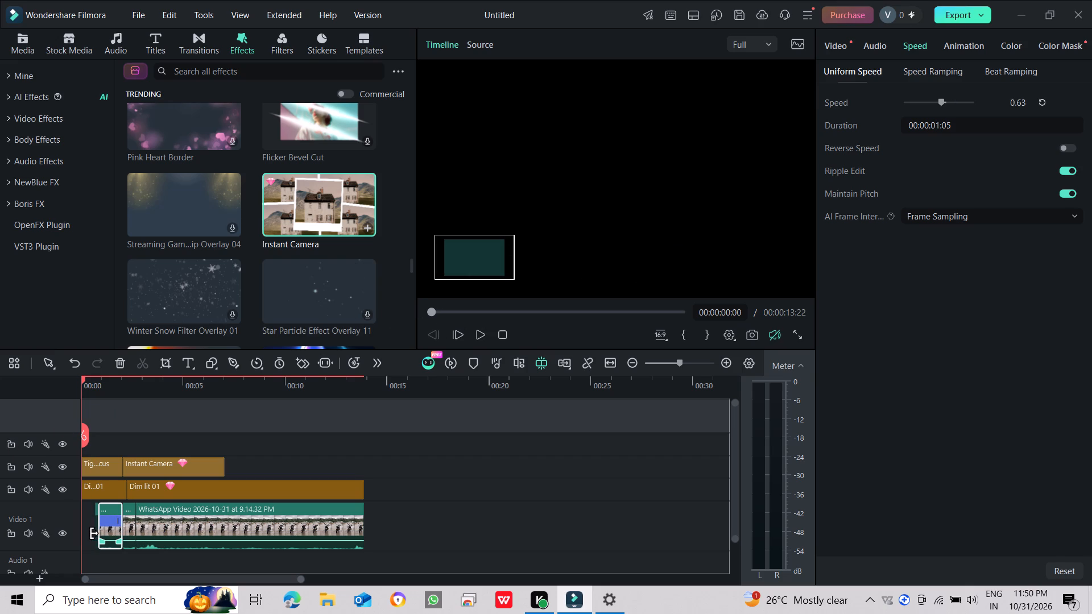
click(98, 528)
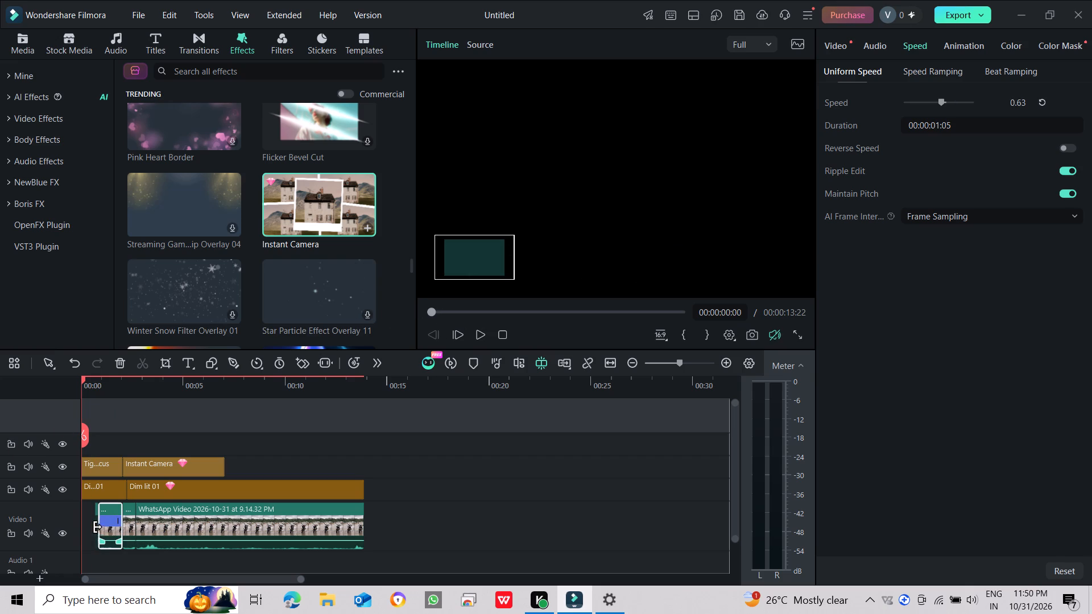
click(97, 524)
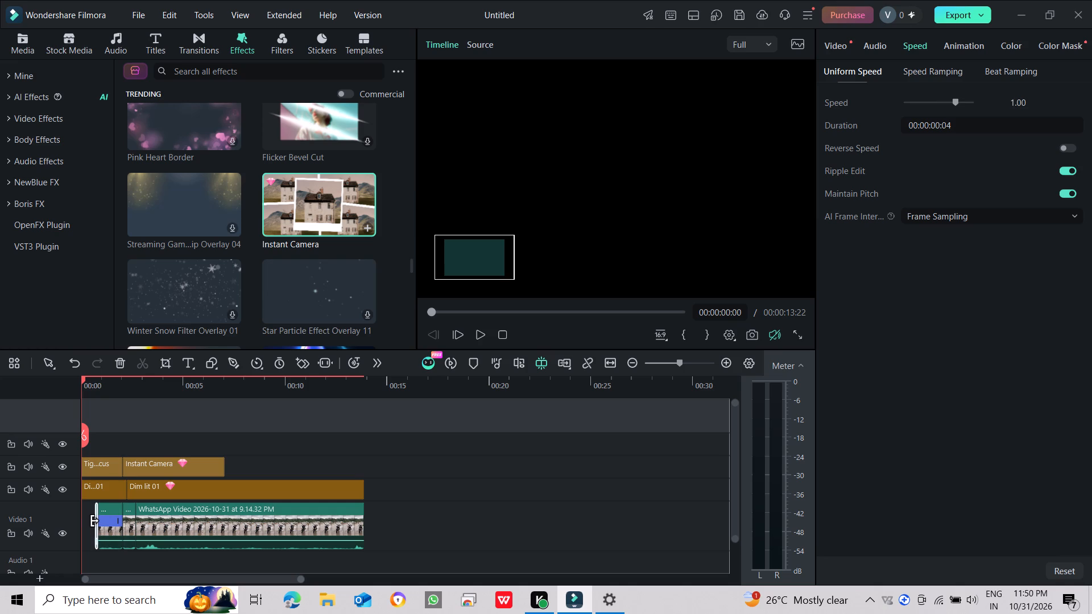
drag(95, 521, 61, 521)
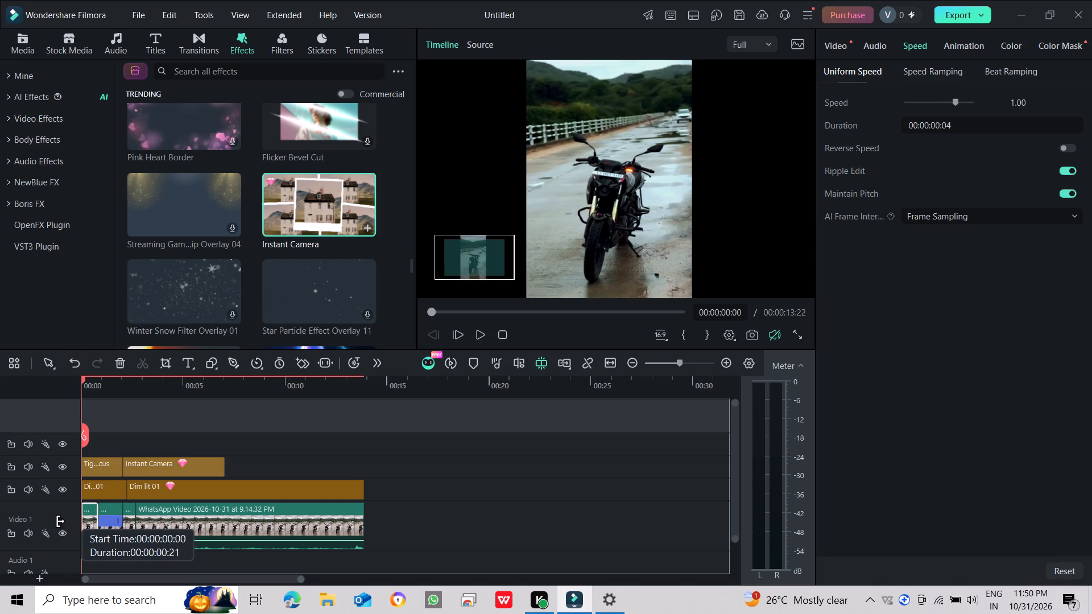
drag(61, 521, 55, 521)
Play back the timeline from the start to review the opening clips and effects.
click(477, 338)
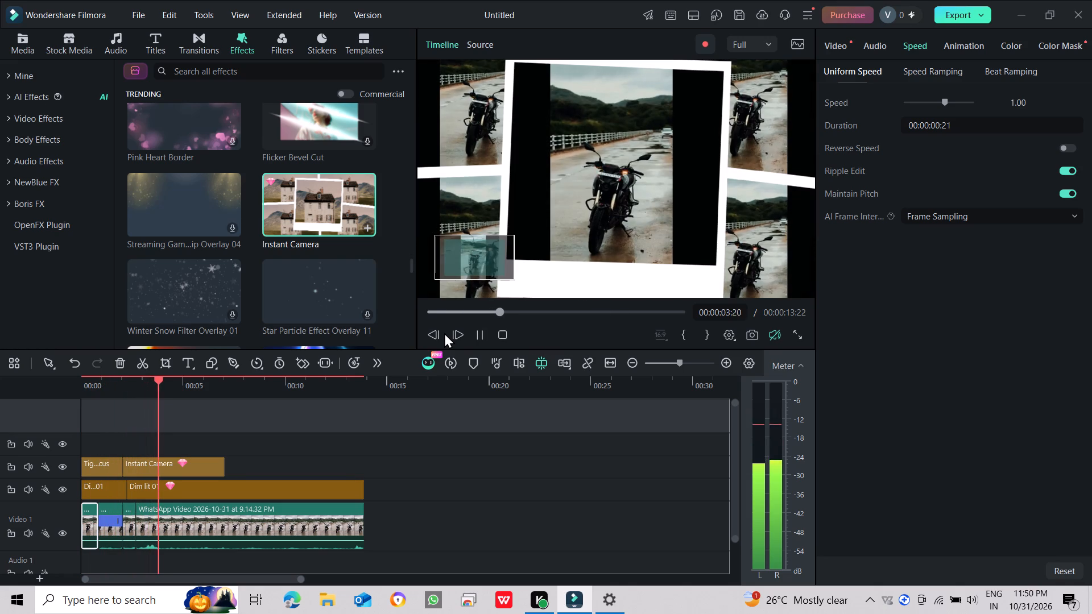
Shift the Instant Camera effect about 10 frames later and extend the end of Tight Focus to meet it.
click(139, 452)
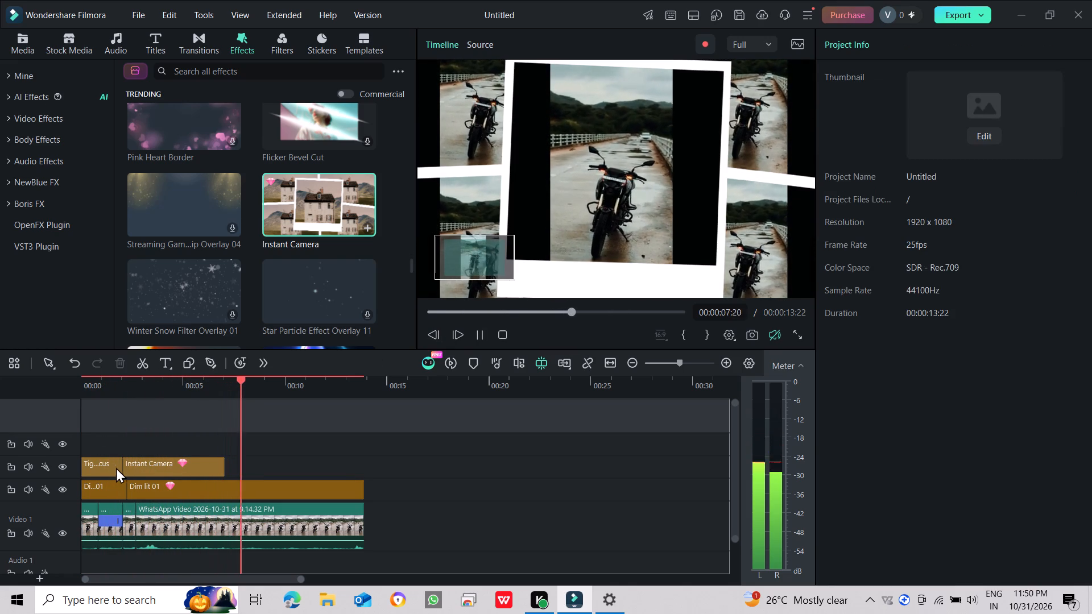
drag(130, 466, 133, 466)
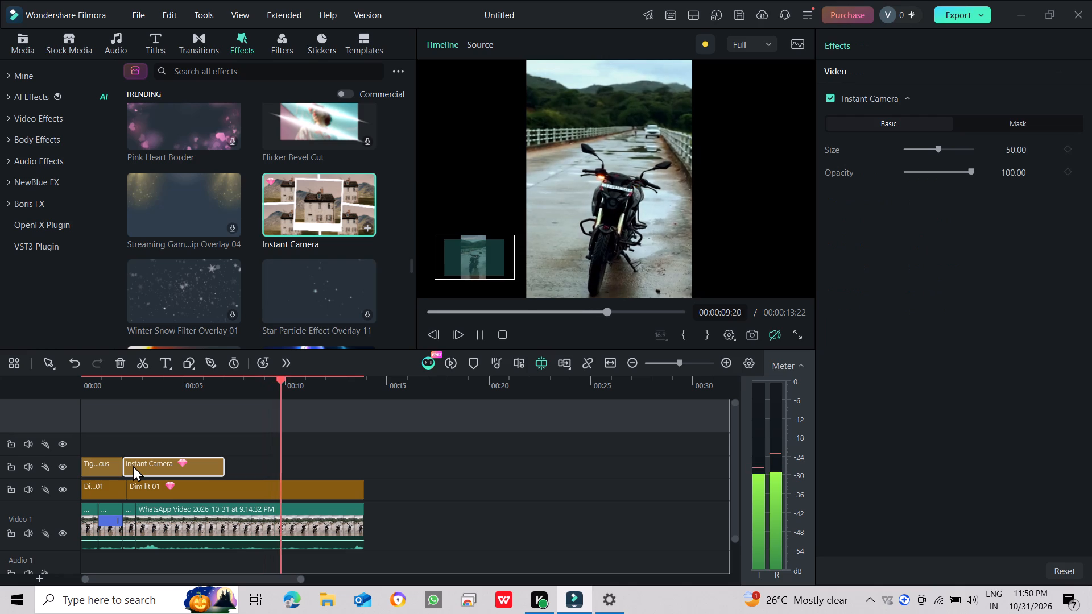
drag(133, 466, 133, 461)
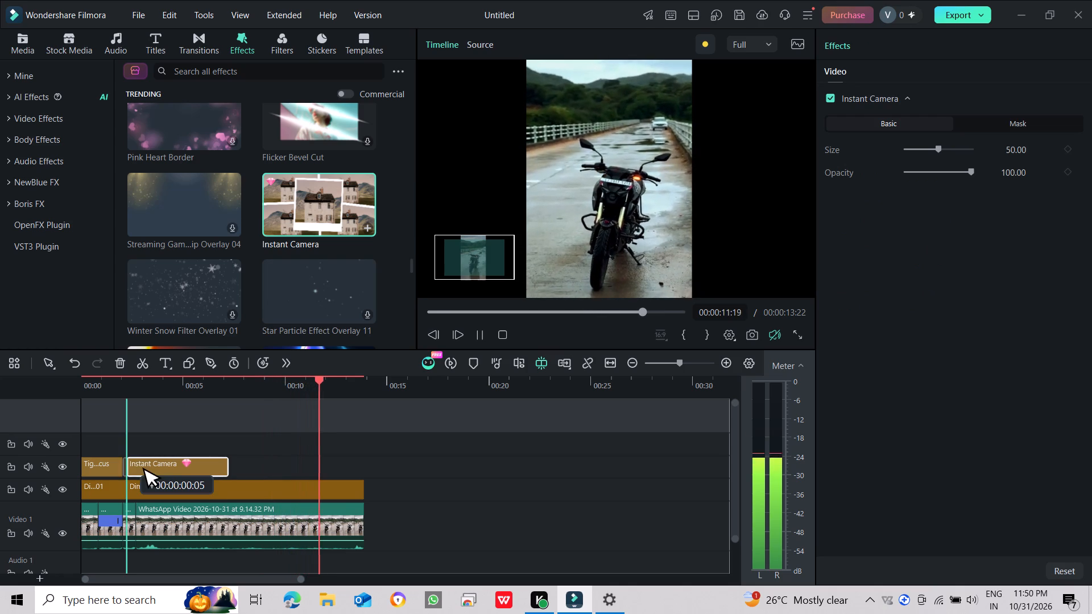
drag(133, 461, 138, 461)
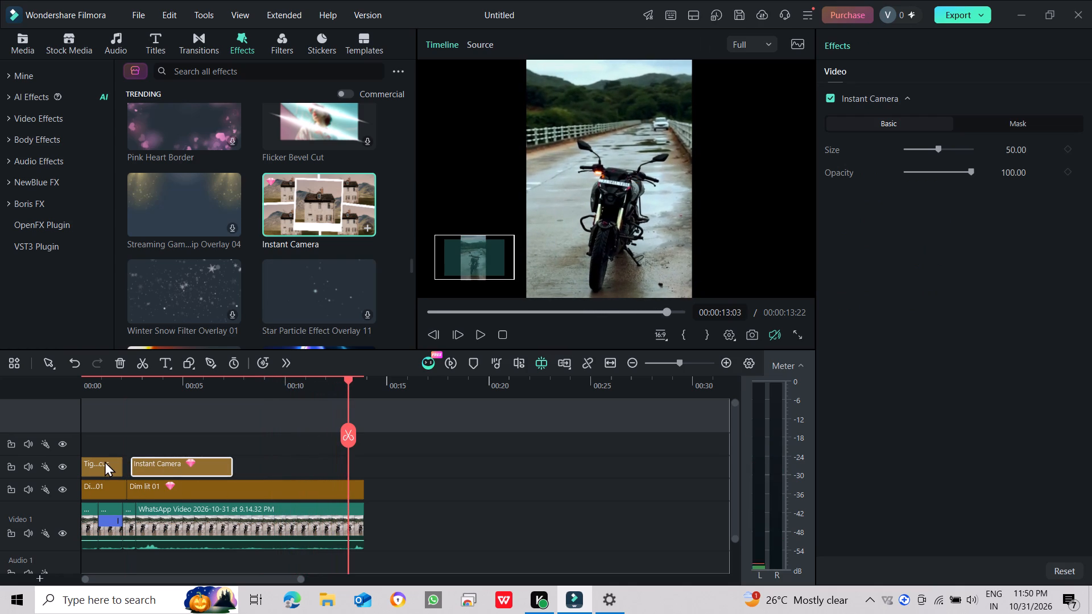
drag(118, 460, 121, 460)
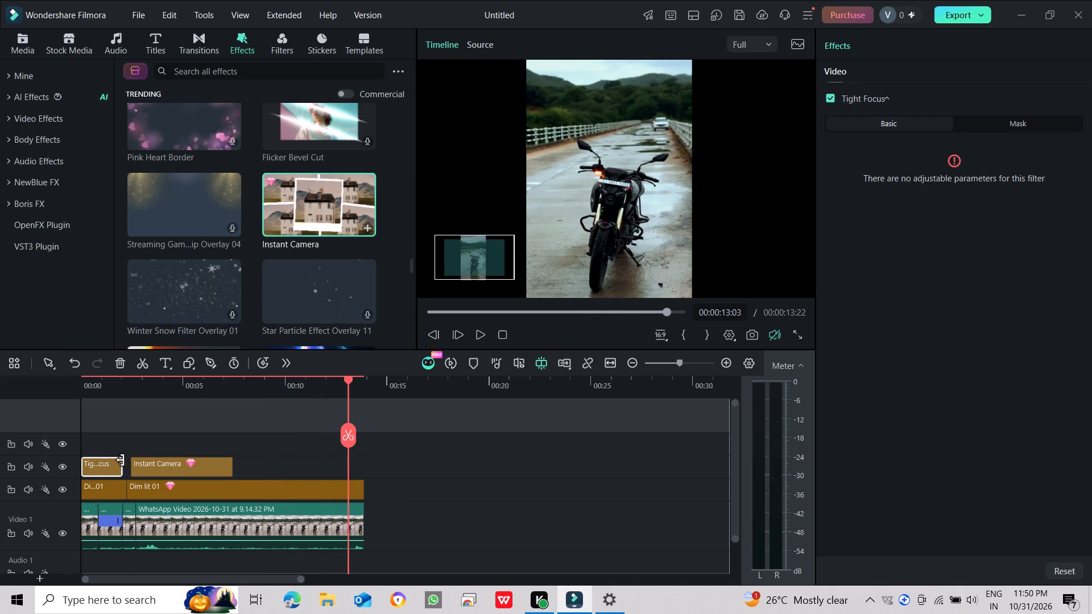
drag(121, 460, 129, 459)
Play back the timeline from the start to check the change from Tight Focus to Instant Camera.
drag(446, 309, 344, 282)
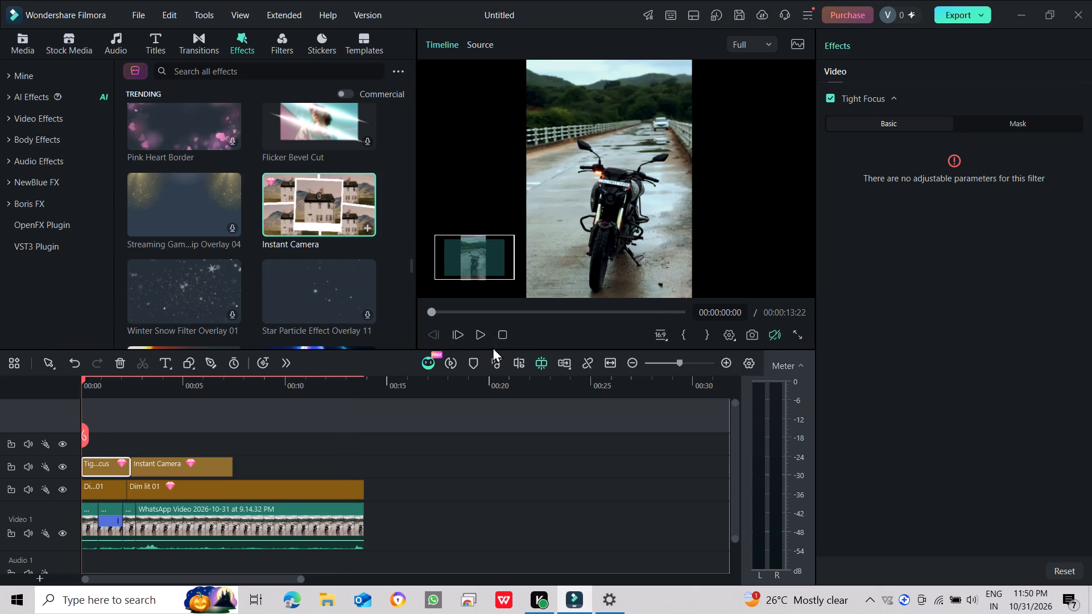
click(481, 336)
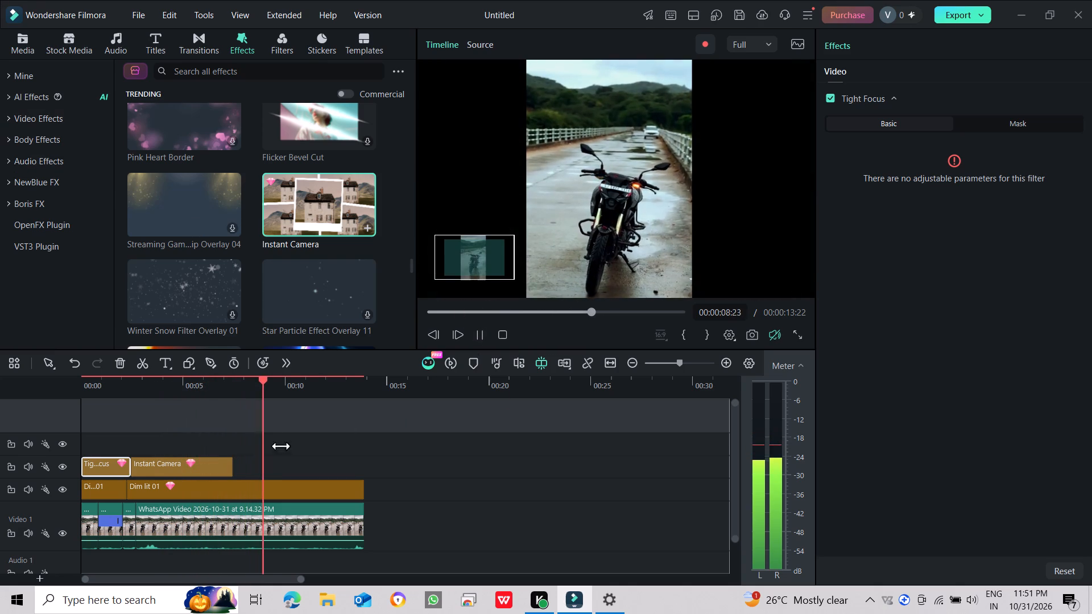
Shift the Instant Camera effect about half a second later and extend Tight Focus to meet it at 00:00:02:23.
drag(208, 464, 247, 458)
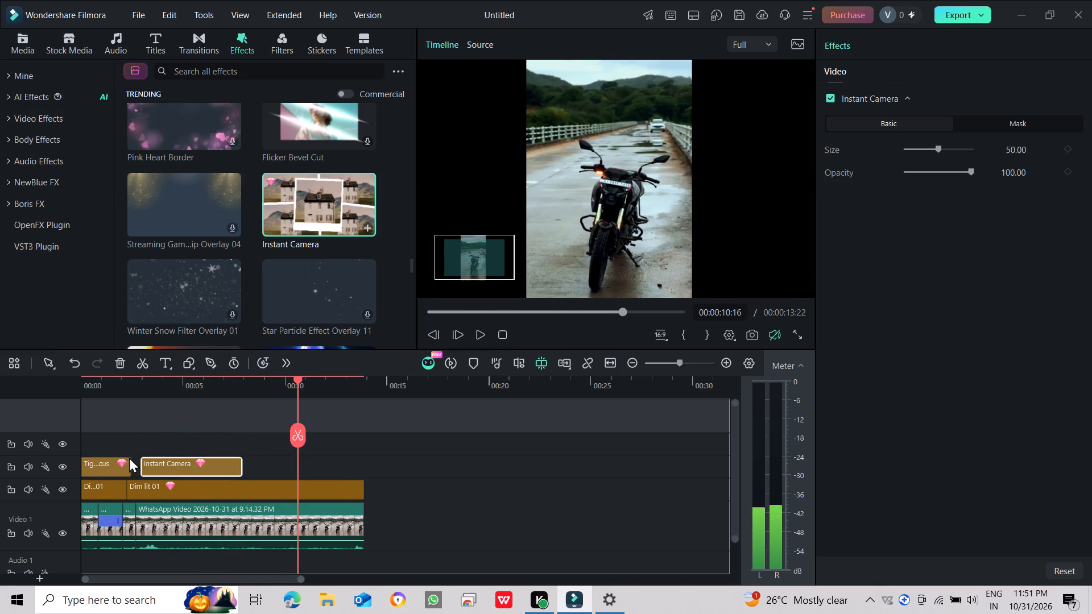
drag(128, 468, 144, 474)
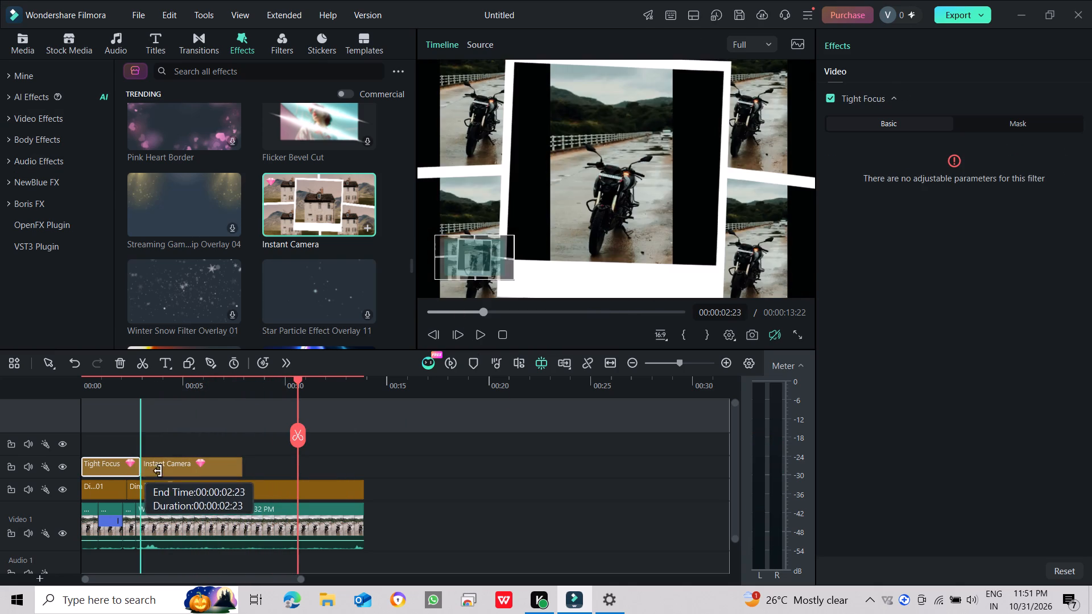
Play back the timeline from the start to review the retimed Tight Focus and Instant Camera effects.
drag(453, 299, 371, 317)
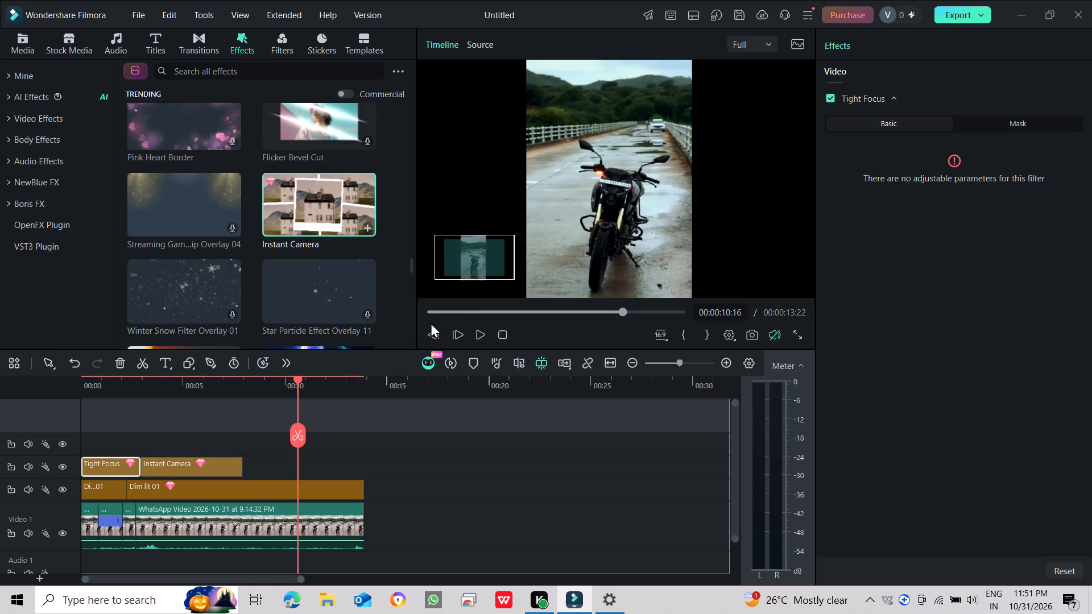
drag(460, 313, 382, 310)
click(479, 334)
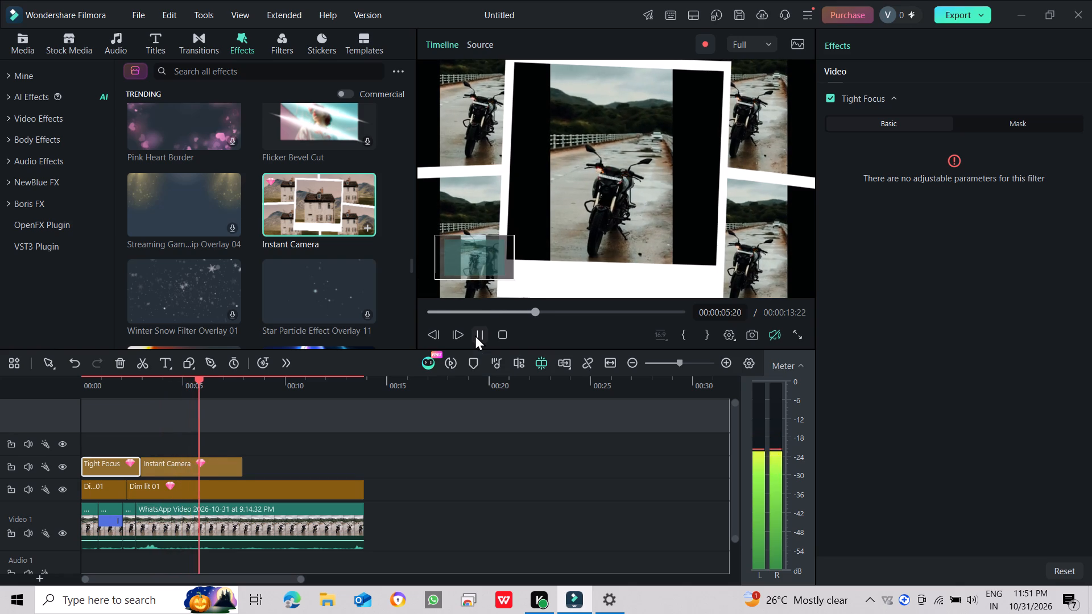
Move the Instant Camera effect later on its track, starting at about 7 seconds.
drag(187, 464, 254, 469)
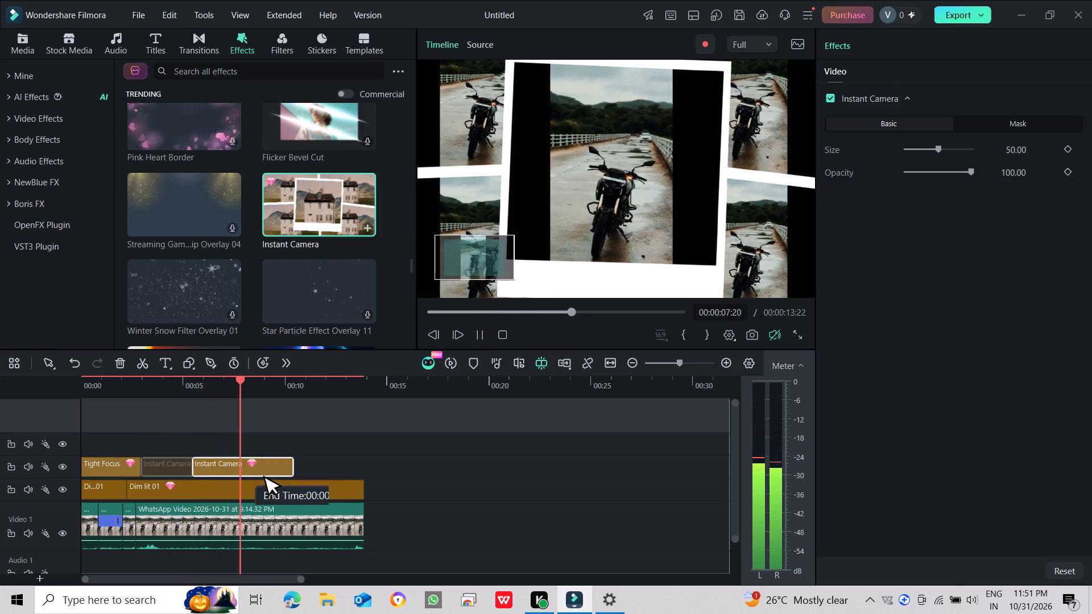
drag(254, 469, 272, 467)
Extend the end of the Tight Focus effect to about 3.5 seconds.
drag(136, 471, 143, 471)
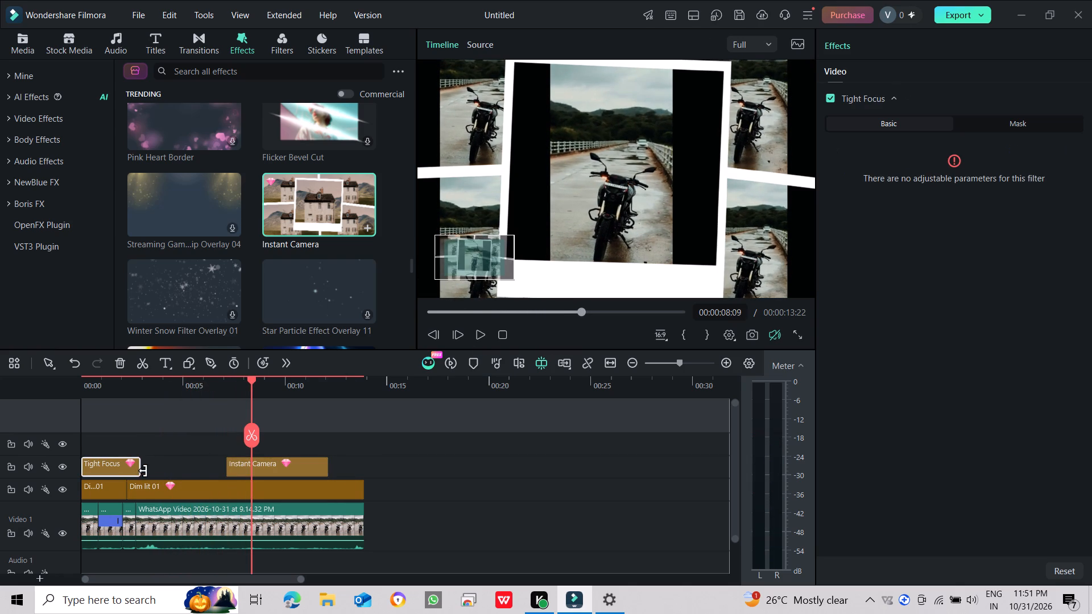
drag(143, 471, 149, 471)
Play back the timeline from about 8 seconds to review the moved Instant Camera effect.
click(486, 333)
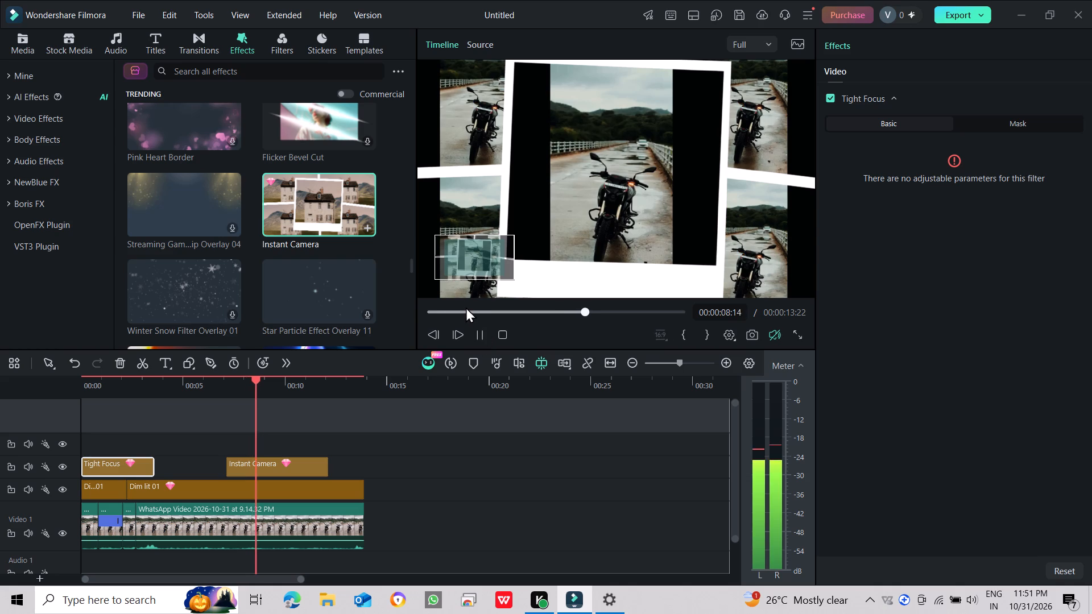
drag(465, 307, 424, 303)
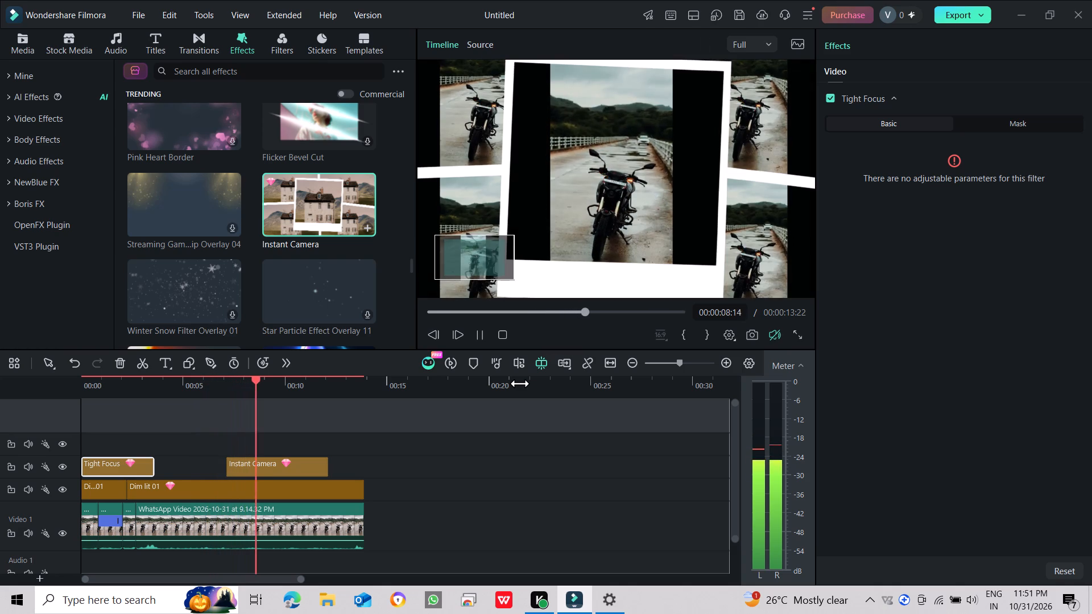
Delete the Instant Camera effect from the timeline.
right_click(284, 464)
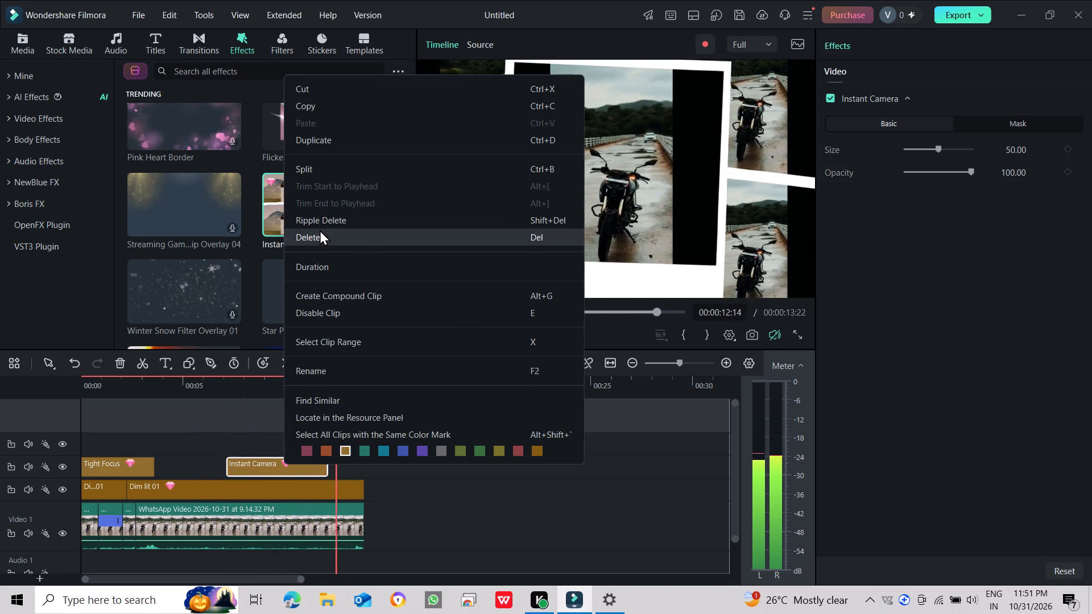
click(320, 230)
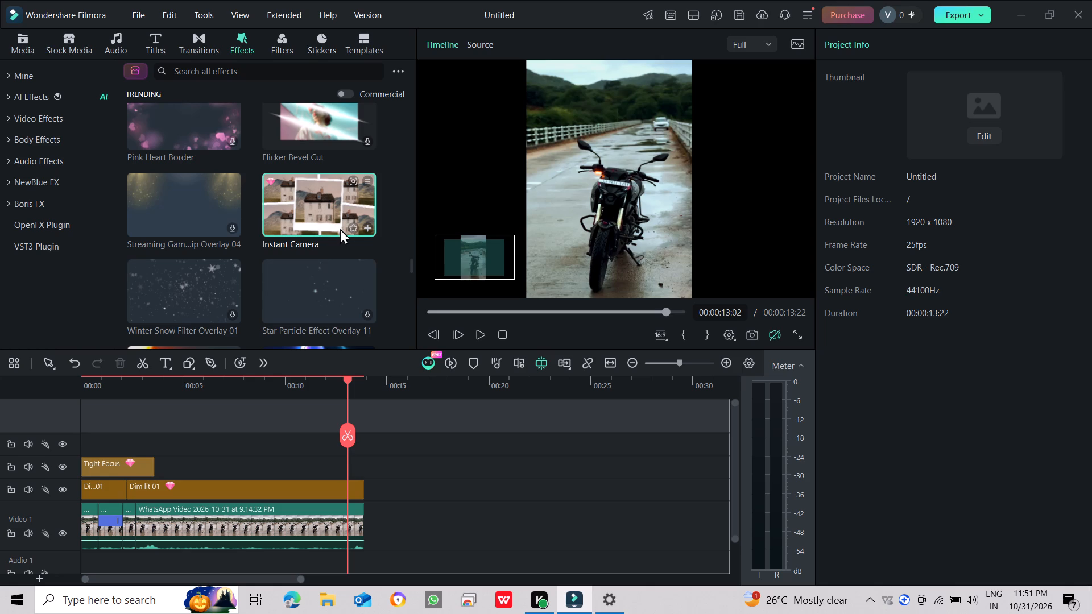
Show effects similar to Instant Camera in the library and play the Instant Camera source preview.
right_click(342, 205)
click(317, 215)
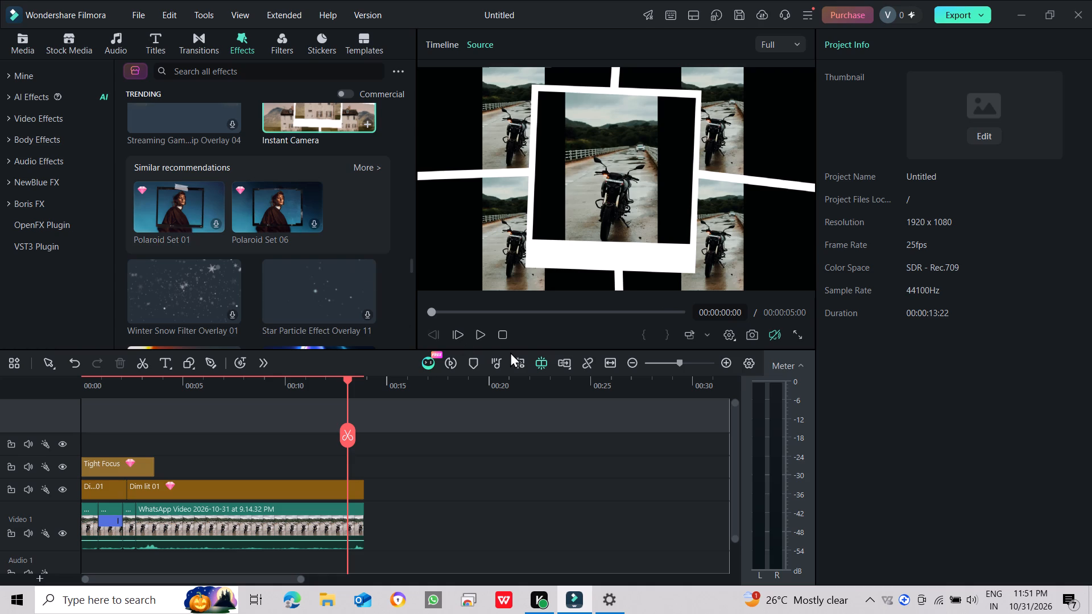
click(479, 334)
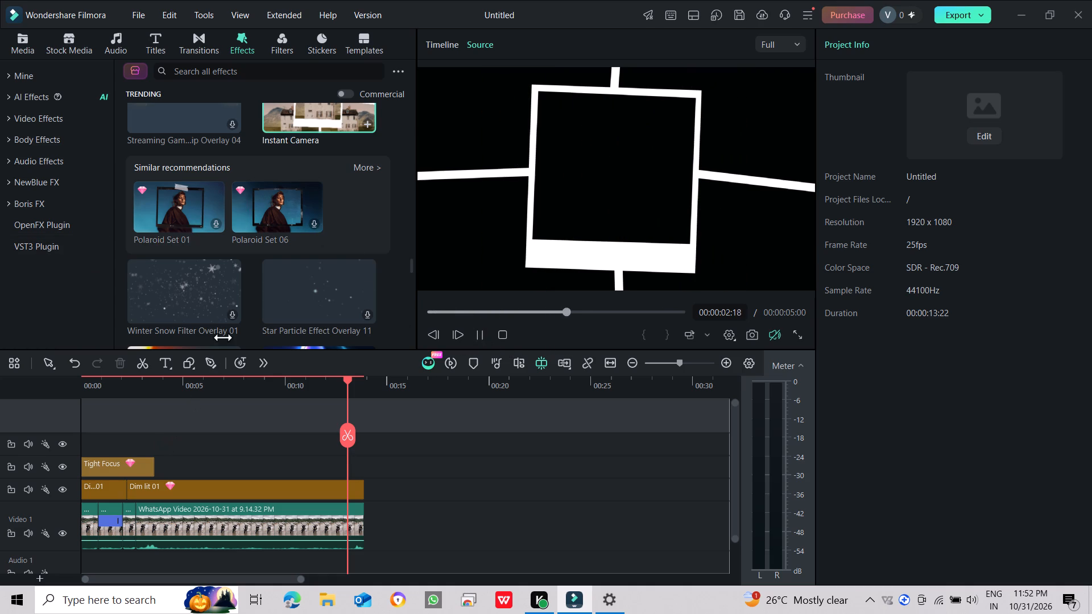
Browse the trending effects for a replacement for Instant Camera and play the Spin Close source preview.
scroll(226, 333, down, 2)
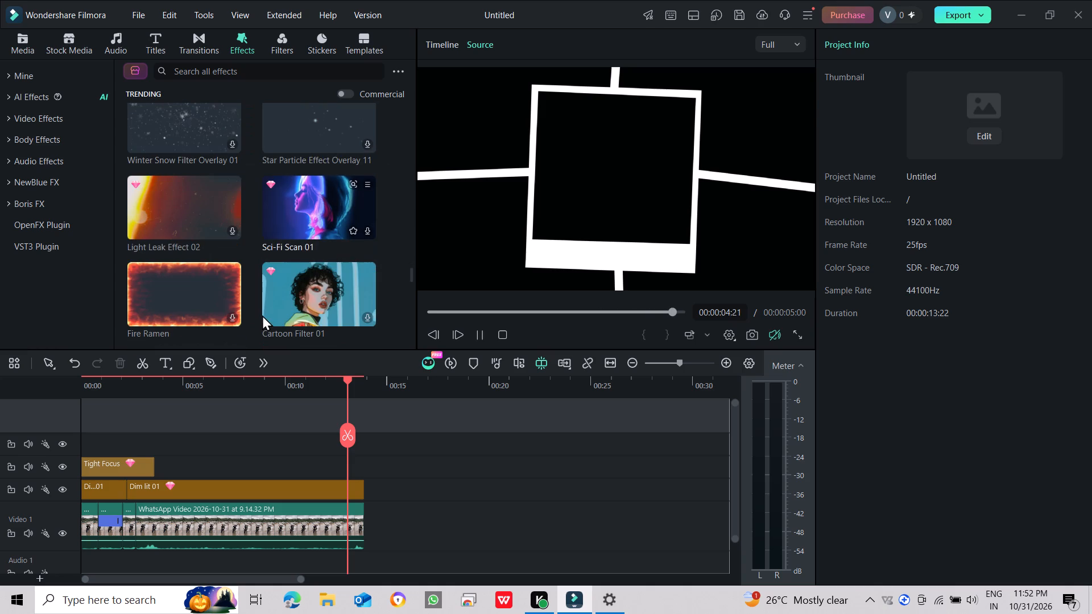
scroll(262, 315, down, 2)
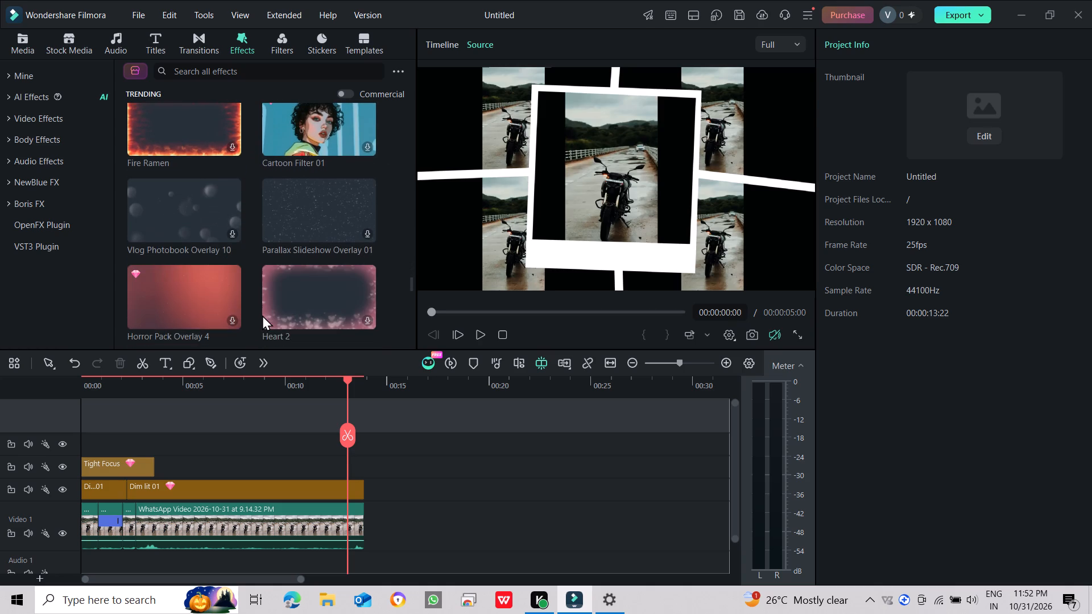
scroll(259, 315, down, 2)
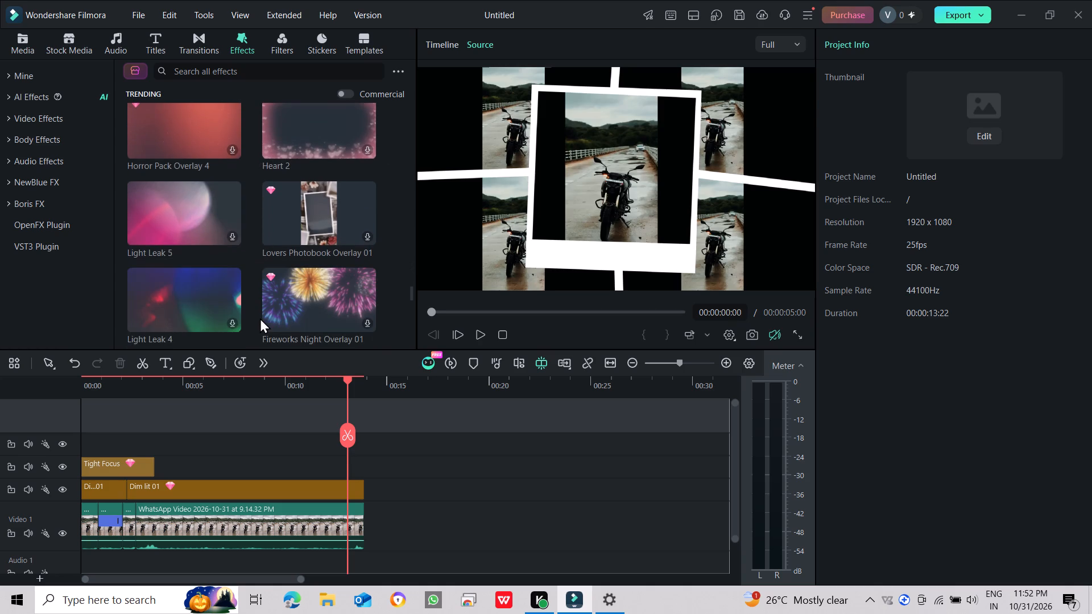
scroll(260, 318, down, 2)
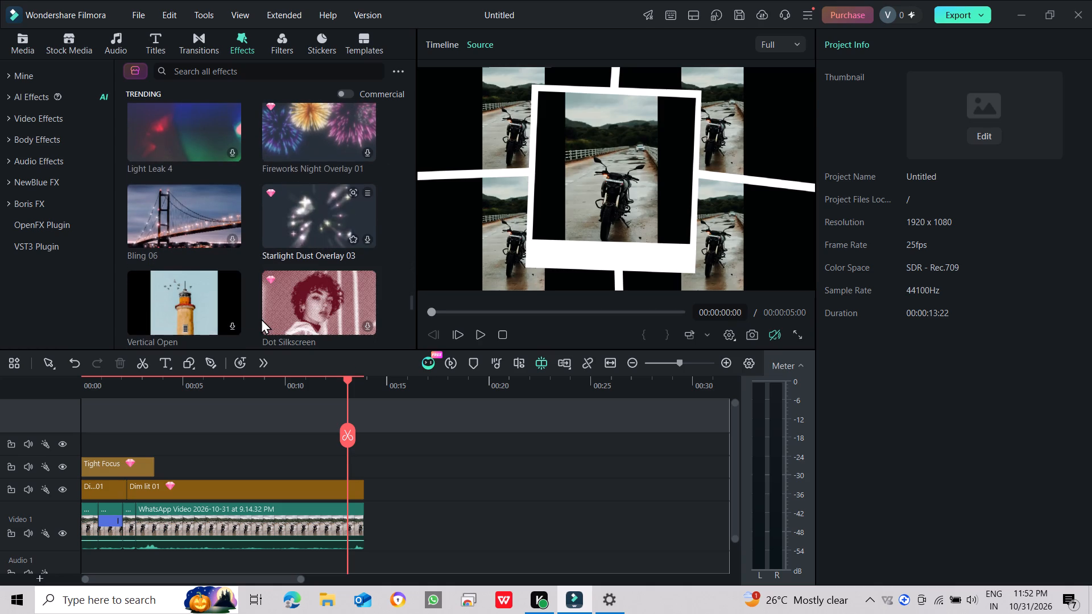
scroll(261, 318, down, 3)
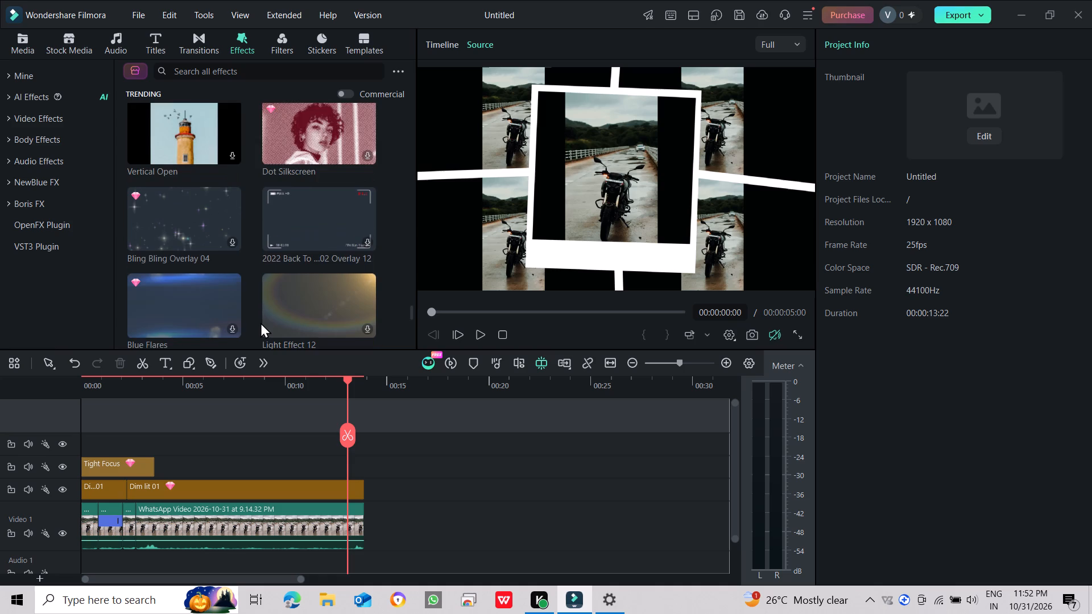
scroll(258, 328, down, 2)
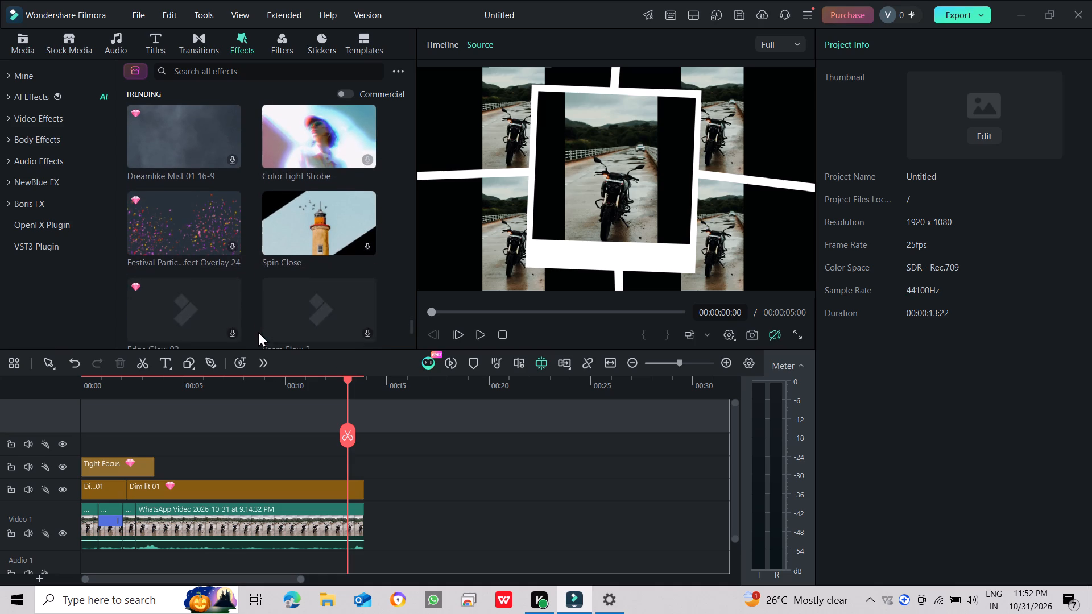
click(312, 213)
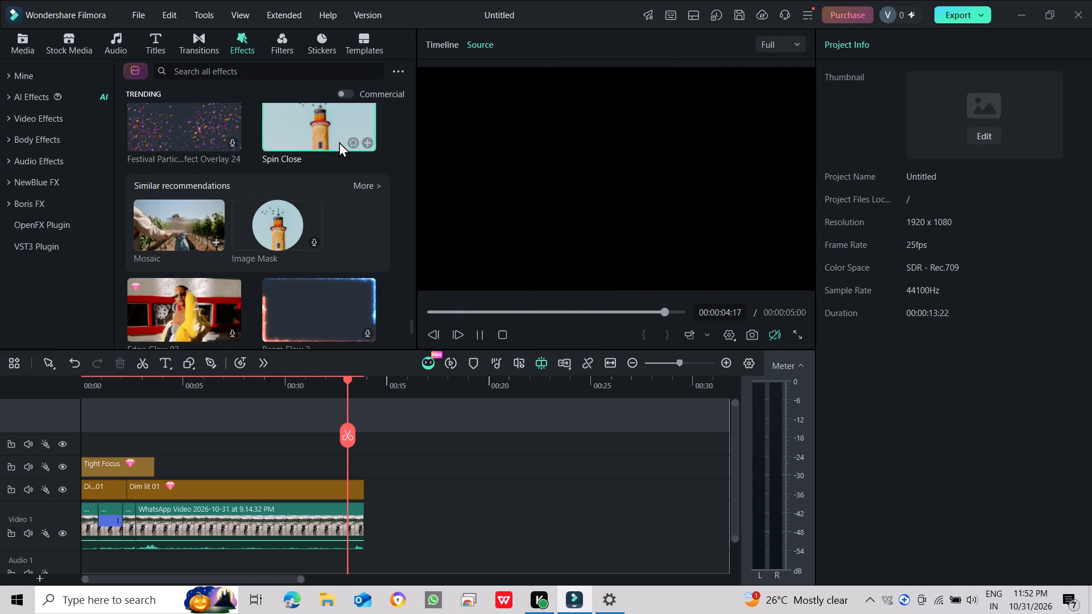
click(315, 110)
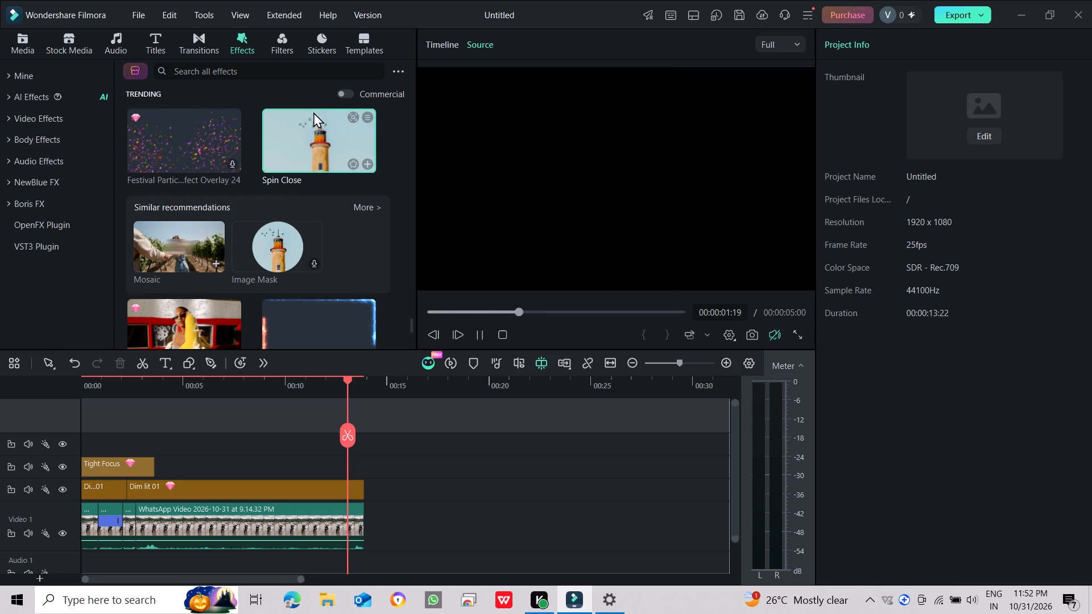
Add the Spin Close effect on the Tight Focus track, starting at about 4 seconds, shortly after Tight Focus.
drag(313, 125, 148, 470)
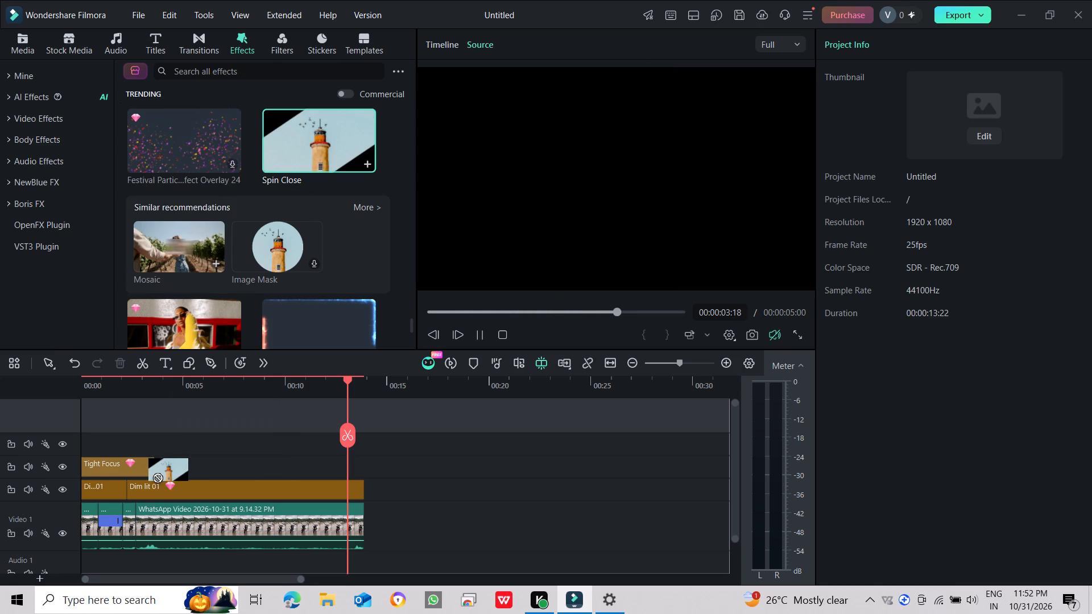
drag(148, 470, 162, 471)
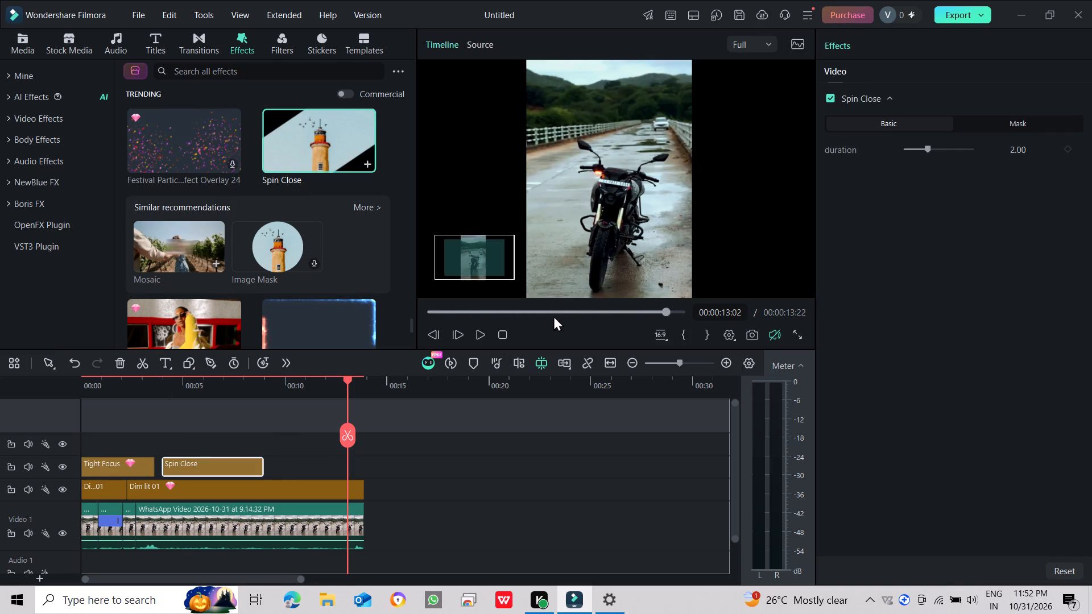
Play back the timeline from about 1 second to review the Spin Close effect on the motorcycle clip.
drag(514, 308, 447, 305)
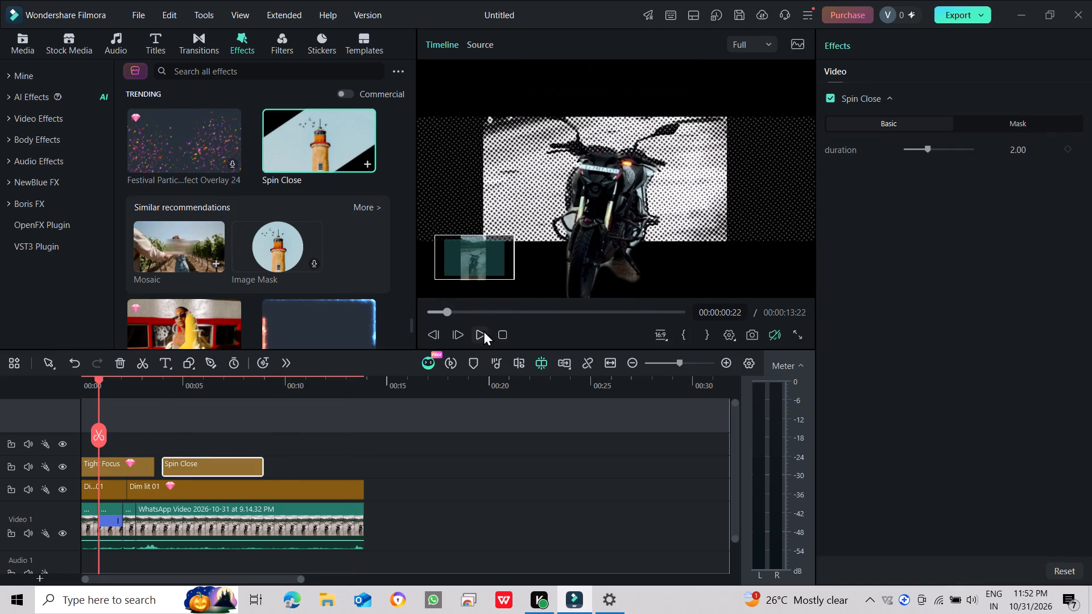
click(483, 330)
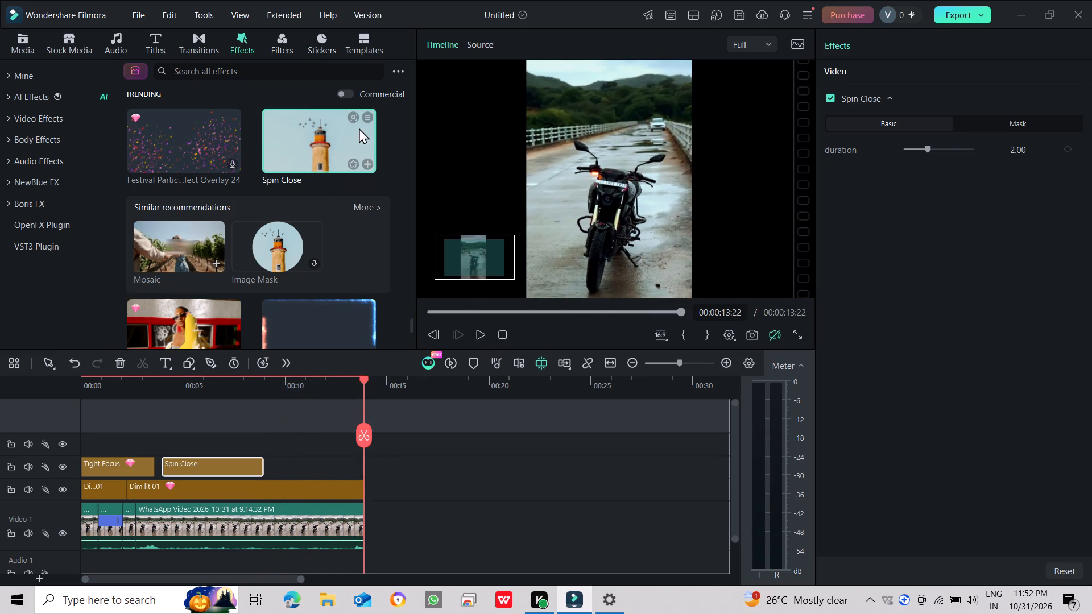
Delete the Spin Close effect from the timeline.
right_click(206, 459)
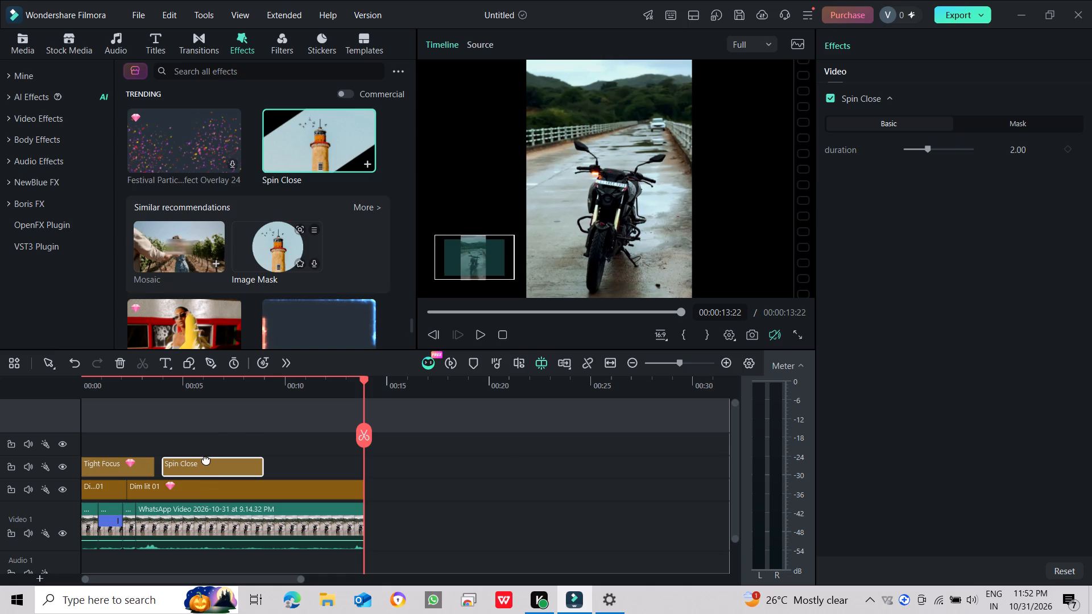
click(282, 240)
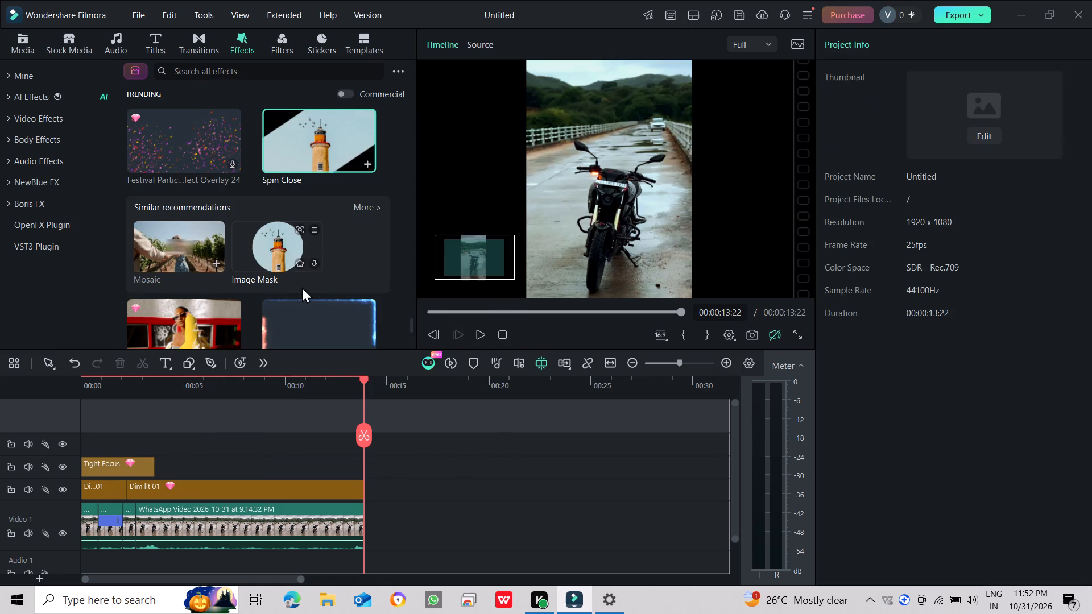
Find the Shape Mask effect further down the trending effects and play its source preview.
scroll(302, 288, down, 2)
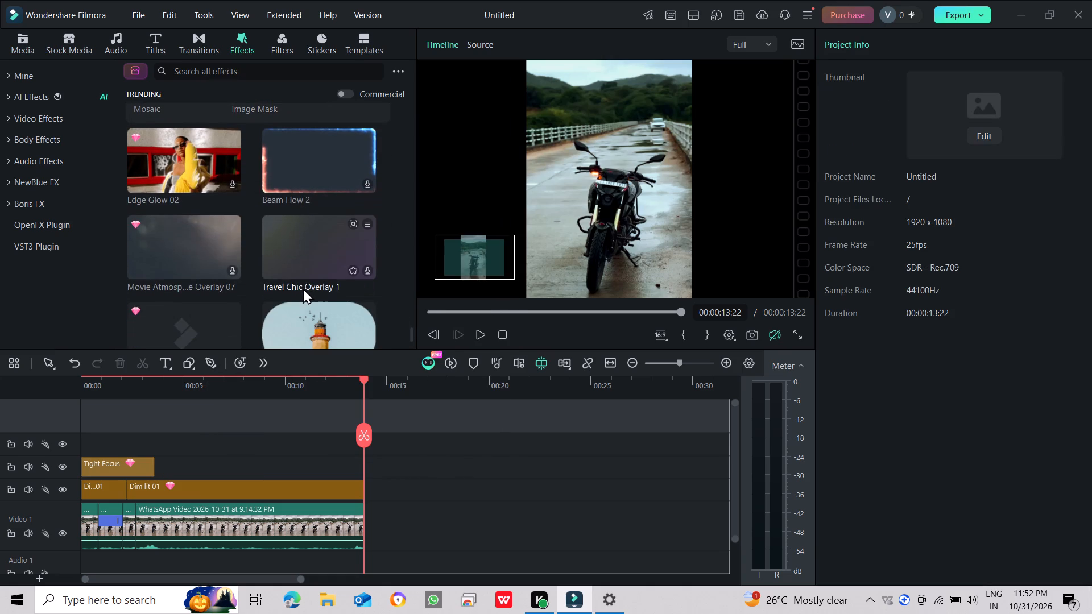
click(333, 318)
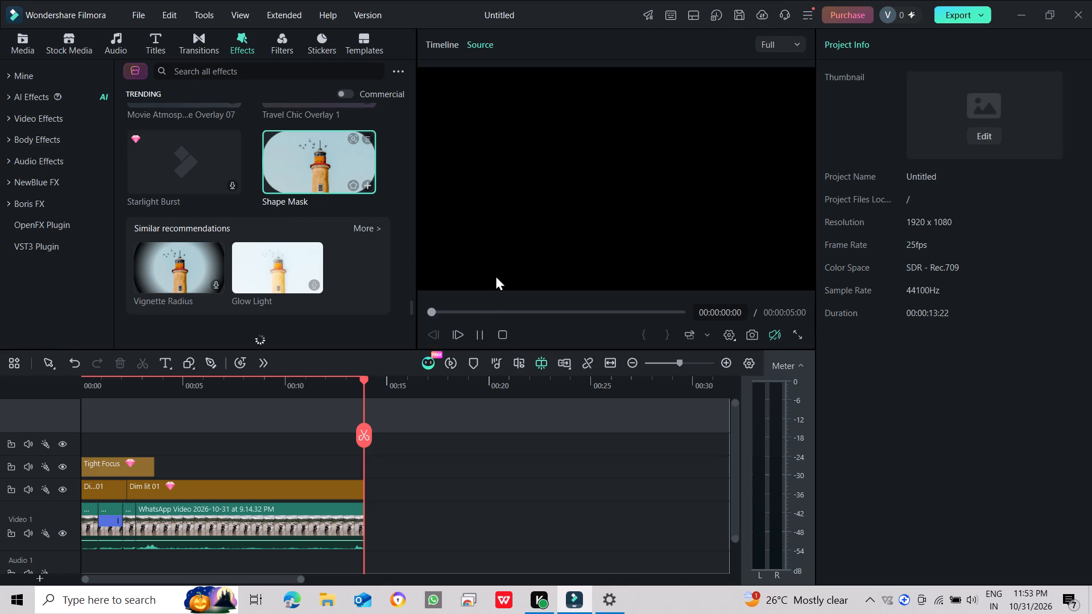
click(478, 333)
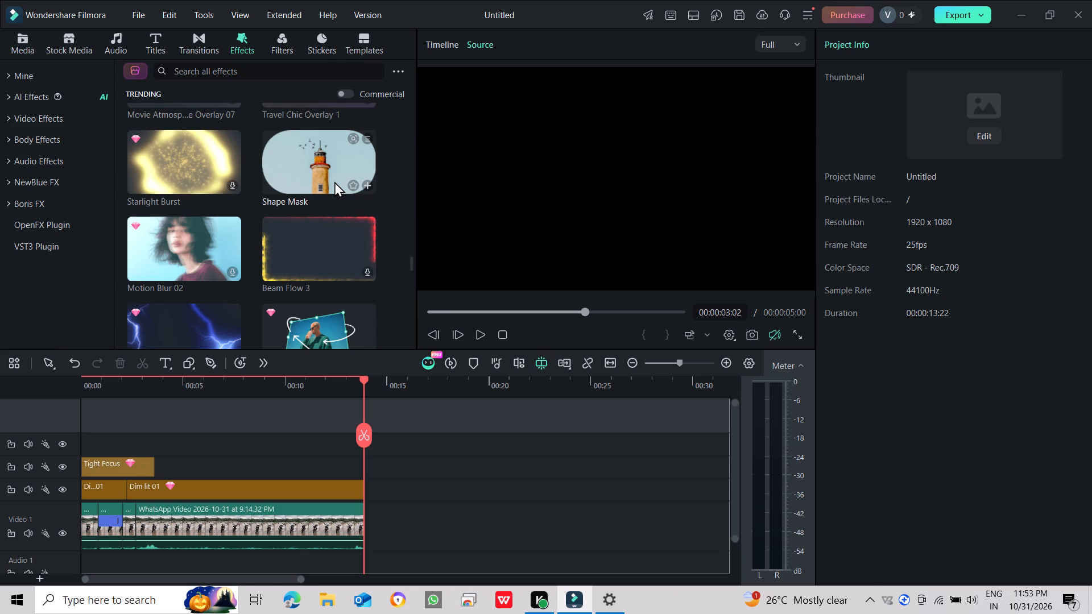
click(301, 157)
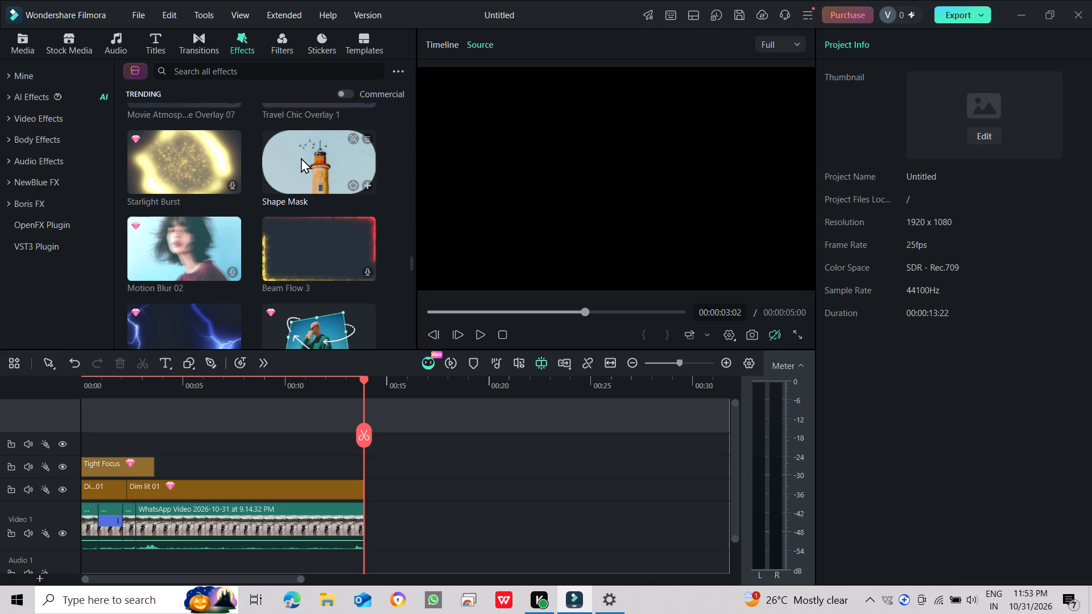
click(301, 157)
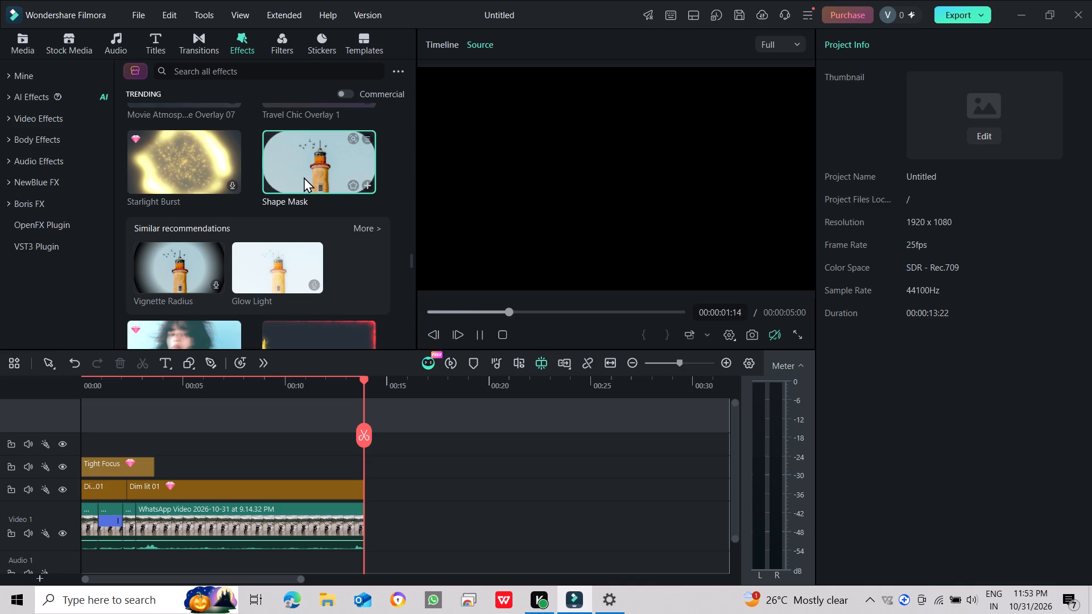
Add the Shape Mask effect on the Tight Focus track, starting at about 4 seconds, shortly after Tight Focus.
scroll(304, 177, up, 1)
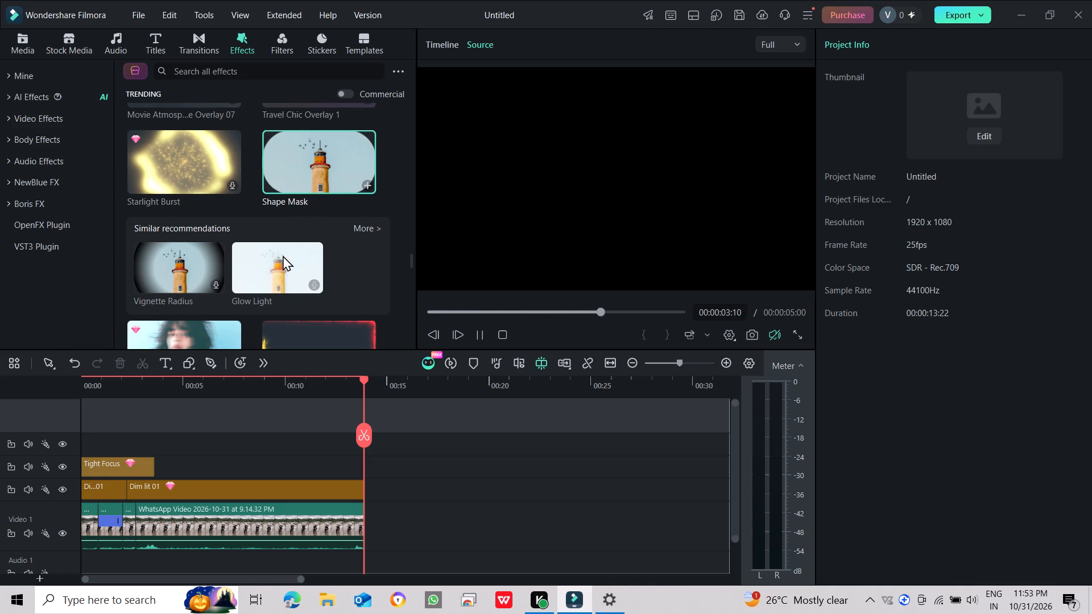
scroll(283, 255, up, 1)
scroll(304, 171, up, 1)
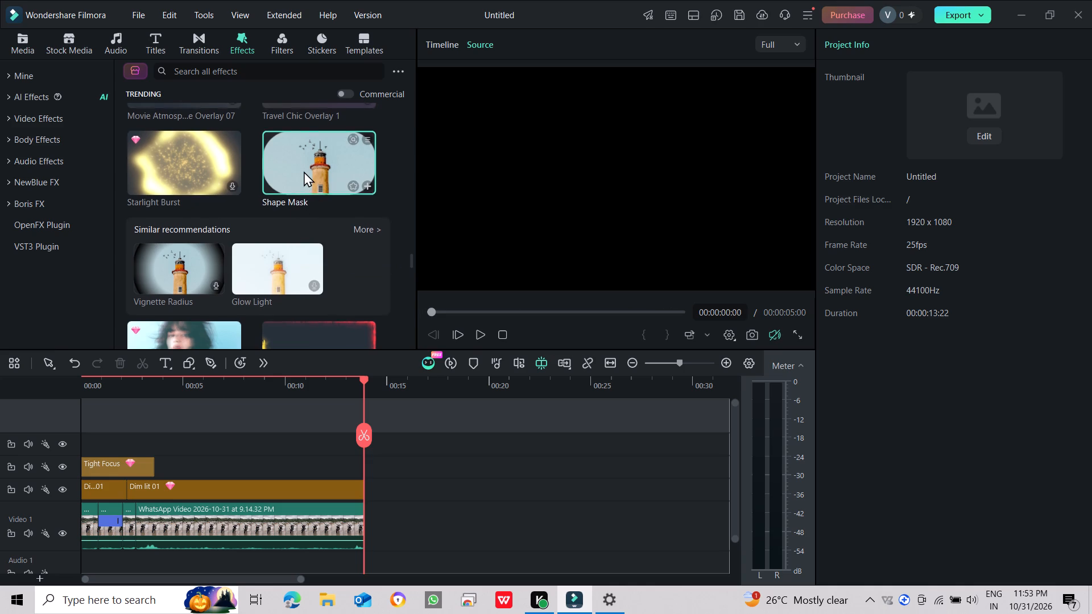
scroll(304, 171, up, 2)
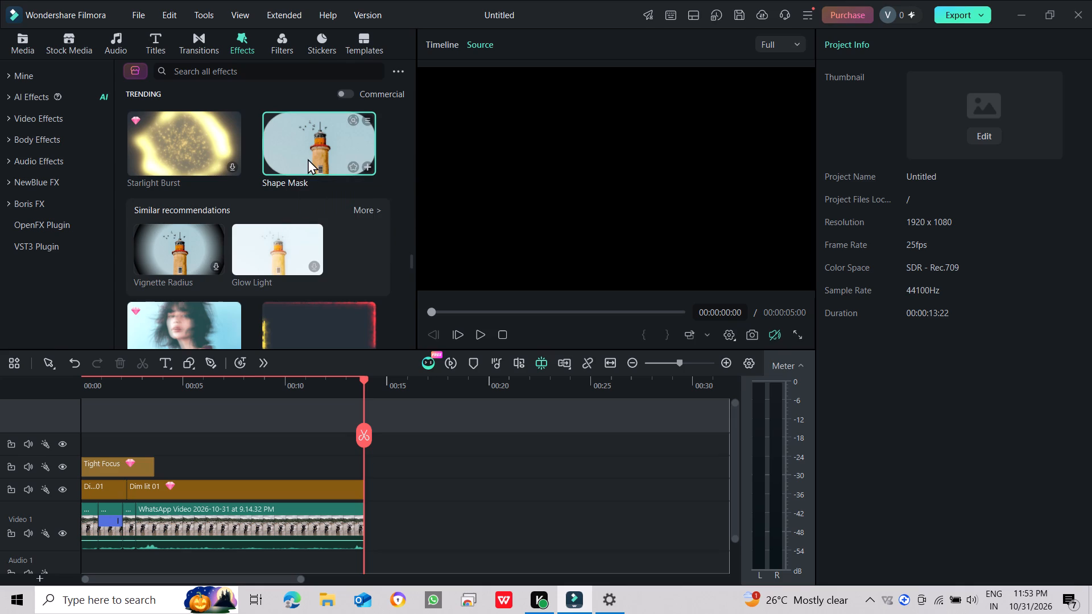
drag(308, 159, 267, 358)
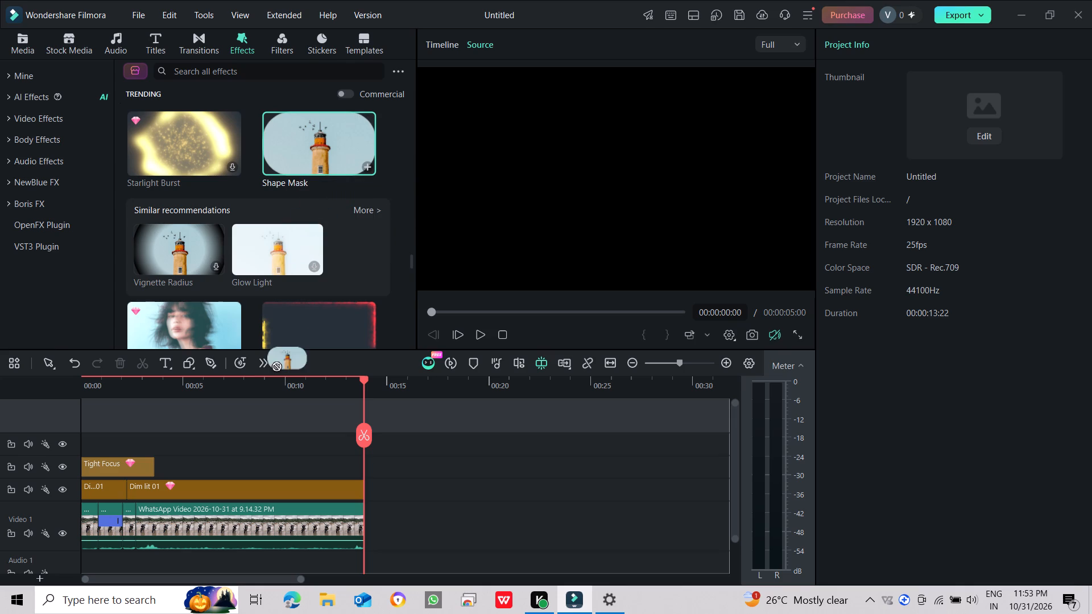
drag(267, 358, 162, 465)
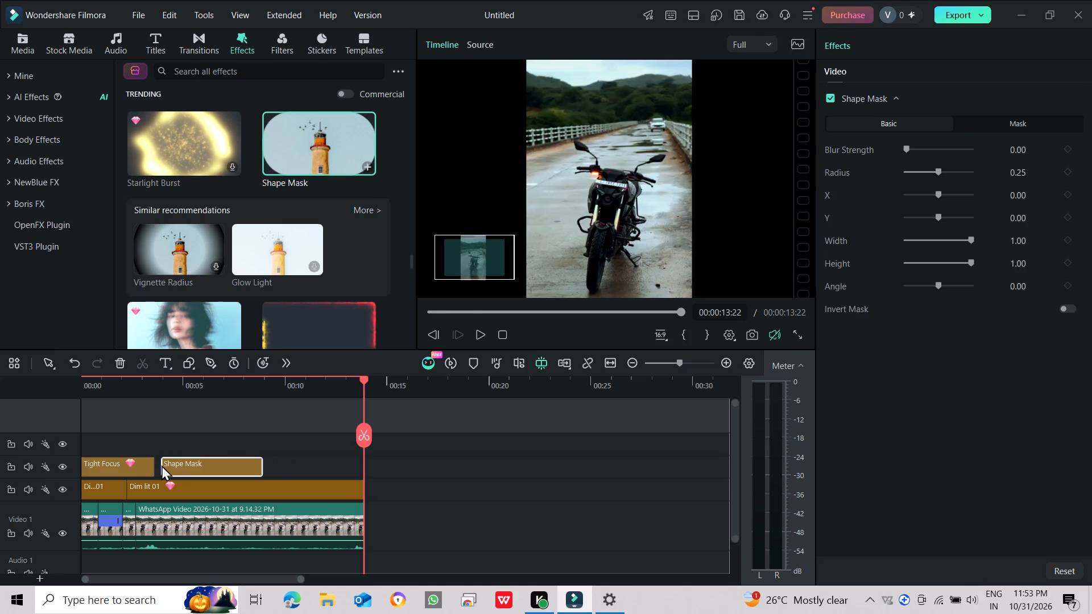
Play back the timeline from just under 1 second to review the Shape Mask effect.
click(445, 311)
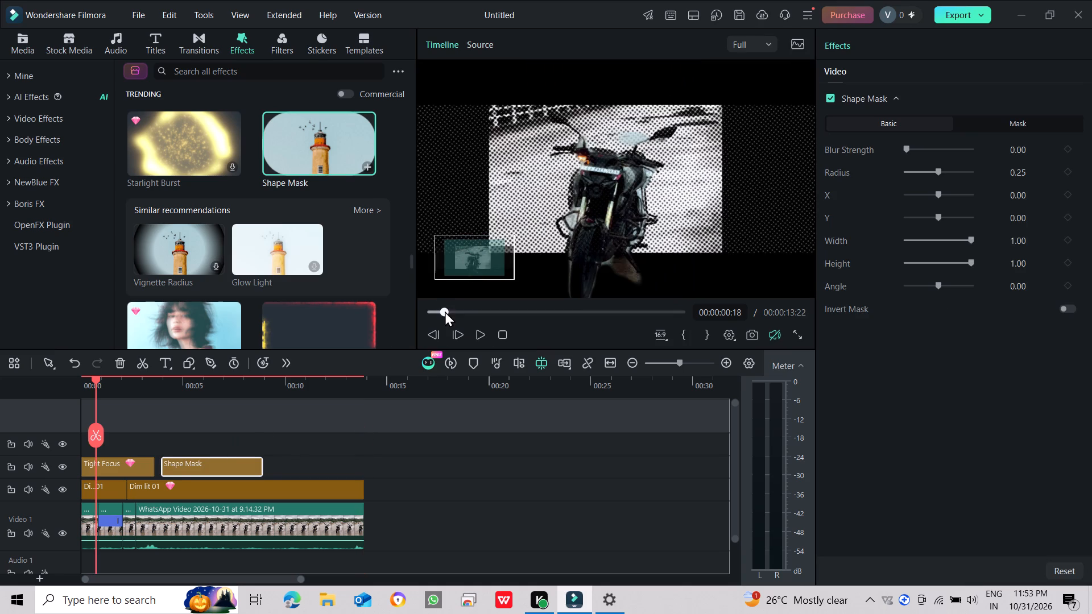
click(481, 328)
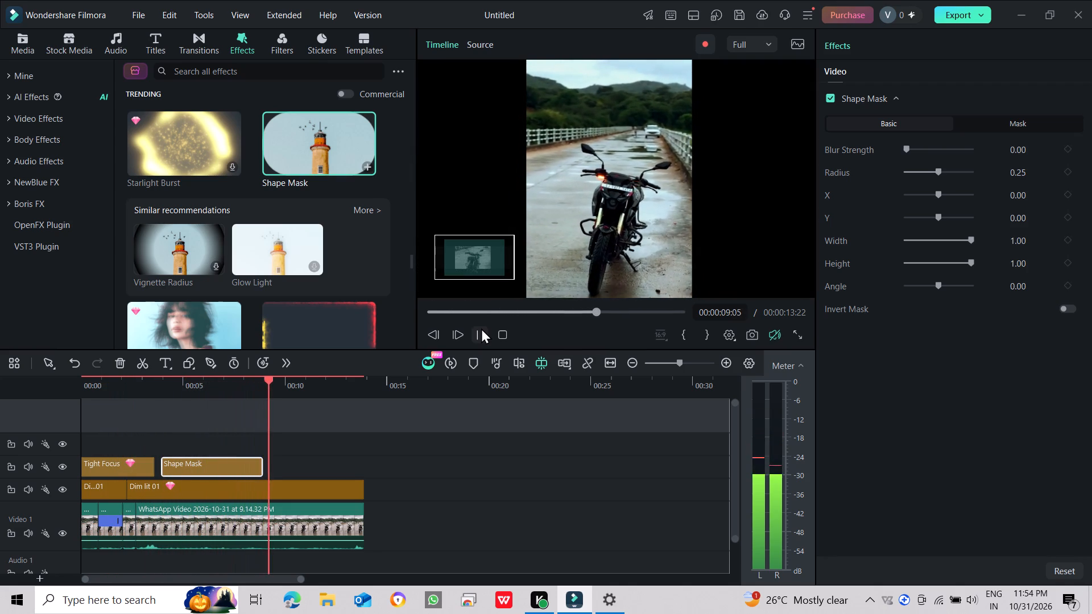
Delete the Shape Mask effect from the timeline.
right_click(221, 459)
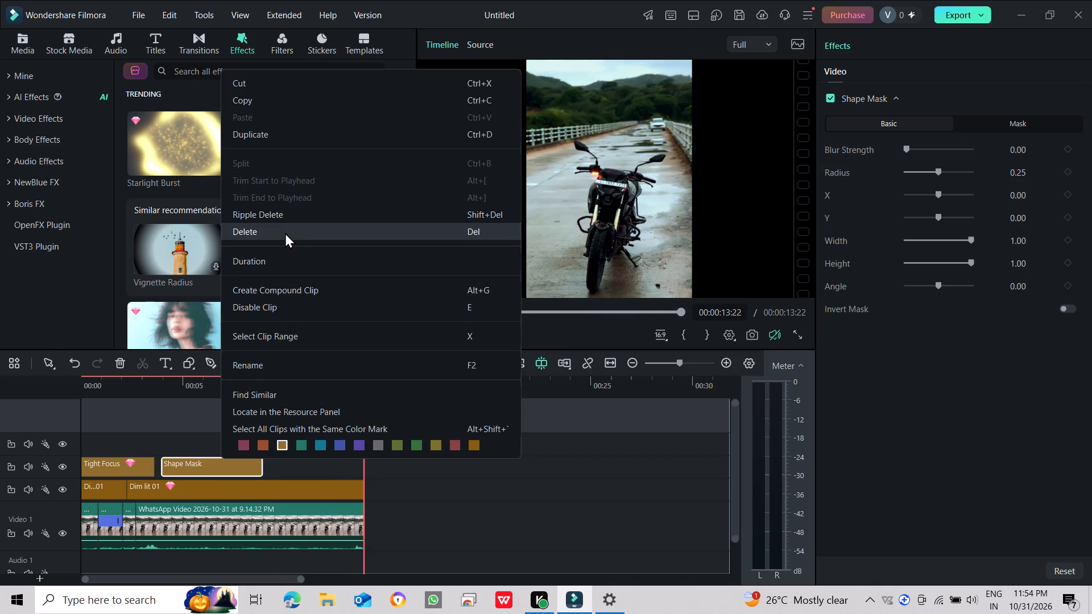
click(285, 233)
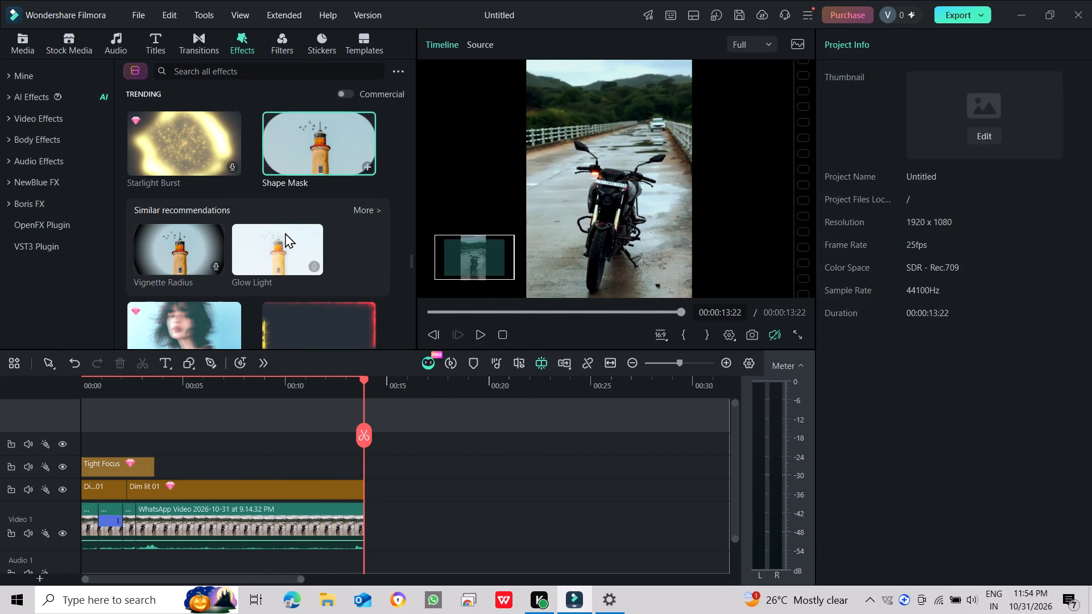
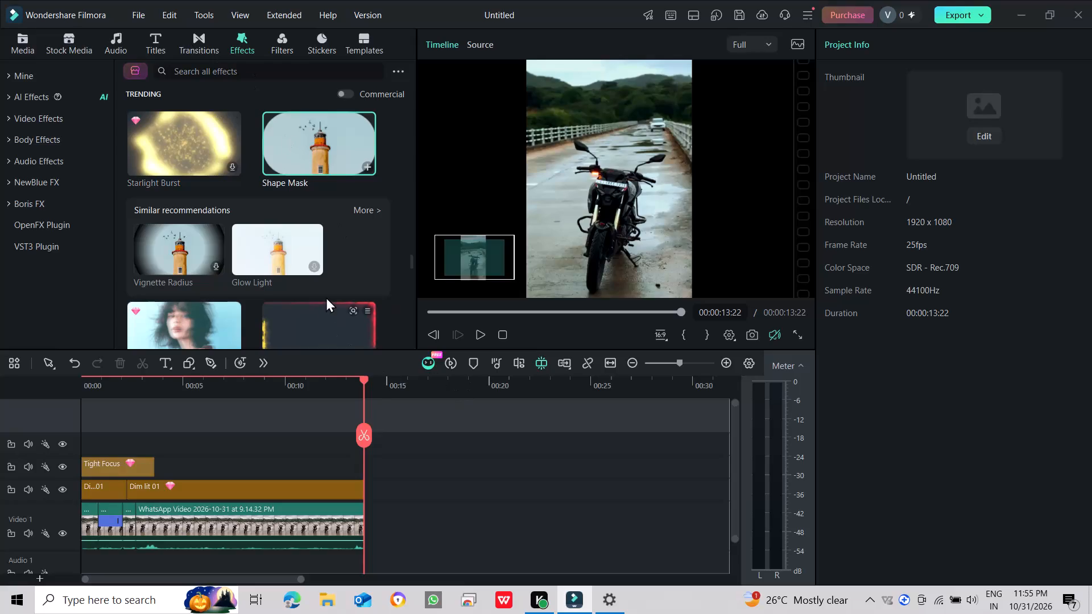
Preview the Vignette Radius and Starlight Burst effects and play back the current edit.
click(183, 260)
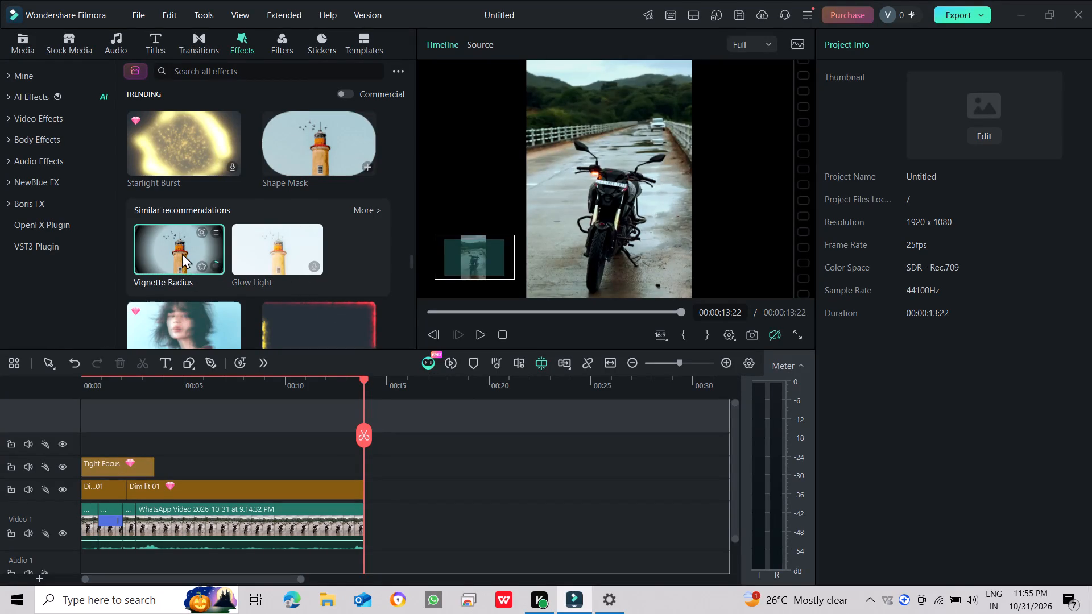
click(475, 330)
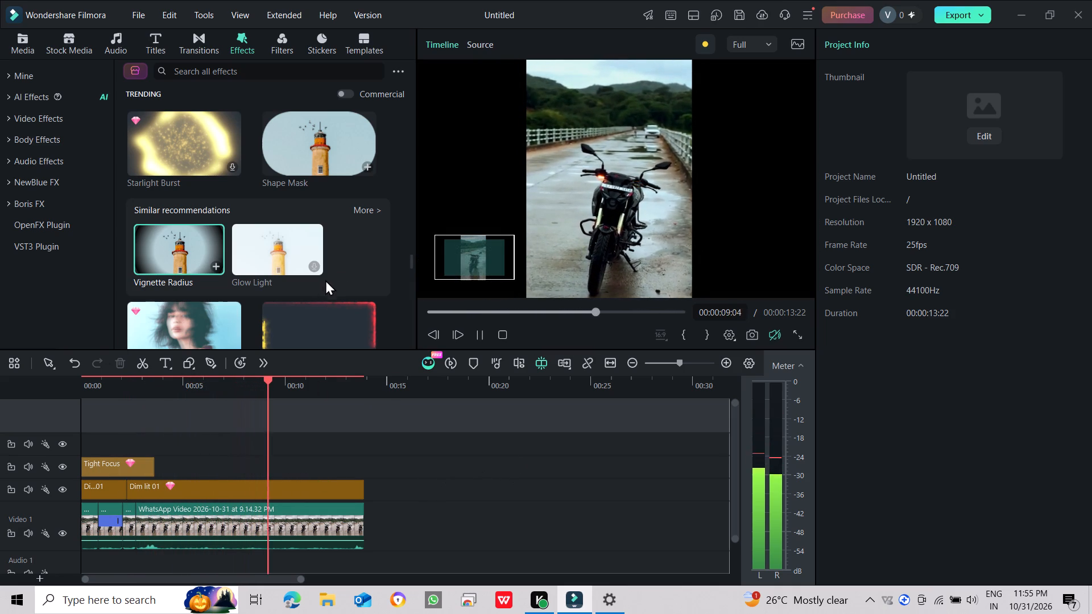
click(198, 152)
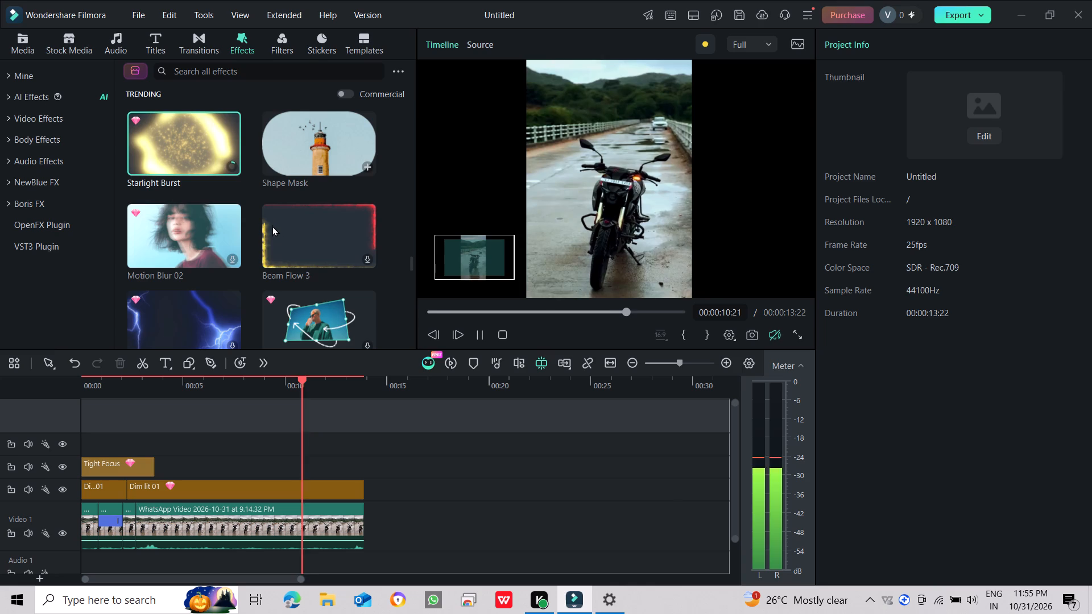
Add the VHS Static 1 effect directly after Tight Focus on the same track and extend it to the video's end at 00:00:13:22.
scroll(269, 240, up, 1)
scroll(264, 250, down, 3)
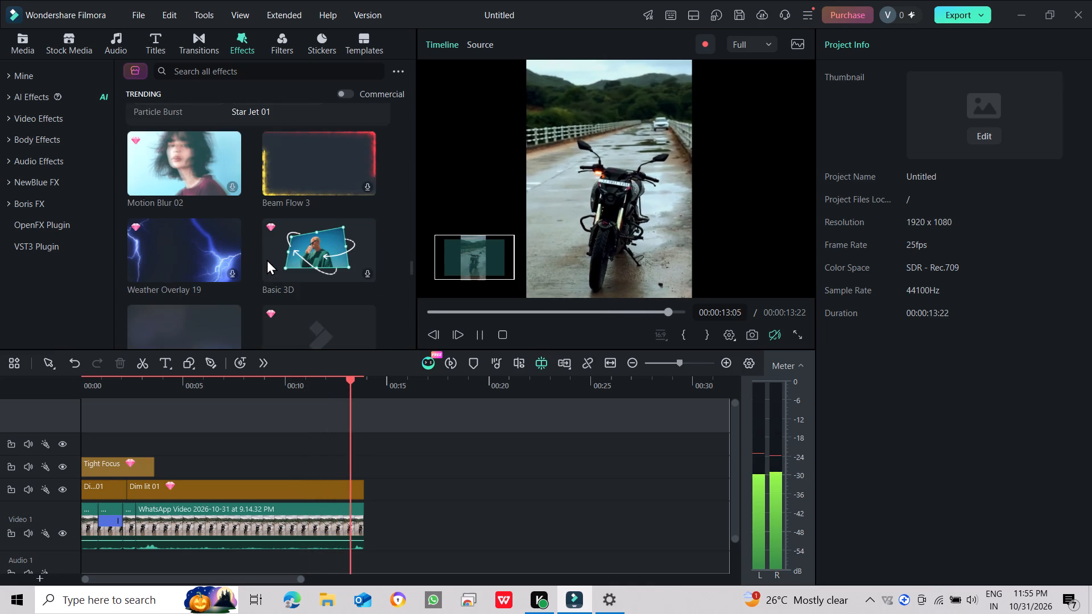
scroll(289, 264, down, 1)
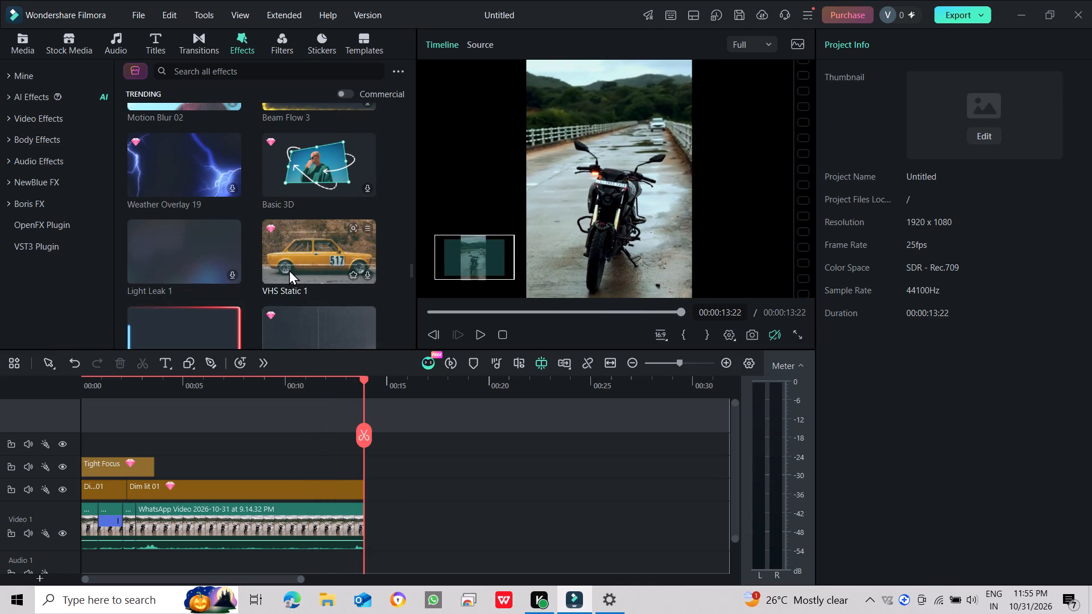
drag(290, 269, 169, 455)
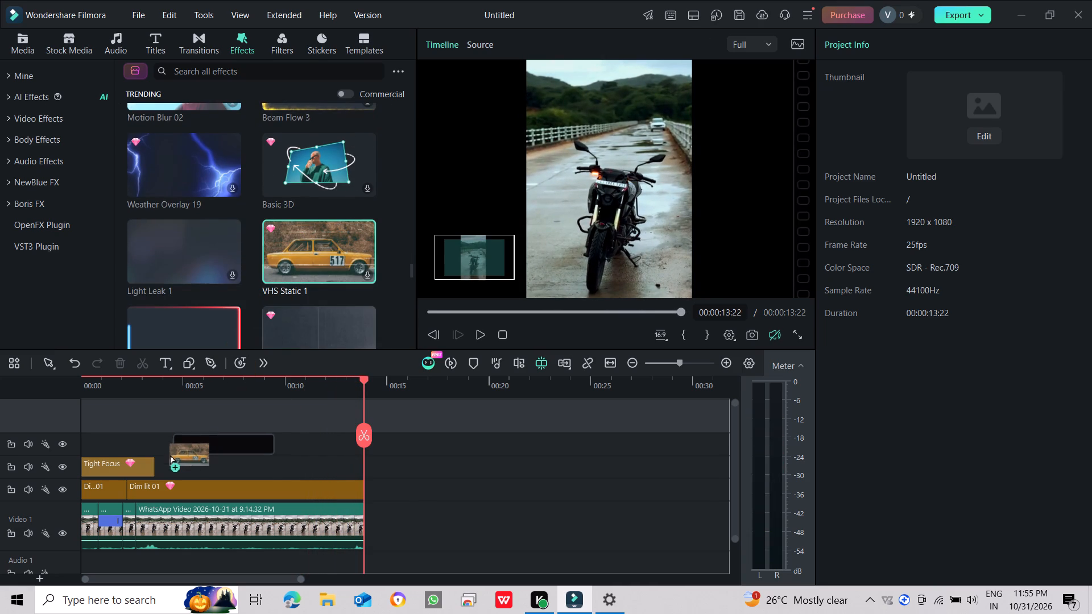
drag(169, 455, 168, 466)
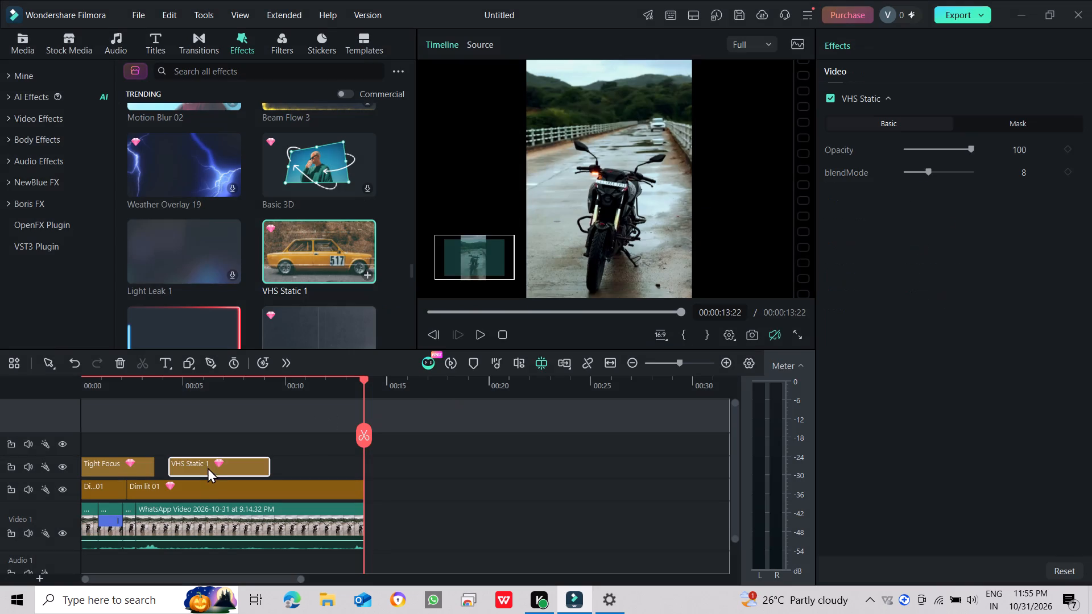
drag(200, 463, 177, 472)
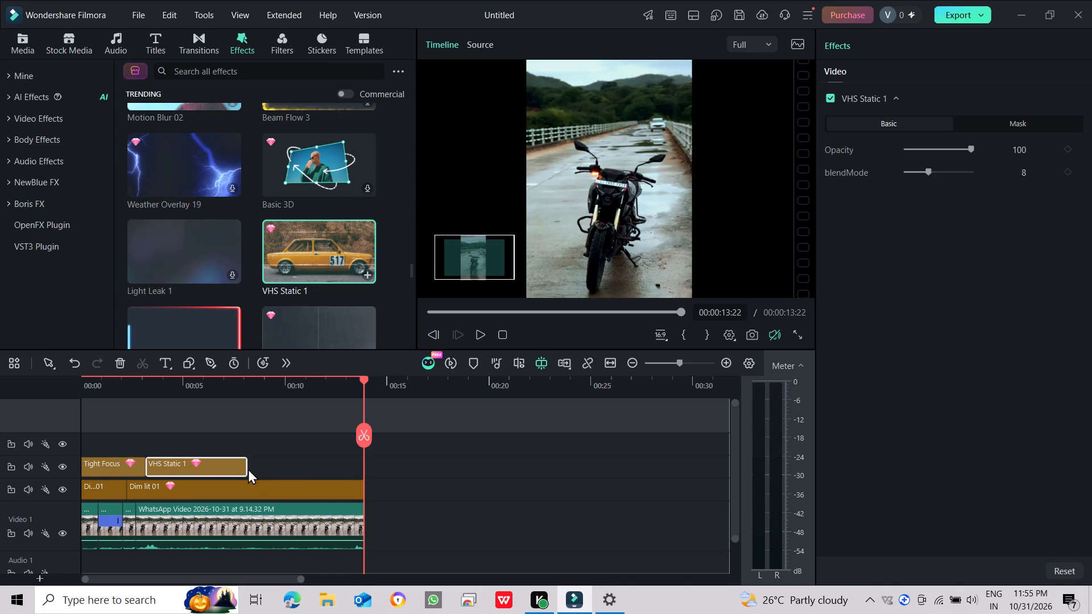
drag(246, 468, 359, 461)
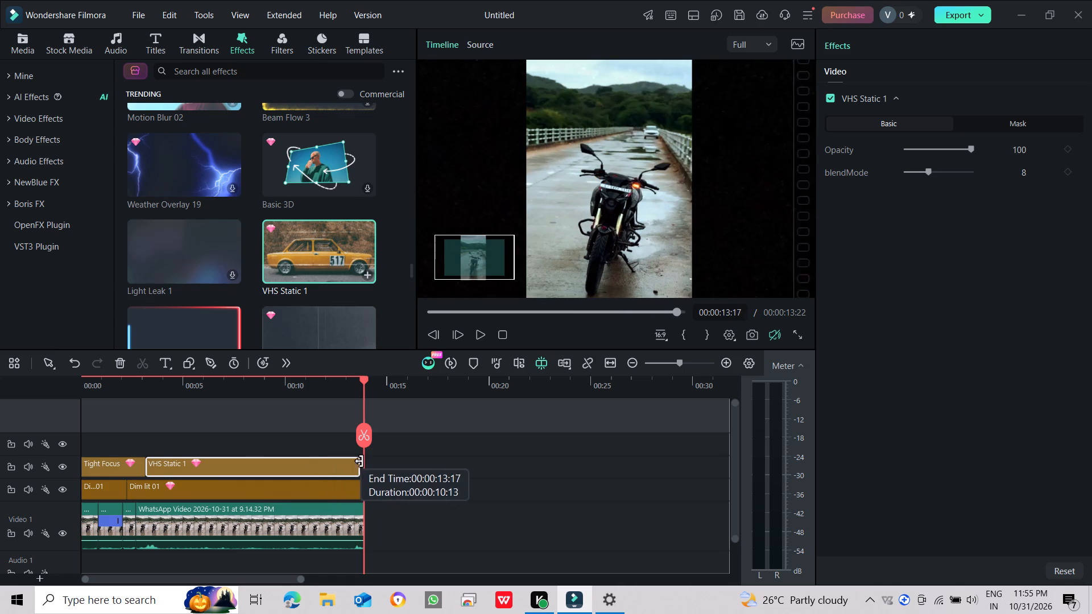
drag(359, 461, 362, 467)
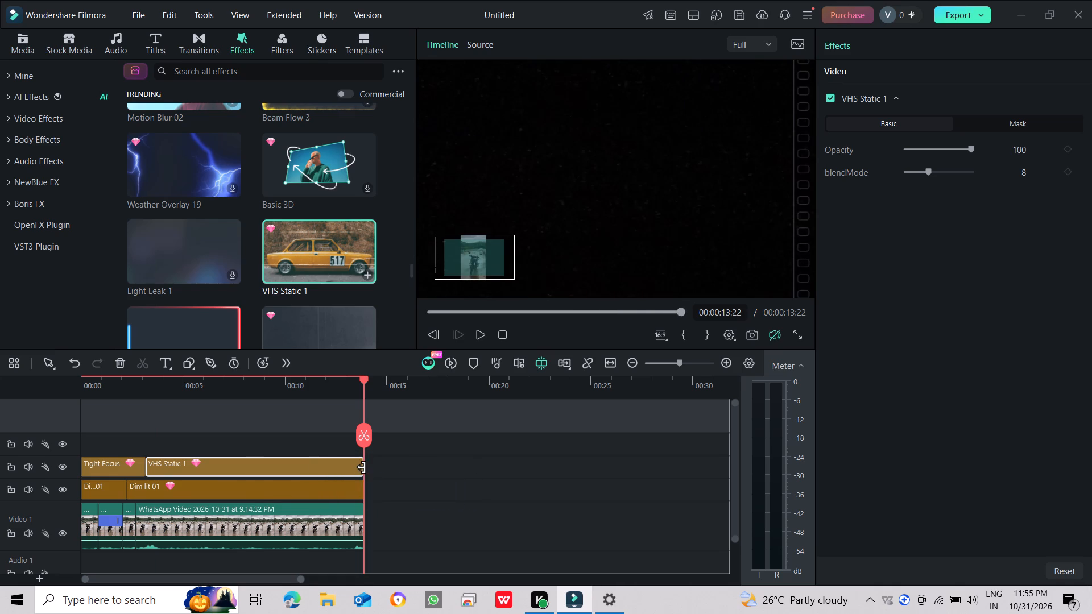
Play the timeline from the beginning to review the VHS Static 1 effect.
drag(474, 318, 412, 316)
drag(453, 307, 420, 311)
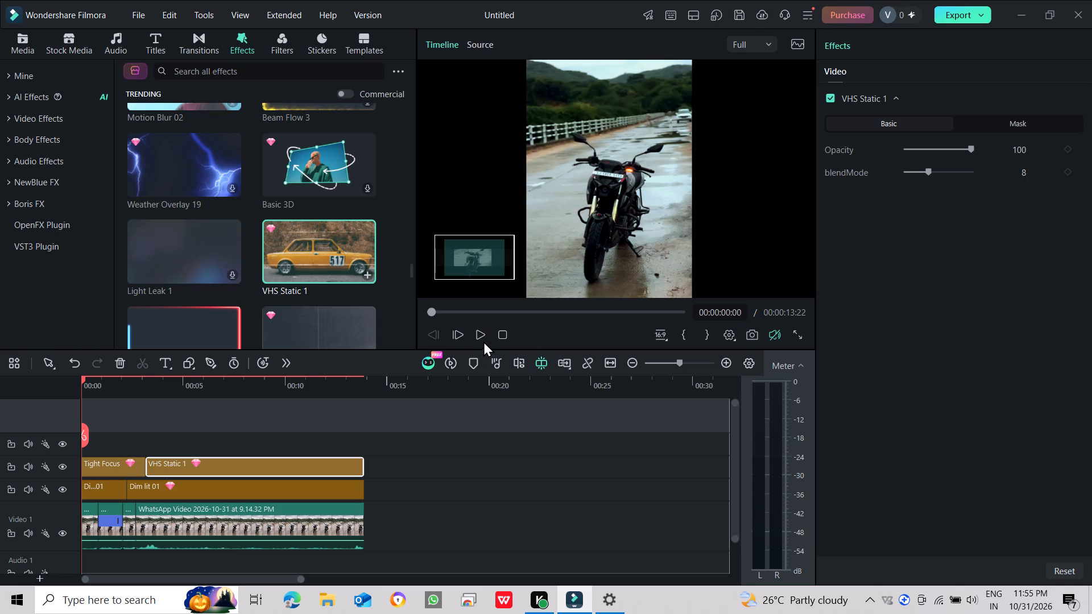
click(483, 335)
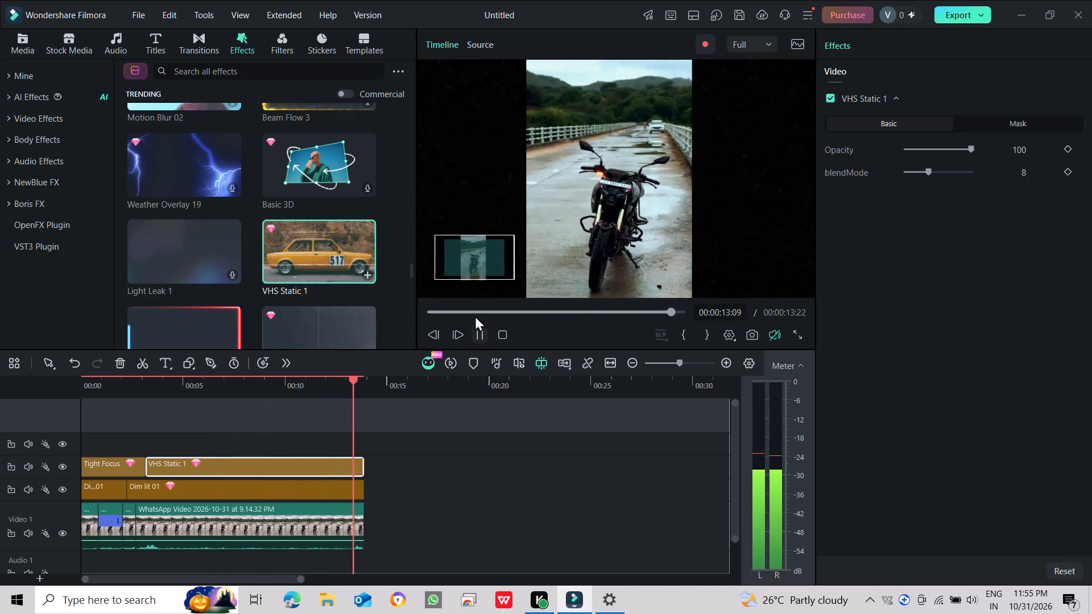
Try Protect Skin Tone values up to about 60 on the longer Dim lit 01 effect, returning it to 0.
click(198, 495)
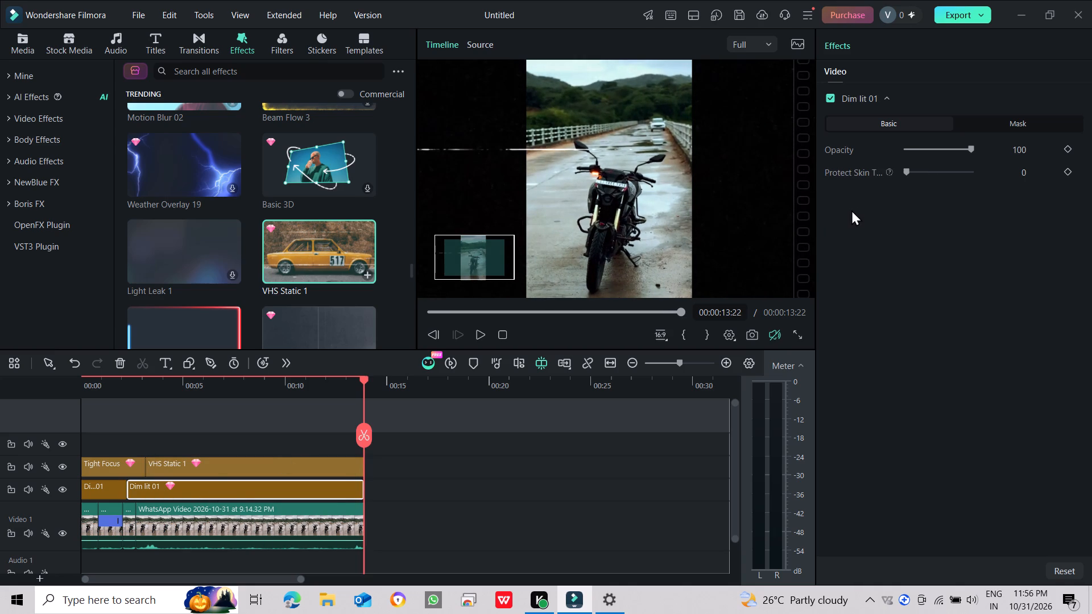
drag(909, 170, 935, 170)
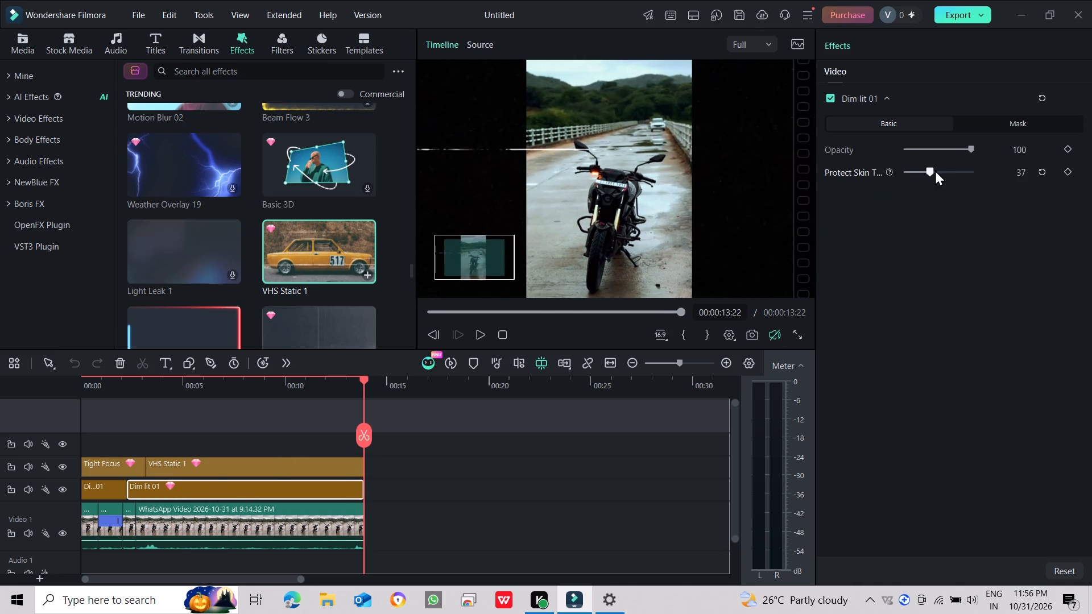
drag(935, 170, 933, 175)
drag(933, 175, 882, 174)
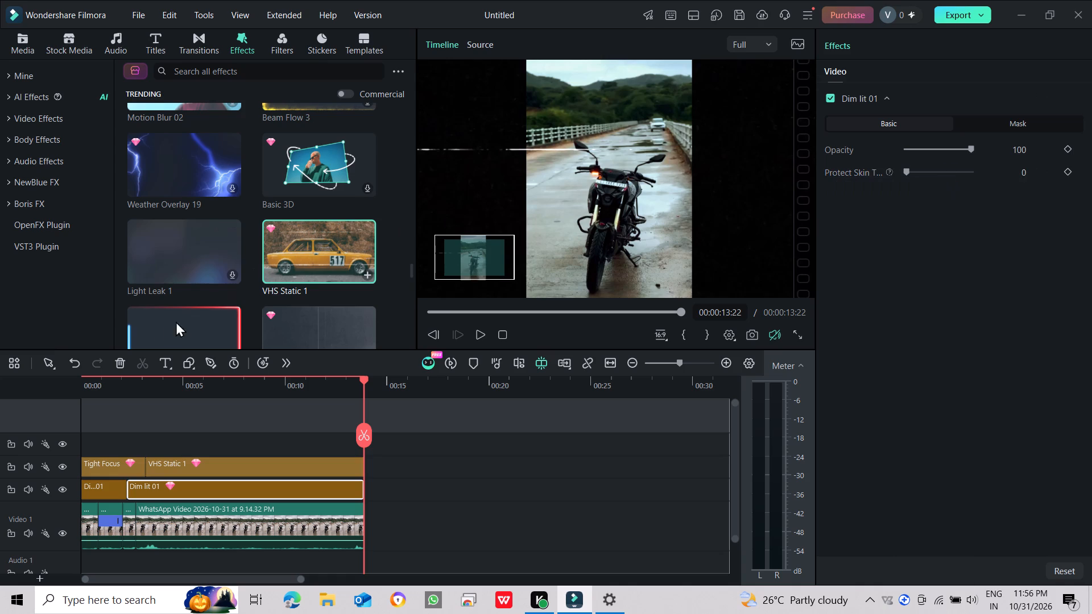
Add the Beam Flow 4 effect on the track above Tight Focus, starting at 00:00 and extending to the video's end.
scroll(159, 330, down, 1)
drag(171, 256, 284, 382)
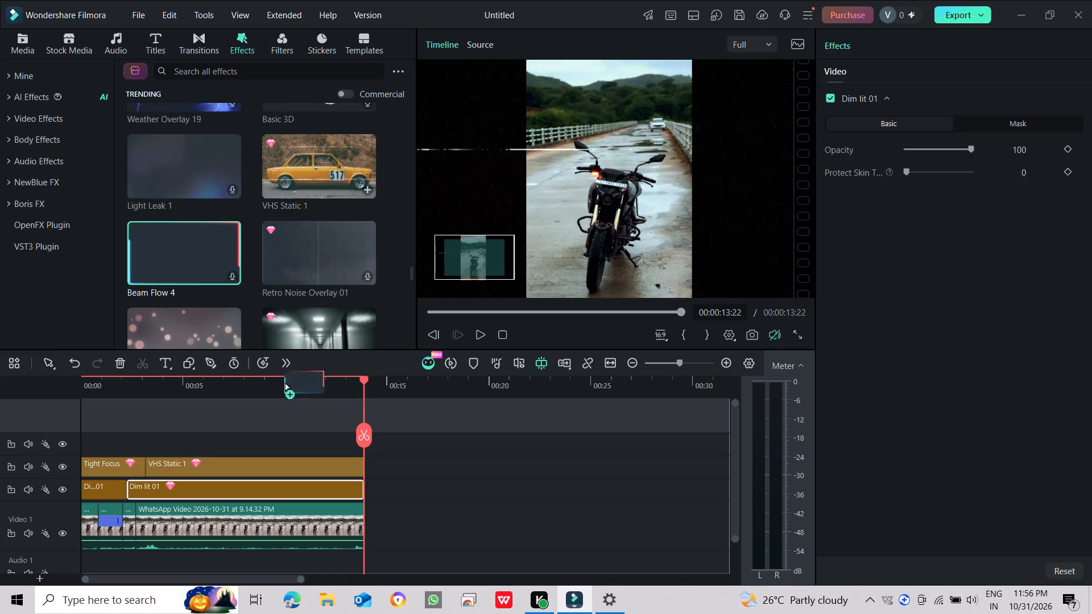
drag(284, 382, 77, 445)
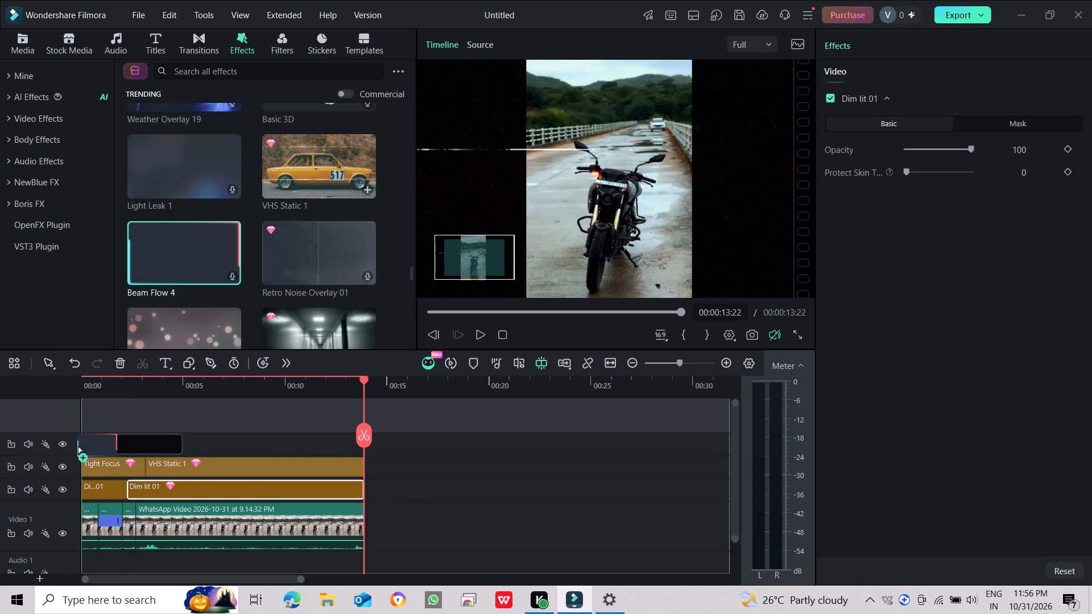
drag(77, 445, 89, 443)
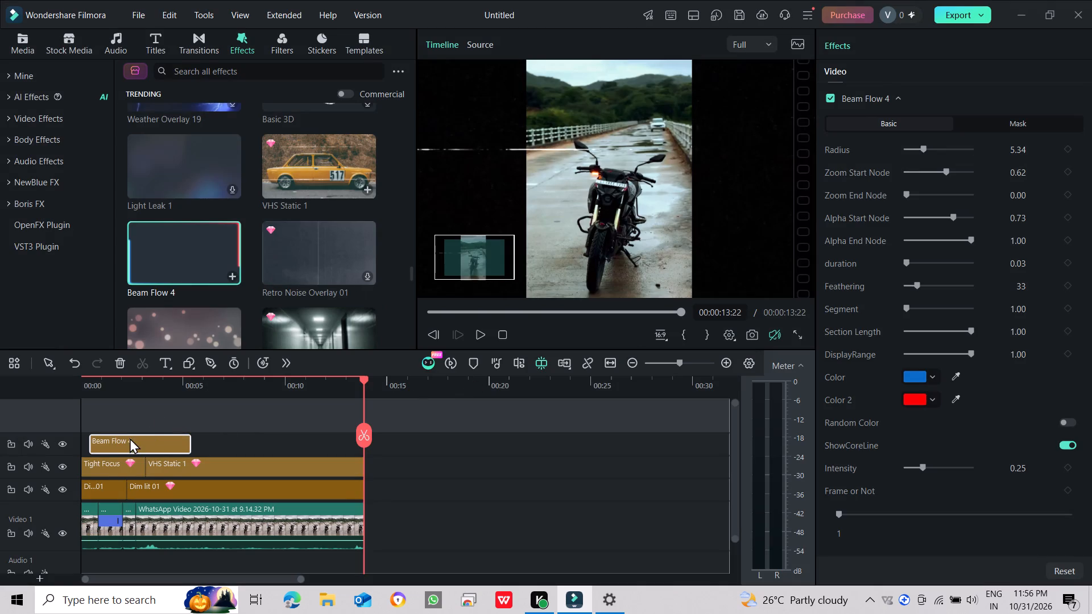
drag(129, 438, 120, 445)
drag(180, 437, 353, 460)
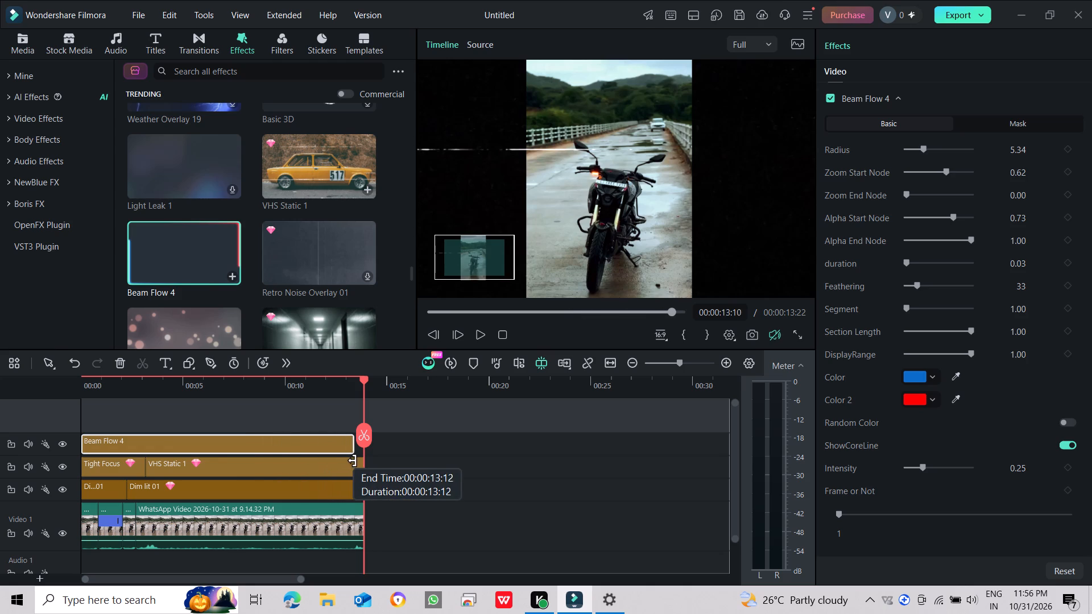
drag(353, 460, 365, 461)
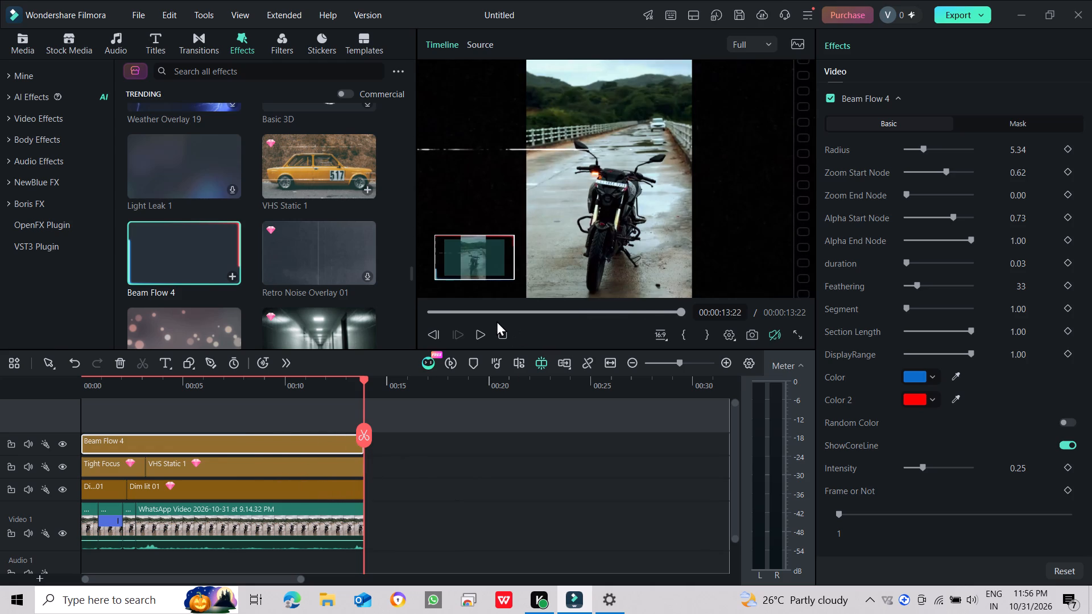
Play the timeline from the beginning to examine the Beam Flow 4 border around the whole frame.
drag(485, 318, 425, 315)
drag(472, 303, 441, 320)
drag(445, 316, 387, 312)
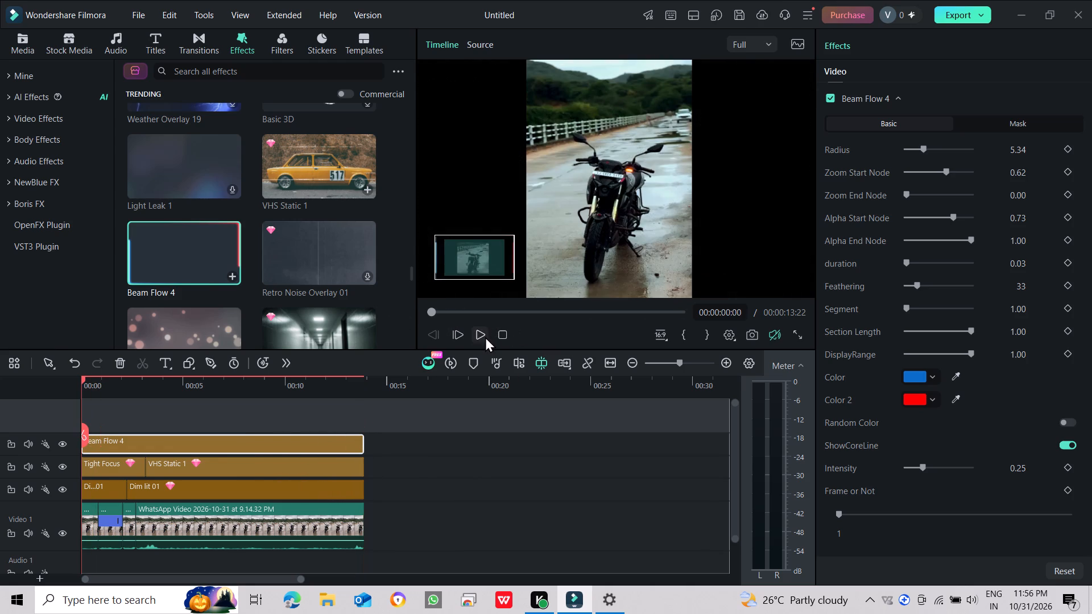
click(481, 337)
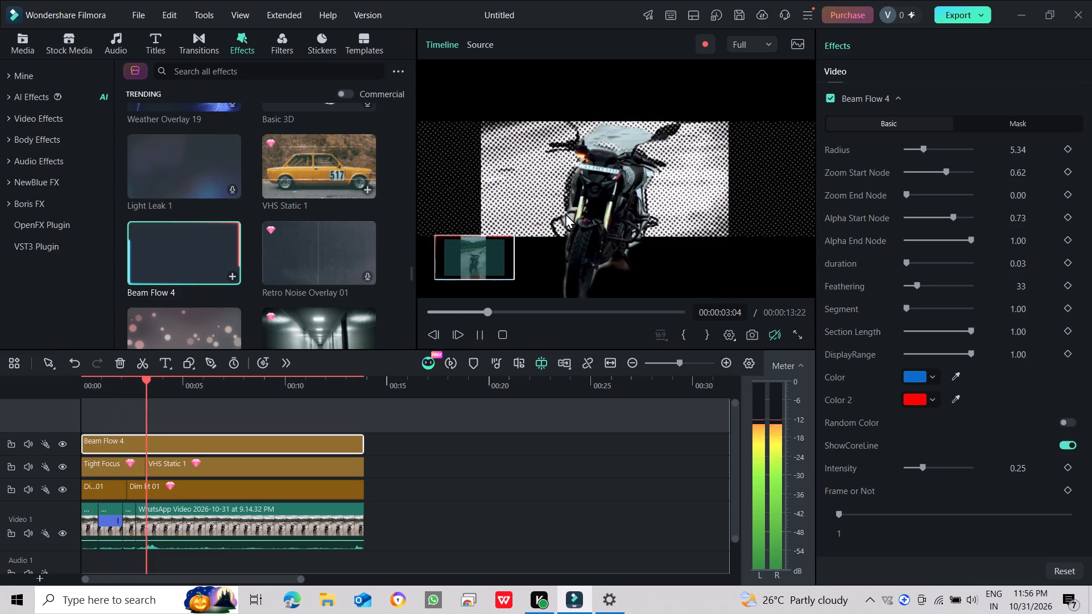
ctrl+scroll(566, 210, down, 4)
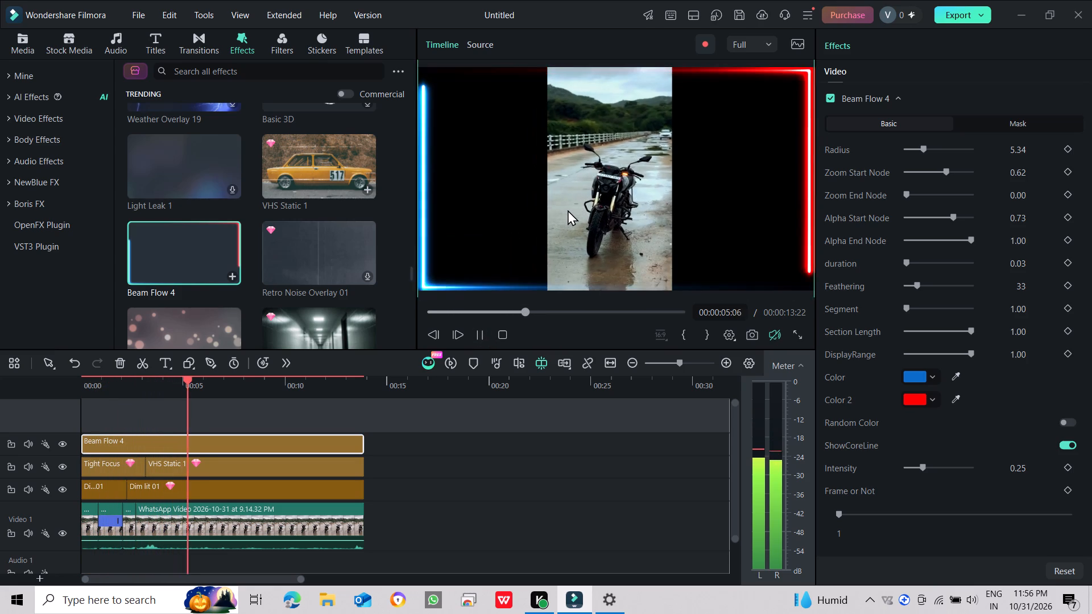
ctrl+scroll(568, 210, down, 2)
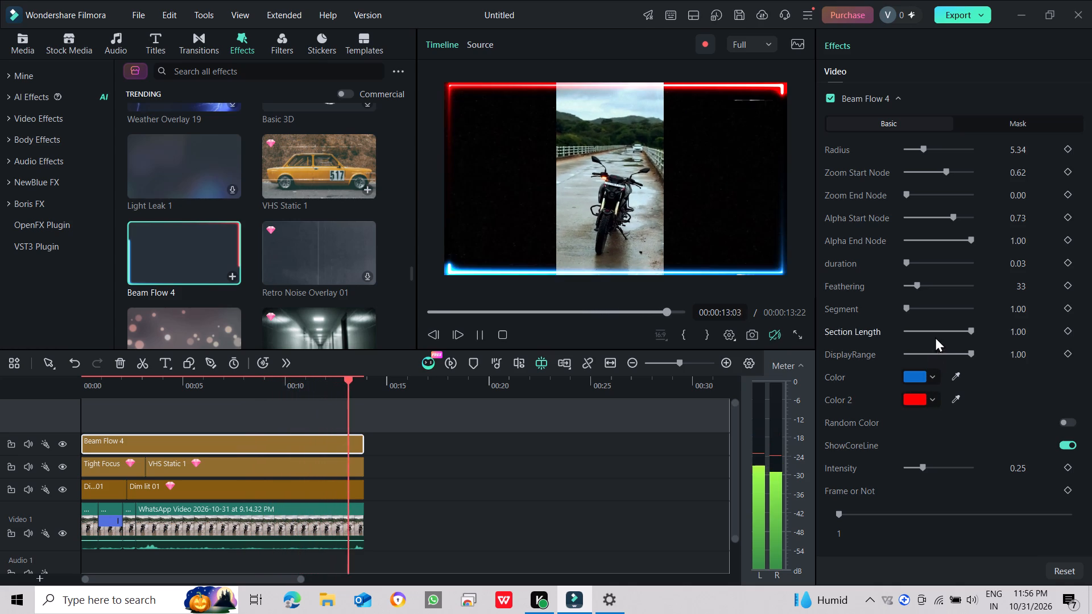
Set the Segment value of the Beam Flow 4 effect to 100.
drag(908, 307, 982, 296)
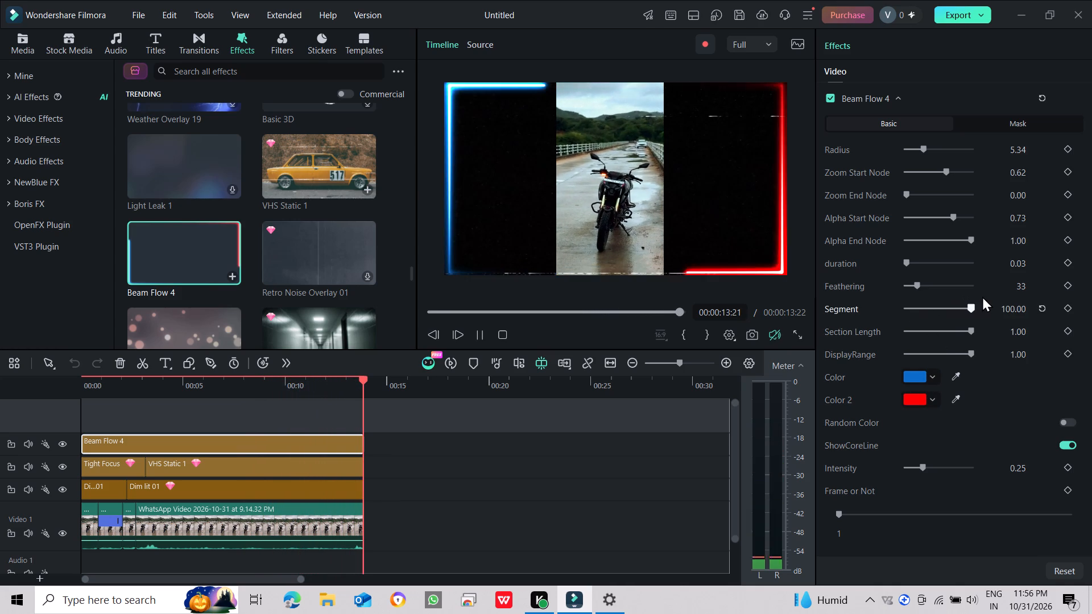
drag(982, 296, 983, 296)
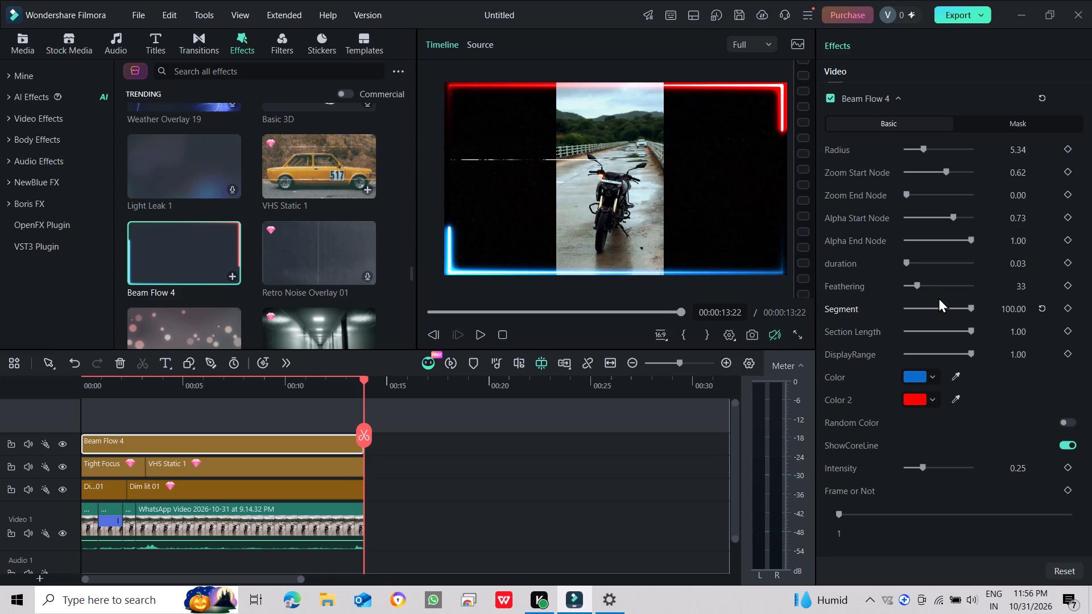
Try Feathering values between 0 and 200 on the Beam Flow 4 effect and settle on 0.
drag(923, 287, 989, 286)
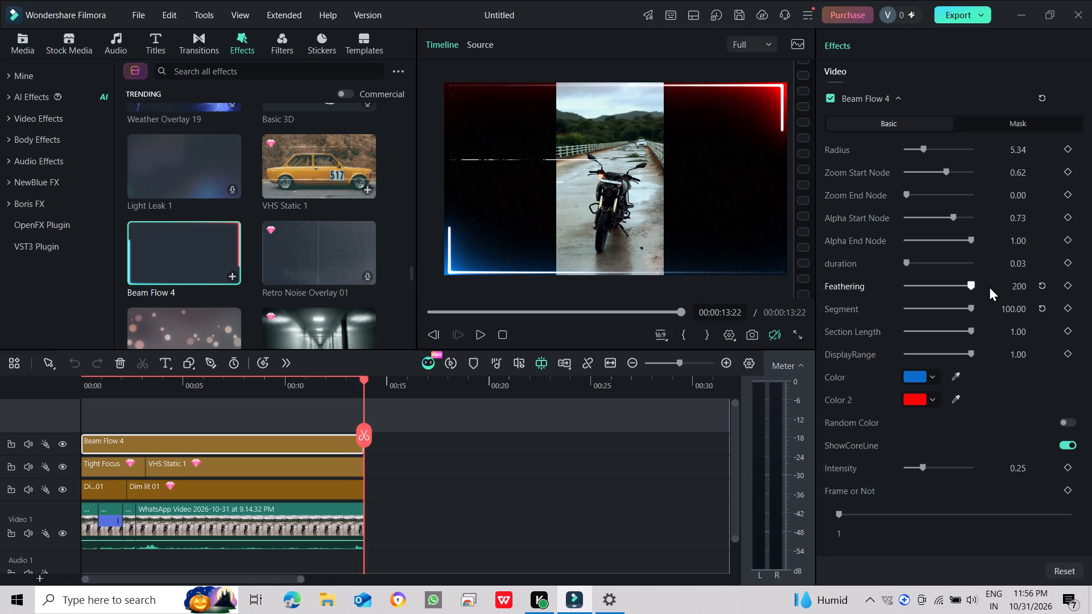
drag(989, 286, 913, 291)
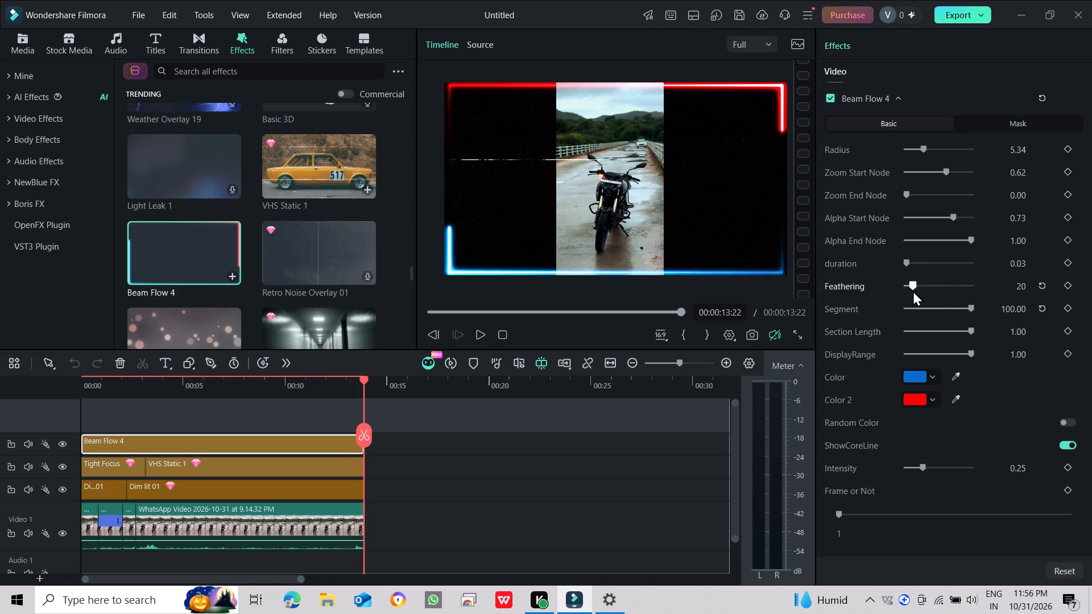
drag(913, 291, 900, 289)
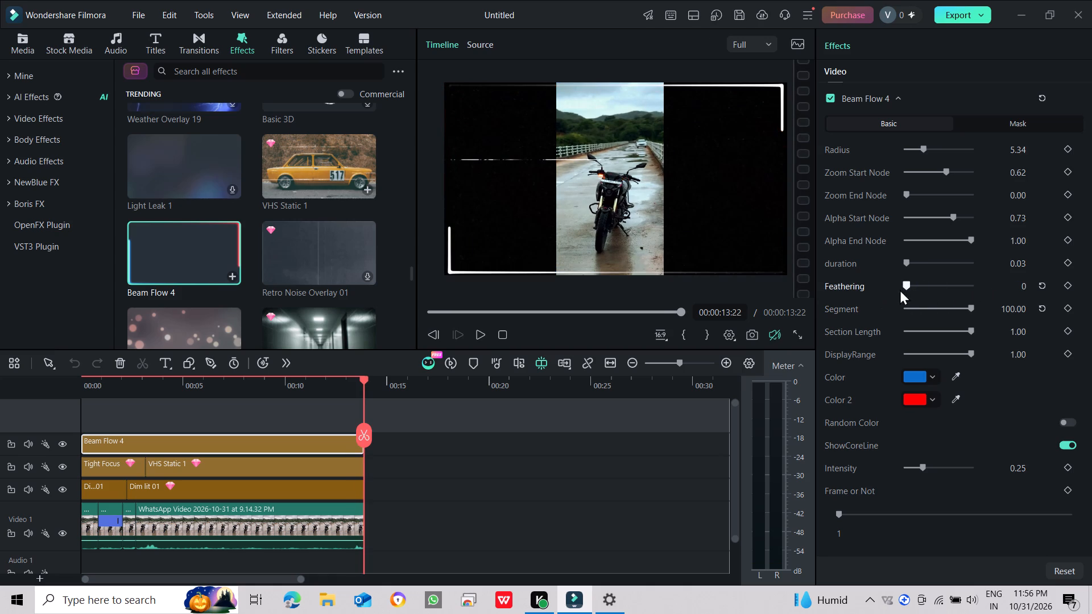
drag(900, 289, 911, 286)
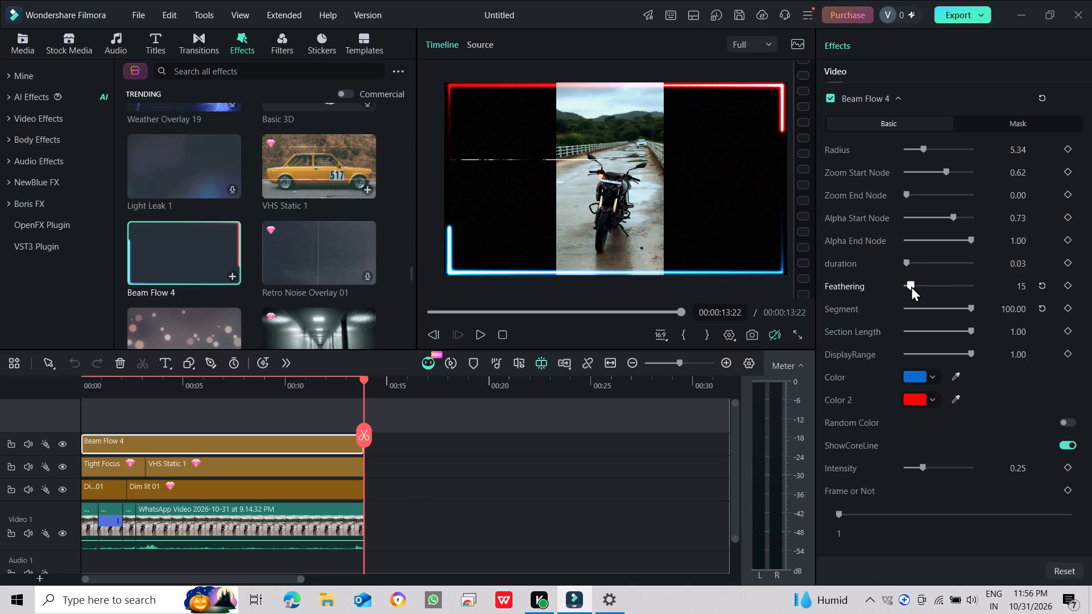
drag(911, 286, 918, 285)
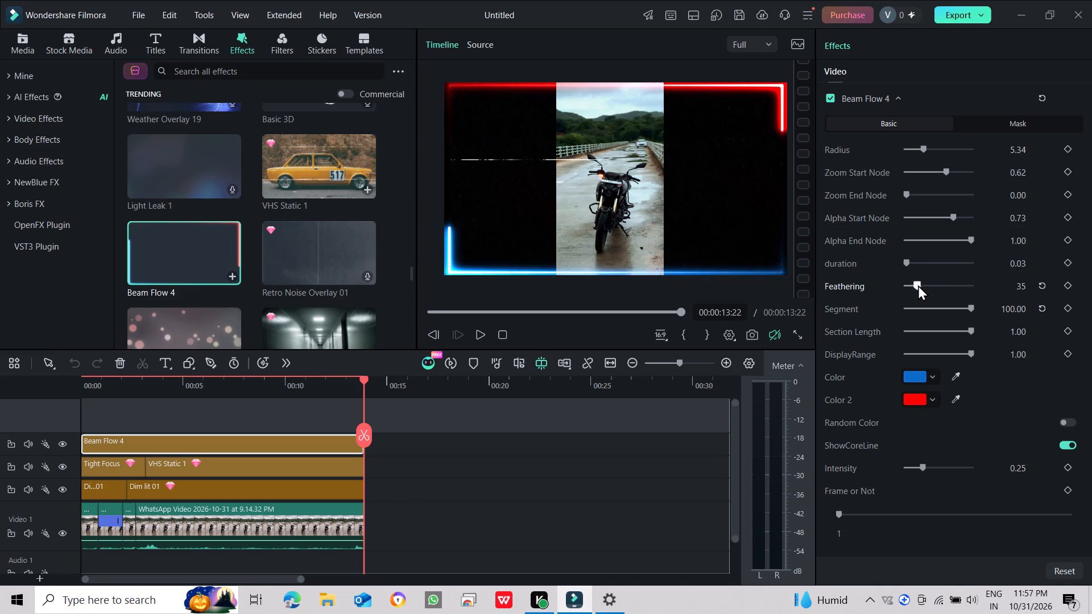
drag(918, 285, 920, 287)
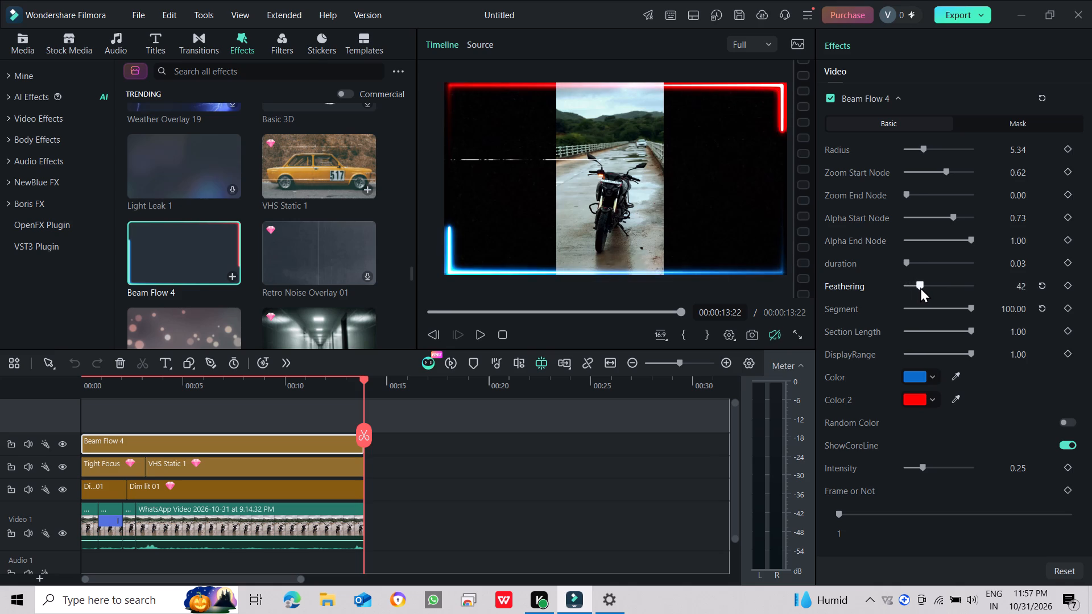
drag(920, 287, 858, 286)
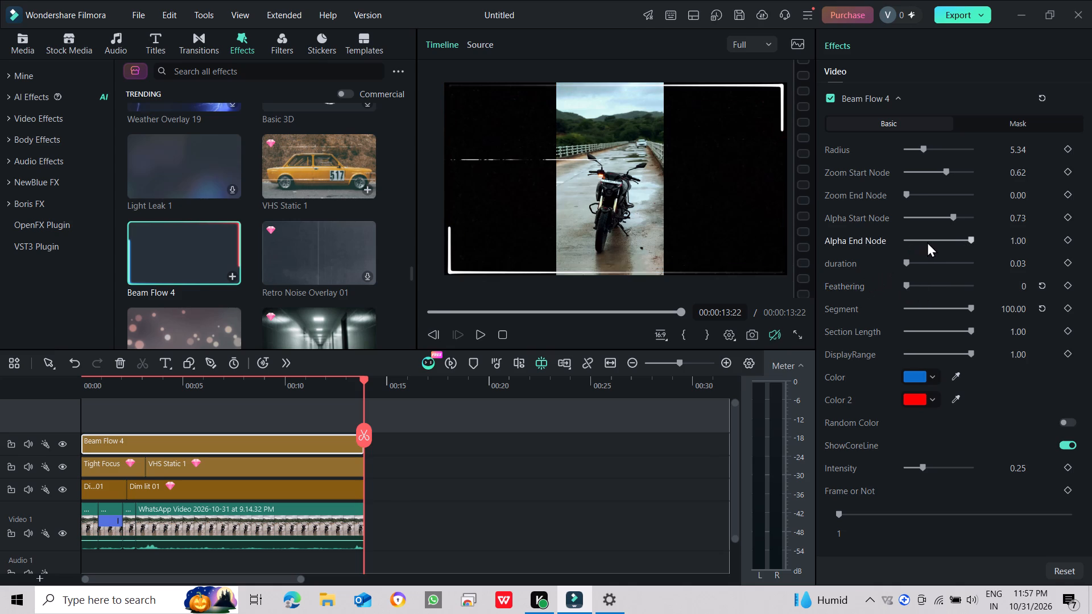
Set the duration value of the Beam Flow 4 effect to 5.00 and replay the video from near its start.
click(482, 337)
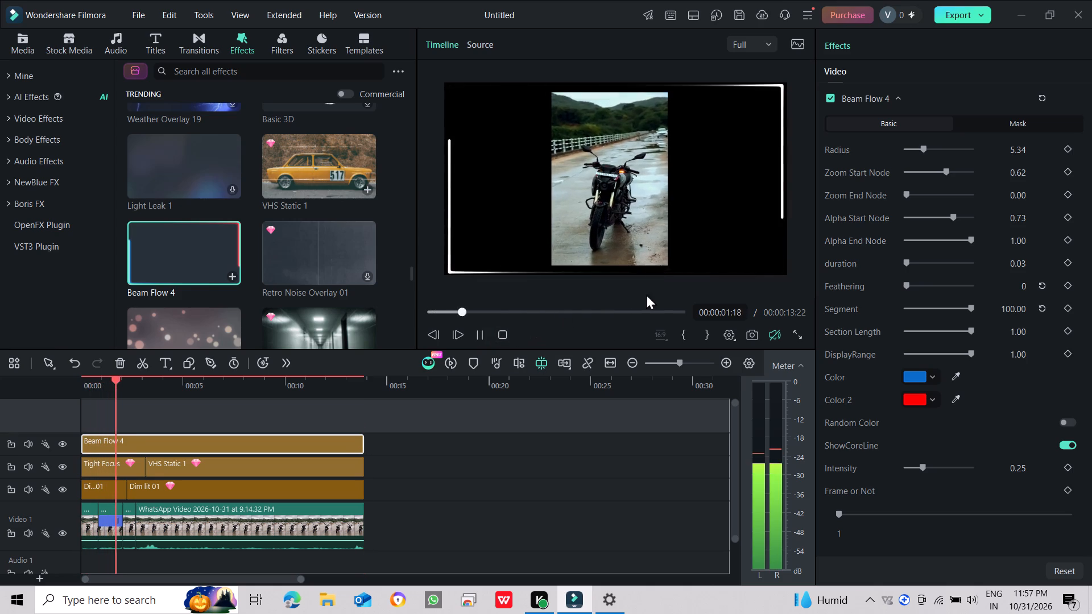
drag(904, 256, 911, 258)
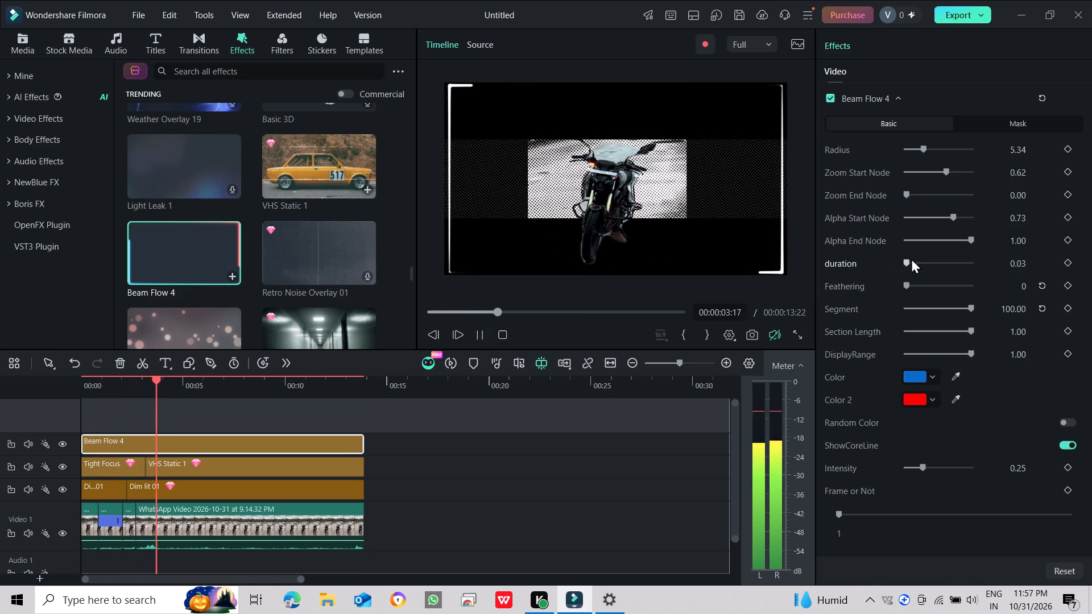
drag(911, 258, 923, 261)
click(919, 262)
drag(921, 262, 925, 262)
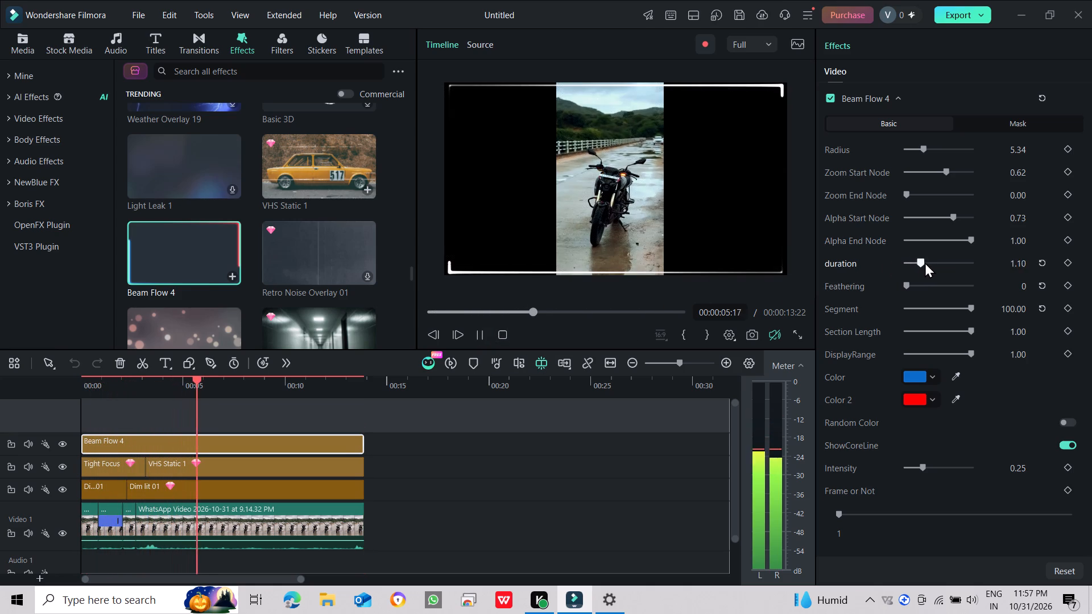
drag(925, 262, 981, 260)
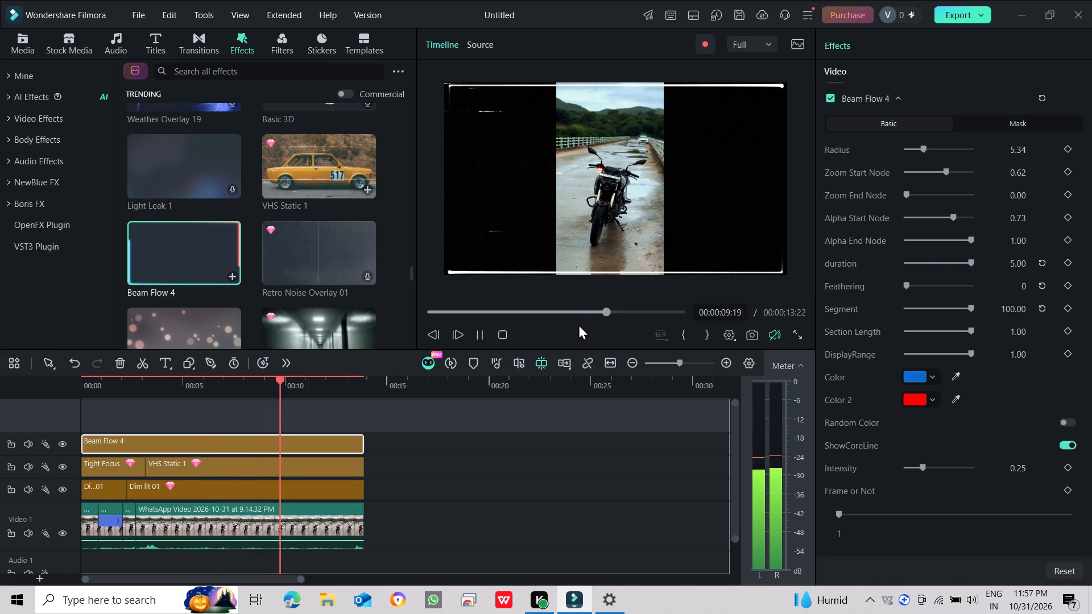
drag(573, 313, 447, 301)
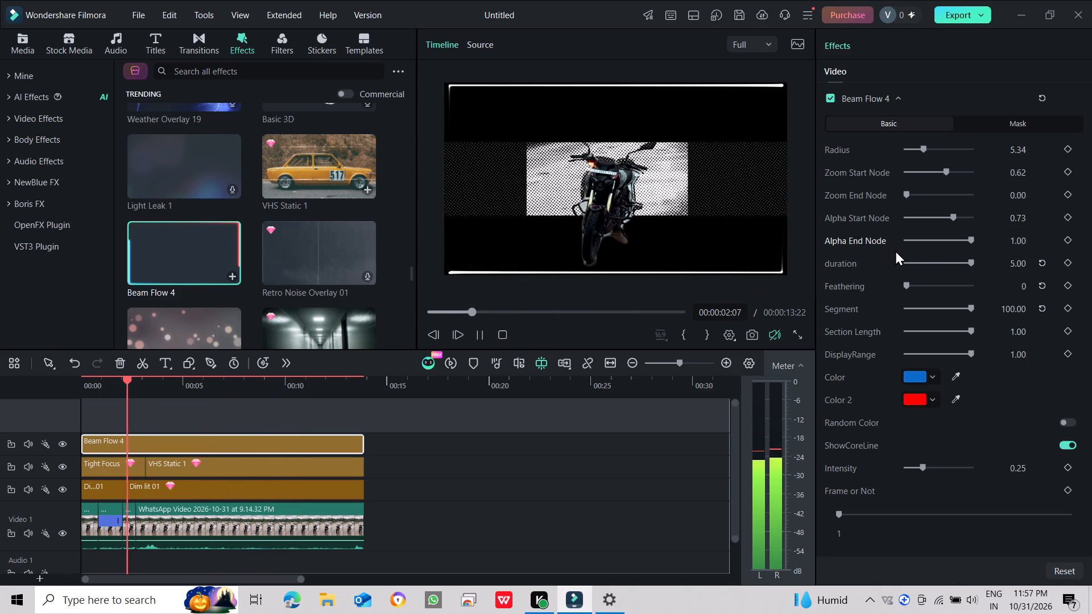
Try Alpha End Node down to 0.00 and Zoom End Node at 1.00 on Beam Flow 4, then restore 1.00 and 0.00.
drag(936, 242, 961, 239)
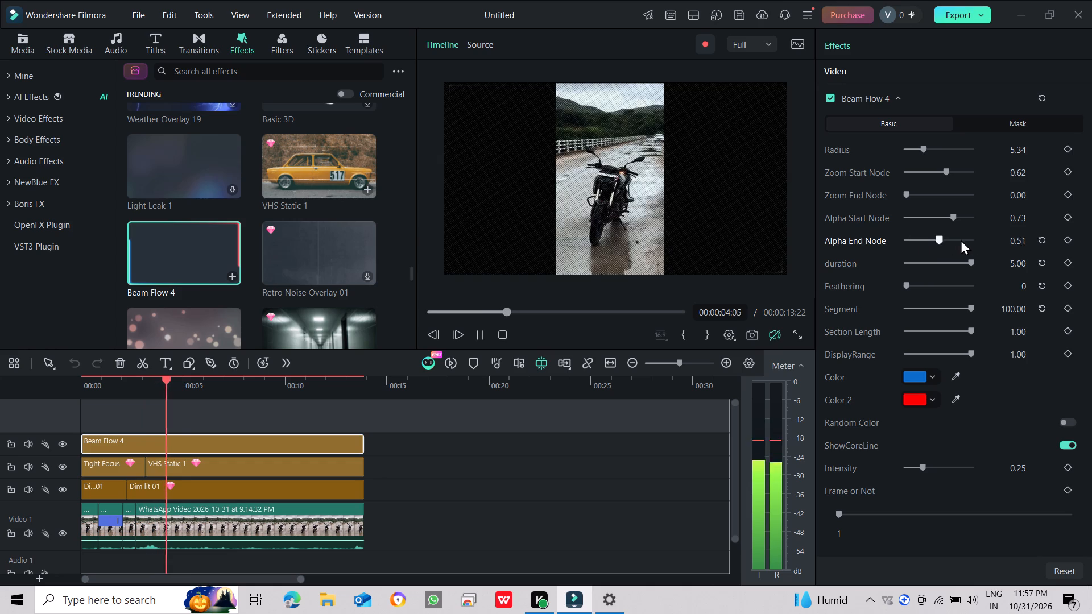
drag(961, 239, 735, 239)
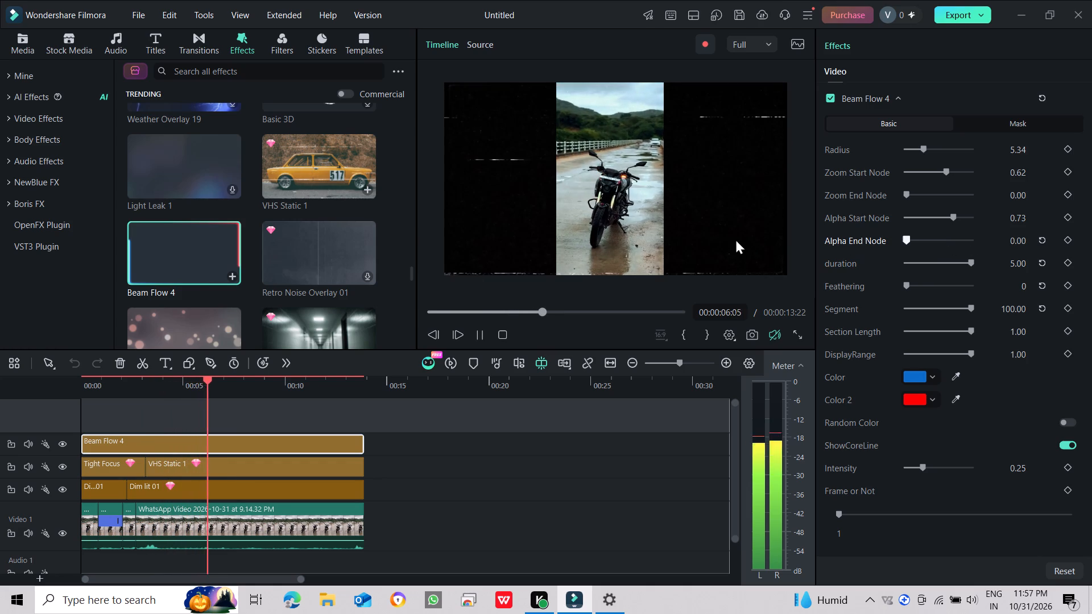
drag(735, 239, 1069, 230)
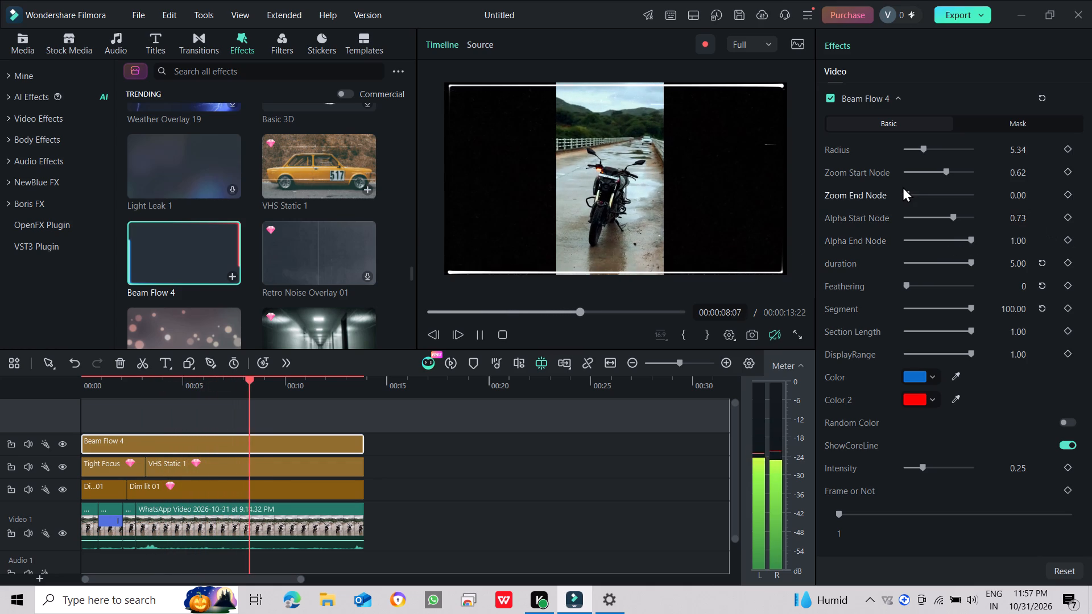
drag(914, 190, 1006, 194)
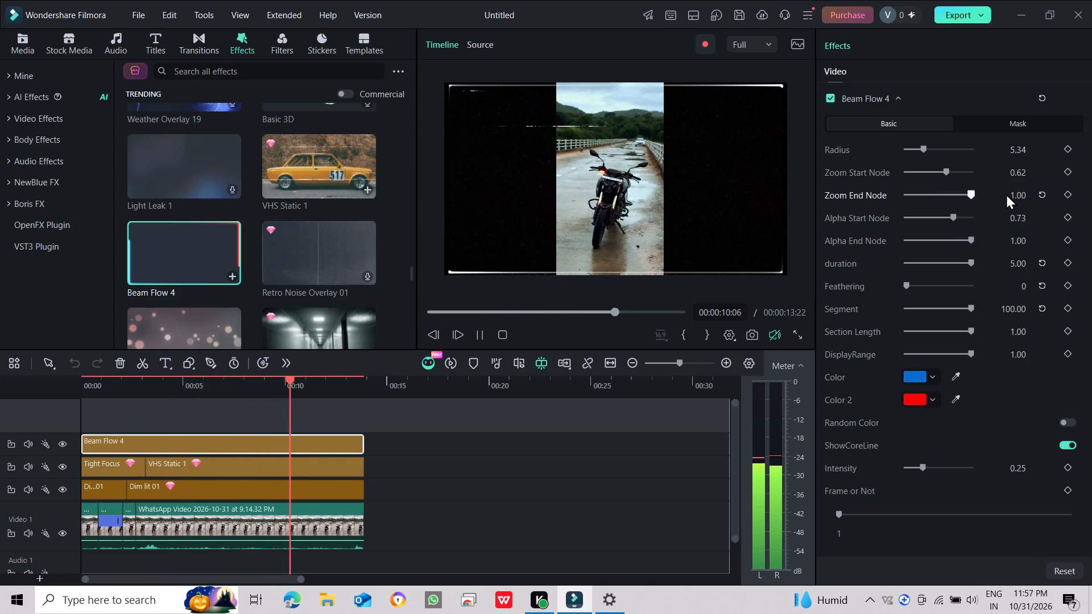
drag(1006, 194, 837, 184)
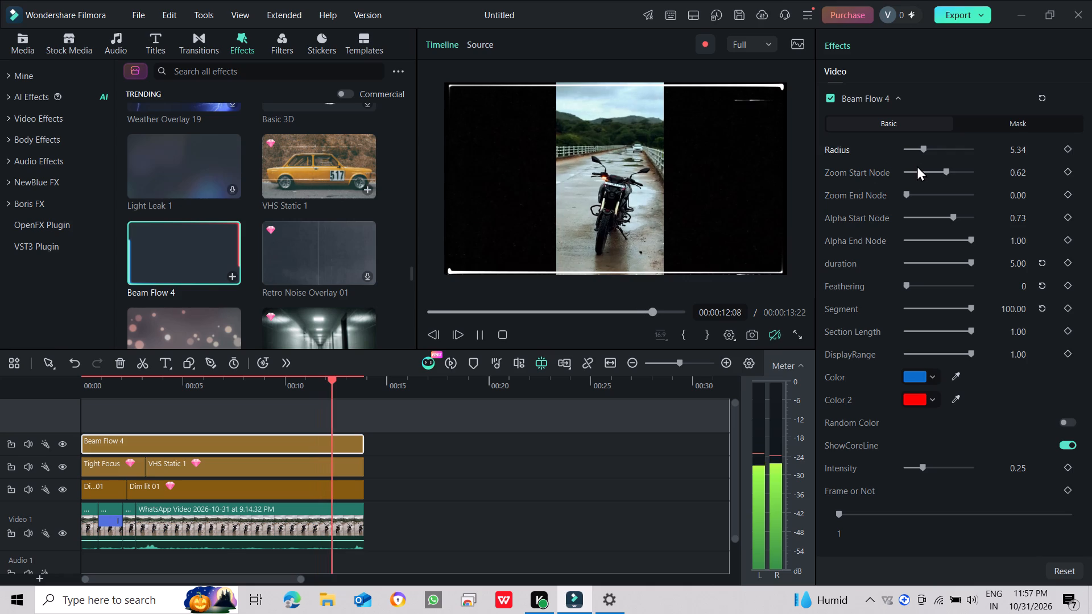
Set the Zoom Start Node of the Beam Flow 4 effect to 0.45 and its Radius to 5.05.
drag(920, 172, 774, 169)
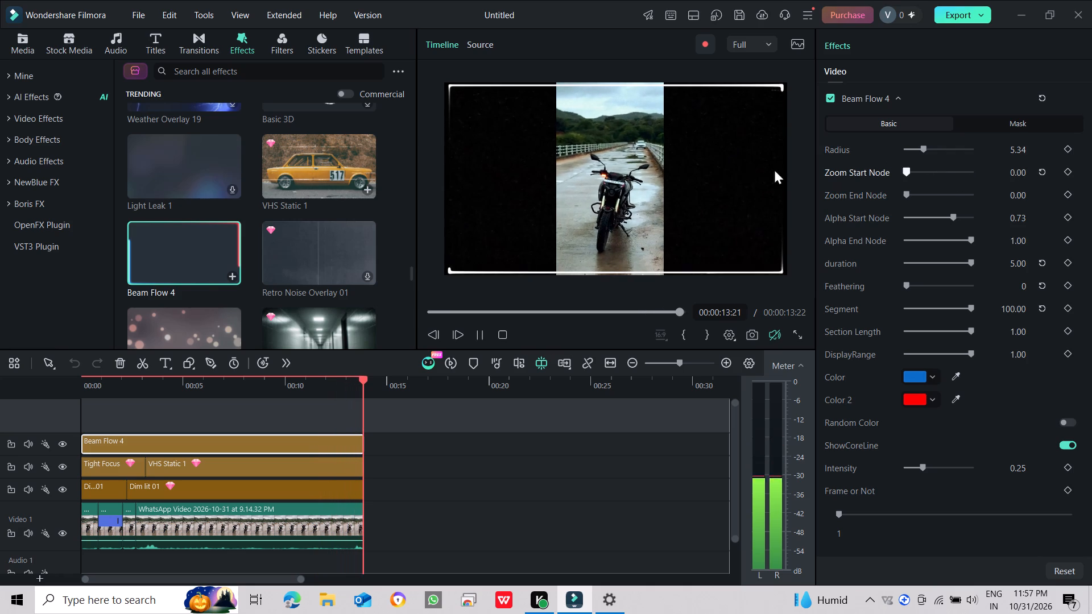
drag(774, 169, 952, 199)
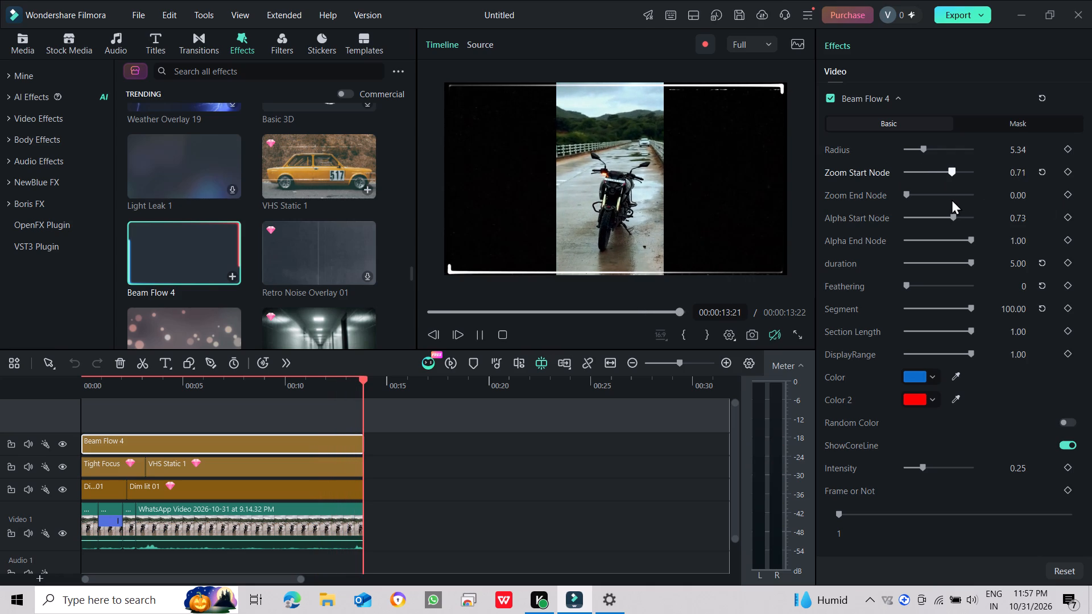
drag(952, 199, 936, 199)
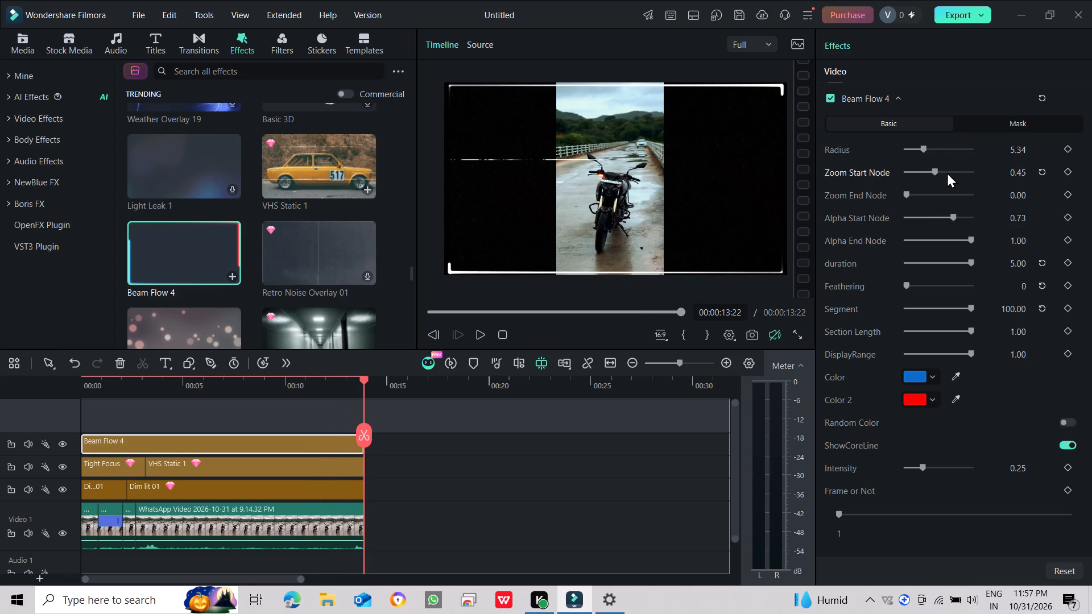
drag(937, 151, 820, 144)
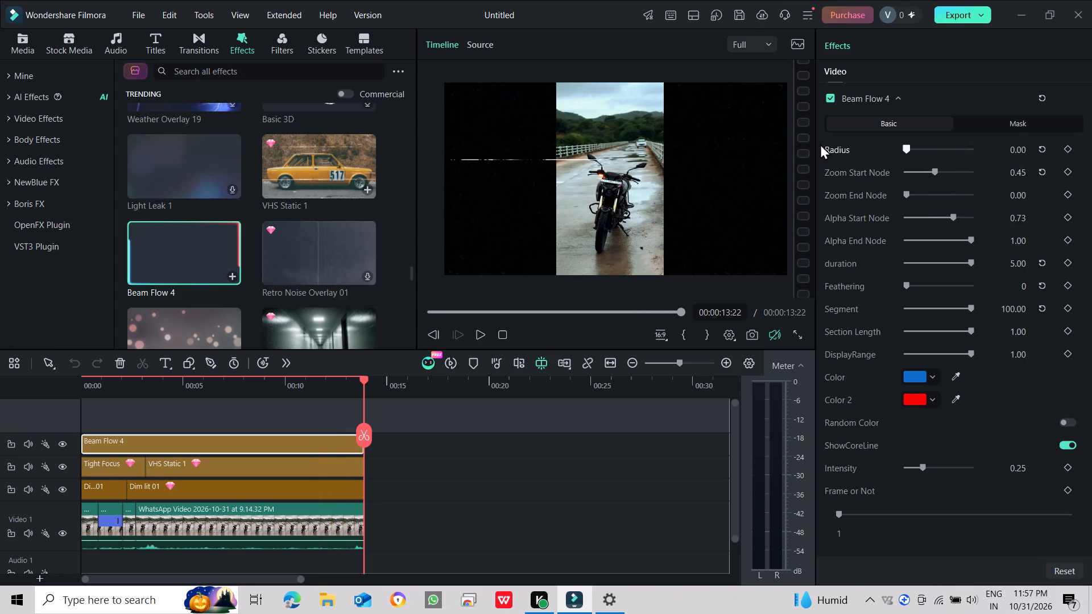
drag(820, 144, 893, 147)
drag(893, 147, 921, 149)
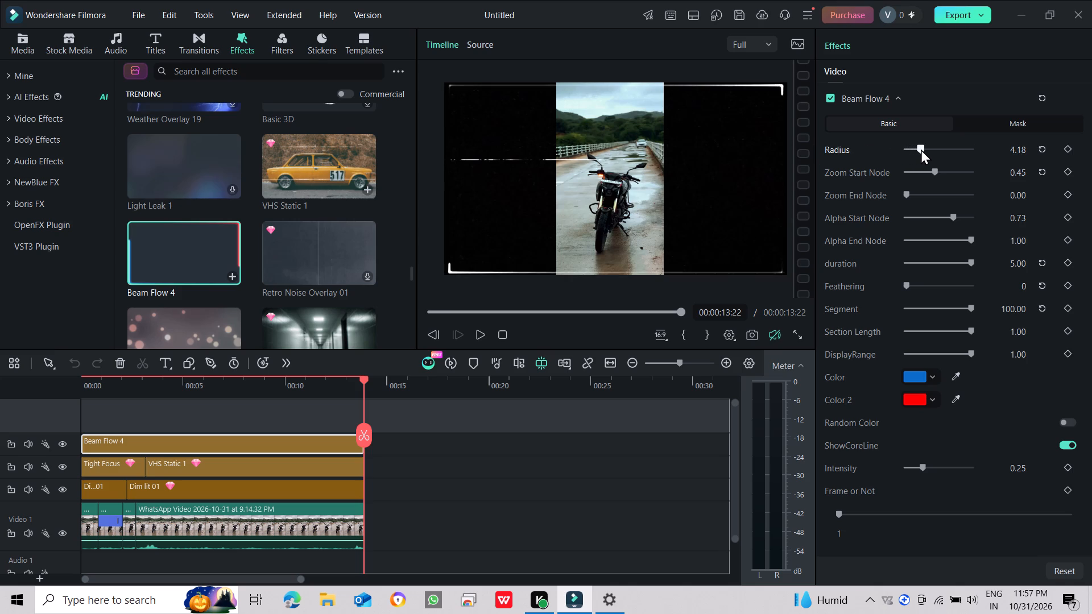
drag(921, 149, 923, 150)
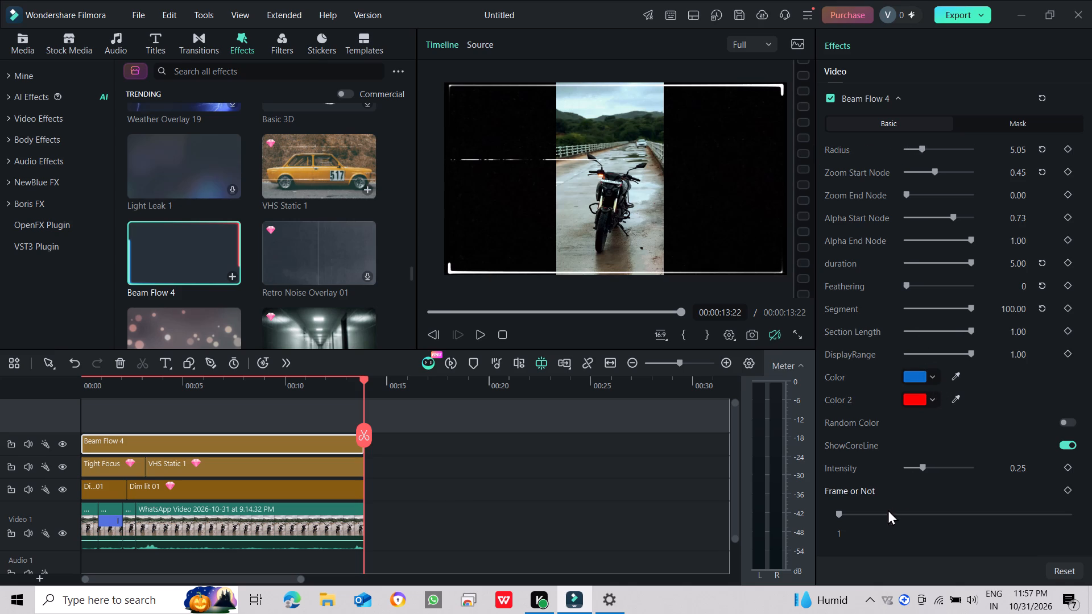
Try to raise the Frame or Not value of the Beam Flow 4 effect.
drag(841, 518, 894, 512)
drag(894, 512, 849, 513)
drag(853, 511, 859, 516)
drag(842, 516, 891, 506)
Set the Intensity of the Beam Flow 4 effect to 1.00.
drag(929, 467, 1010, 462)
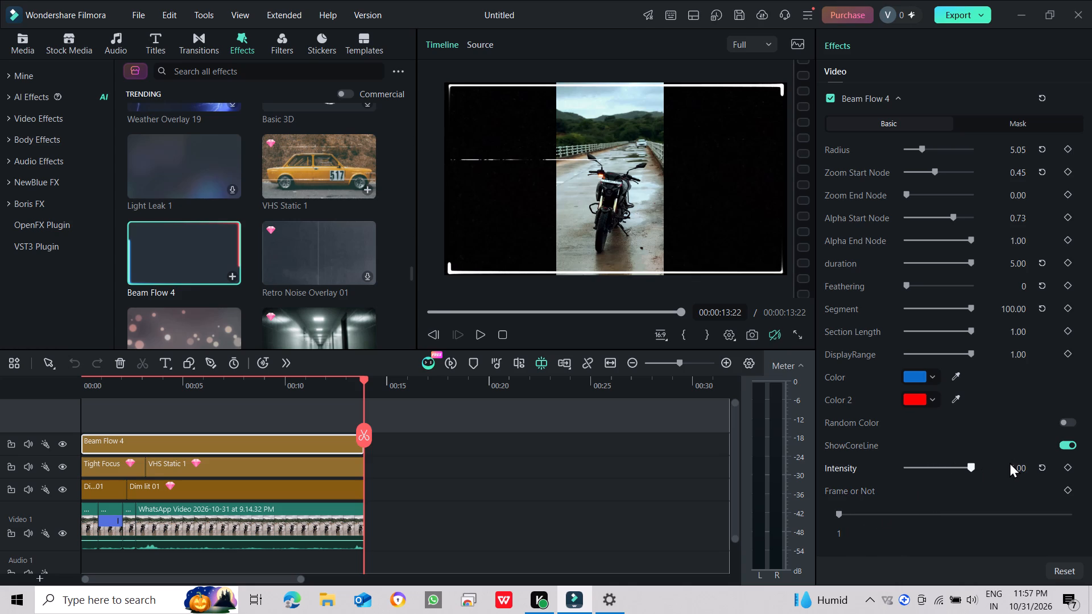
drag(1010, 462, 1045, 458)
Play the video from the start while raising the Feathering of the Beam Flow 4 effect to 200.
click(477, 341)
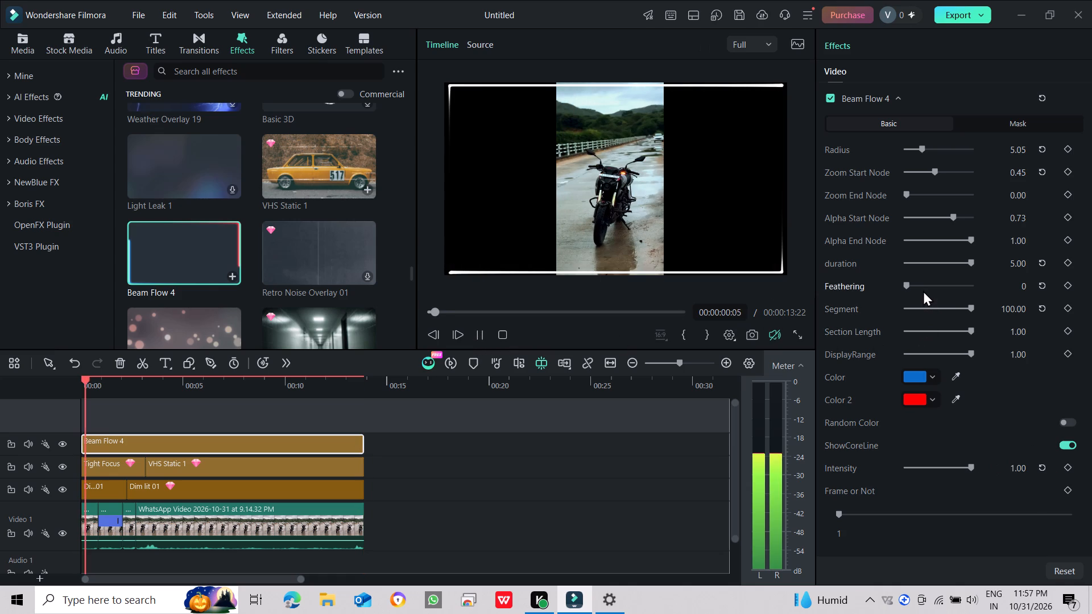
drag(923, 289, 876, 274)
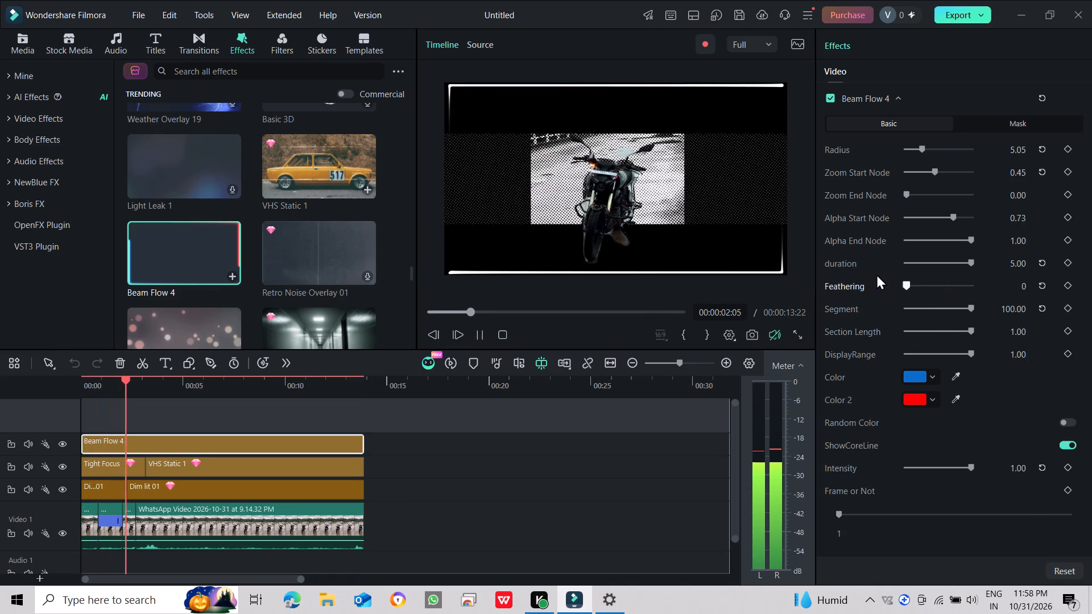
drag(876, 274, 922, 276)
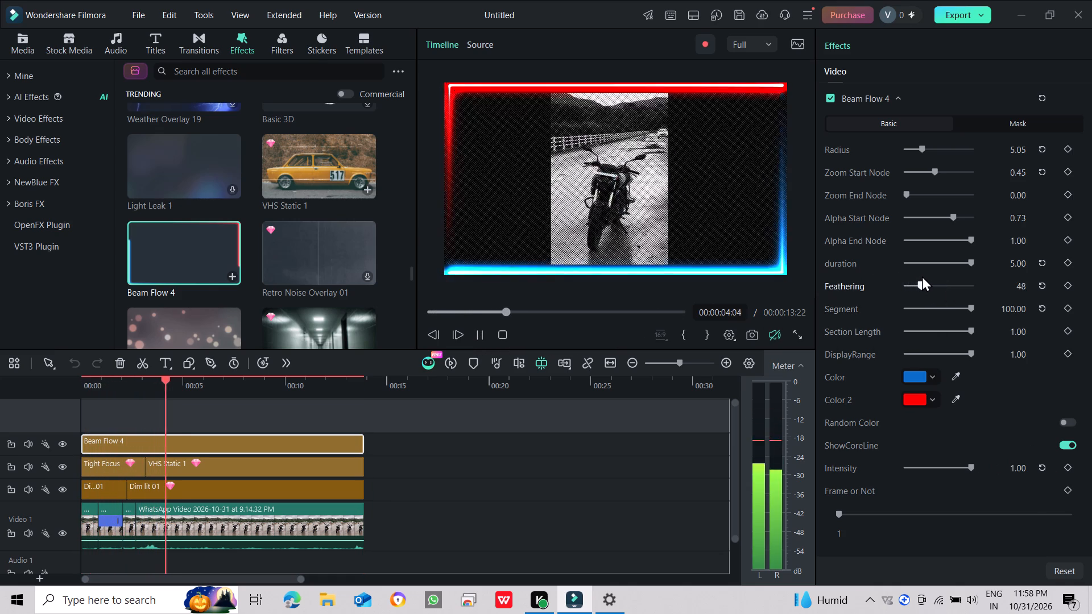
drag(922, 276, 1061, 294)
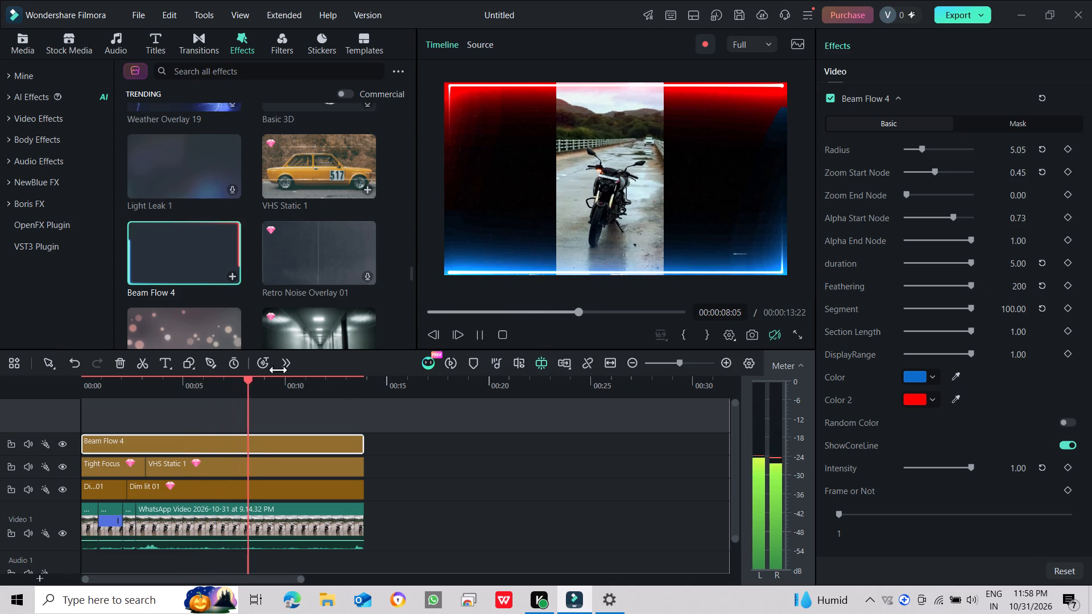
Delete the Beam Flow 4 effect from the timeline.
scroll(261, 286, down, 1)
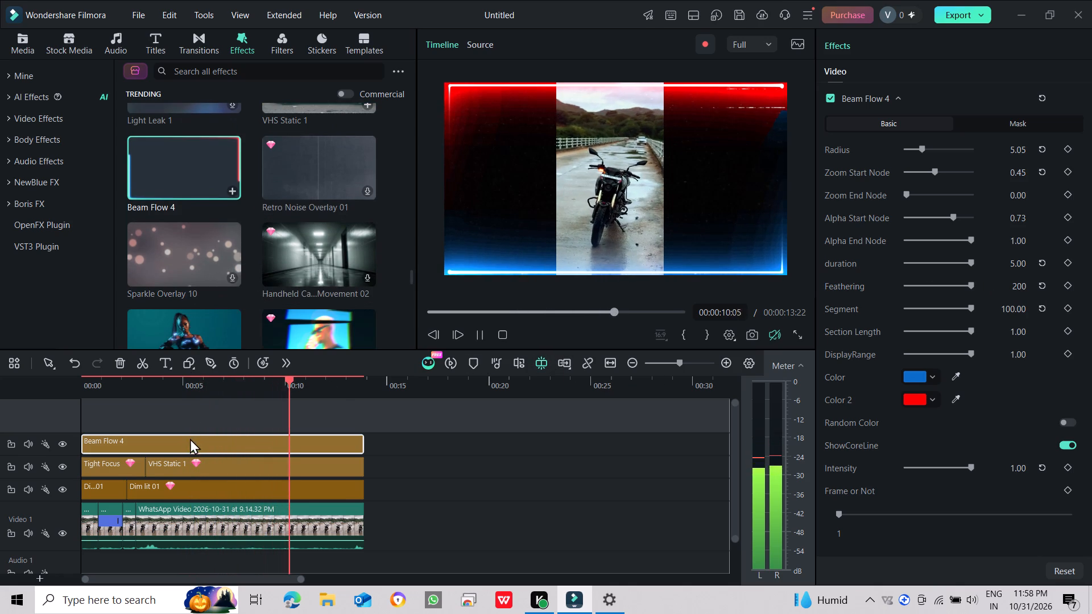
right_click(180, 435)
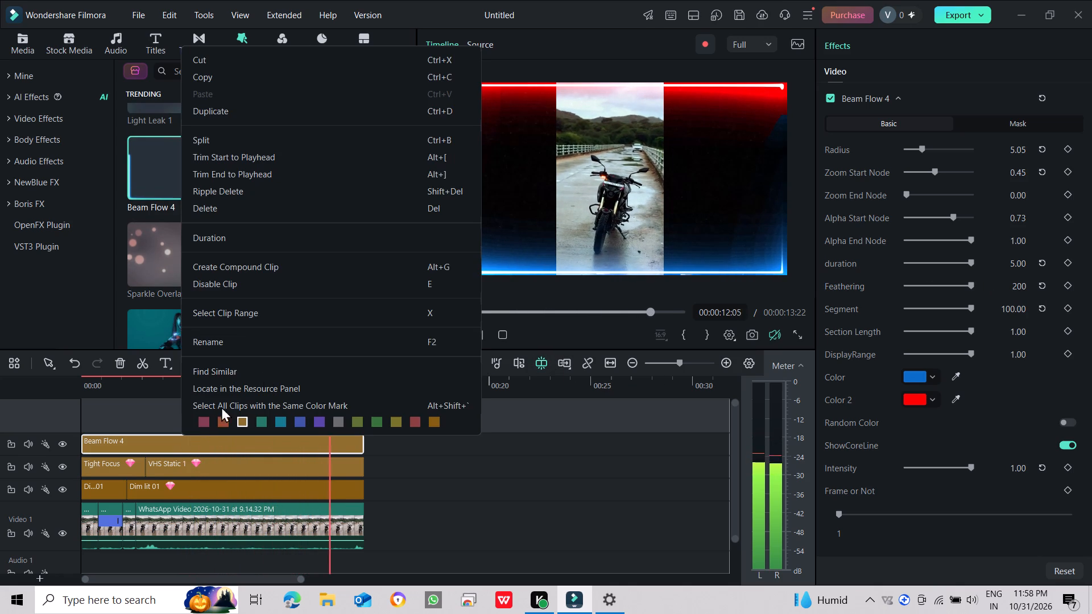
click(226, 208)
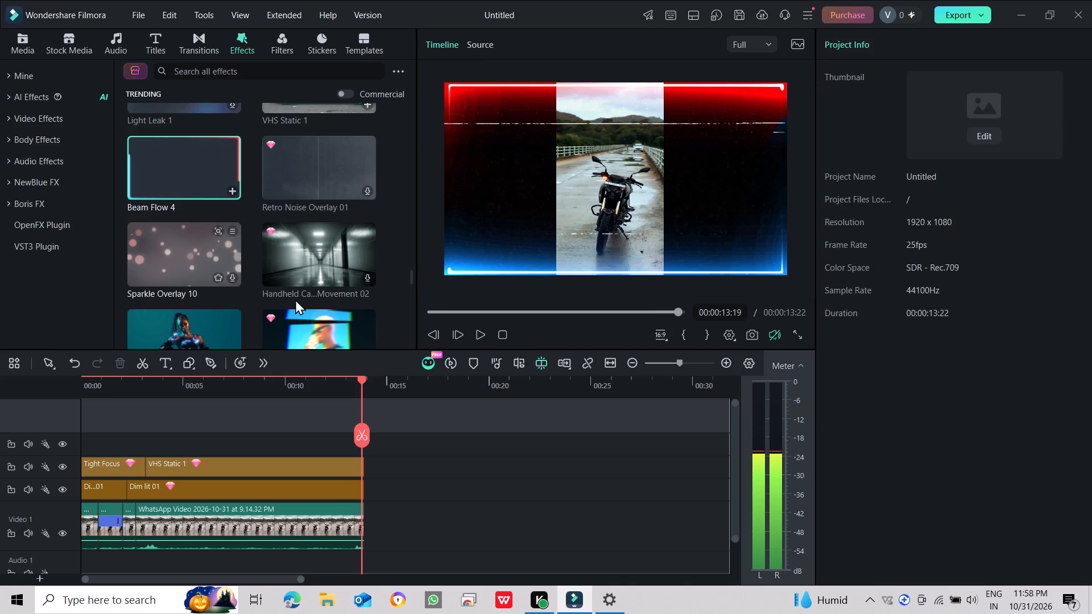
Add the Details display effect on the empty track above Tight Focus and VHS Static 1, starting where Dim lit 01 begins.
scroll(283, 309, down, 2)
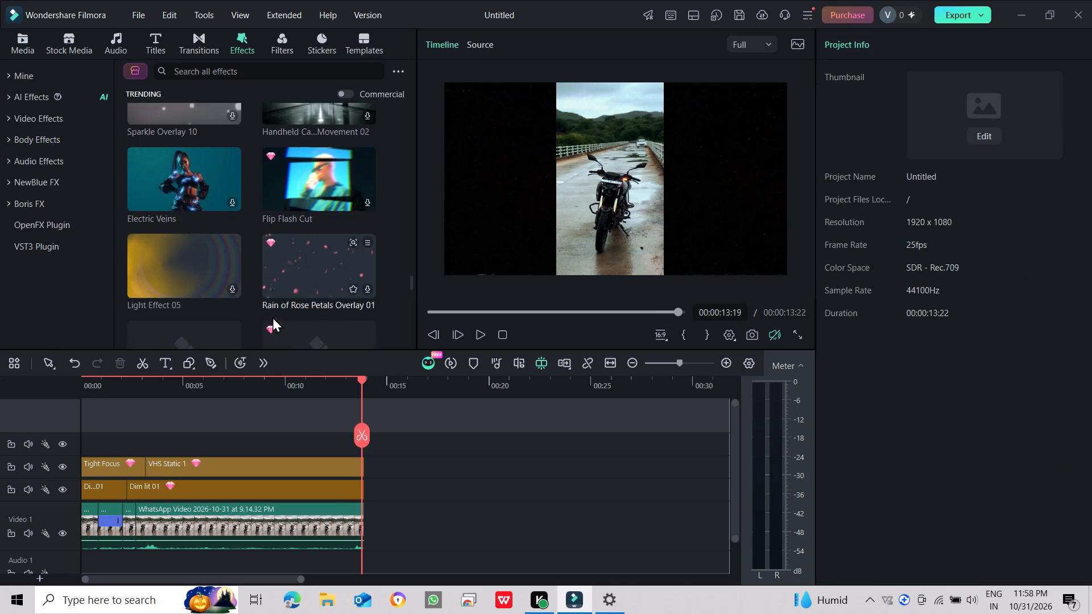
scroll(268, 322, down, 1)
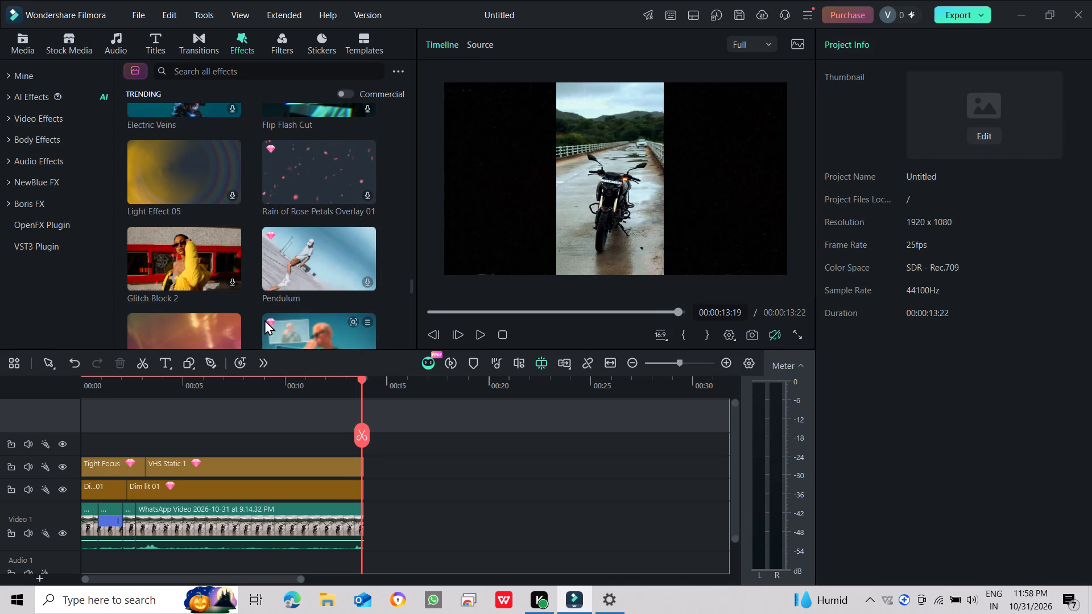
scroll(263, 317, down, 2)
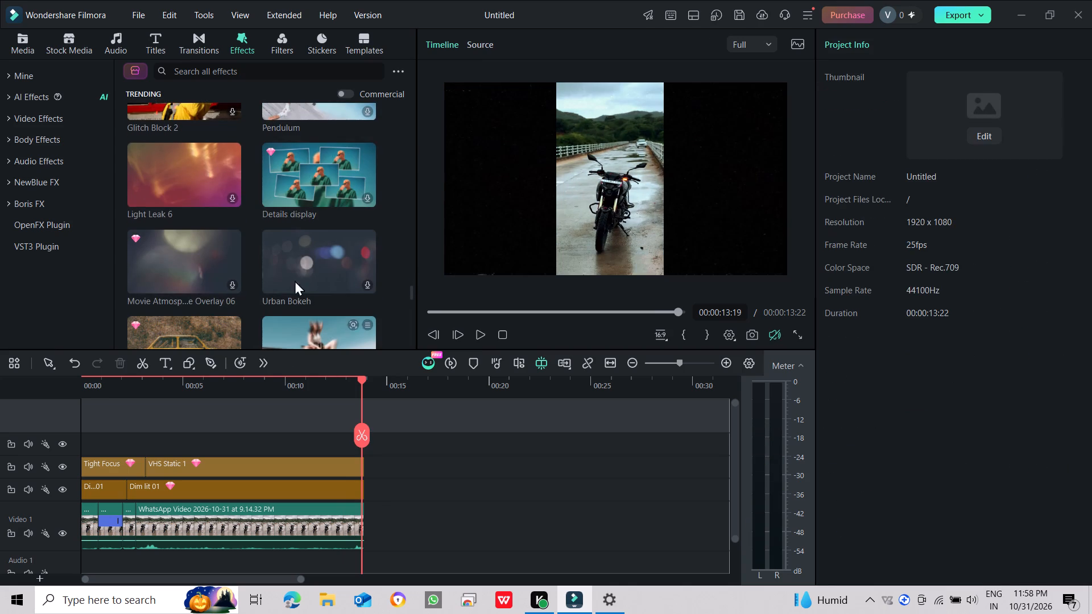
drag(317, 161, 191, 429)
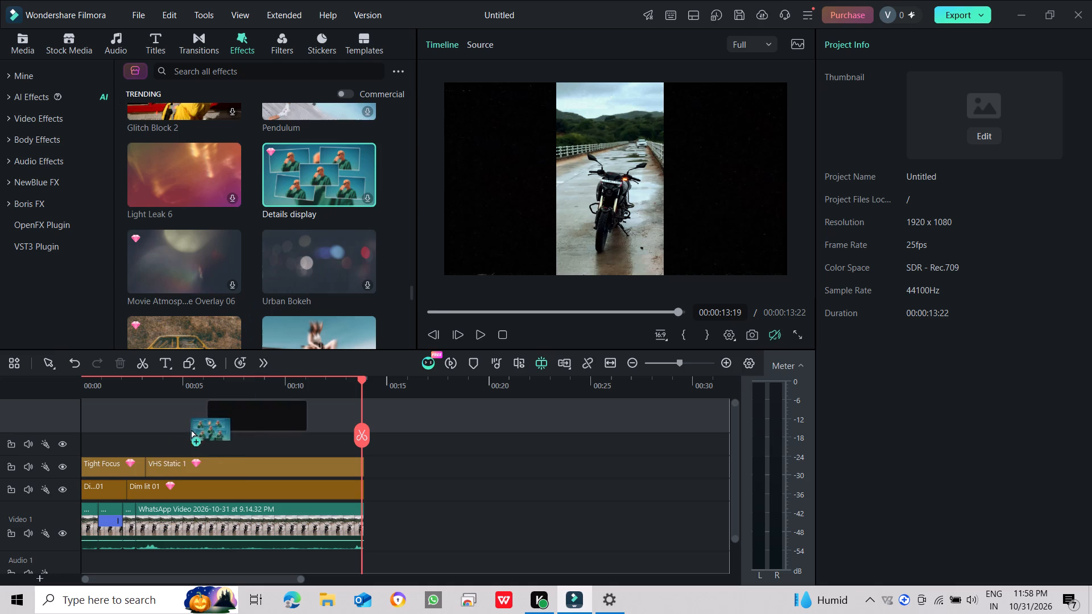
drag(191, 429, 173, 443)
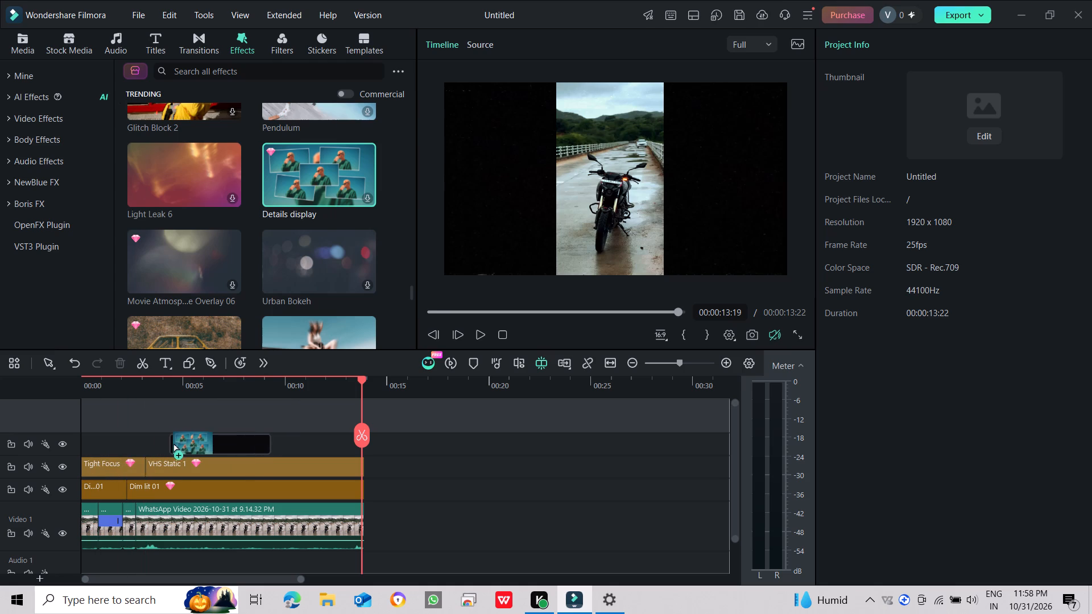
drag(173, 443, 128, 443)
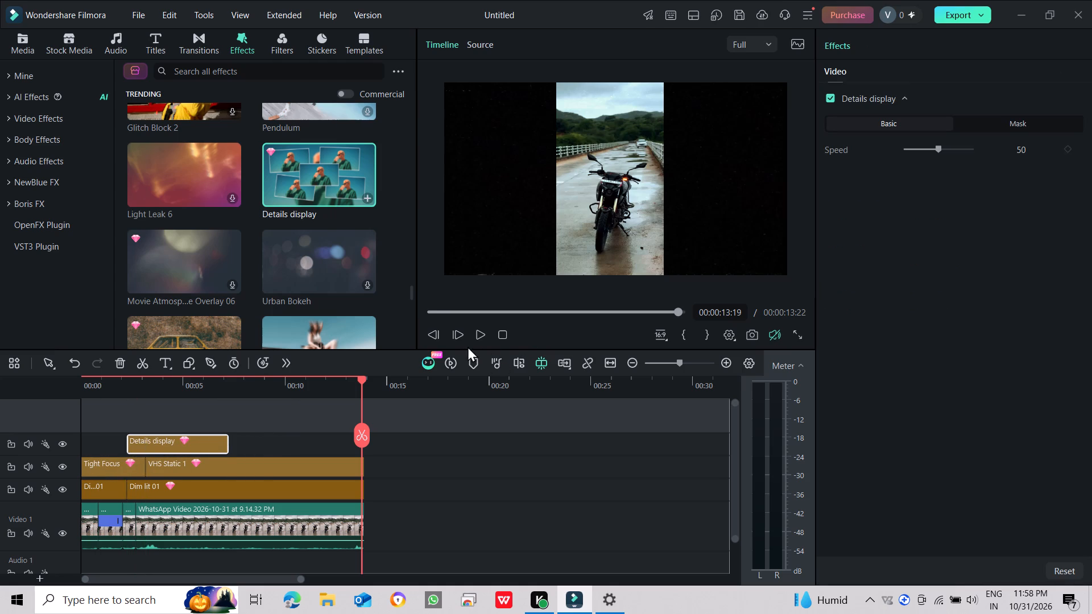
Play the video to preview the Details display effect.
click(481, 335)
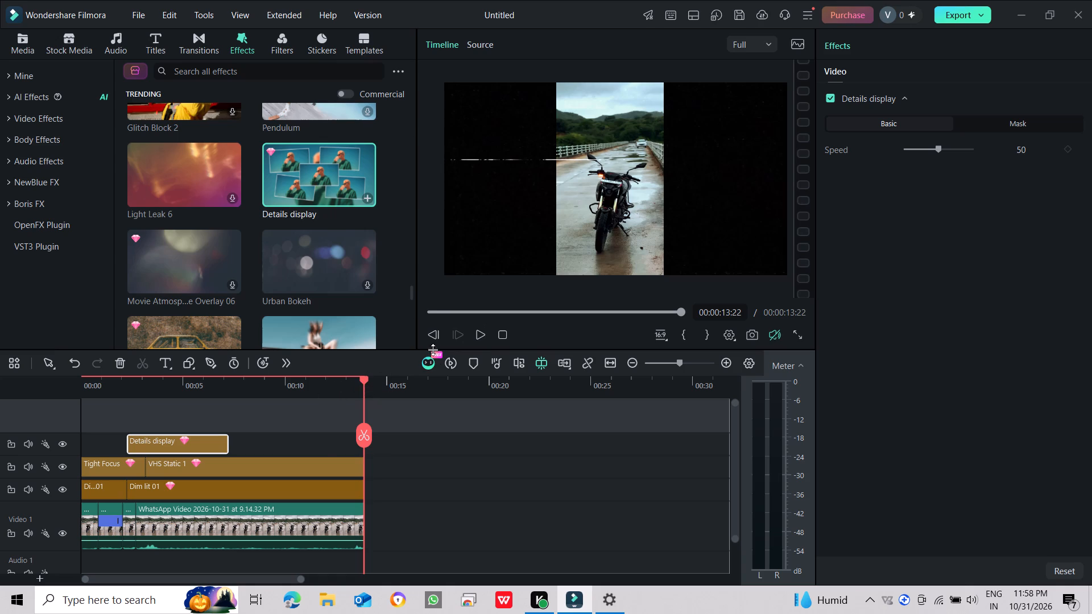
click(487, 334)
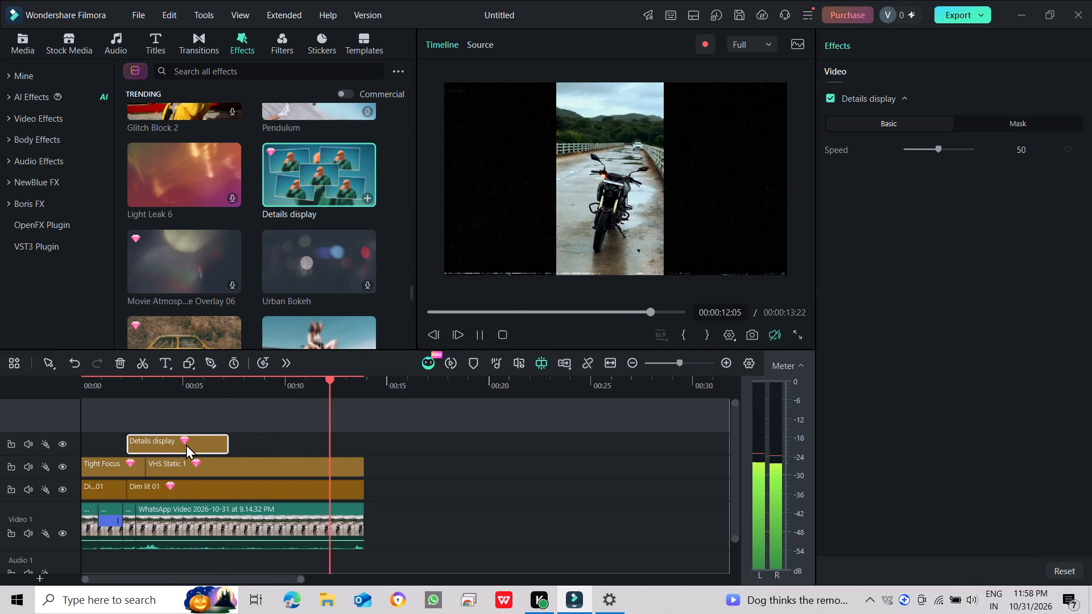
Delete the Details display effect from the timeline.
right_click(168, 443)
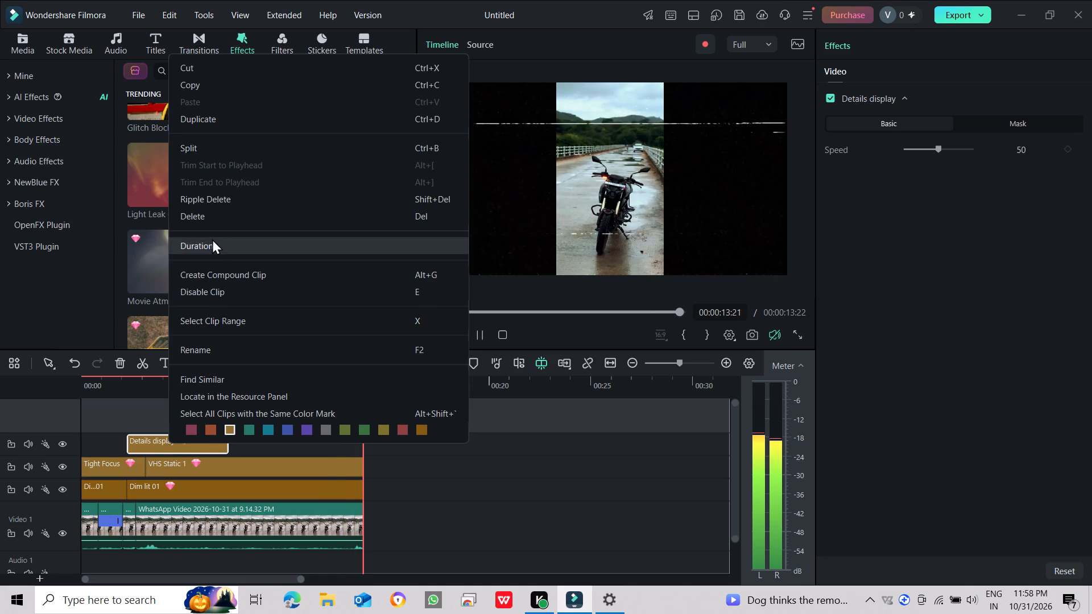
click(212, 224)
Look through the trending effects for another one to apply to the video.
scroll(229, 267, down, 1)
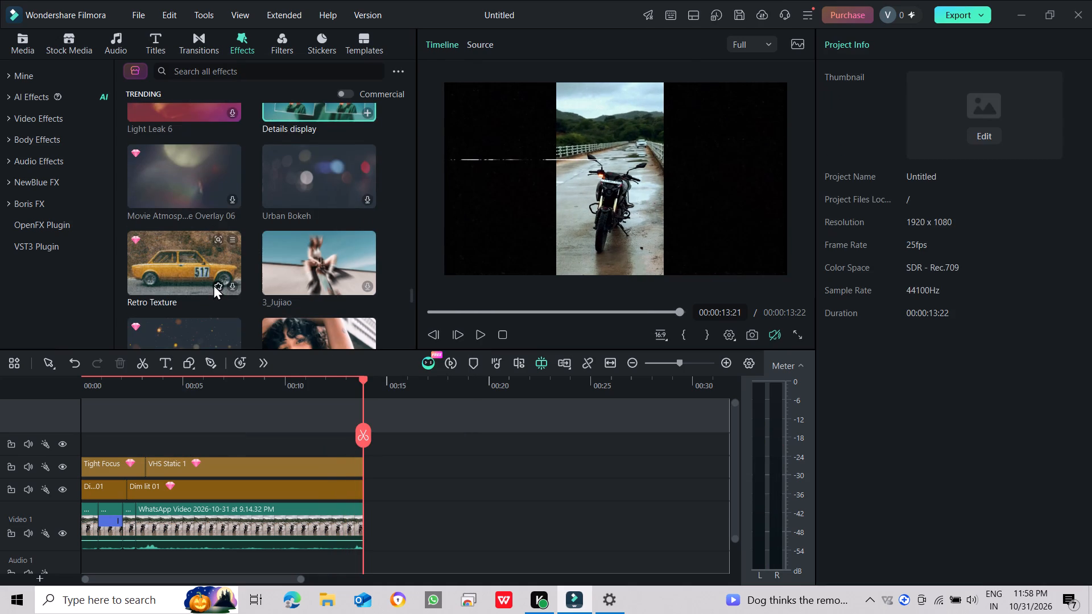
scroll(206, 282, down, 3)
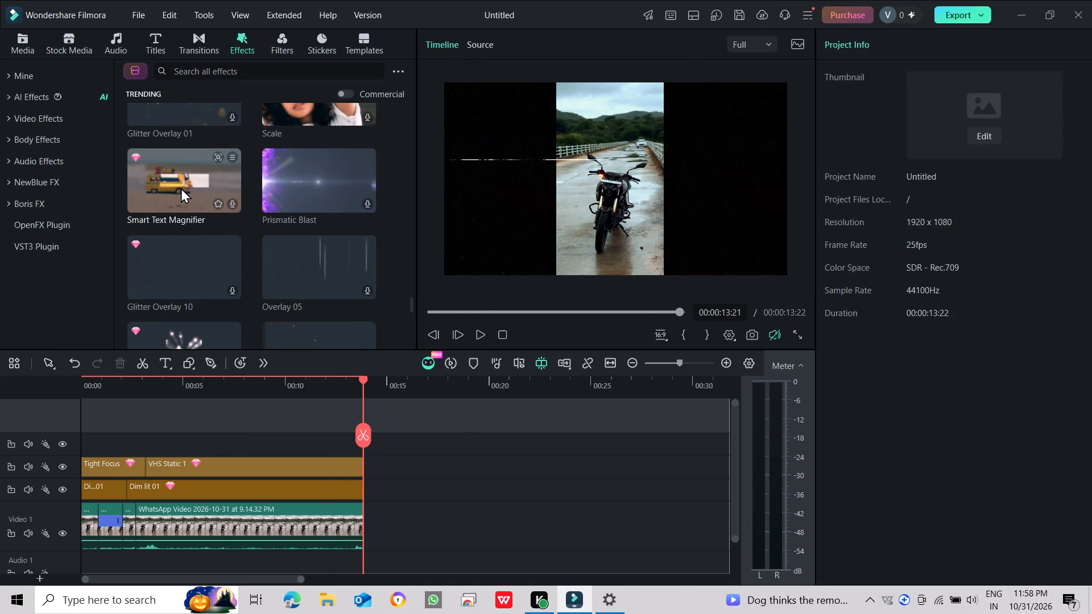
scroll(192, 268, down, 1)
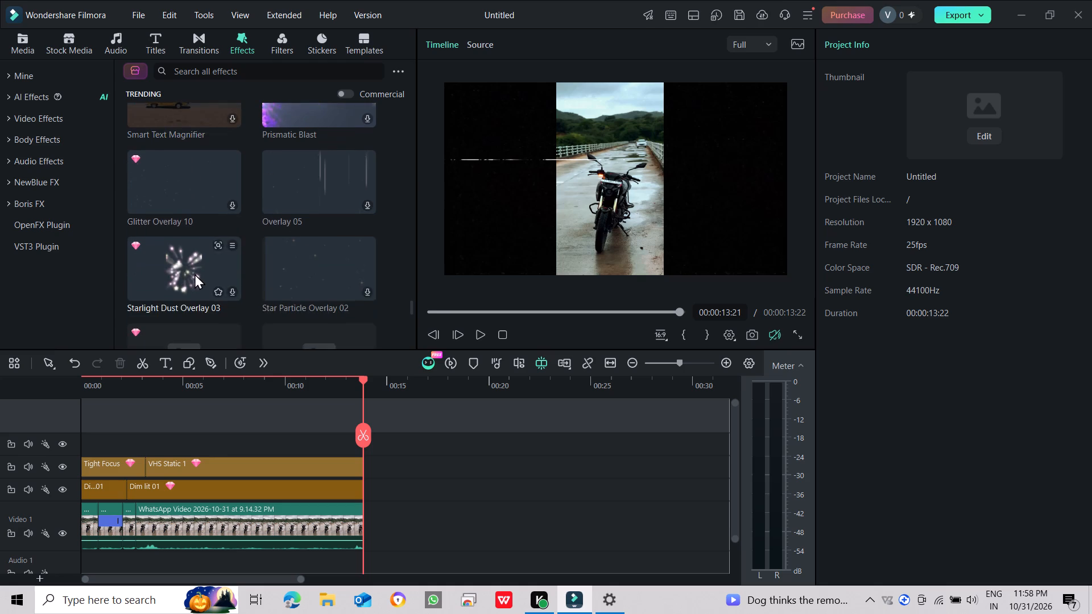
scroll(195, 275, down, 3)
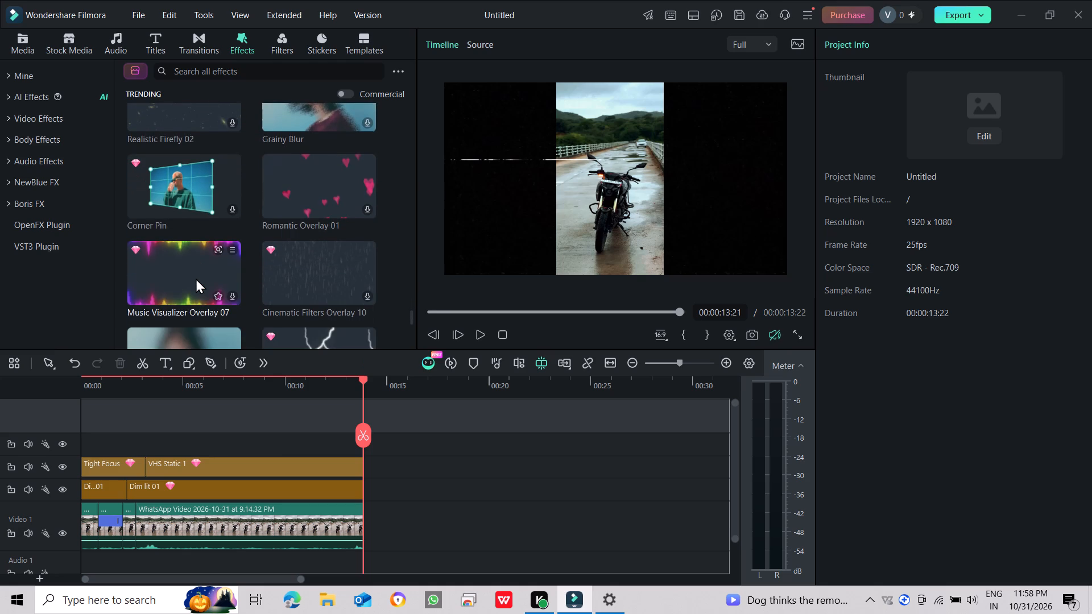
scroll(196, 278, down, 2)
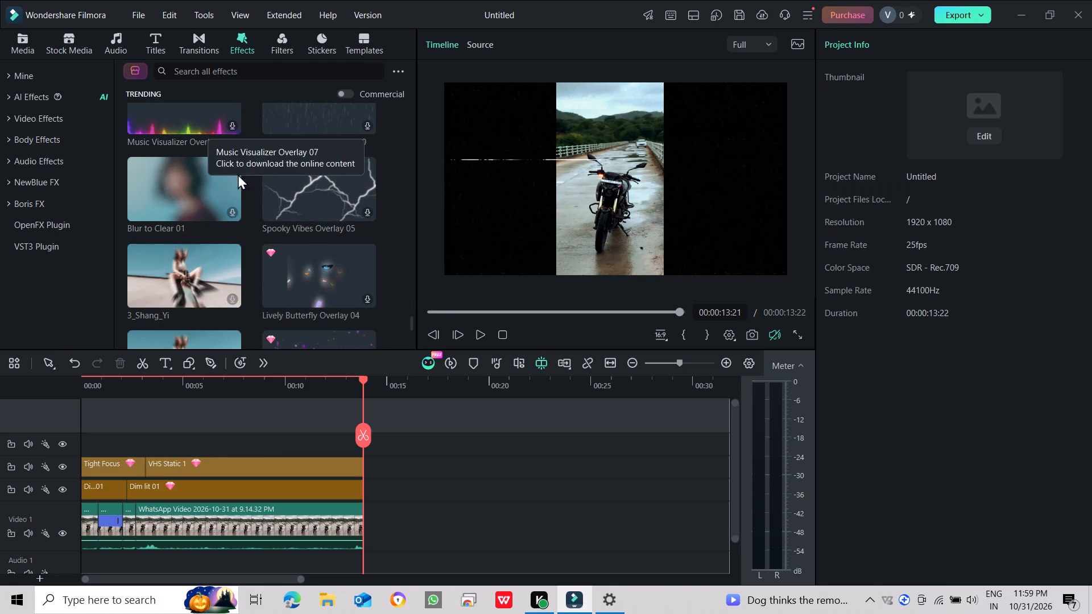
scroll(255, 248, down, 2)
scroll(212, 277, down, 1)
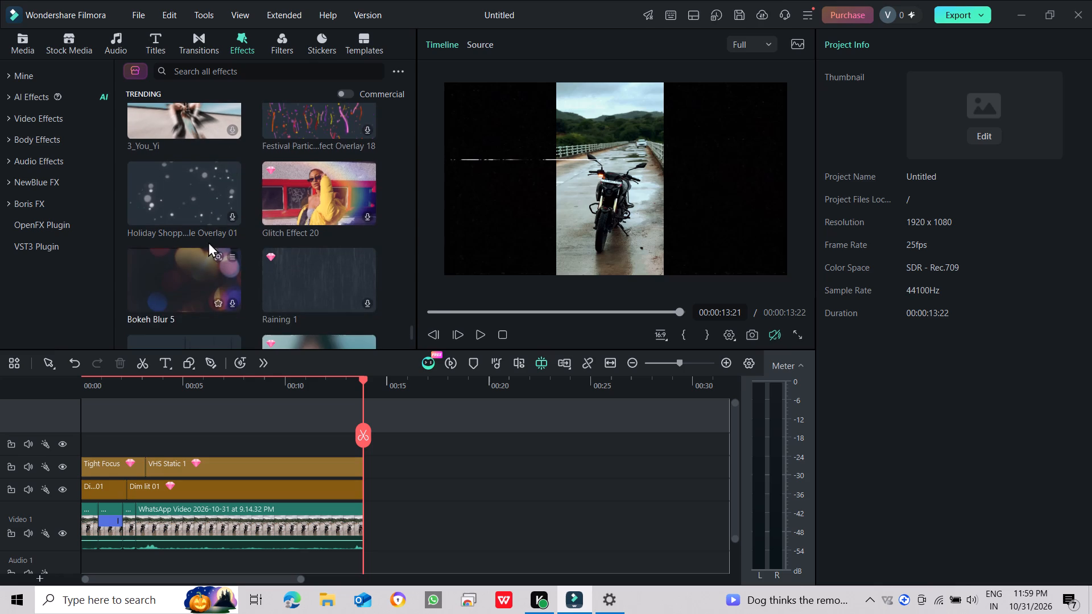
Search the effects library for "sky lightning".
click(217, 64)
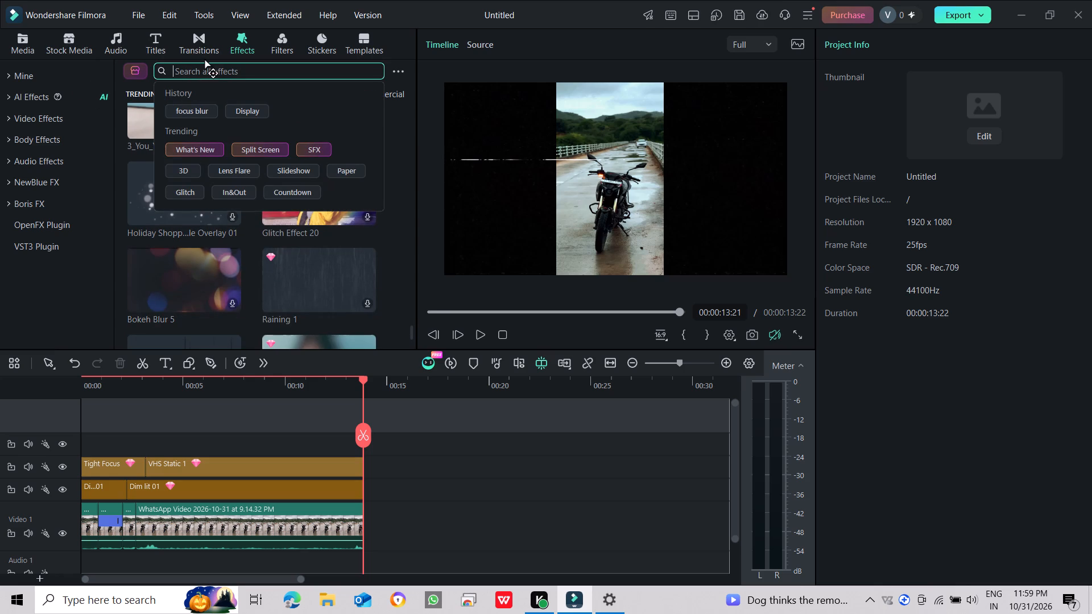
text(ske)
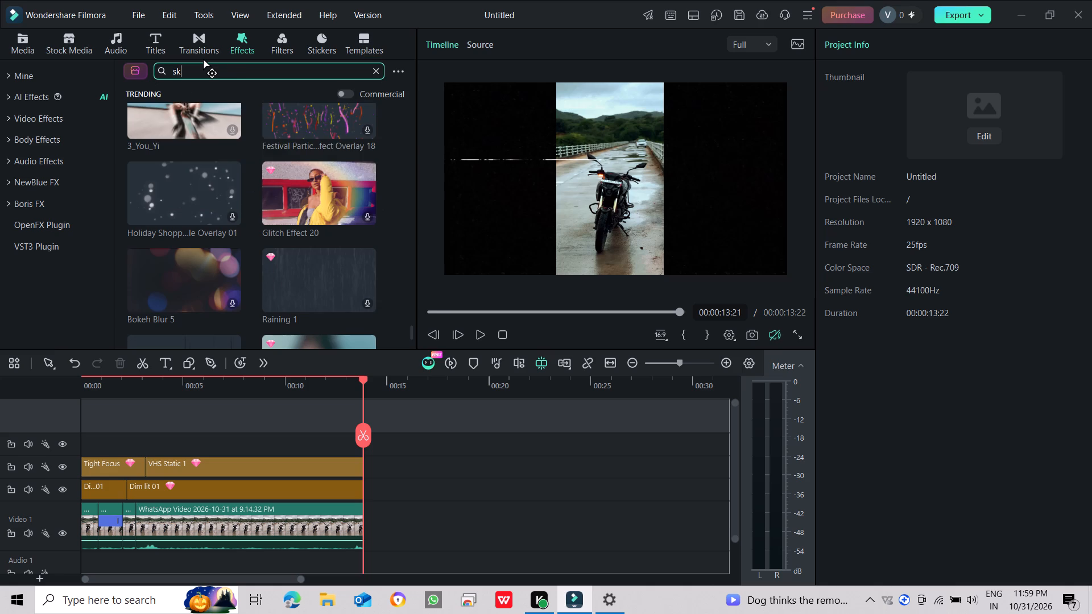
key(space)
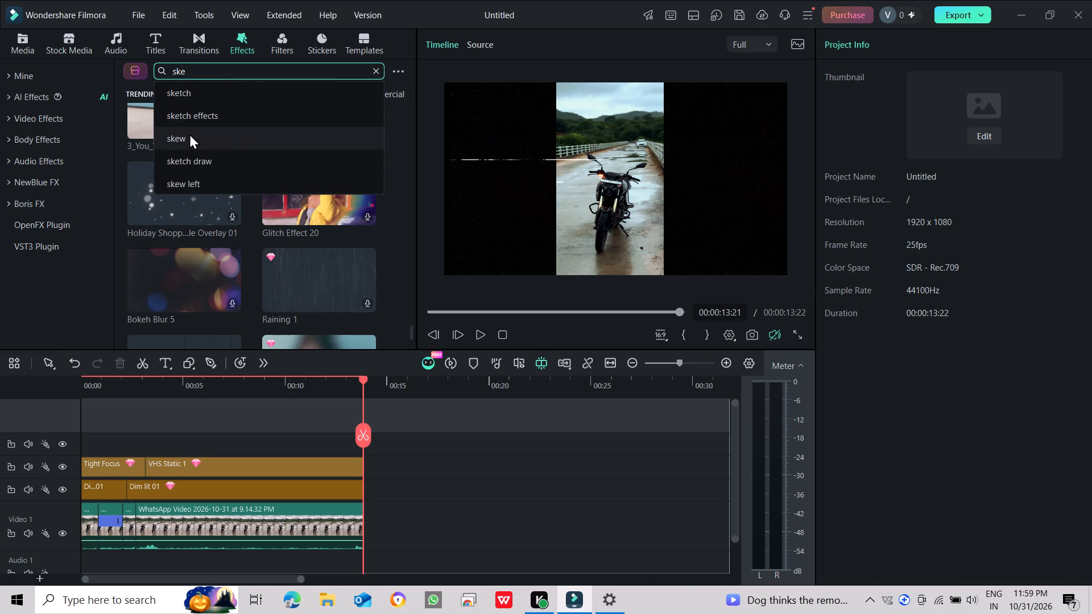
key(BackSpace)
key(BackSpace)
key(y)
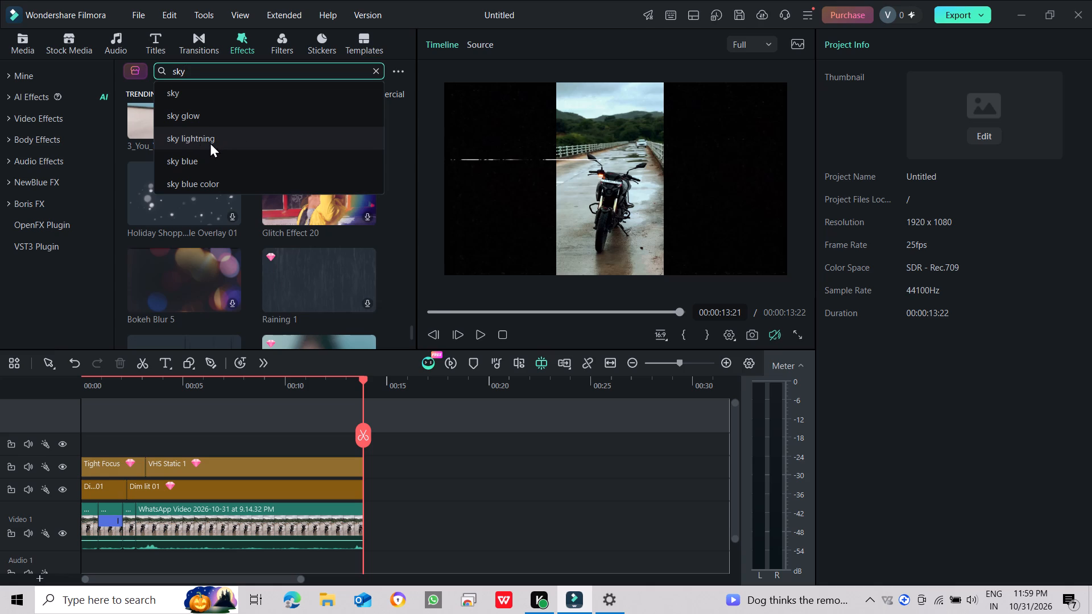
click(209, 141)
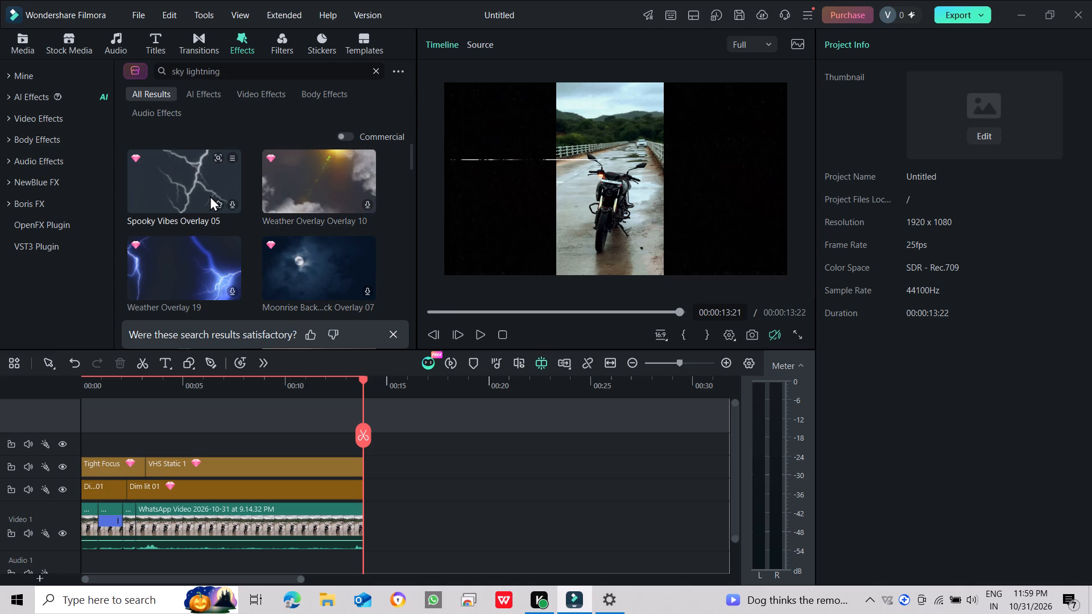
Preview Spooky Vibes Overlay 05 and add it on the empty track above Tight Focus, starting at about 2 seconds.
click(181, 189)
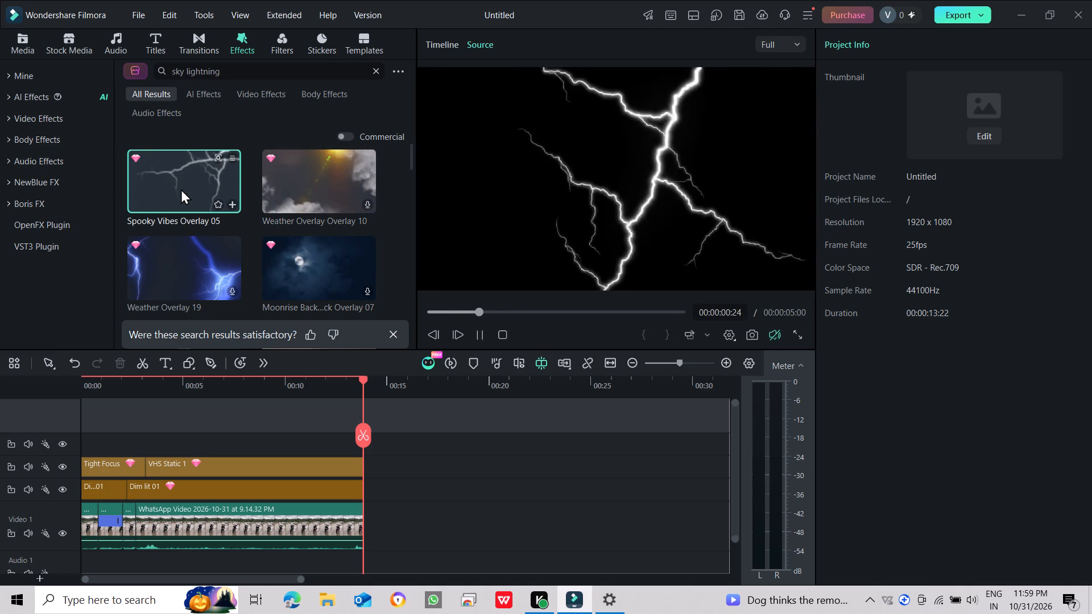
drag(181, 189, 121, 440)
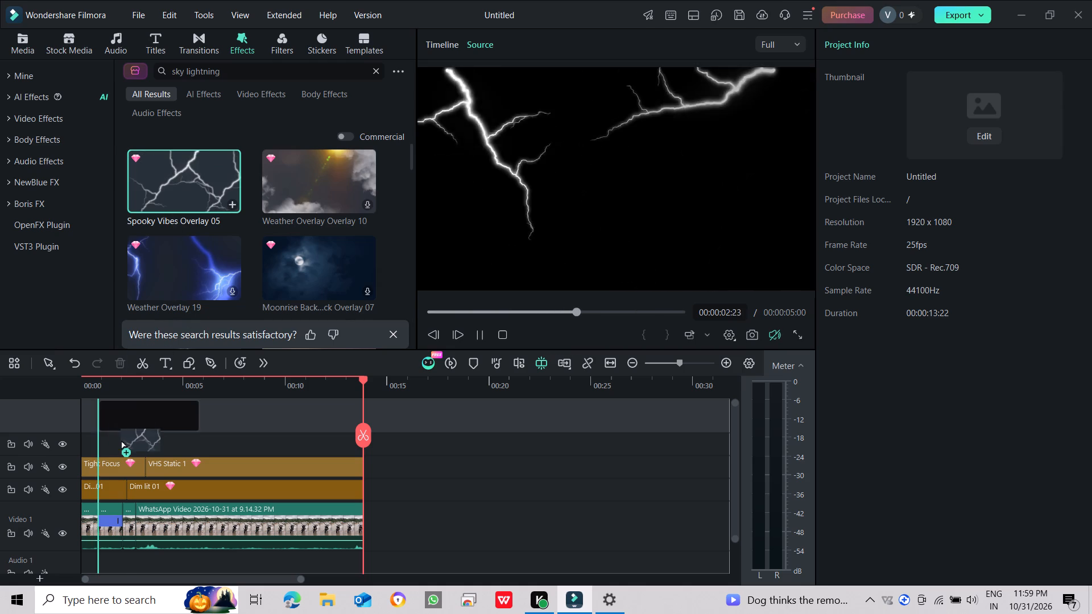
drag(121, 440, 134, 453)
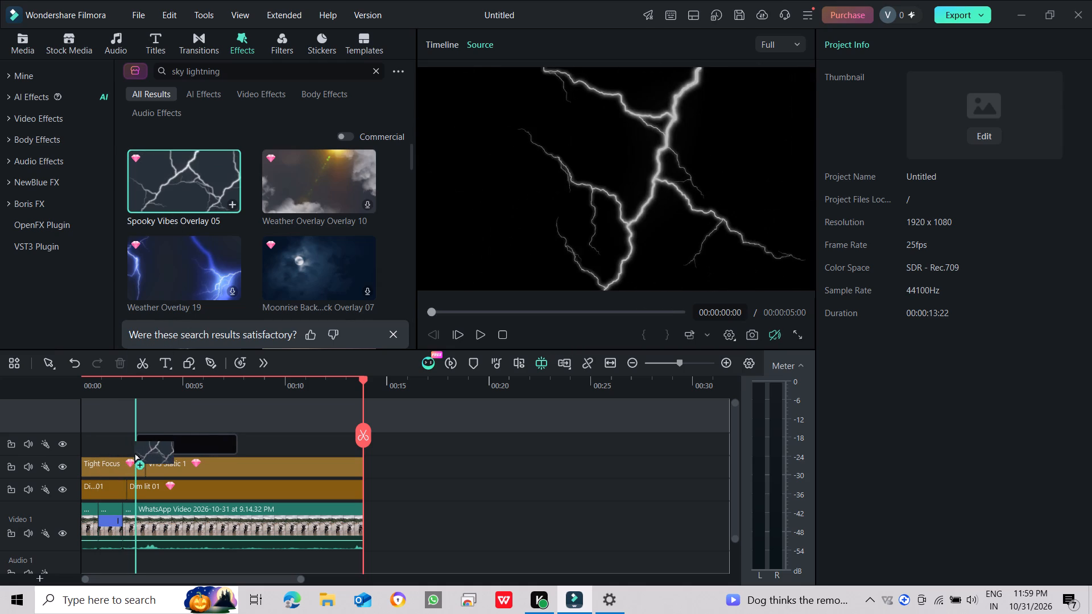
drag(134, 453, 120, 446)
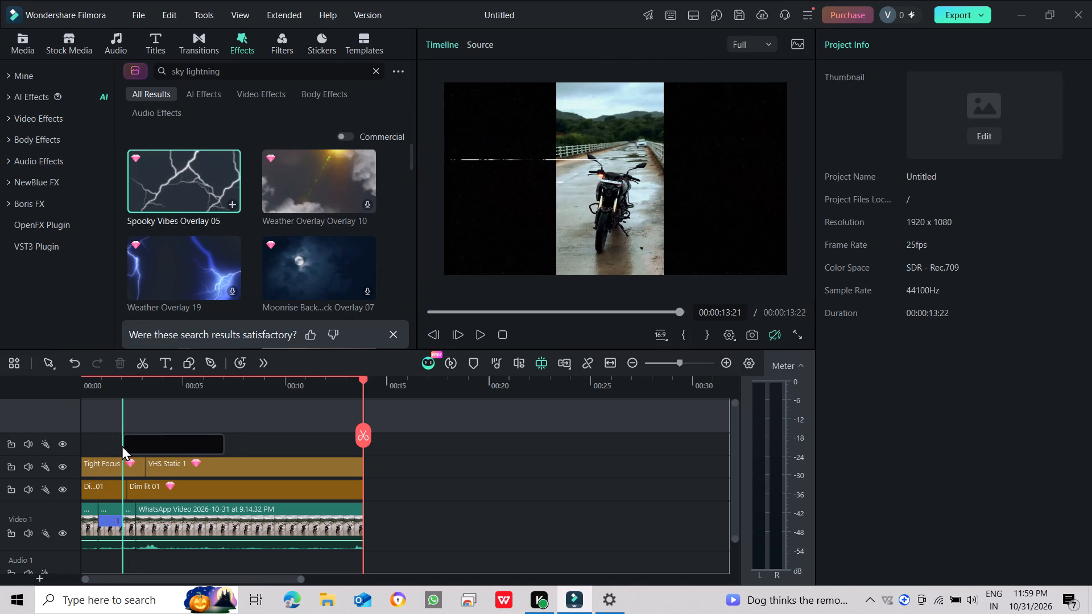
Play the video from the start to preview the Spooky Vibes Overlay 05 effect.
drag(496, 318, 442, 320)
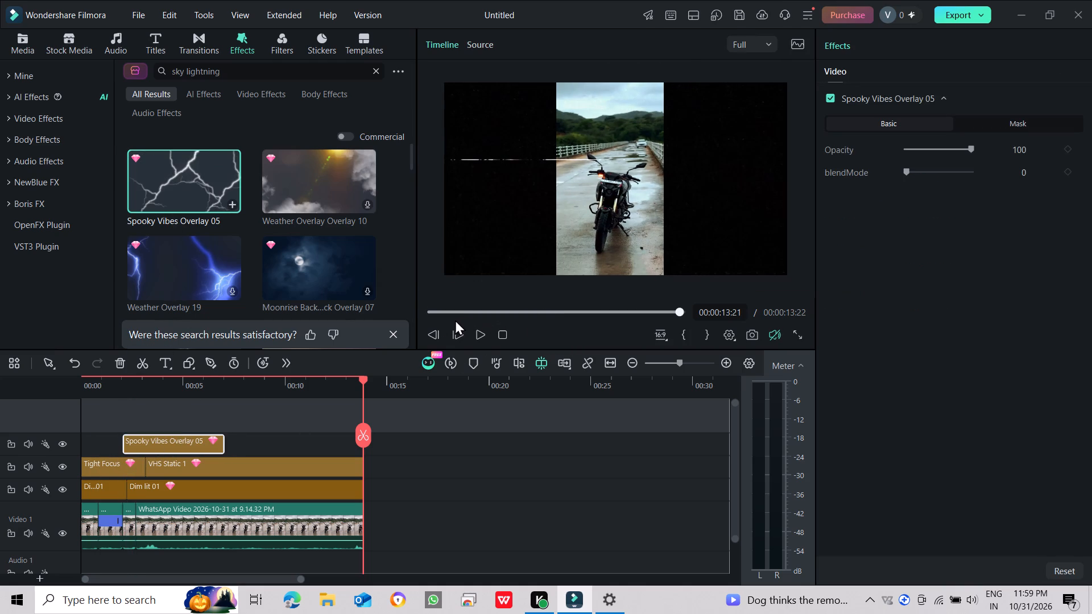
drag(468, 314, 386, 301)
click(468, 338)
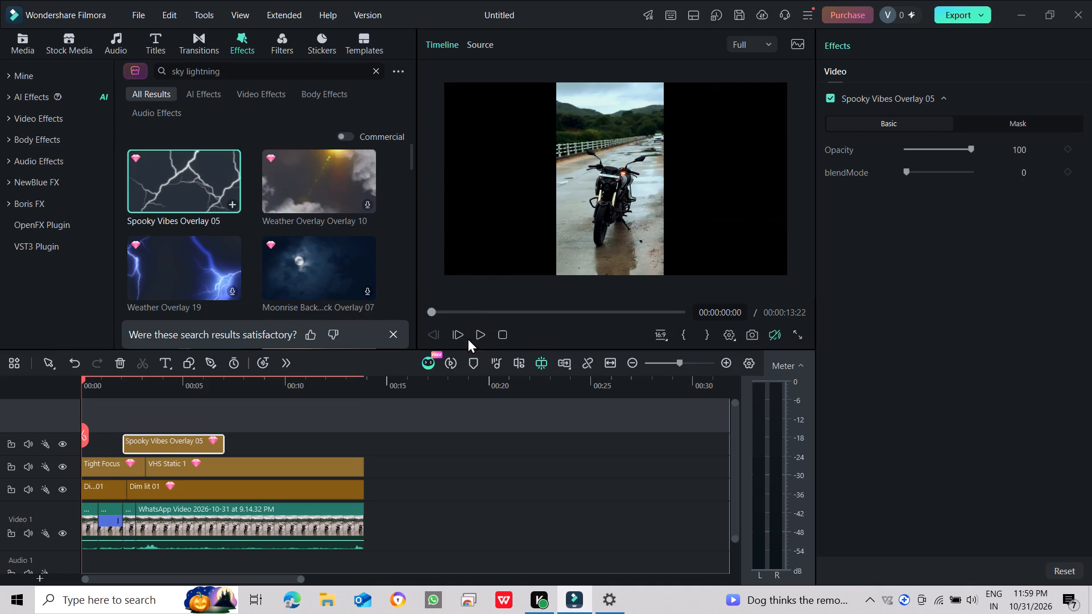
click(481, 334)
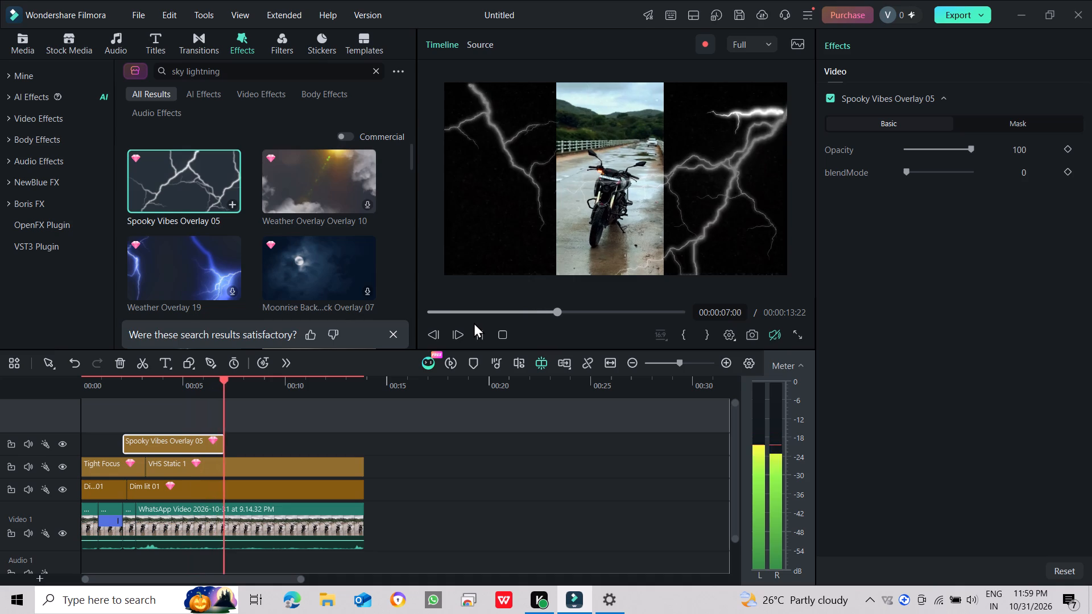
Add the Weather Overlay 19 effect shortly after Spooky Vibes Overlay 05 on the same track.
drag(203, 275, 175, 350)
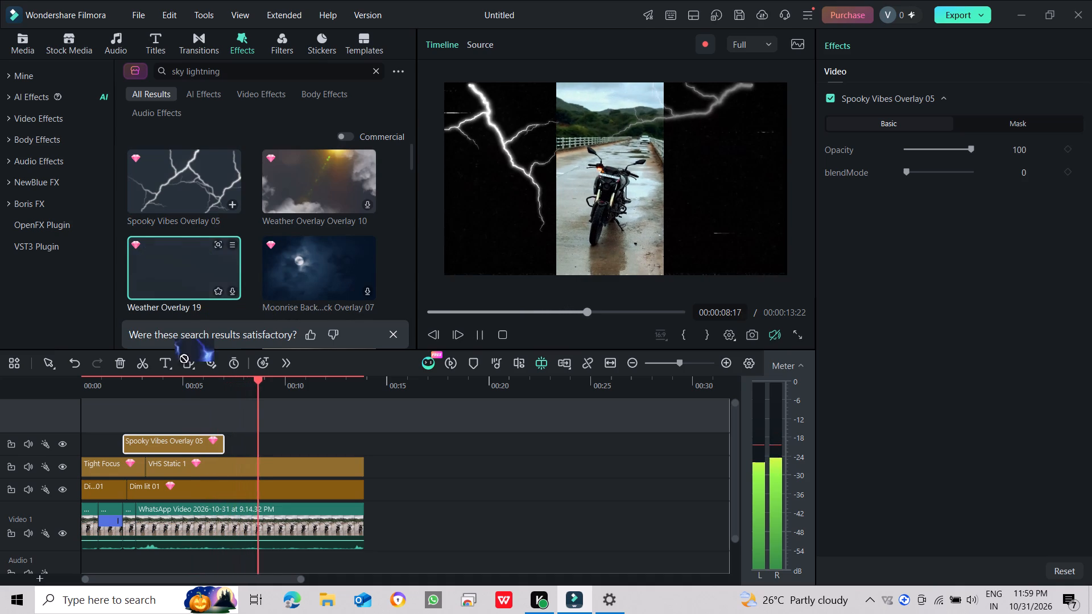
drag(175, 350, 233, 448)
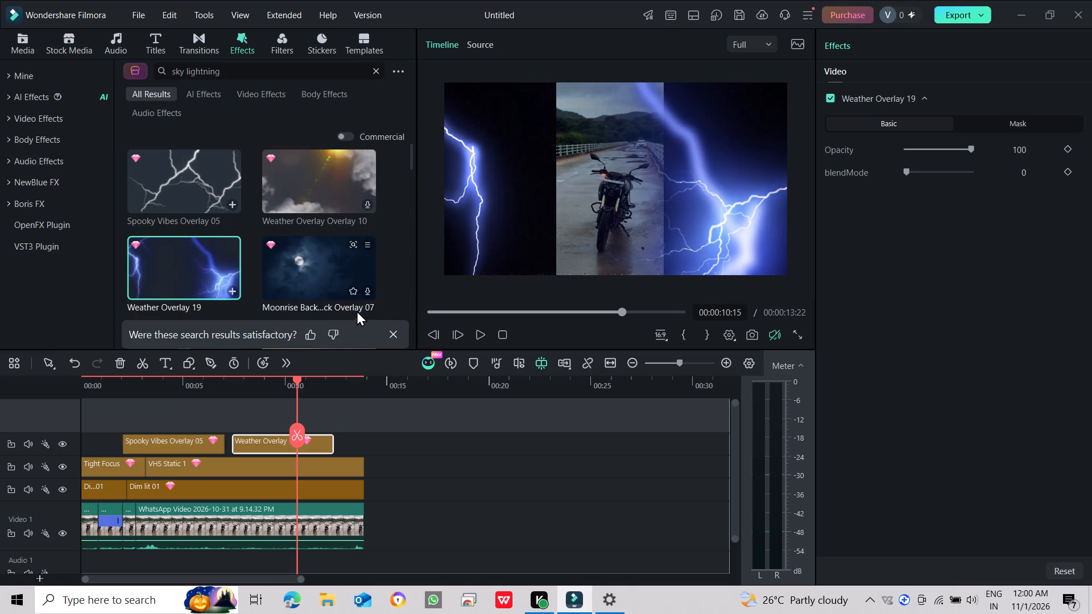
Look through the rest of the sky lightning results for other lightning effects, dismissing the search feedback prompt.
scroll(197, 281, down, 1)
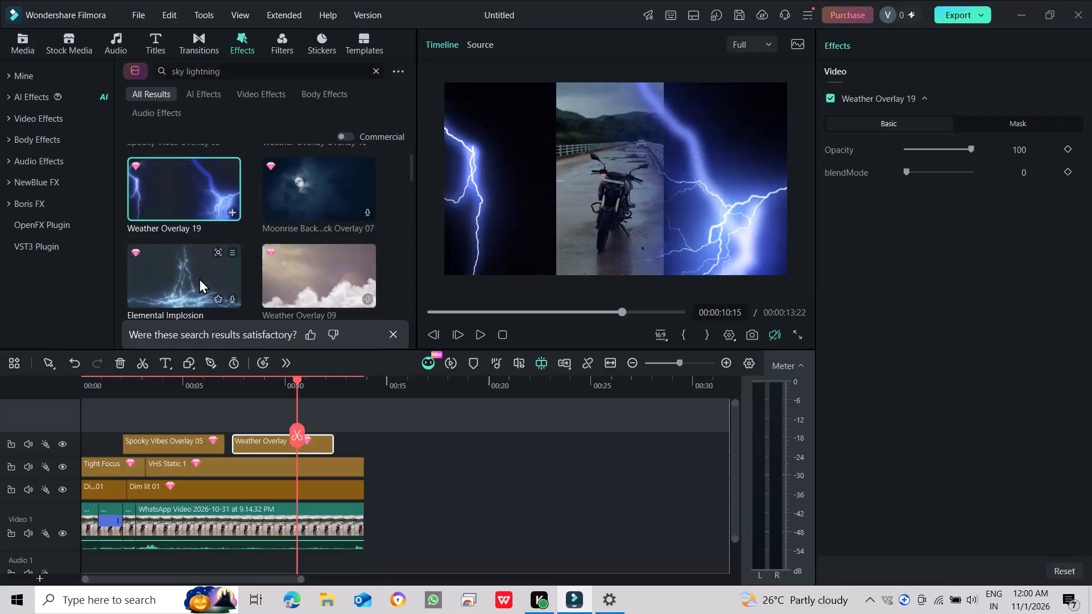
scroll(201, 279, down, 3)
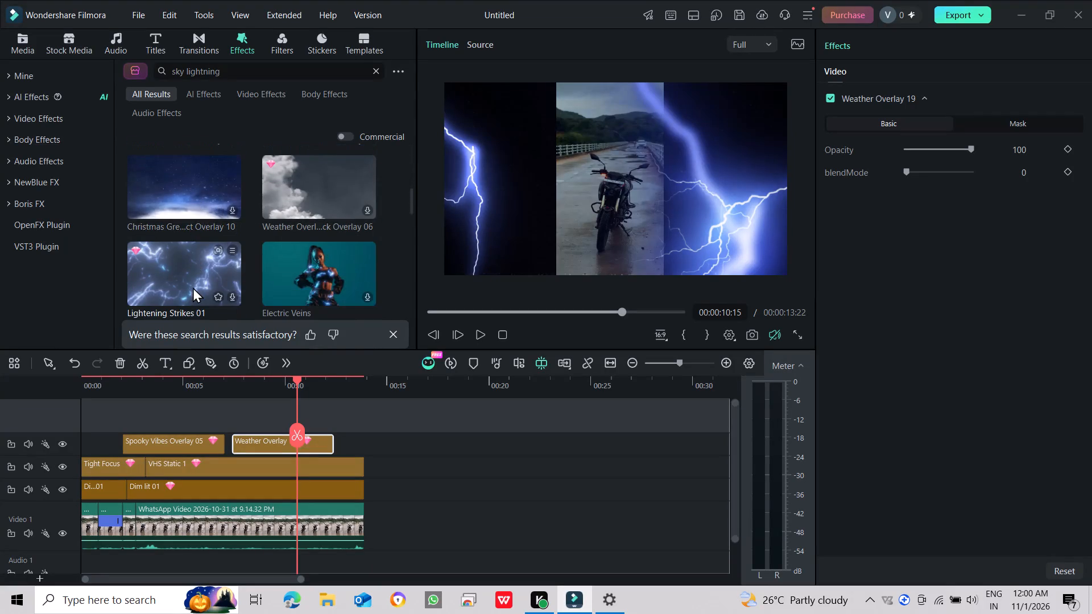
scroll(193, 288, down, 3)
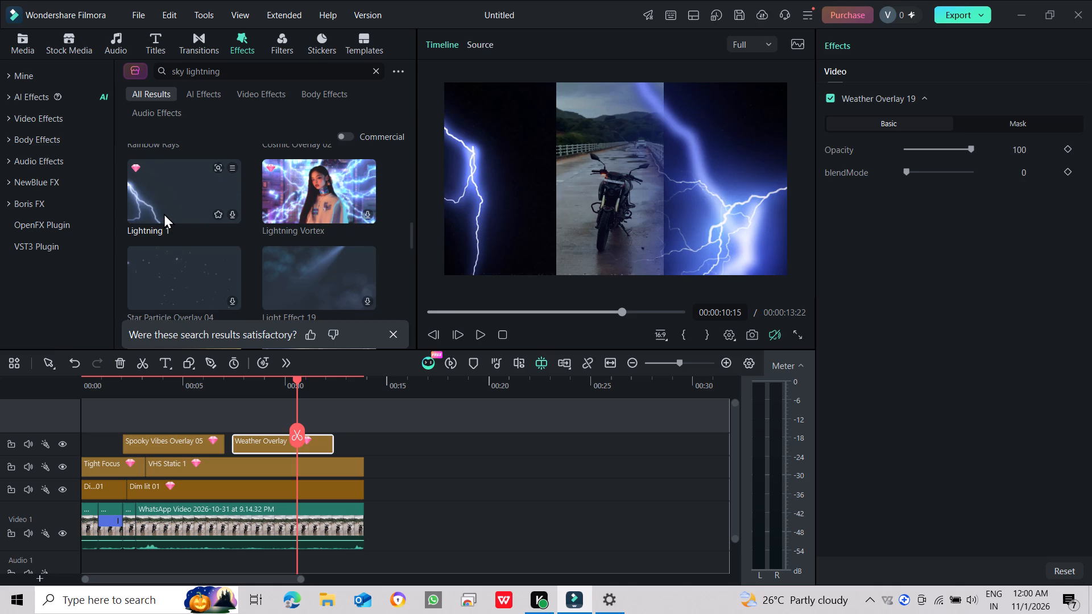
scroll(184, 208, down, 3)
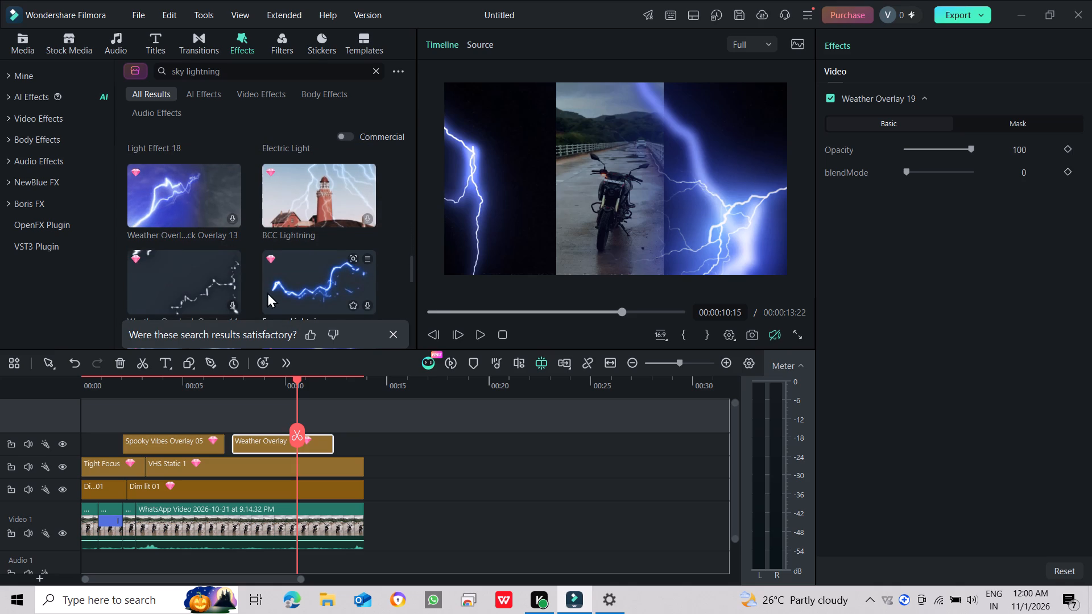
scroll(217, 285, down, 2)
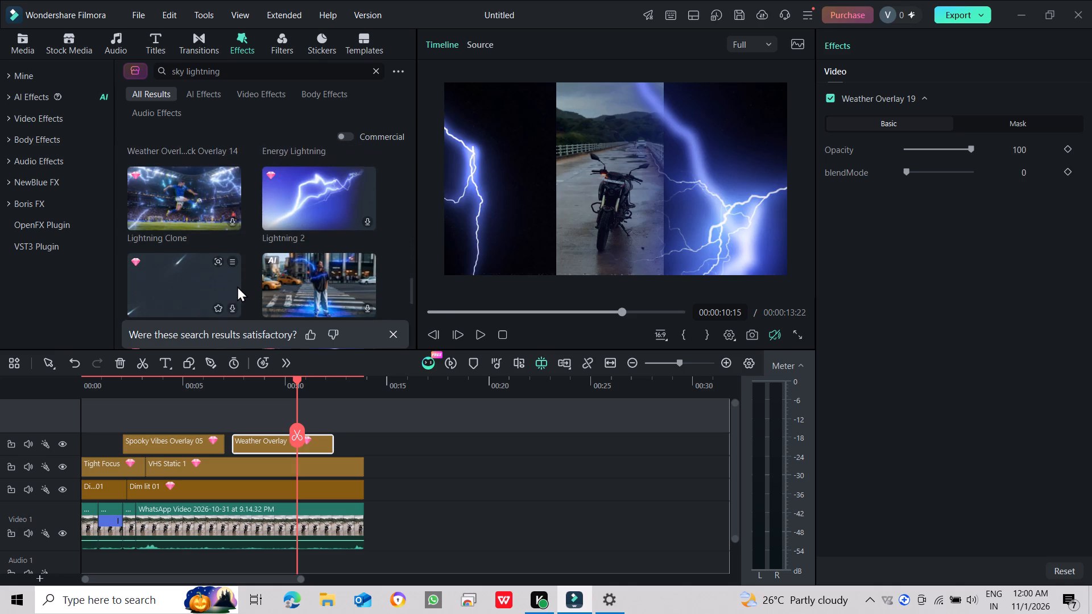
scroll(237, 286, down, 4)
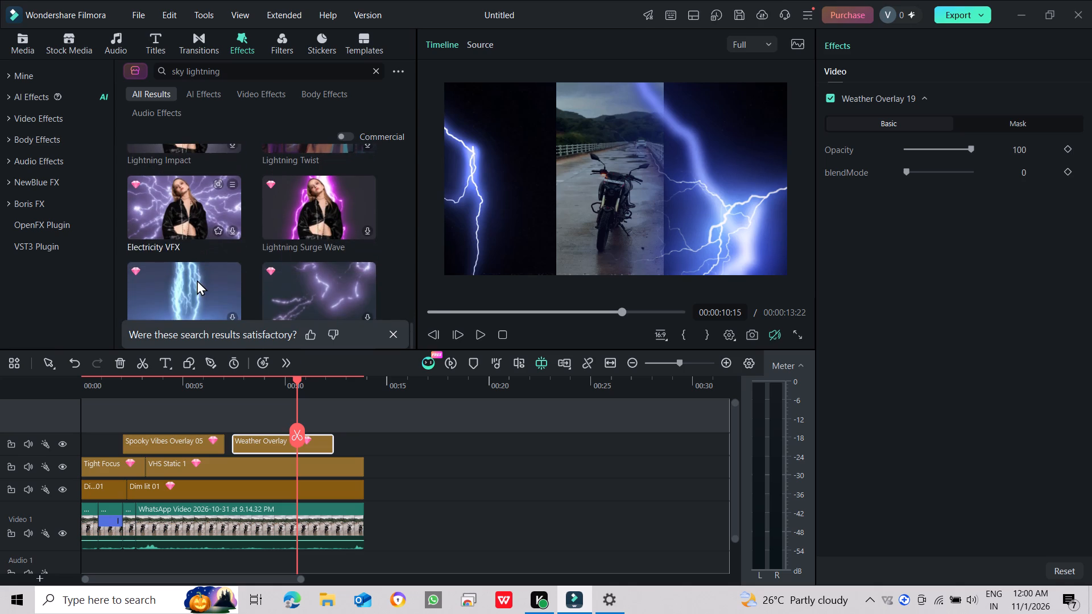
scroll(198, 280, down, 2)
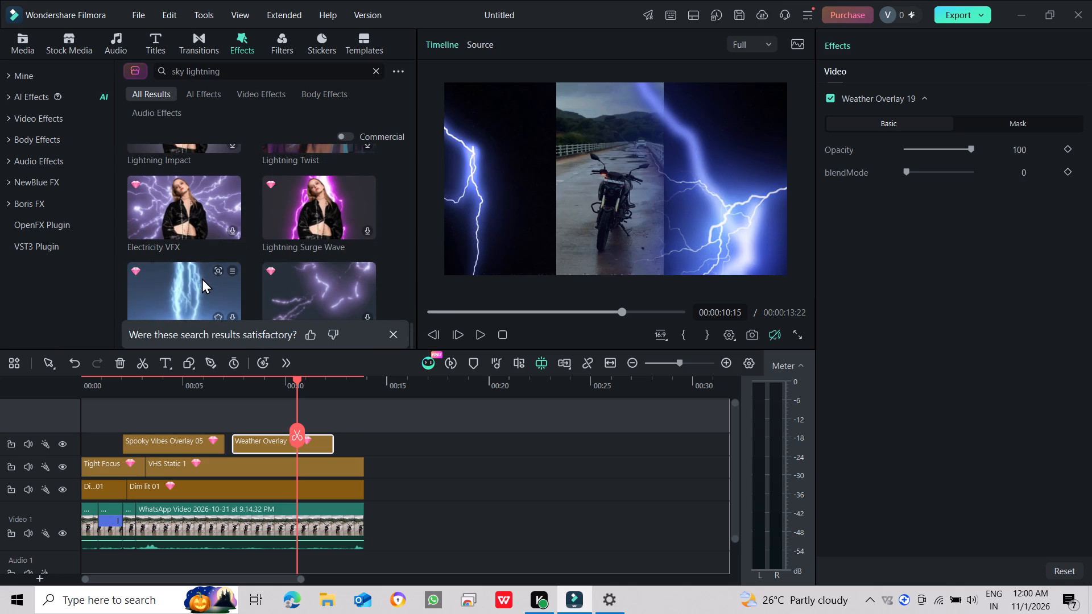
scroll(202, 278, down, 3)
scroll(272, 281, up, 1)
scroll(272, 284, down, 2)
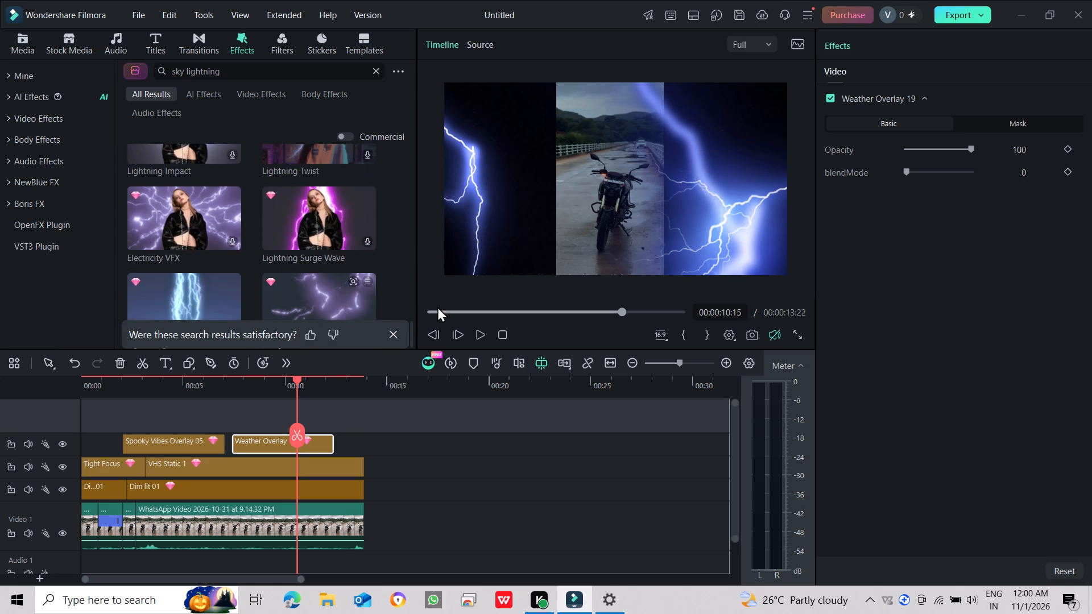
click(395, 340)
scroll(336, 311, down, 4)
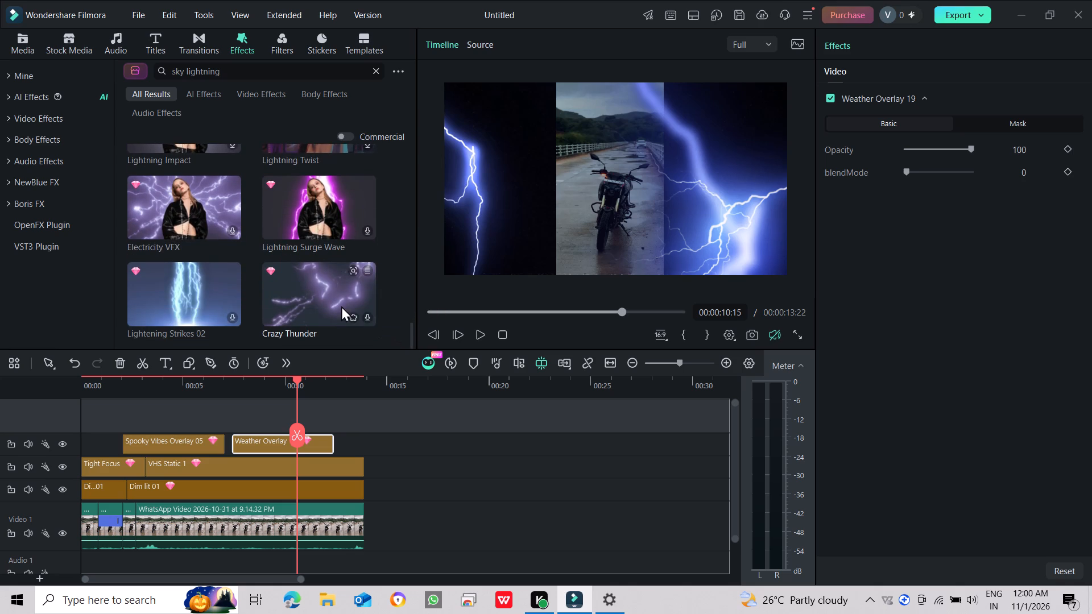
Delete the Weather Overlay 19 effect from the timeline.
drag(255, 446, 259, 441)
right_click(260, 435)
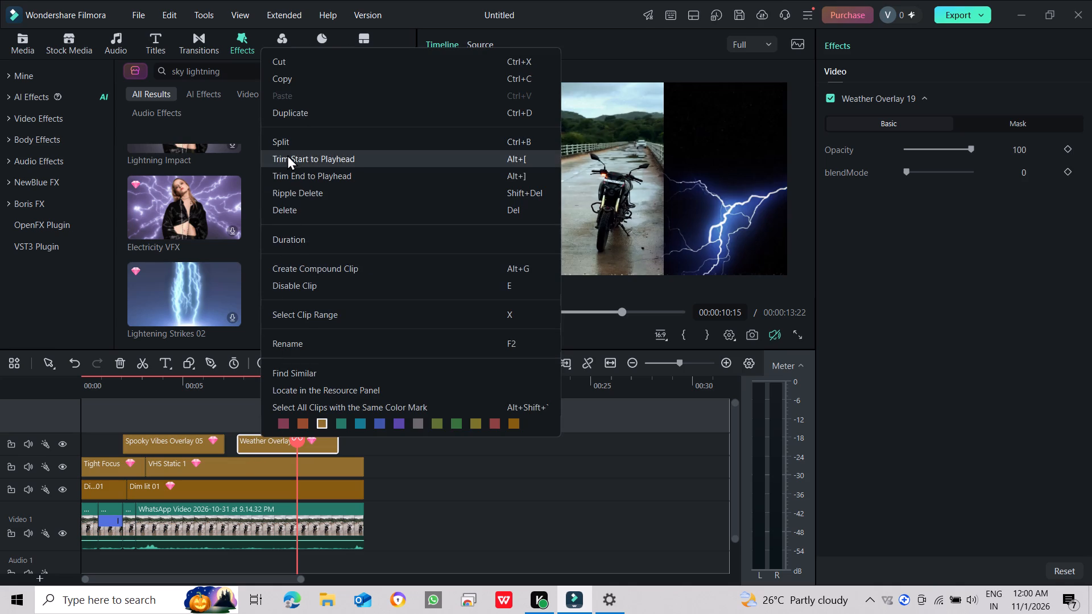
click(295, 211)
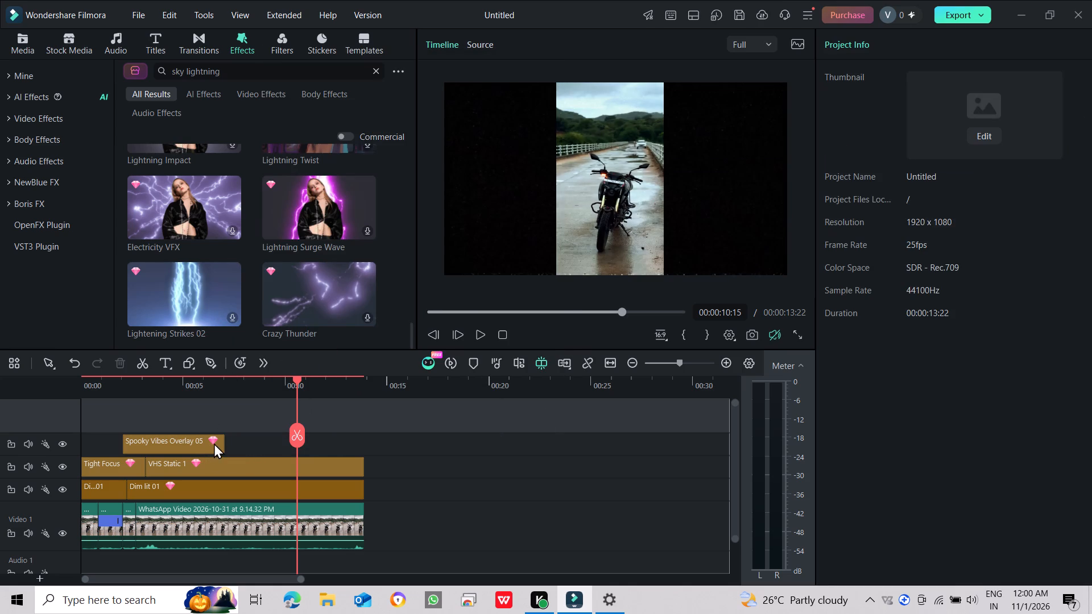
Extend the Spooky Vibes Overlay 05 effect so it ends together with the video clip and VHS Static 1.
drag(223, 441, 351, 454)
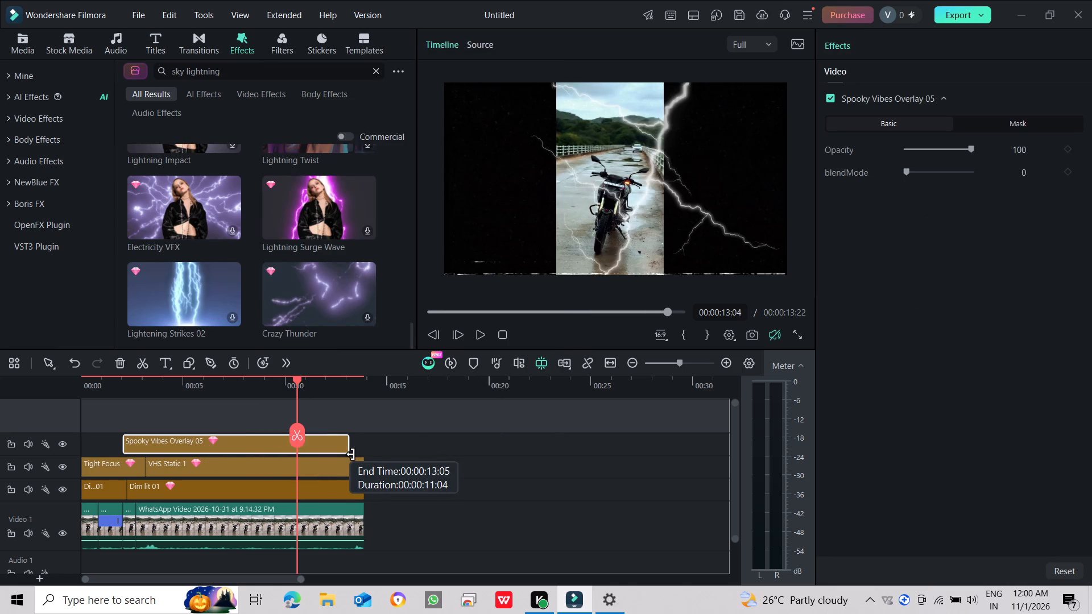
drag(351, 454, 363, 454)
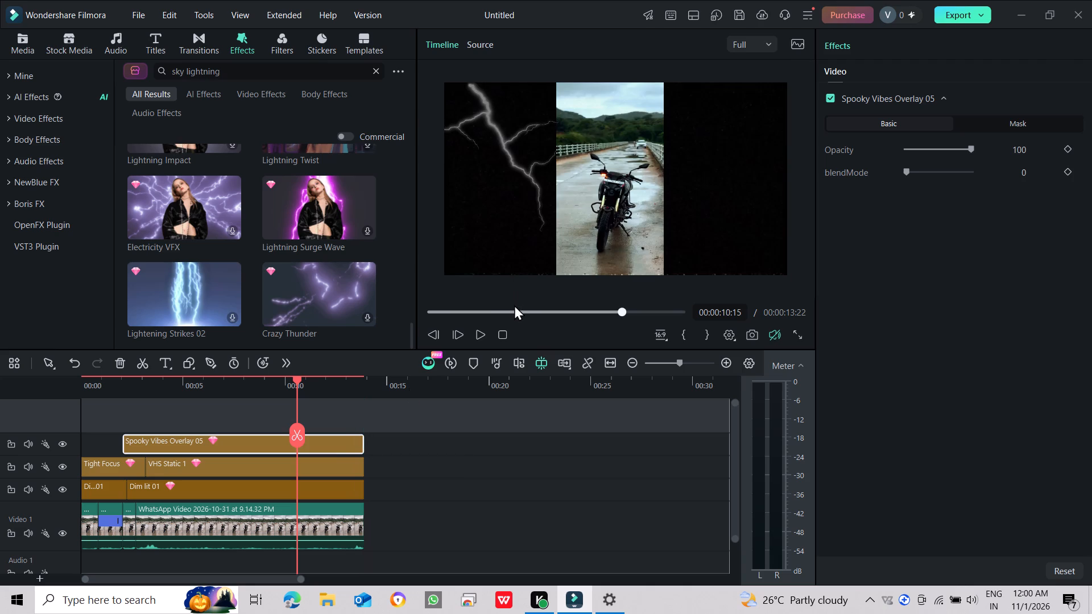
Play the video from near its start to preview the extended Spooky Vibes Overlay 05 effect.
drag(514, 305, 456, 310)
drag(485, 310, 445, 316)
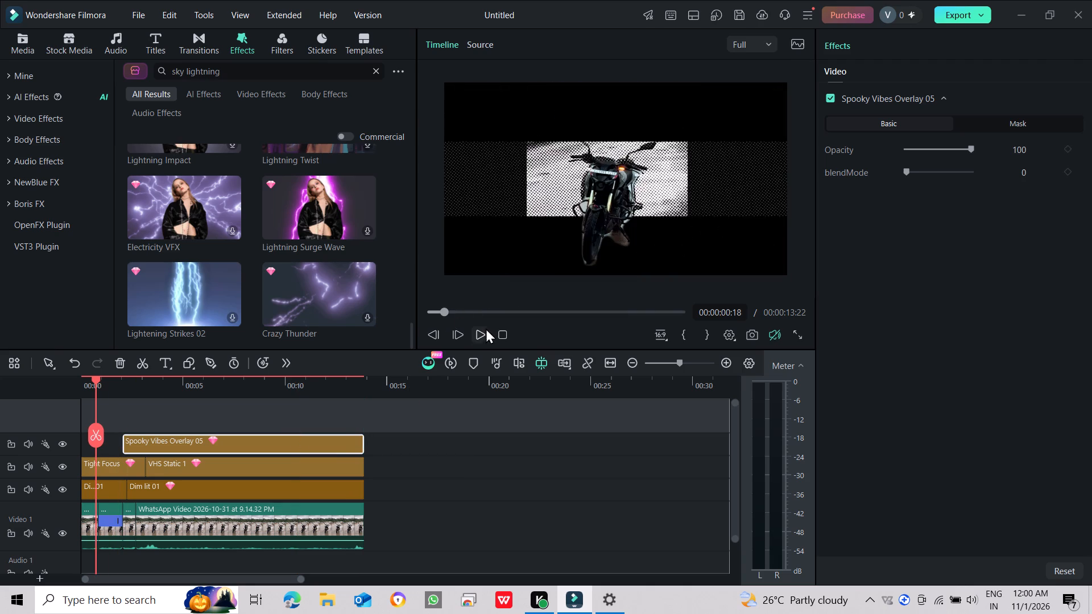
click(477, 334)
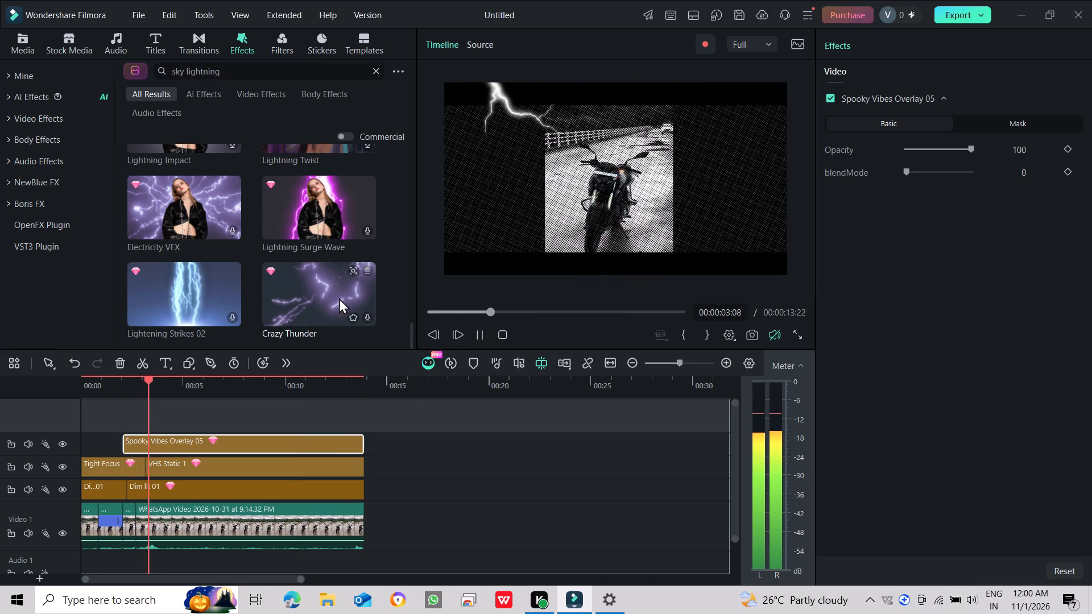
Look back through the sky lightning results up to the first entries while the video plays.
scroll(235, 254, down, 1)
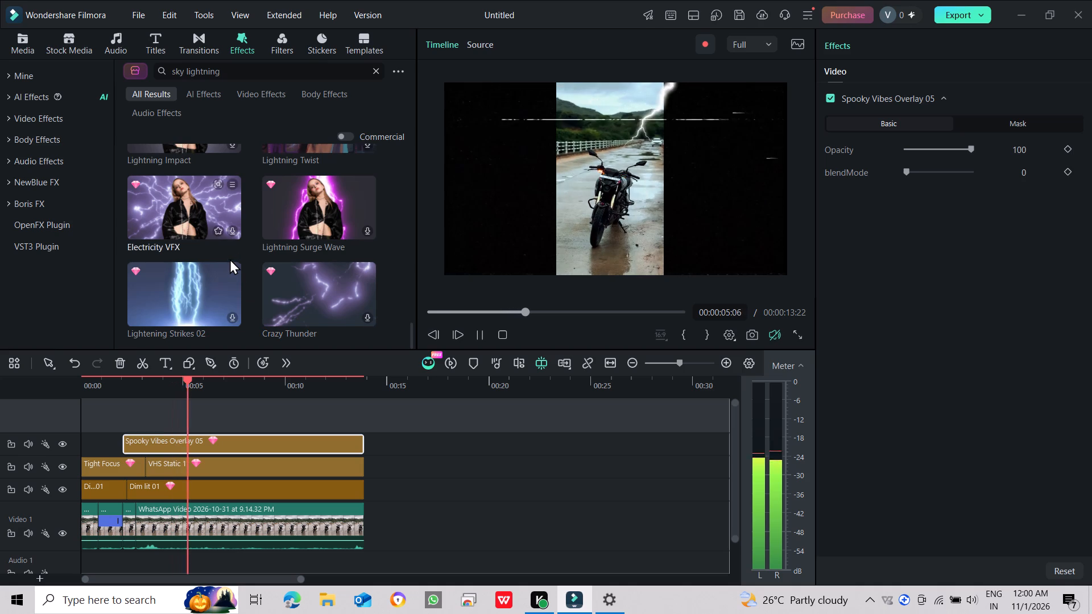
scroll(229, 261, up, 3)
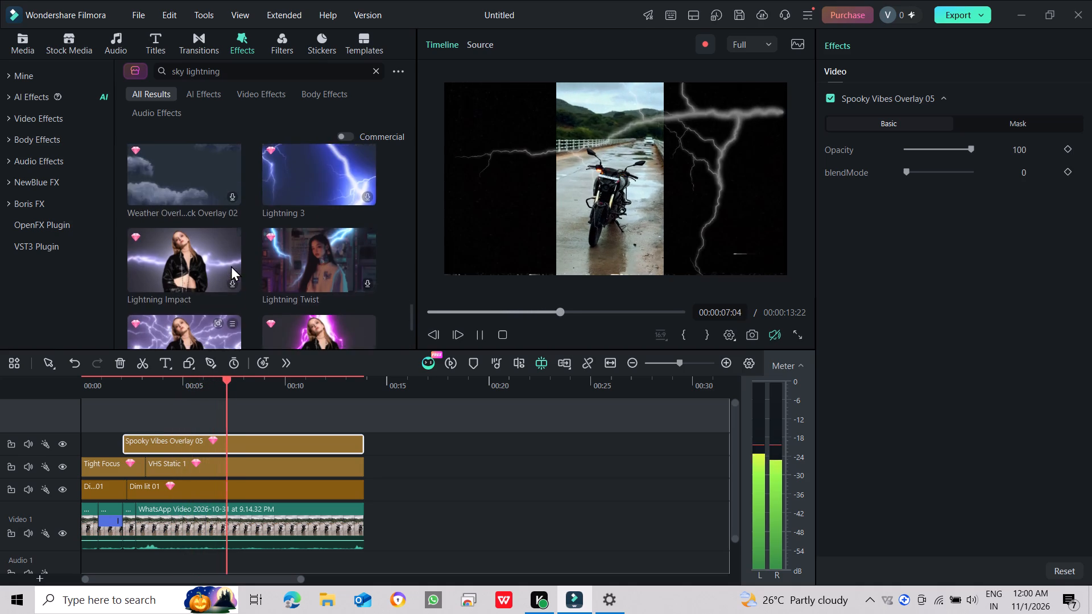
scroll(231, 265, up, 20)
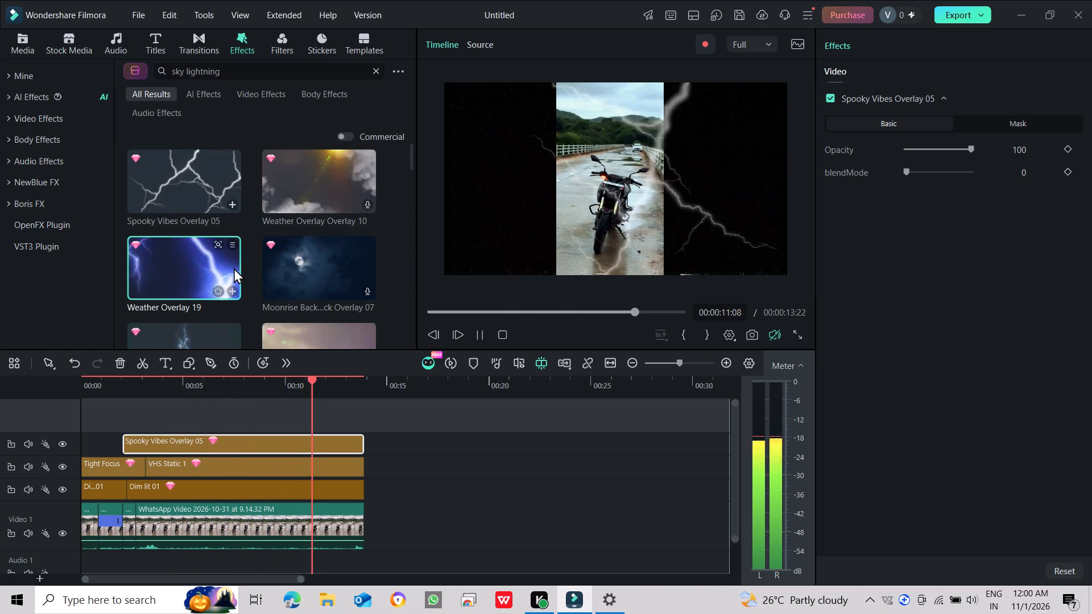
Clear the sky lightning search so the general trending effects are listed.
drag(233, 78, 87, 68)
key(BackSpace)
key(Return)
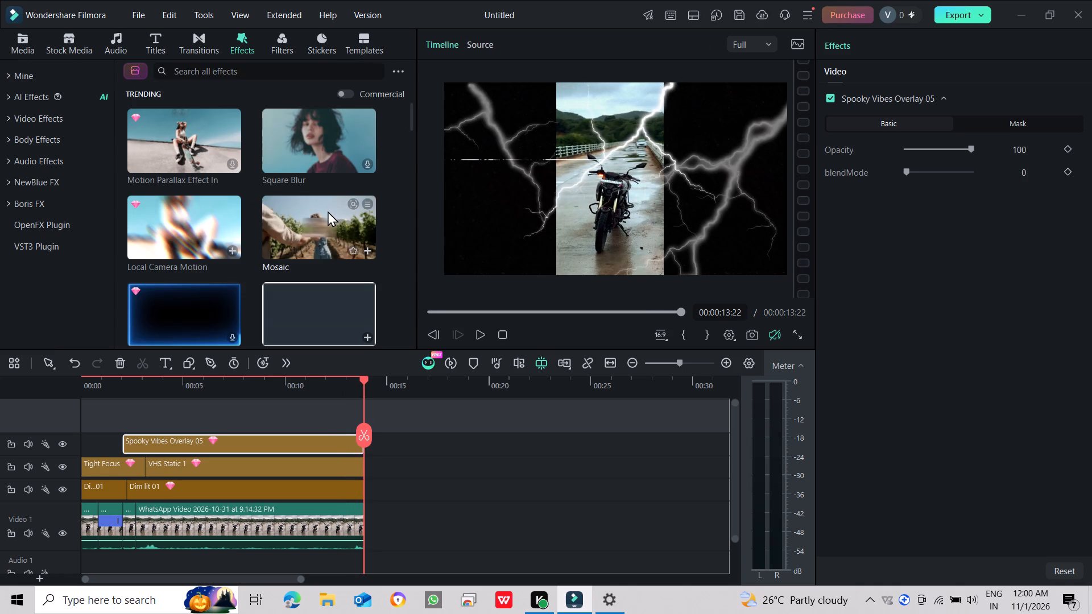
Look through the trending effects for another effect that suits the motorcycle video.
scroll(284, 213, down, 2)
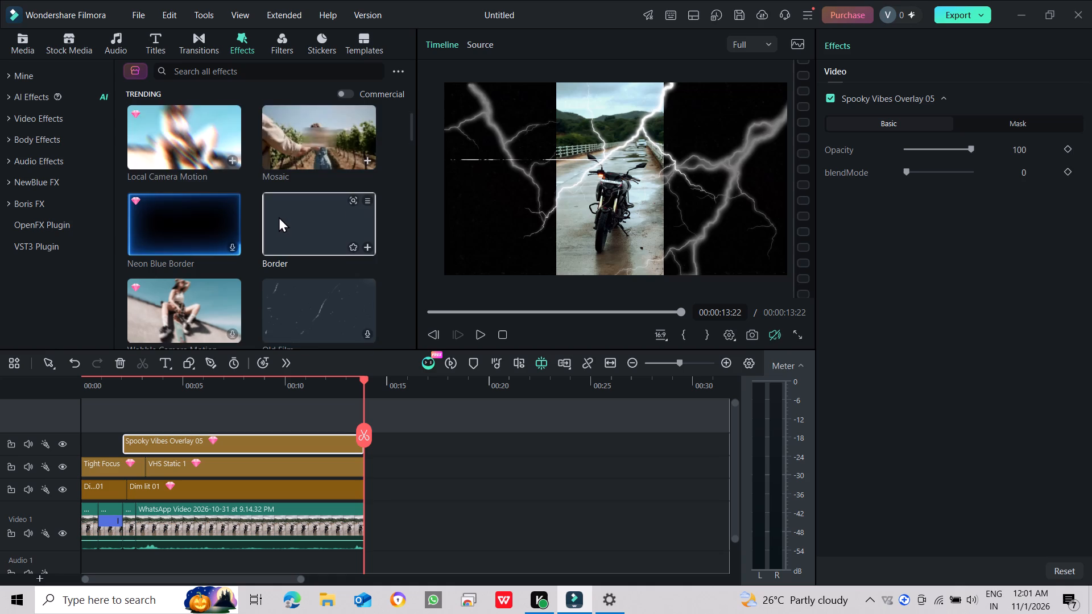
scroll(275, 220, down, 2)
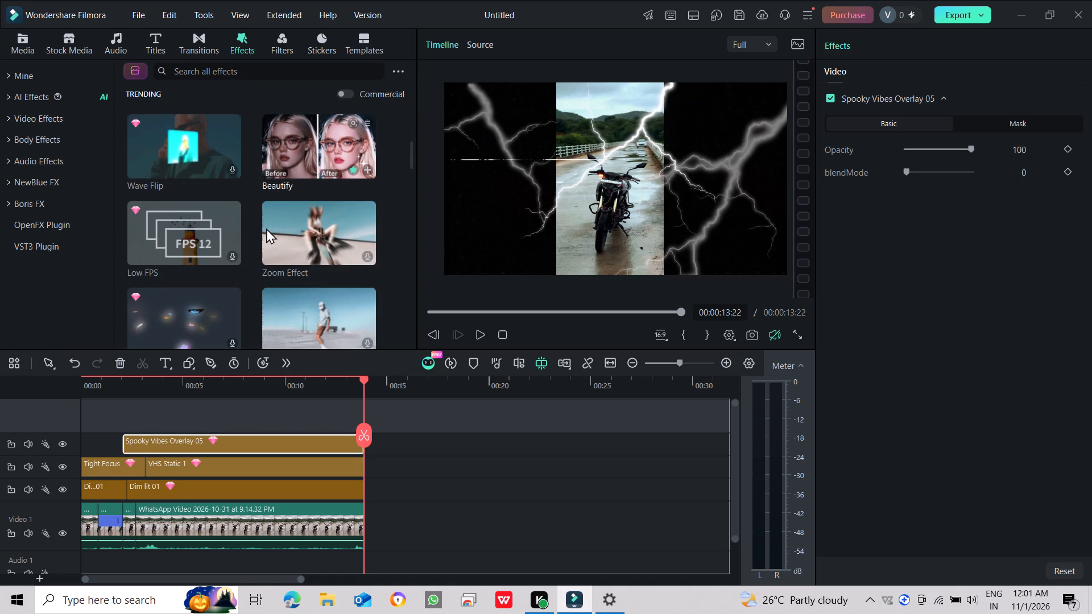
scroll(262, 234, down, 3)
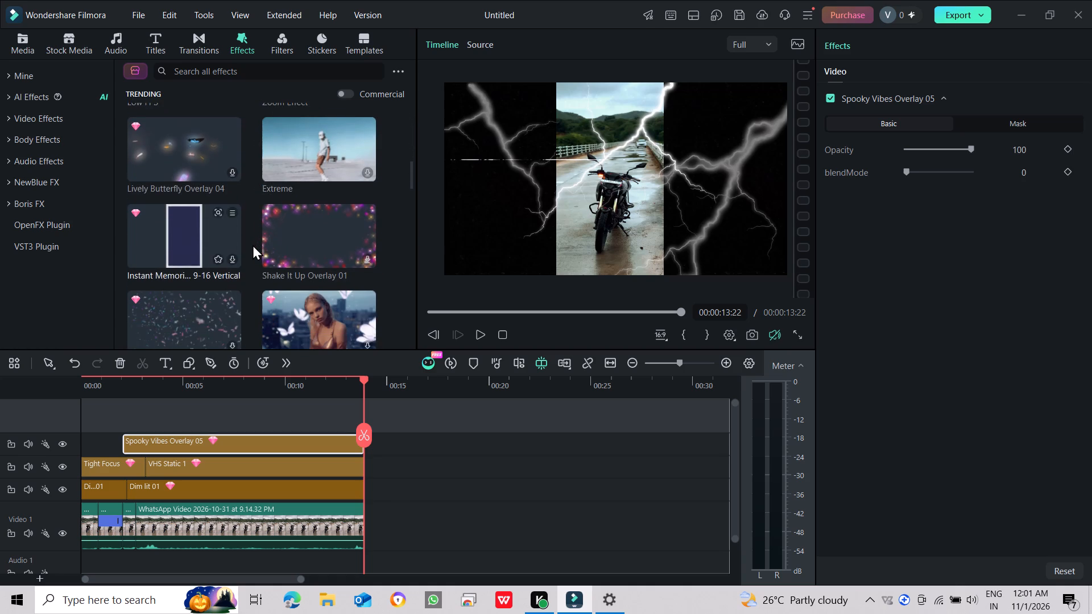
scroll(250, 247, down, 3)
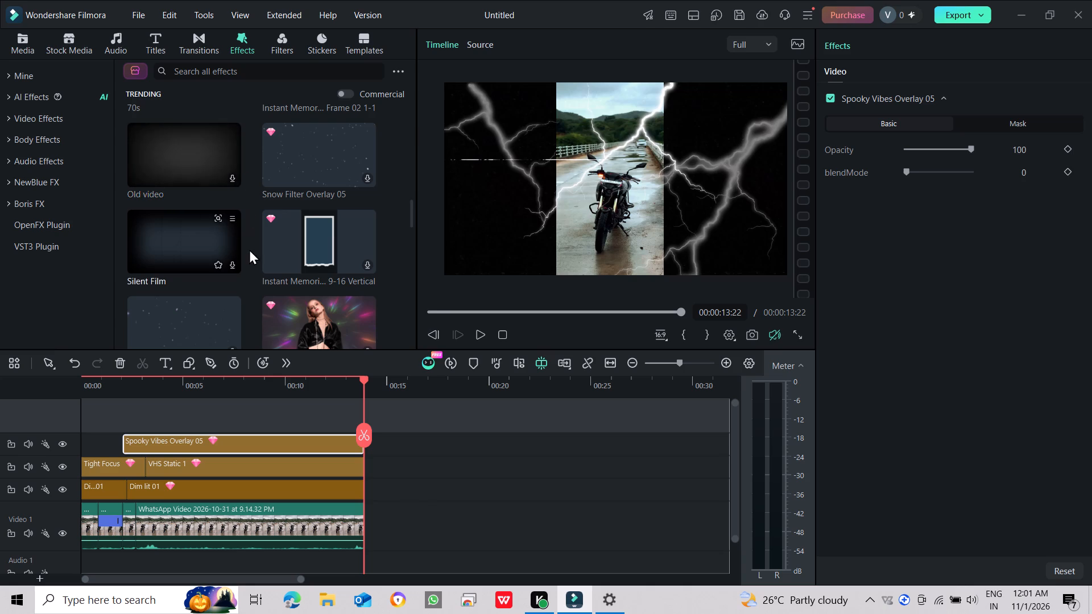
scroll(249, 250, down, 4)
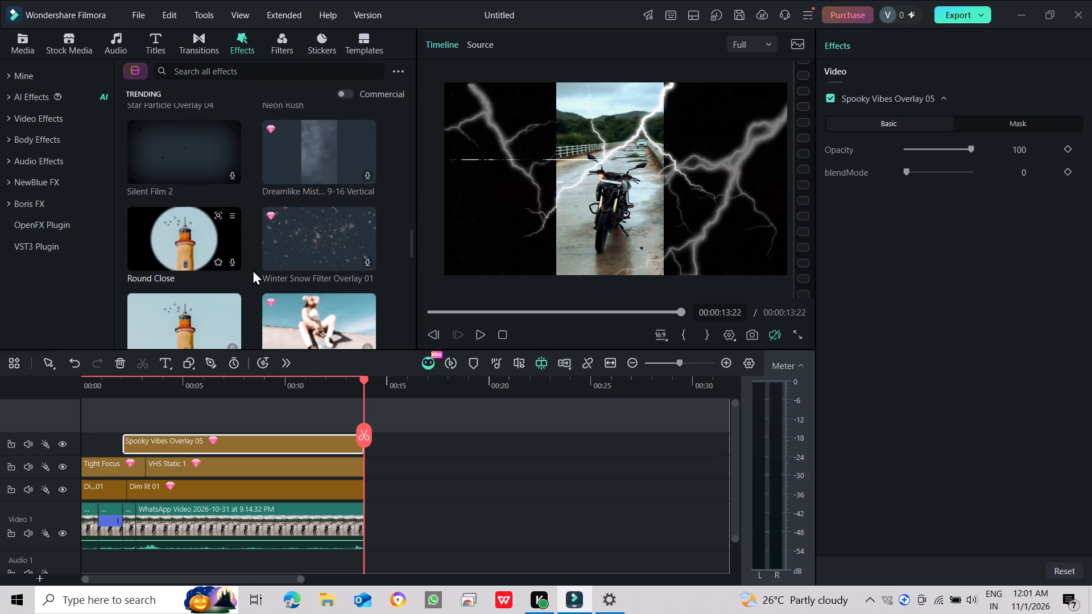
scroll(251, 263, down, 3)
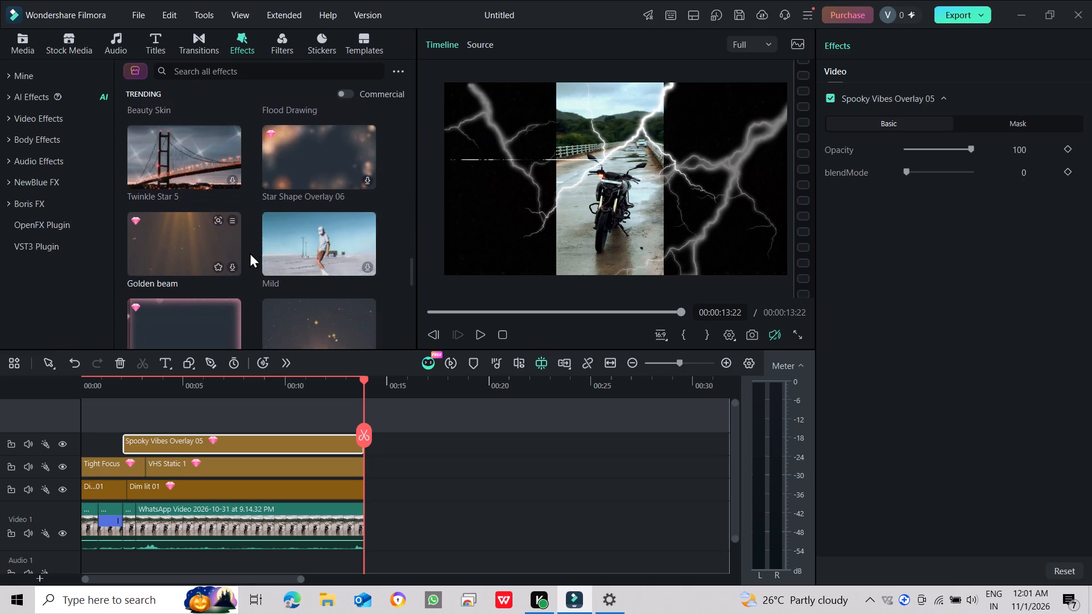
scroll(250, 252, down, 6)
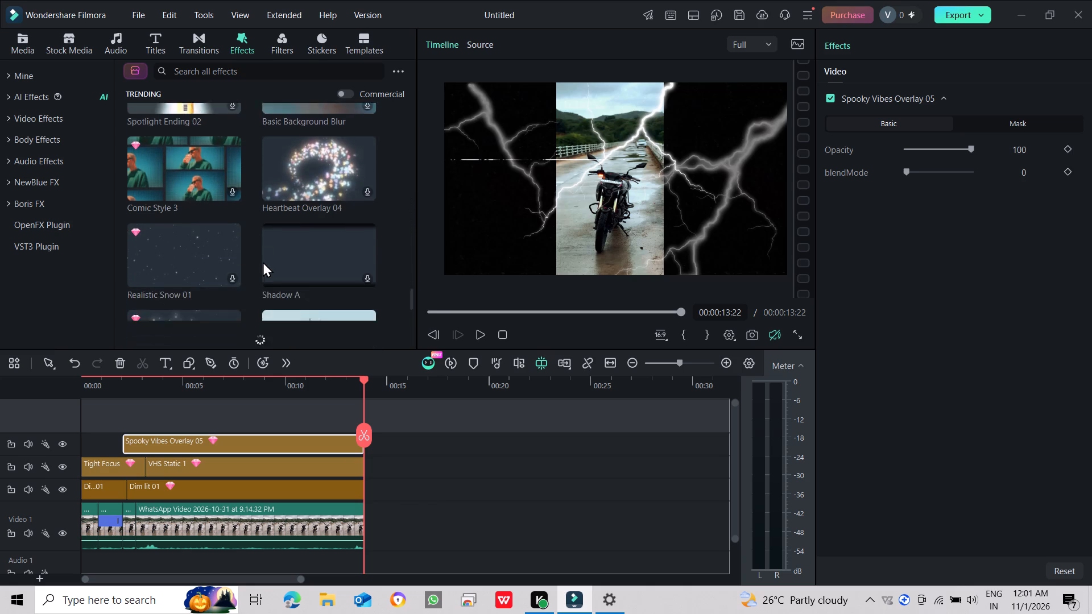
scroll(264, 260, down, 7)
scroll(271, 265, up, 4)
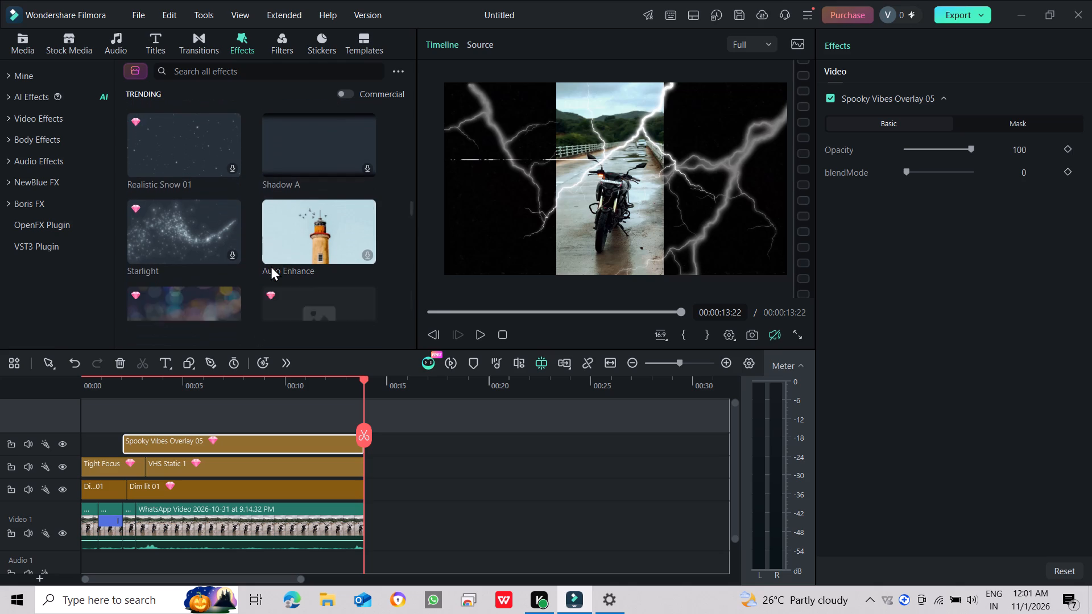
scroll(273, 265, down, 9)
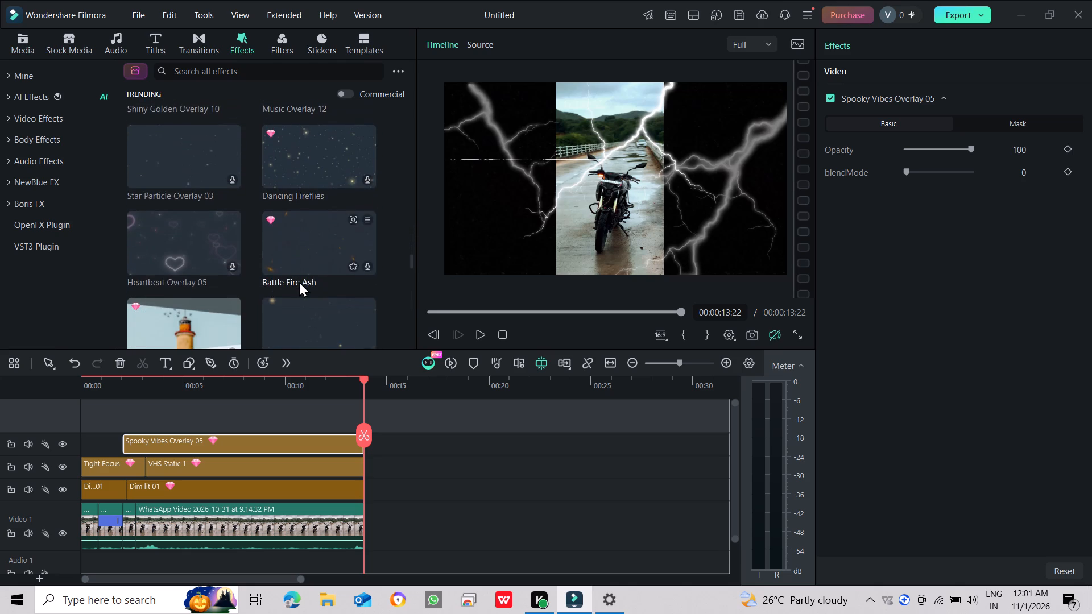
scroll(299, 281, down, 3)
scroll(304, 283, up, 1)
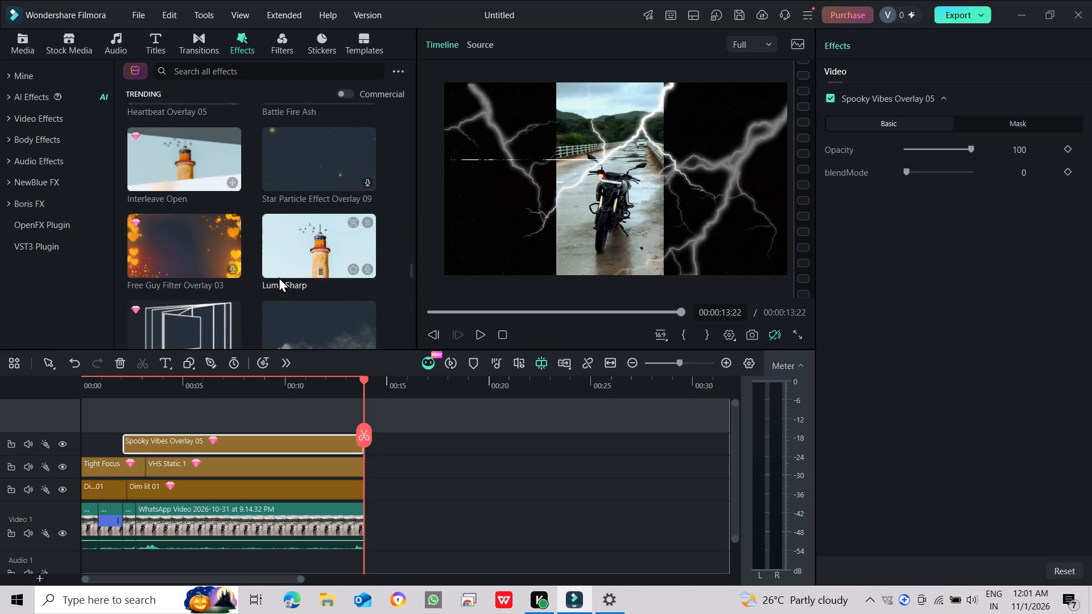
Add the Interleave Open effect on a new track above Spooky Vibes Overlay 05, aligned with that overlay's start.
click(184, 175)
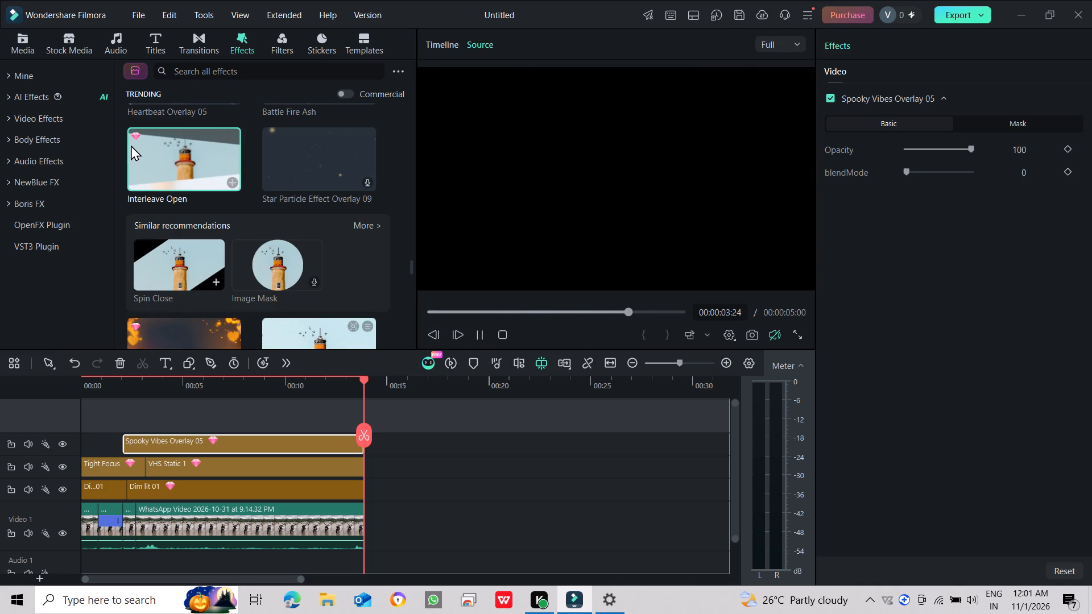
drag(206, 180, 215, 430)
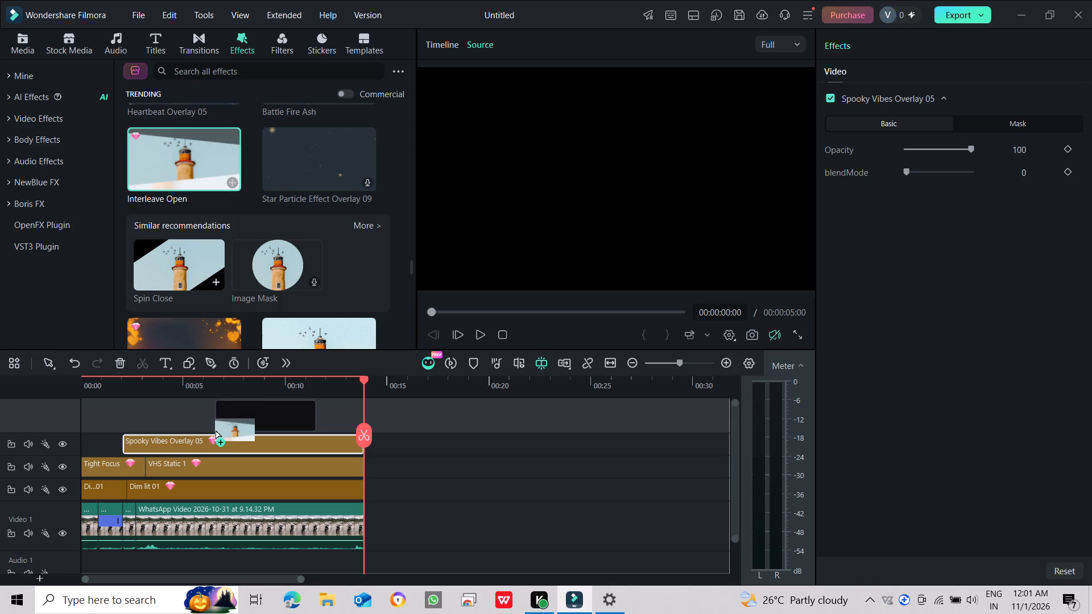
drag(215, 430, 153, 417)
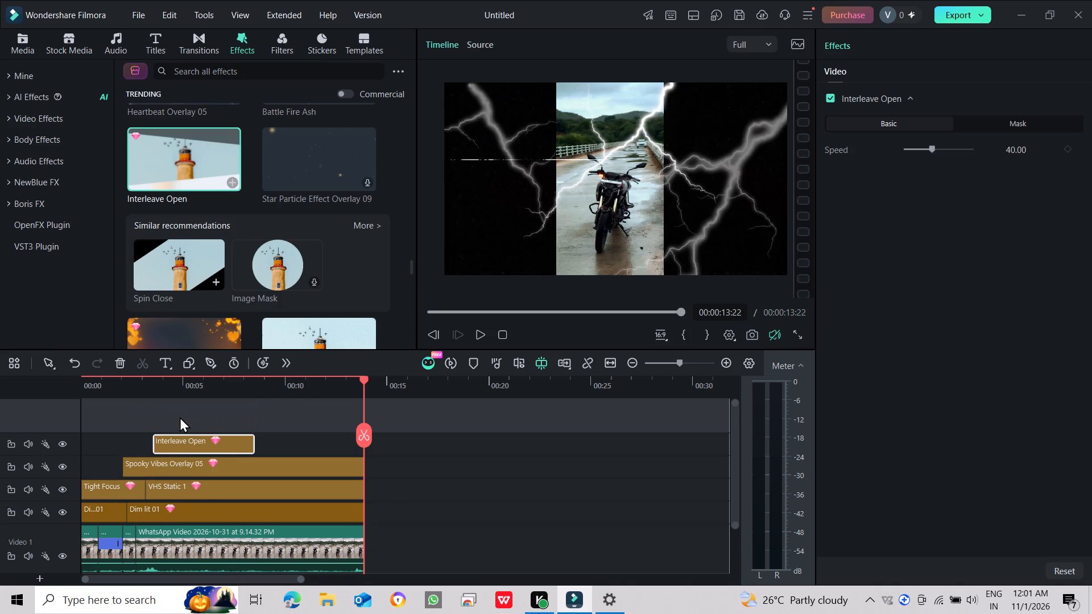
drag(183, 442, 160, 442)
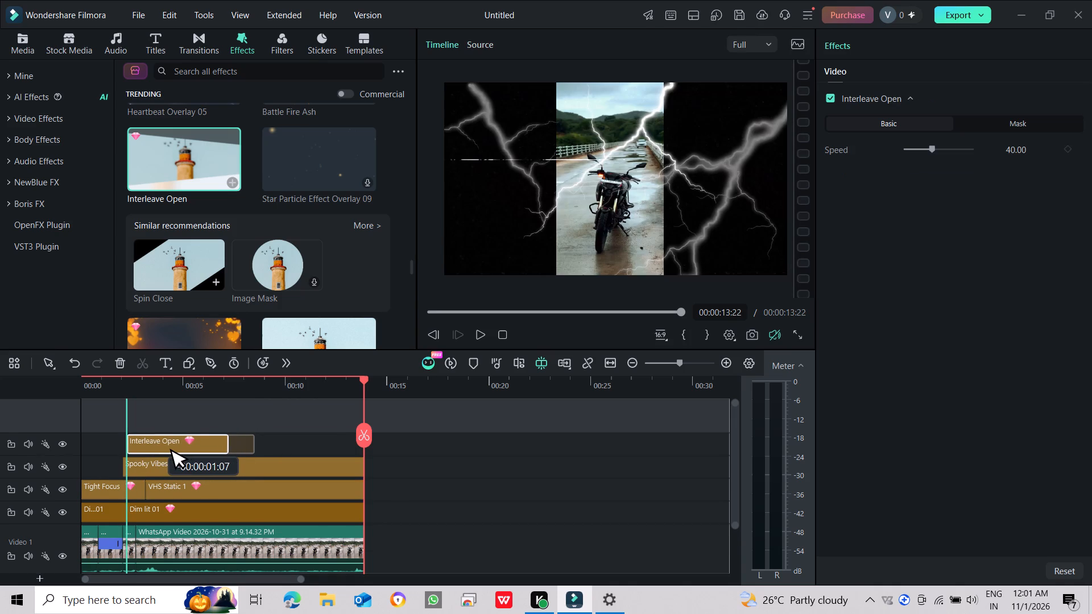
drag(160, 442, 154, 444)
Play the video to preview the Interleave Open effect.
click(481, 338)
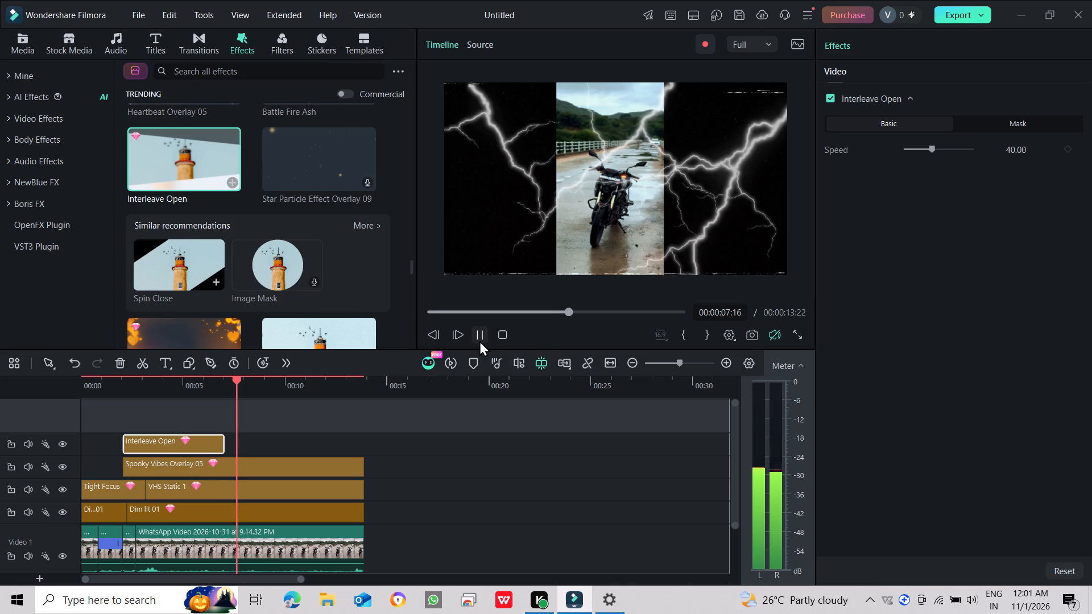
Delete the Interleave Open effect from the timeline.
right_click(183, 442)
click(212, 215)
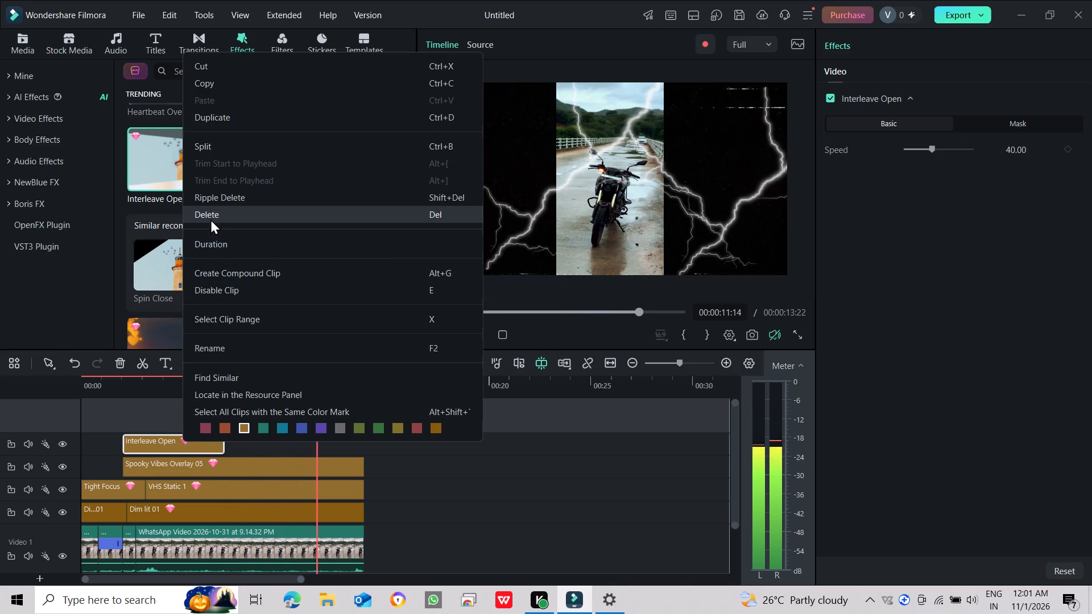
Look further through the trending effects for a replacement for Interleave Open.
scroll(222, 217, down, 1)
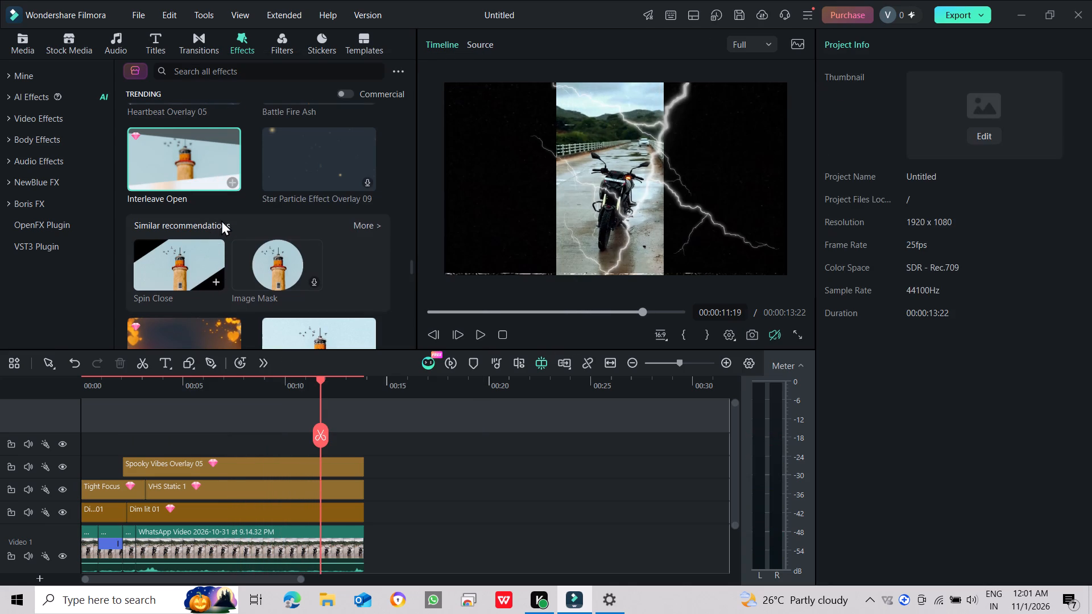
scroll(219, 224, down, 3)
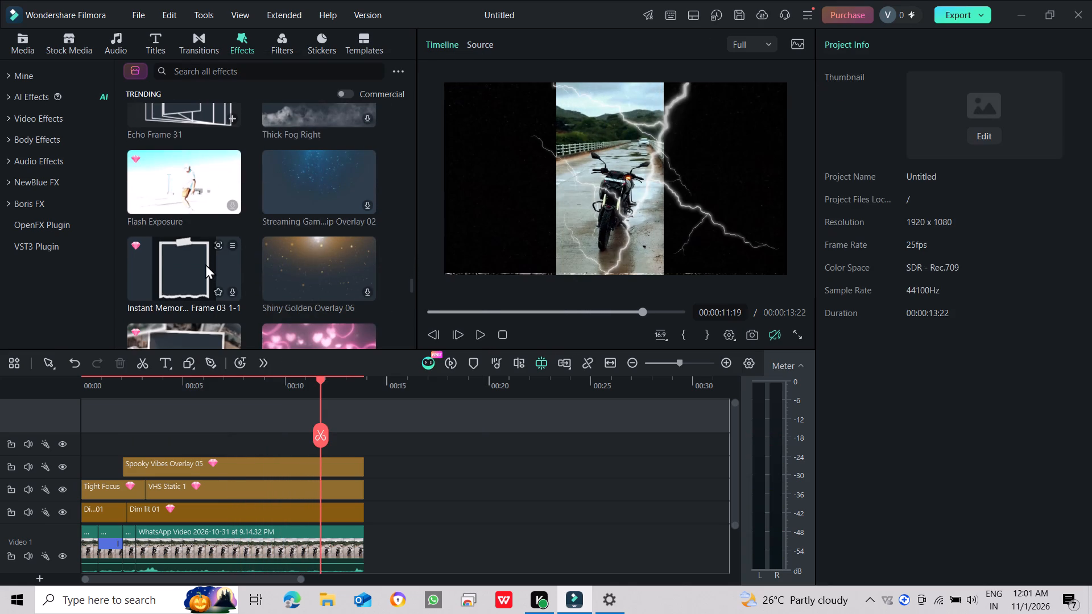
scroll(205, 264, down, 3)
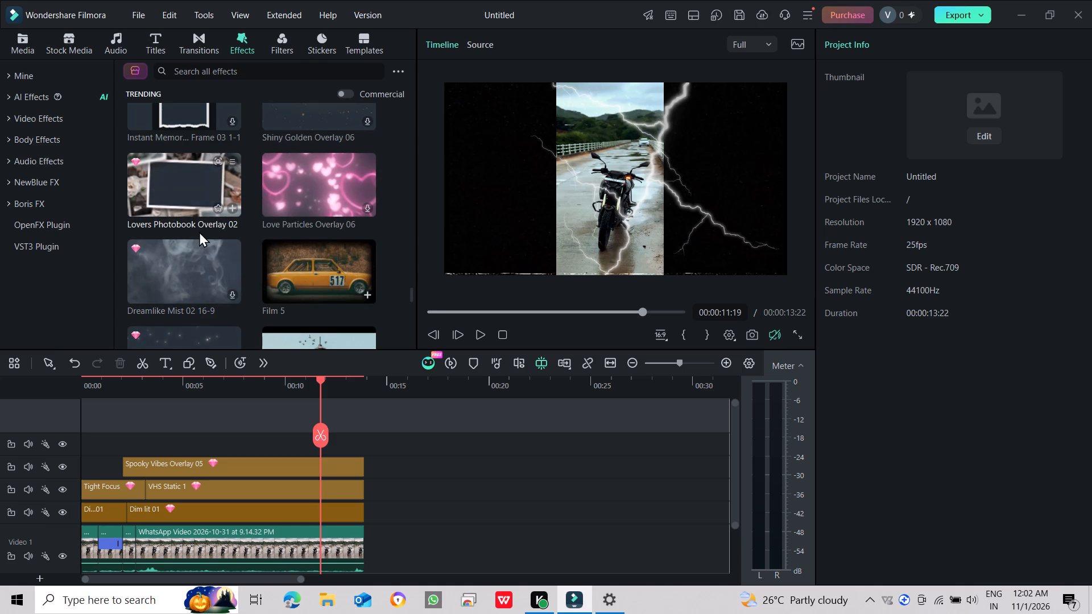
scroll(199, 231, down, 8)
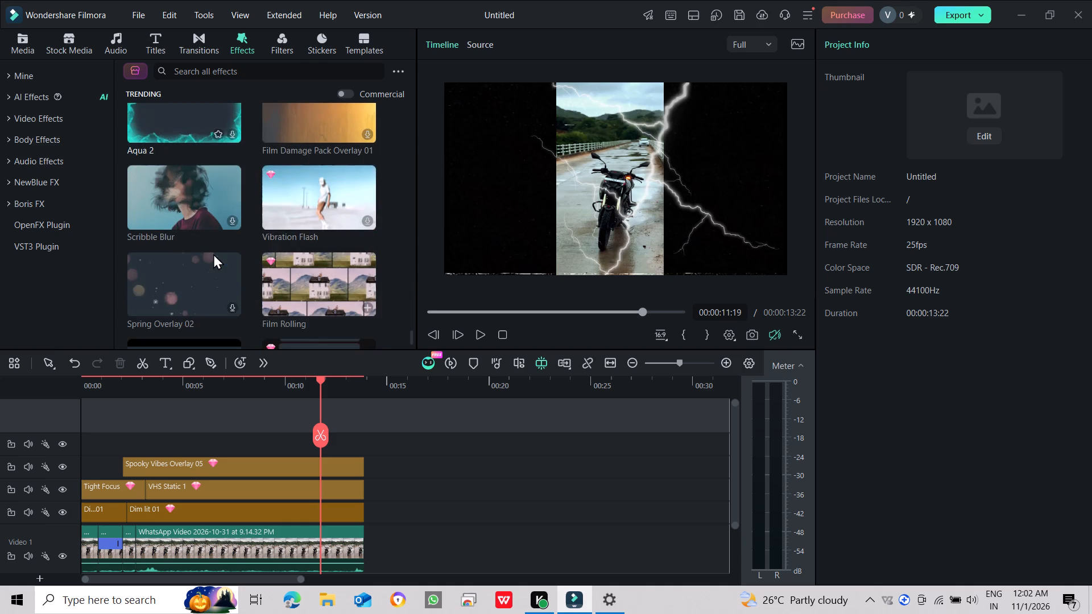
scroll(213, 254, down, 3)
scroll(213, 257, up, 2)
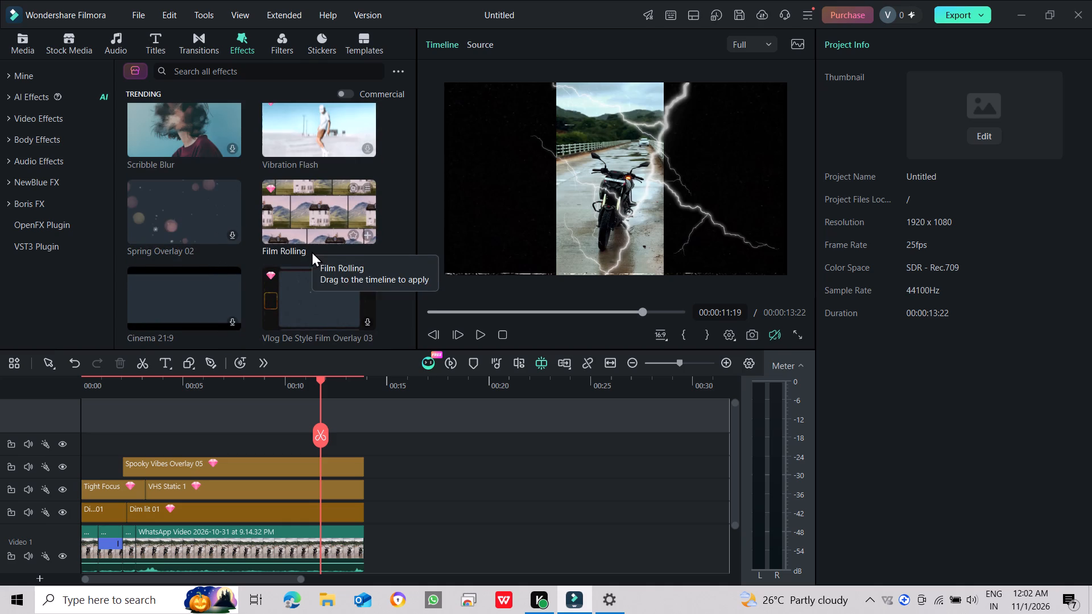
scroll(306, 250, up, 1)
scroll(246, 325, down, 1)
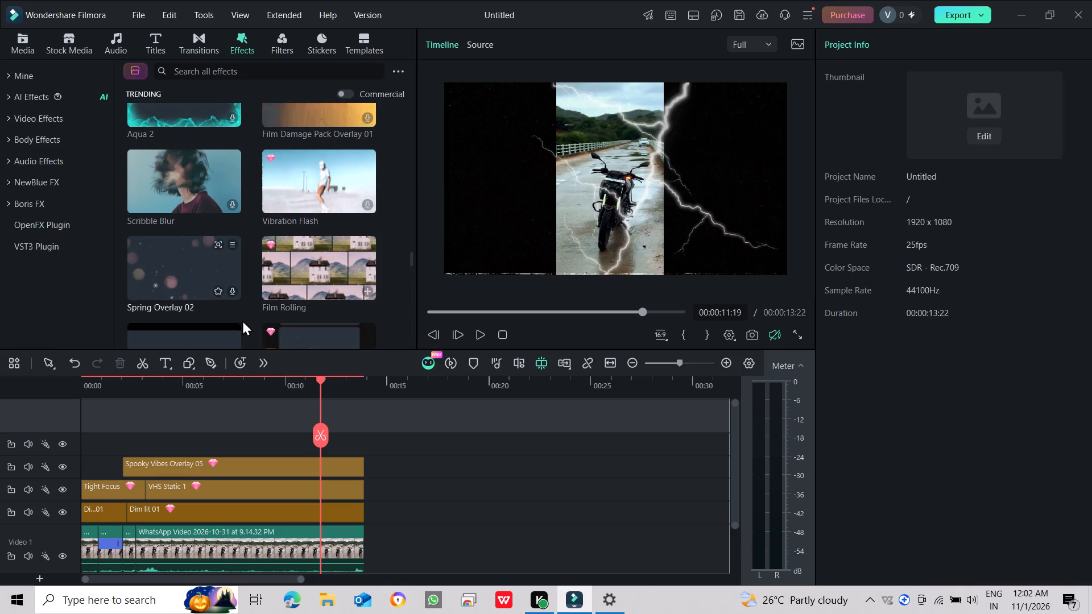
scroll(243, 340, down, 4)
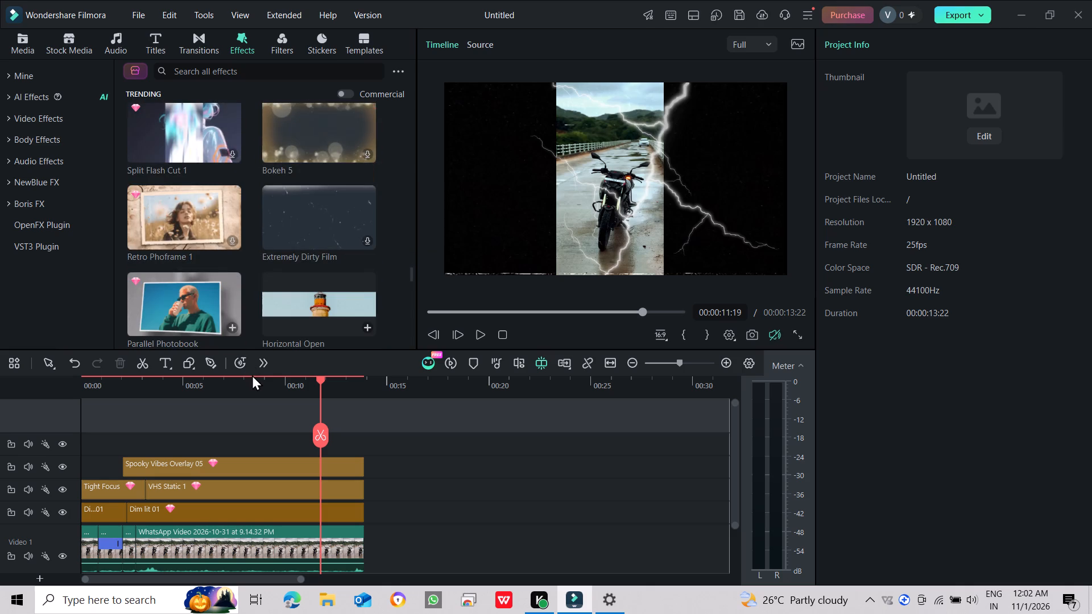
scroll(253, 375, down, 1)
scroll(231, 301, down, 1)
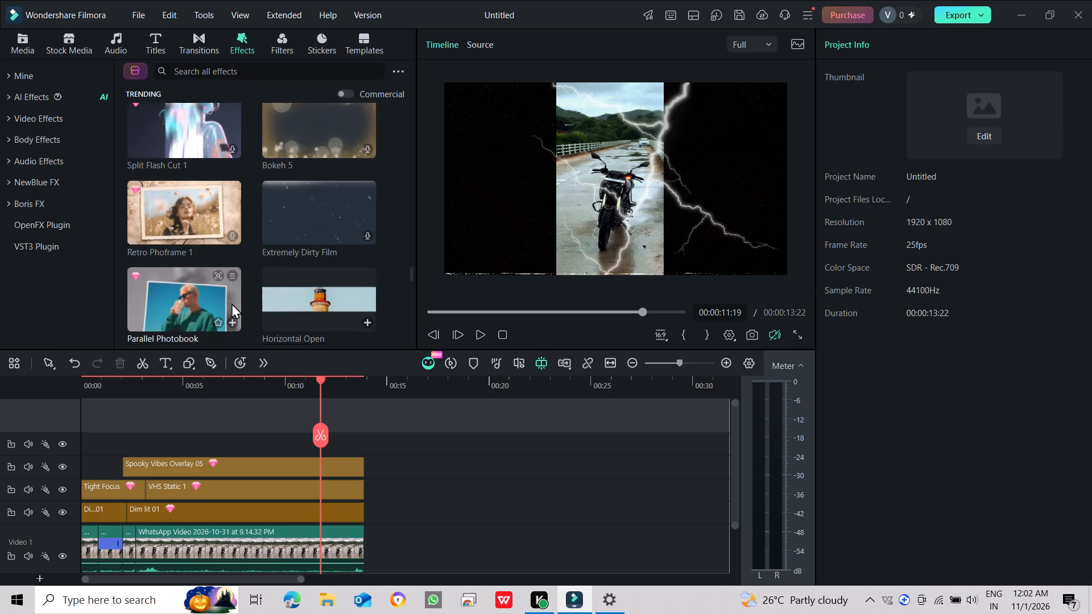
scroll(226, 319, down, 1)
scroll(184, 284, down, 1)
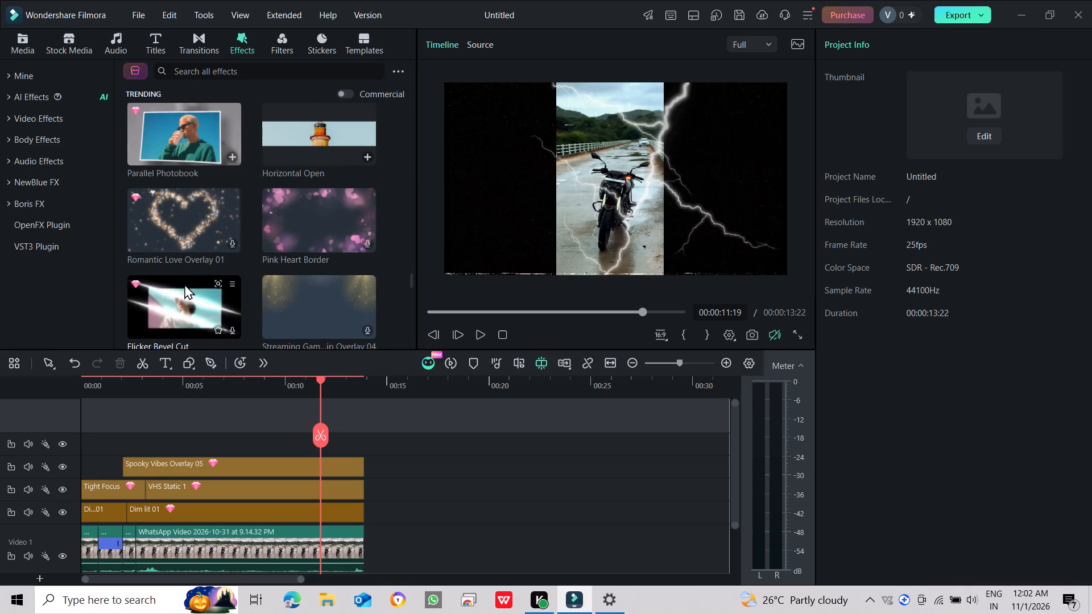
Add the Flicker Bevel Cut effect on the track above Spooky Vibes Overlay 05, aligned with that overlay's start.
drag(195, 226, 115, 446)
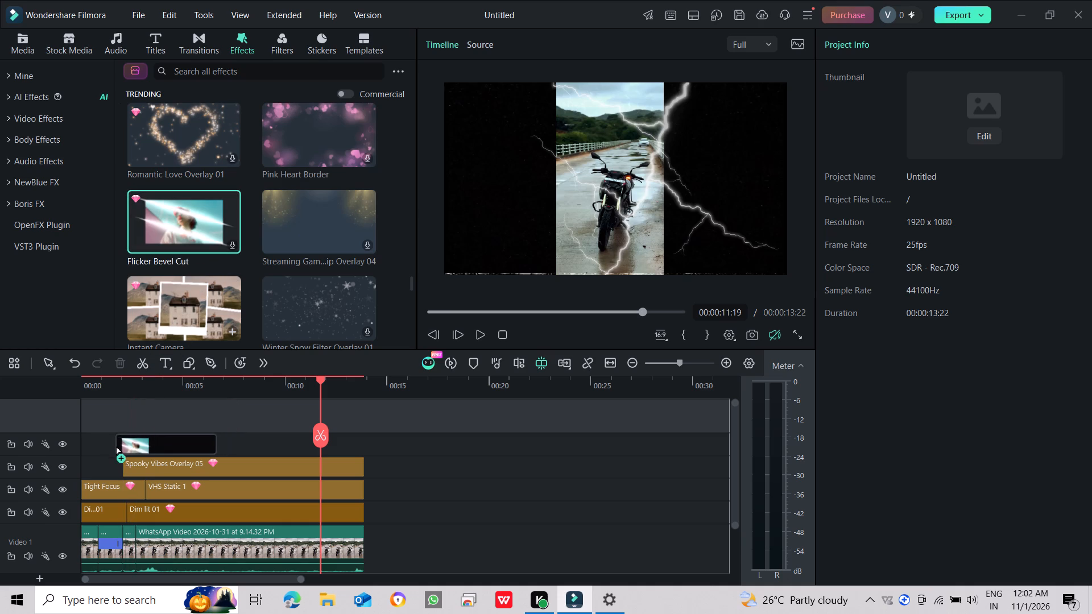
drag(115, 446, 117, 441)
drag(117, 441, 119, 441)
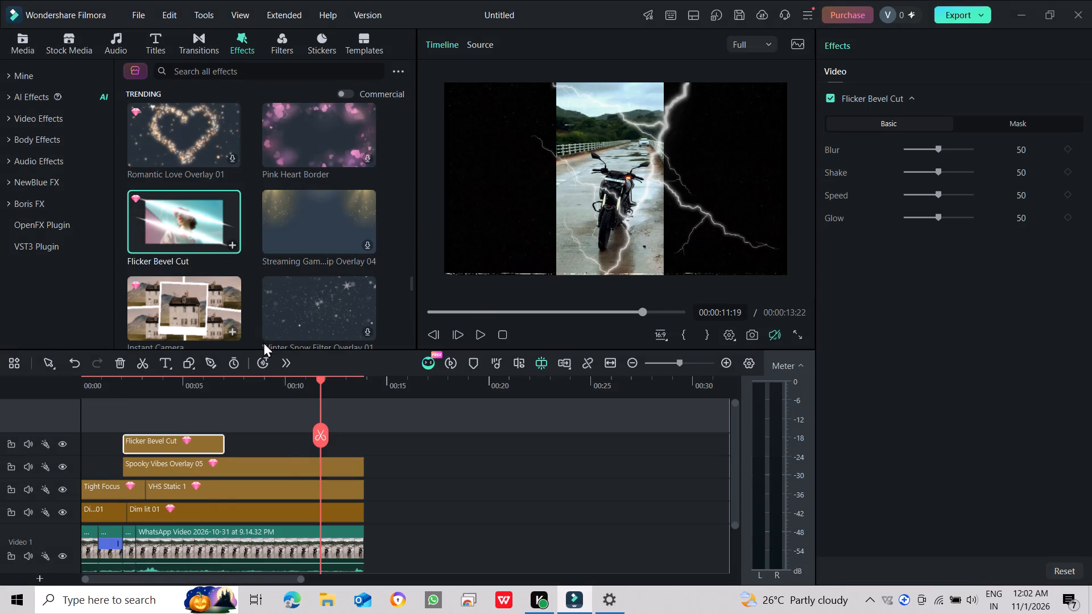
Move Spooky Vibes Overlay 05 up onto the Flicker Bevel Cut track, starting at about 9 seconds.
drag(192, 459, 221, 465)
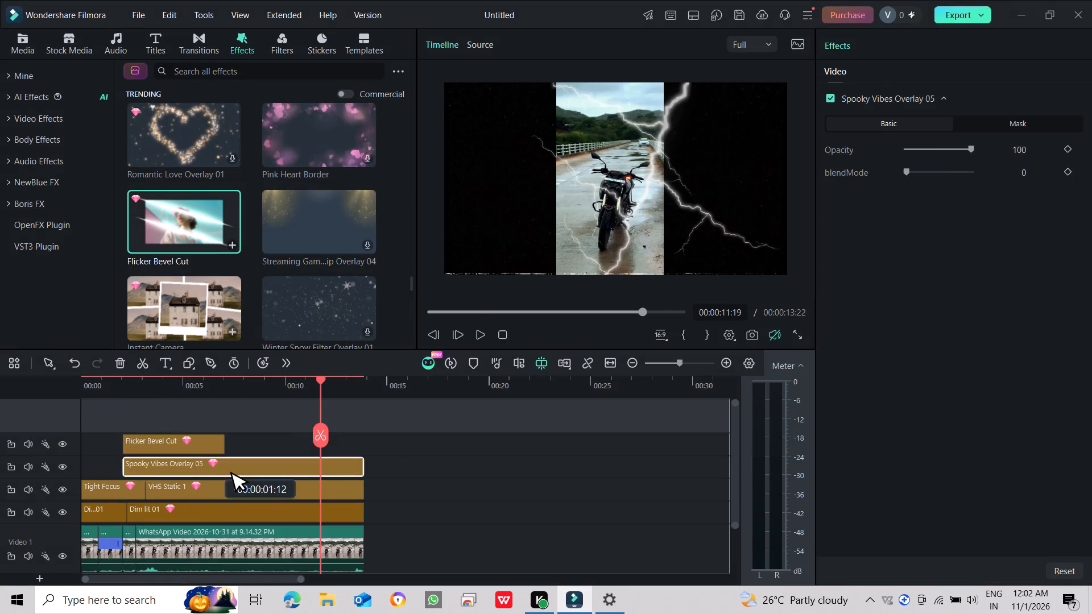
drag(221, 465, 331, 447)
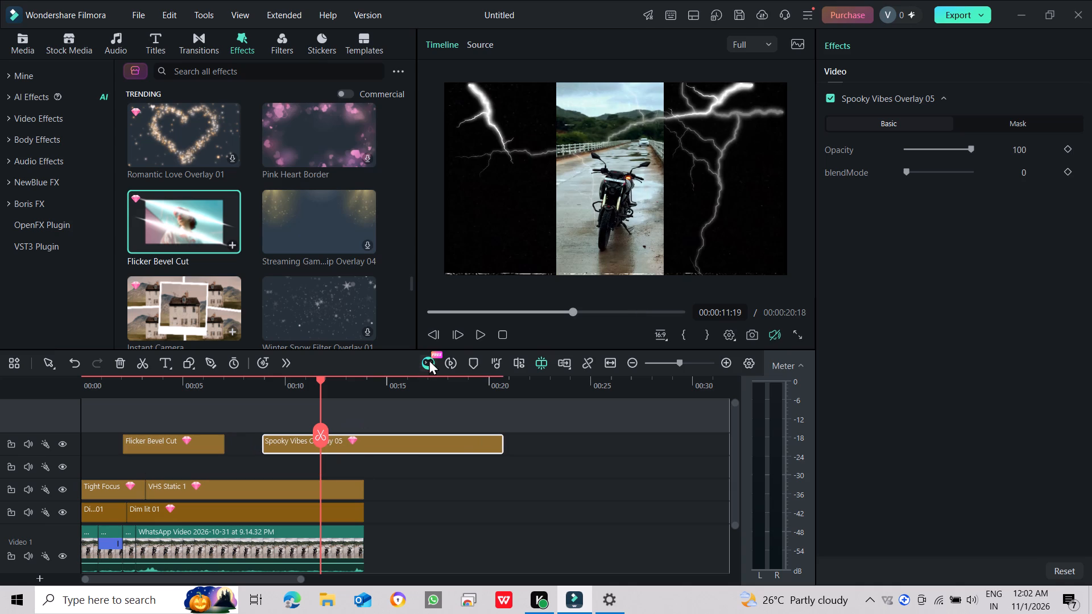
Play the video from the beginning to preview Flicker Bevel Cut without the lightning overlay.
drag(454, 313, 374, 318)
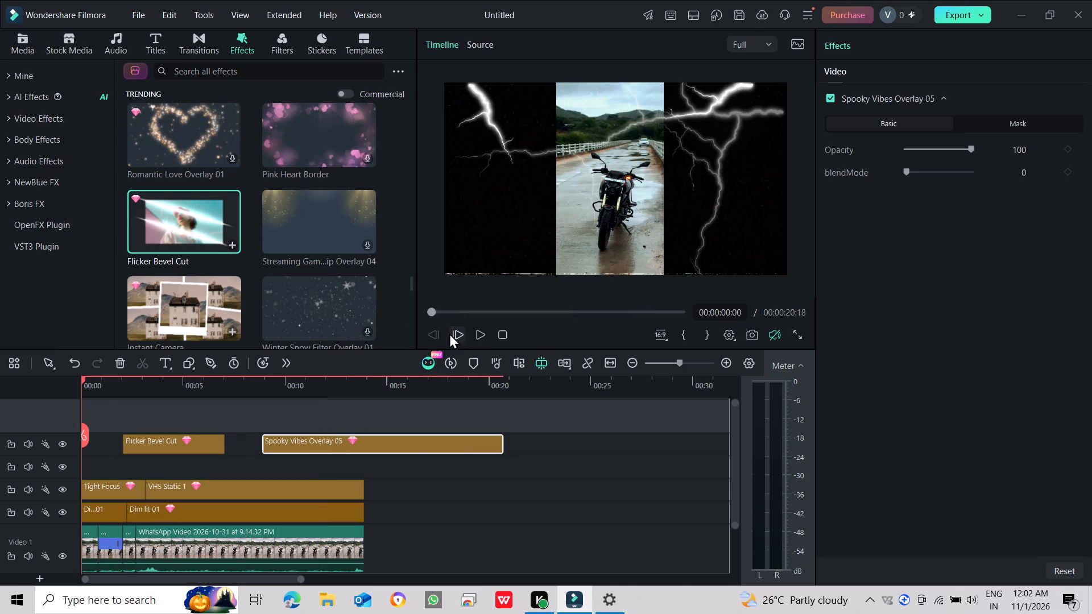
click(475, 333)
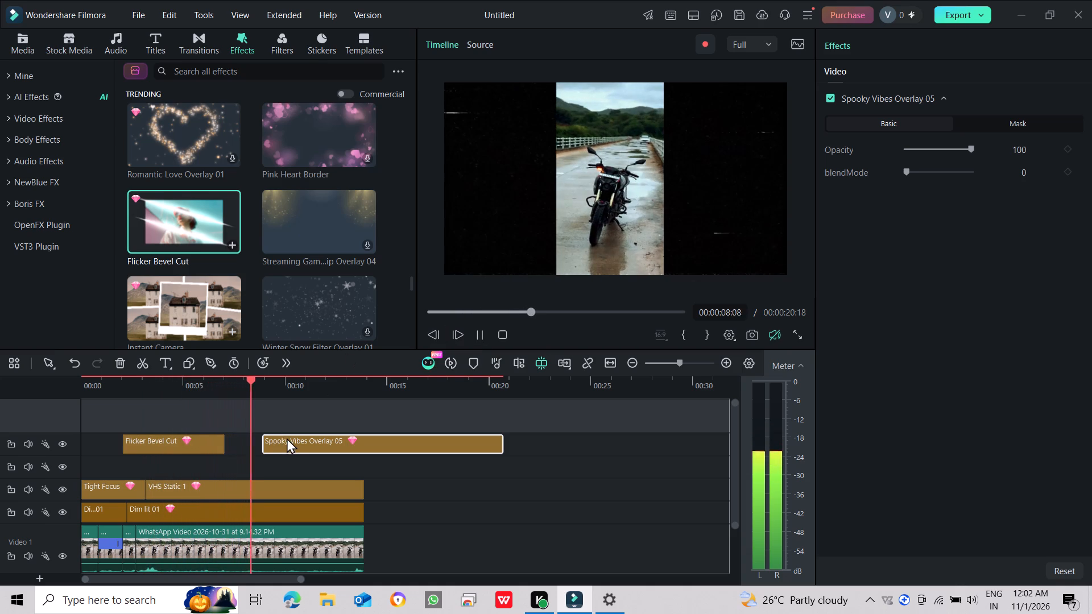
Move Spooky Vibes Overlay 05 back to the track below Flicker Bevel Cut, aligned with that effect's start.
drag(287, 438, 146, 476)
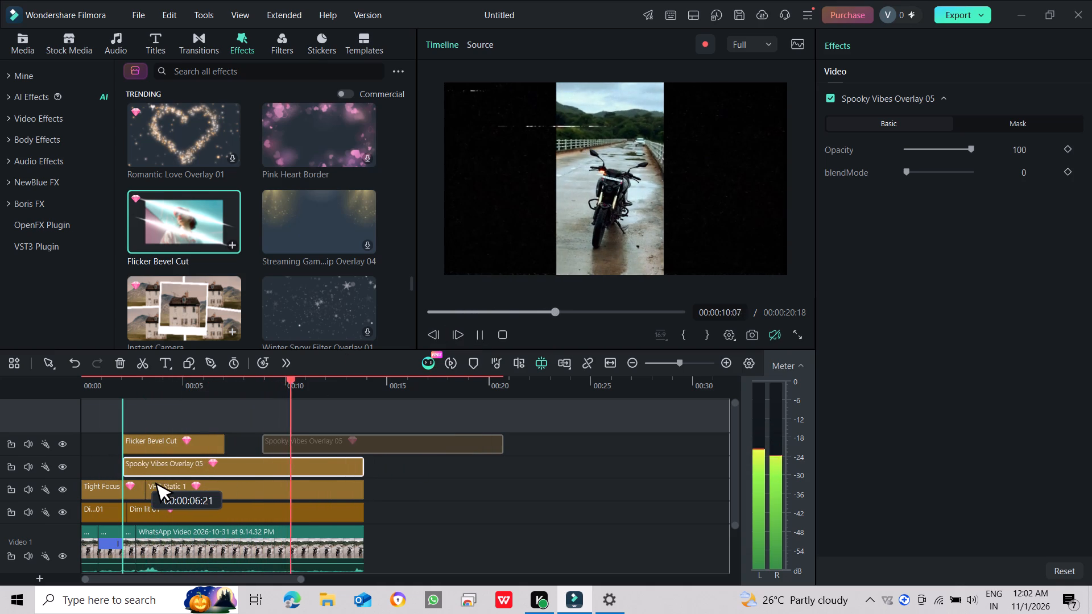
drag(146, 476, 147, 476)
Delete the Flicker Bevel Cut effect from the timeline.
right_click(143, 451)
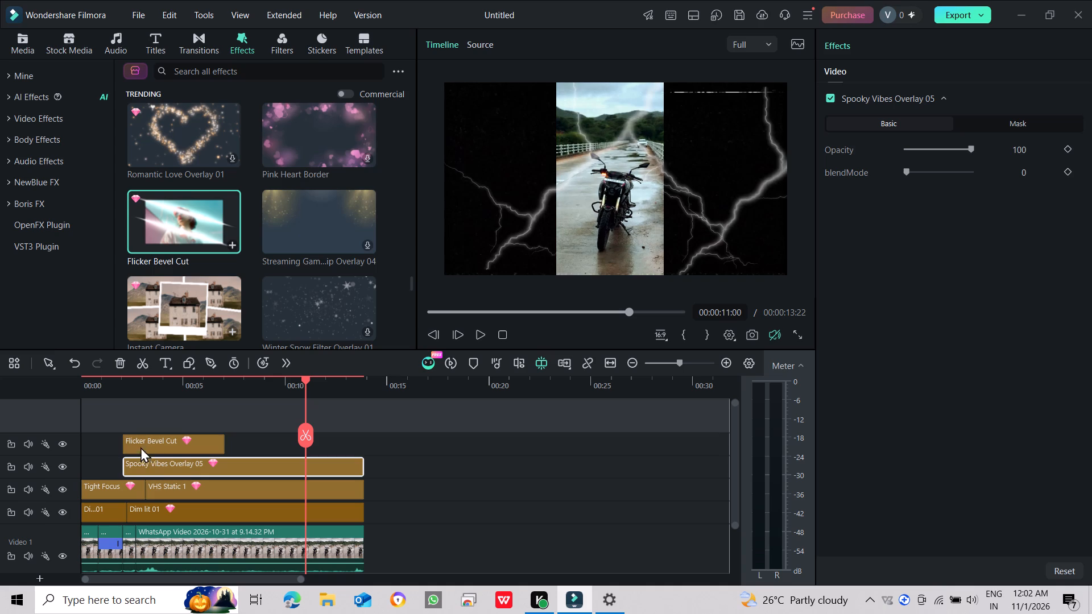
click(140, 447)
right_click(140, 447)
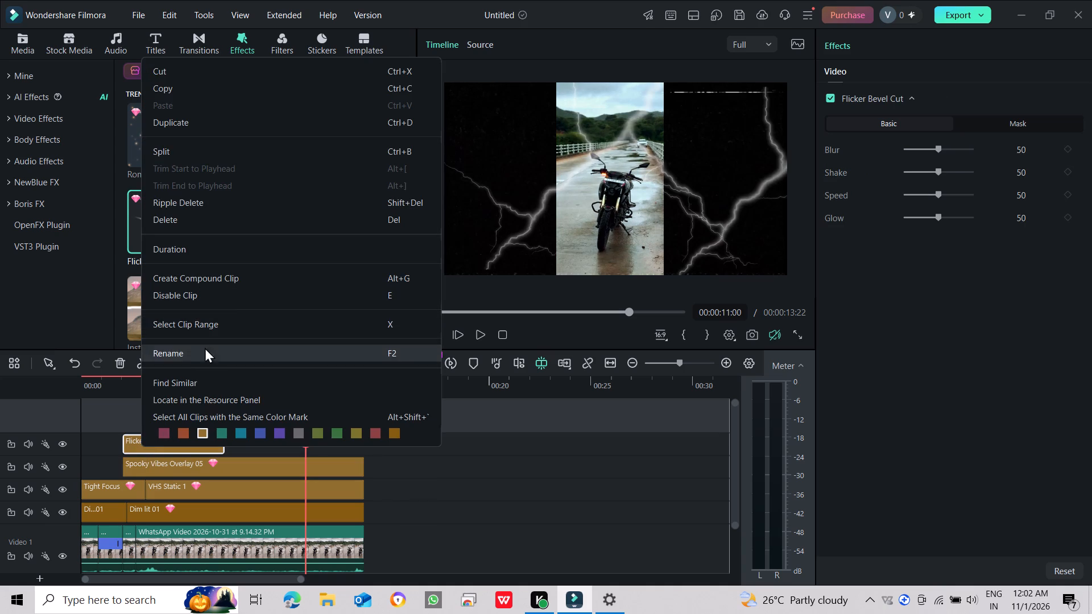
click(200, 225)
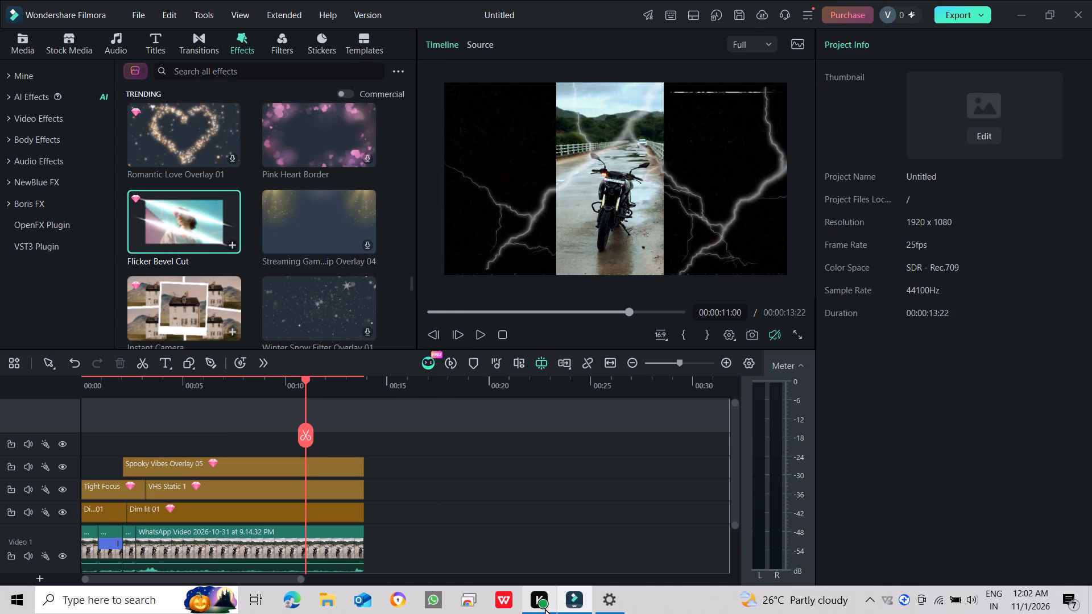
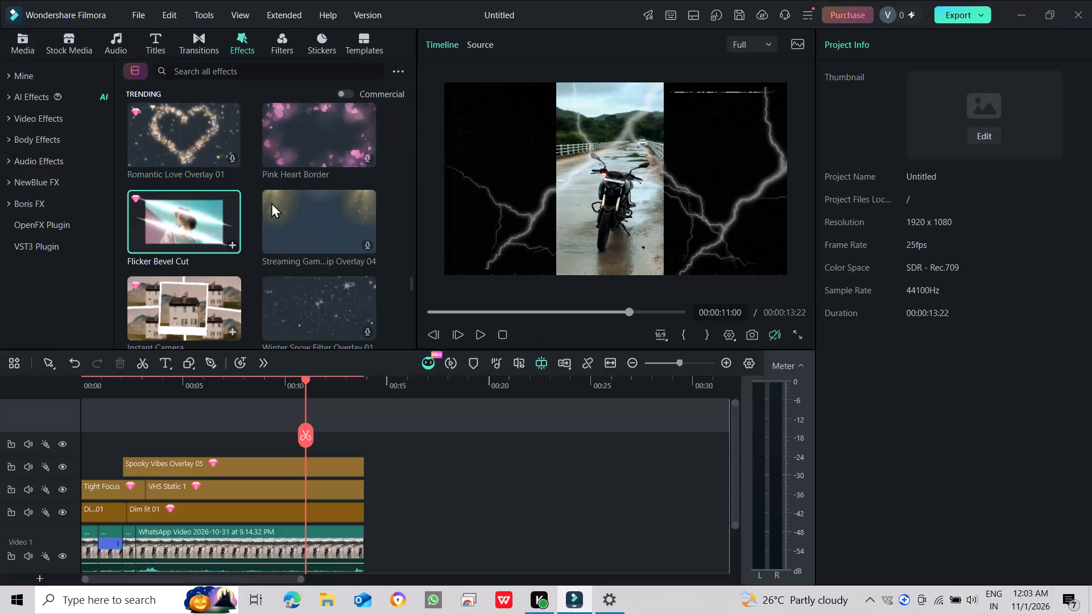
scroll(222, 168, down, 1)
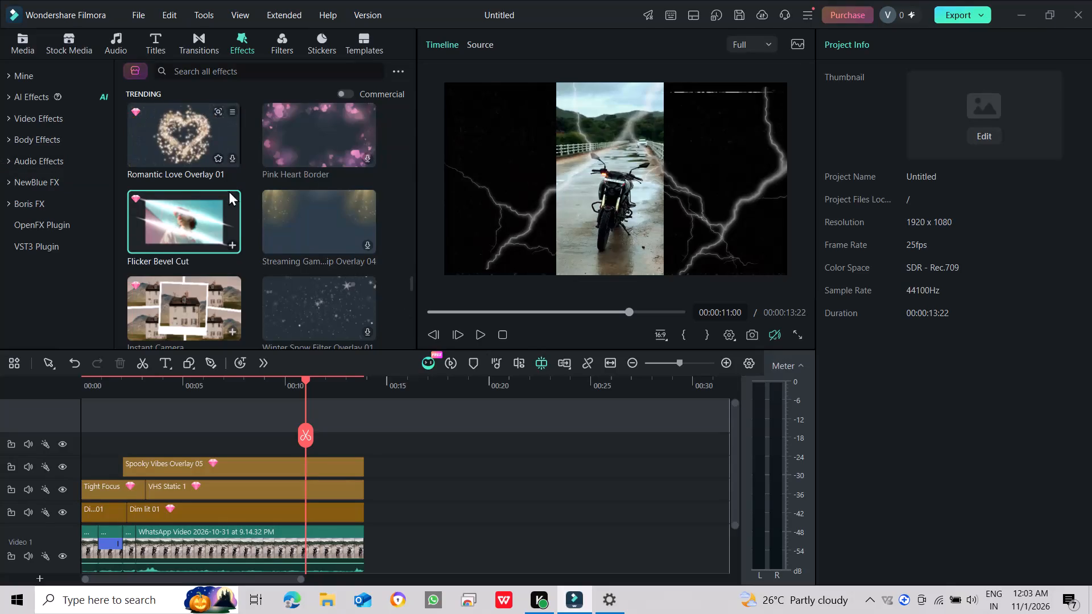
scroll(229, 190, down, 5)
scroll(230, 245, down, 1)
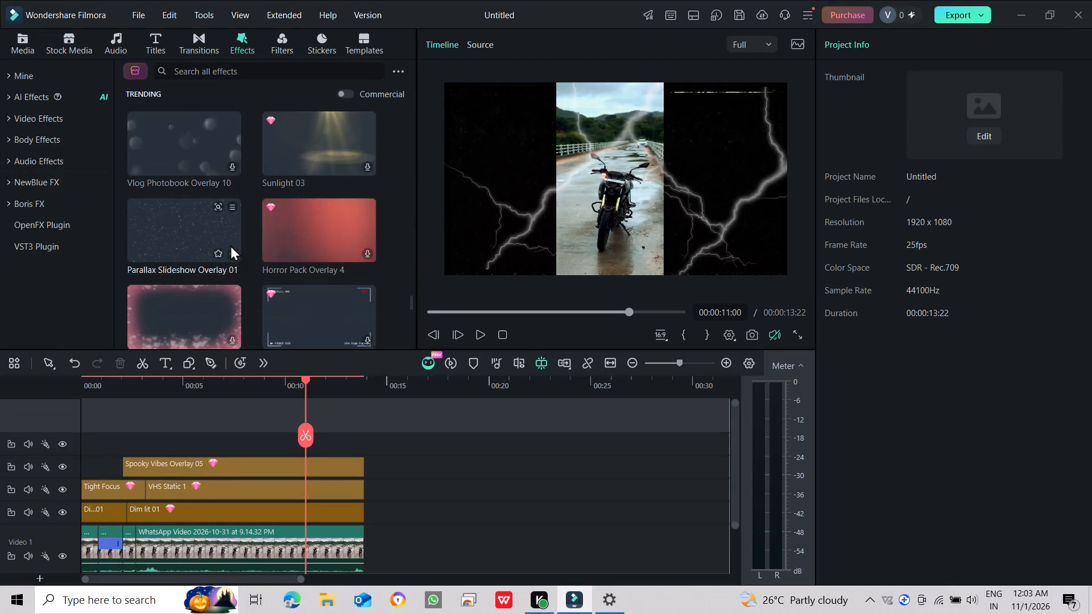
Play the video from the beginning to preview it without the Flicker Bevel Cut effect.
drag(518, 309, 338, 313)
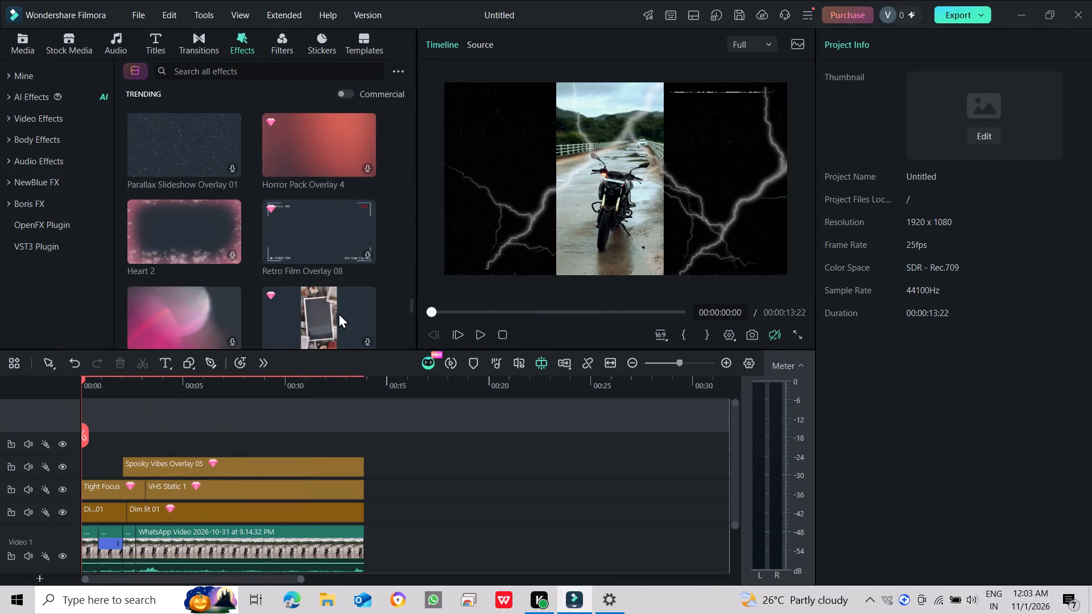
drag(338, 313, 328, 314)
click(473, 335)
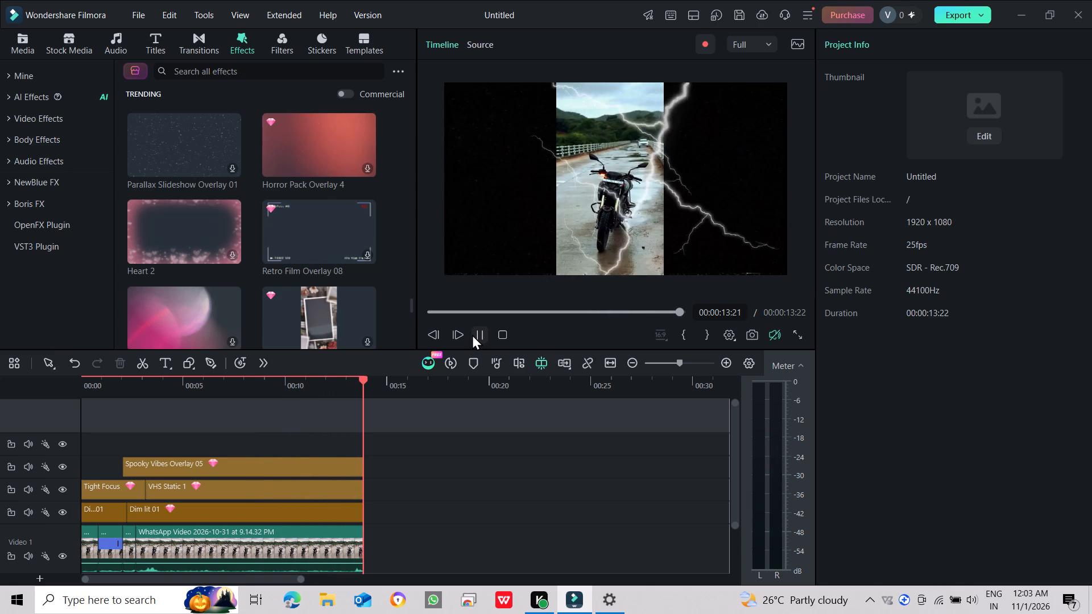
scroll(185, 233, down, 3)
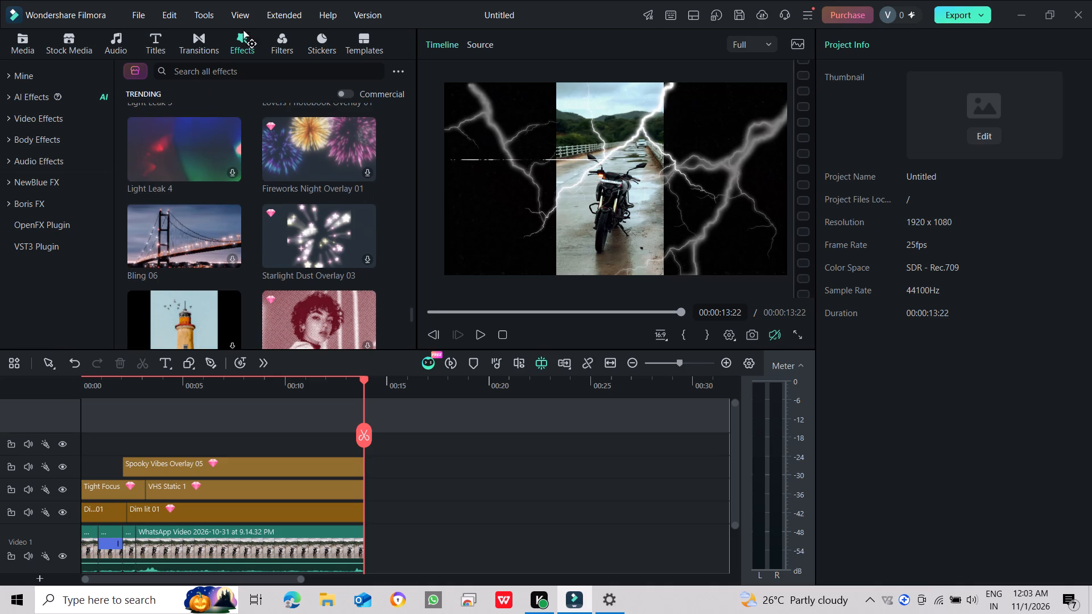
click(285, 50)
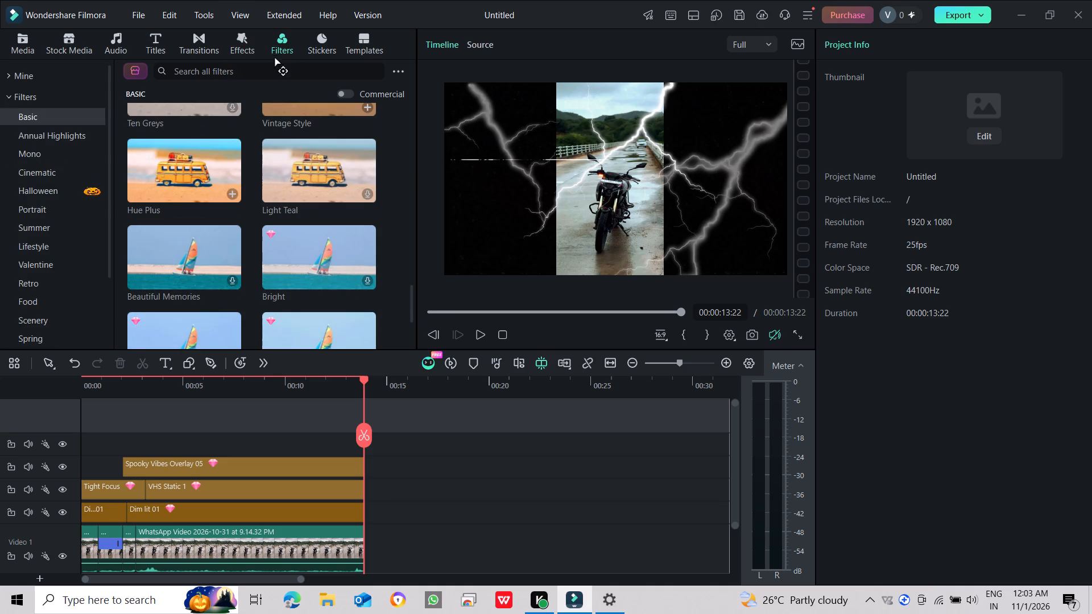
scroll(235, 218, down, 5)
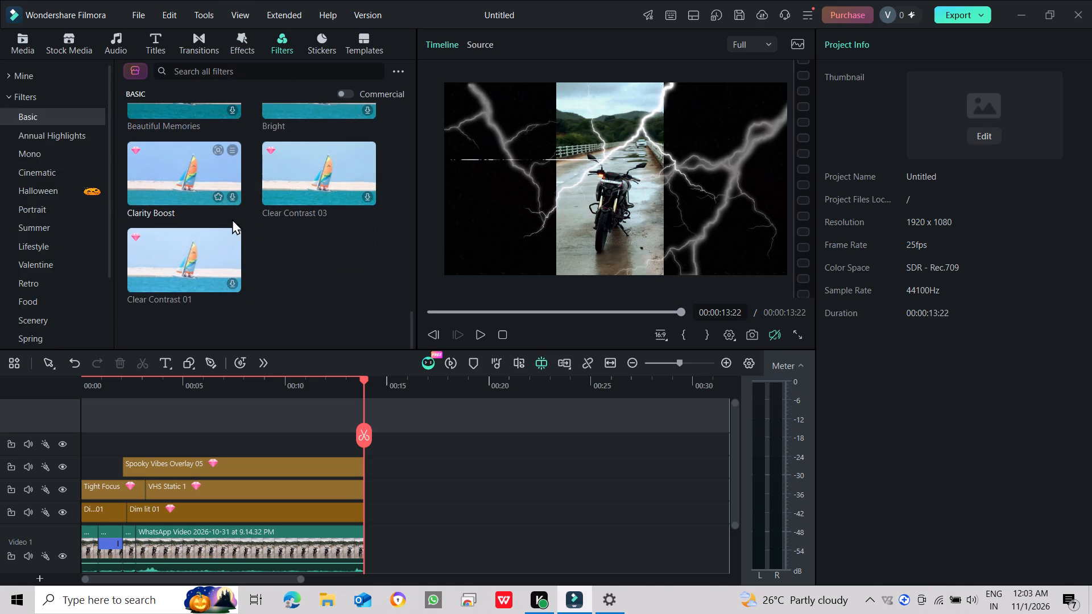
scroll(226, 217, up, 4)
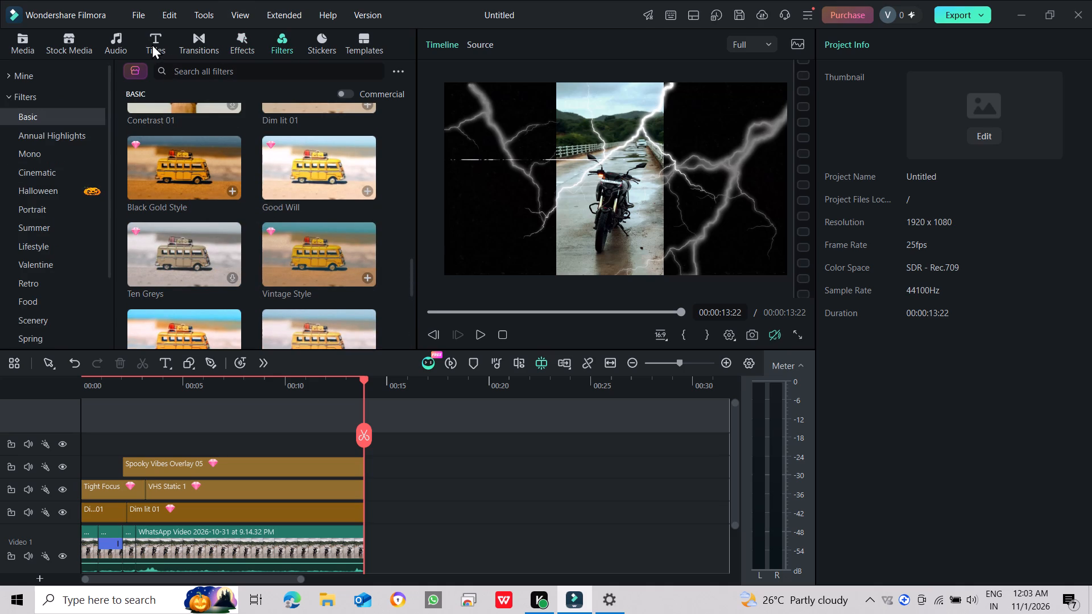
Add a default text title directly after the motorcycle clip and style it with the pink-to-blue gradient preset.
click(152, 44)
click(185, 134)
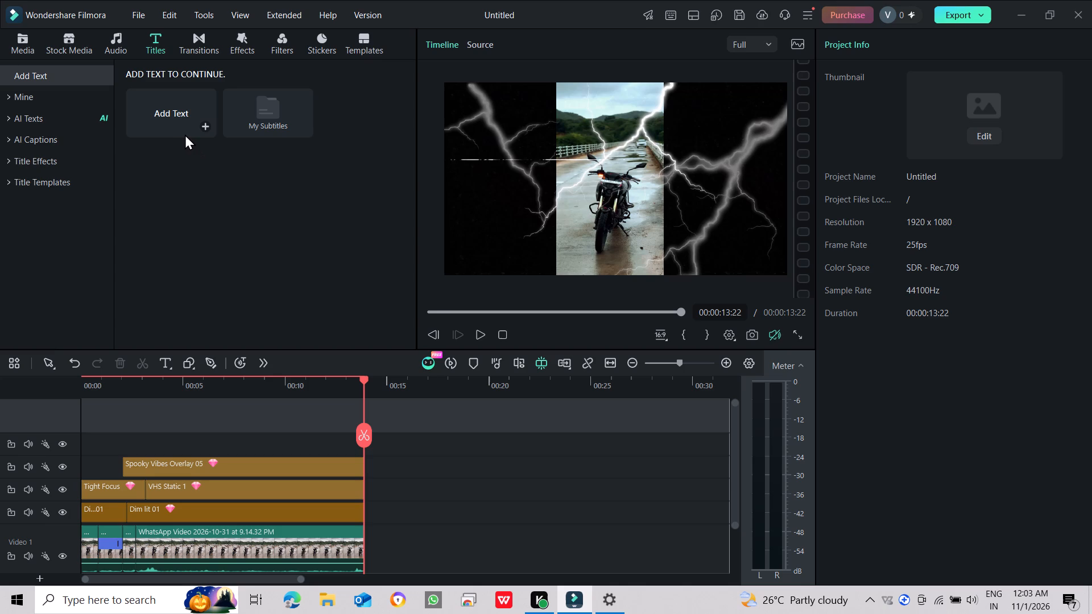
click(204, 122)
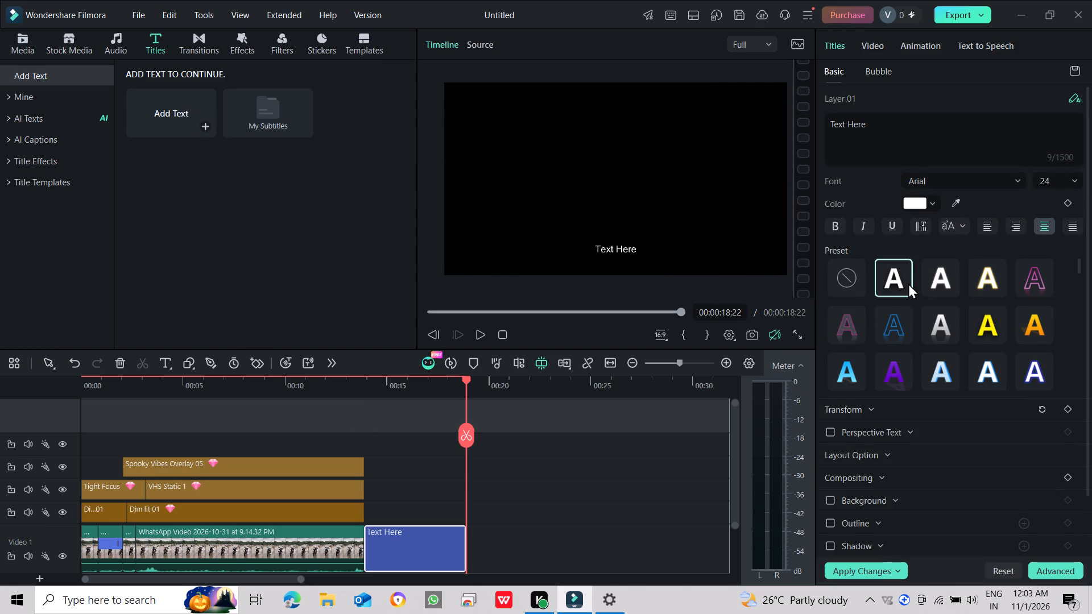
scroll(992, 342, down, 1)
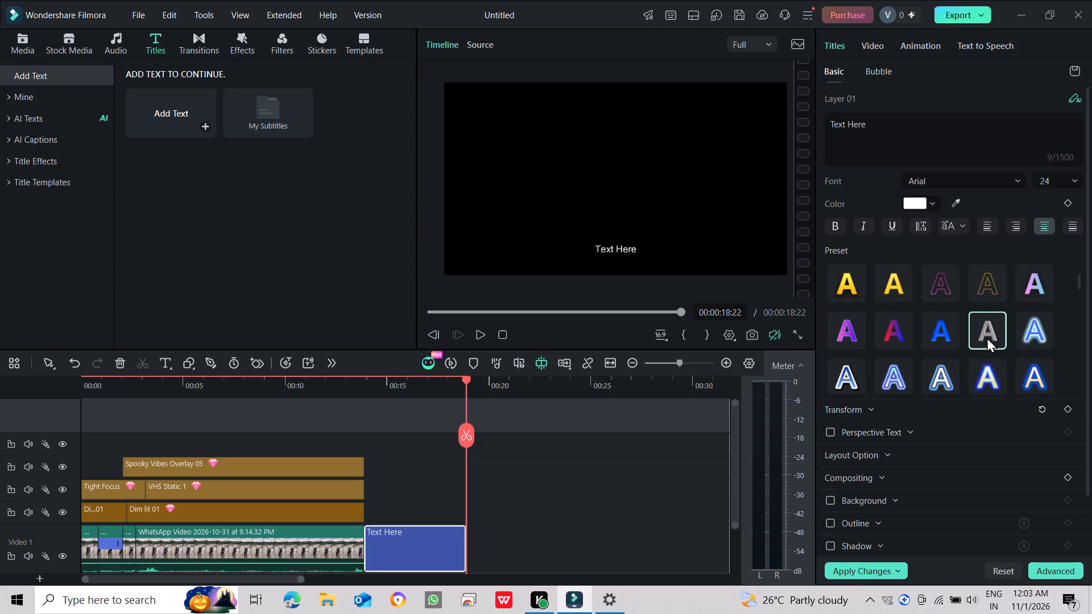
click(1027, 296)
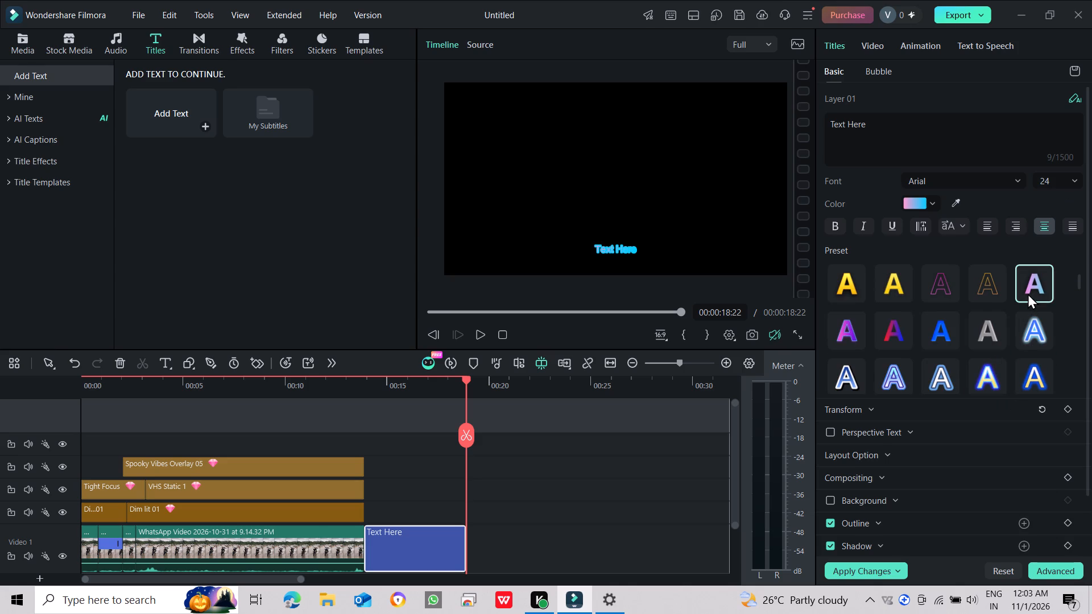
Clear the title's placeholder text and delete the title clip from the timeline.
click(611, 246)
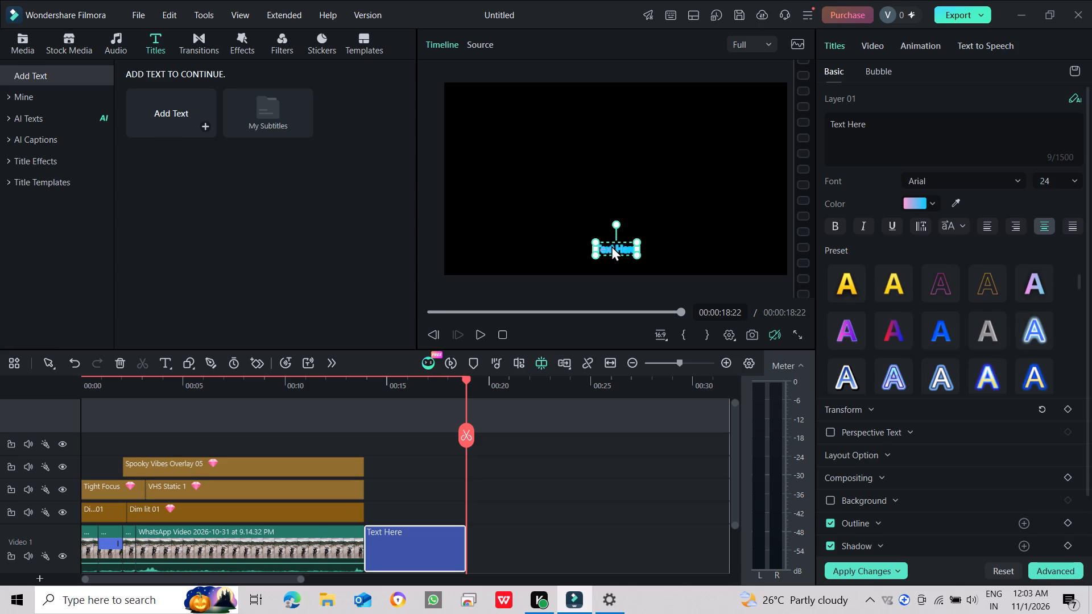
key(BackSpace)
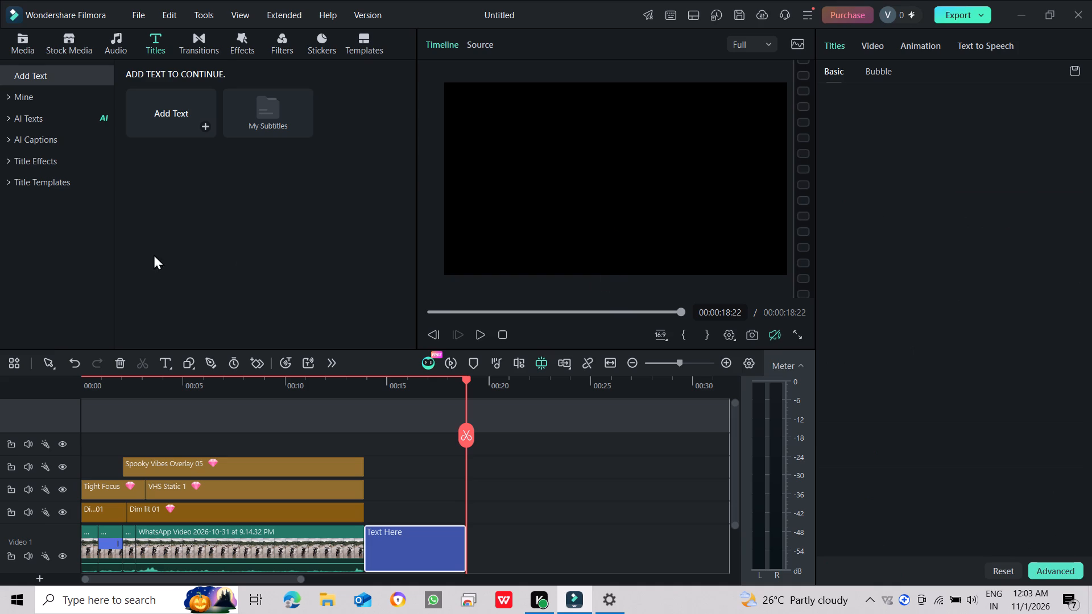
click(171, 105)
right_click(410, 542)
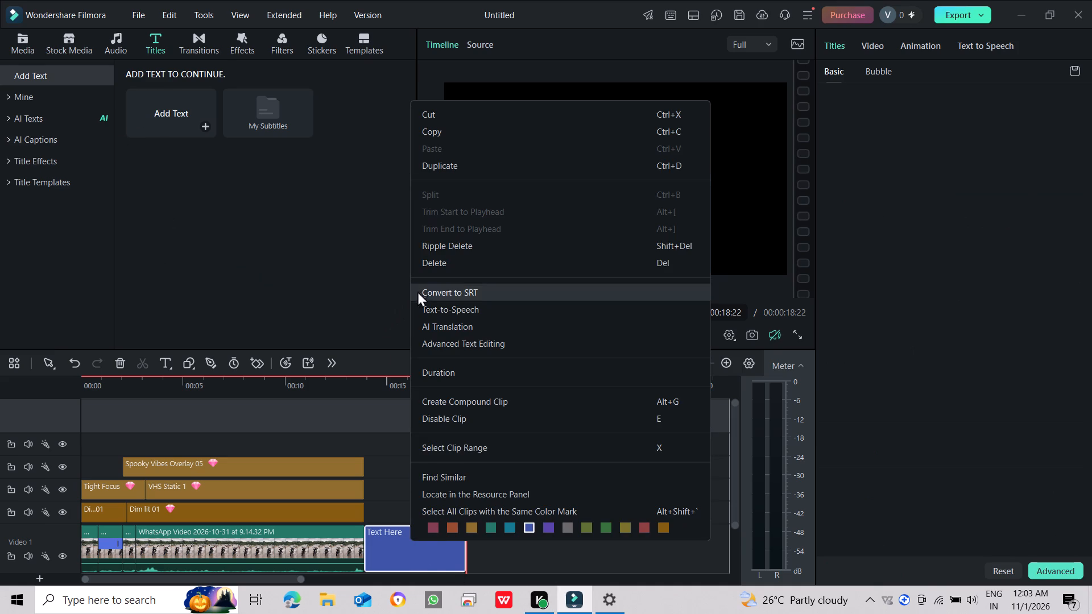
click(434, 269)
Add a new default text title at about 19 seconds on the Video 1 track, styled with the pink-to-blue gradient preset.
click(159, 120)
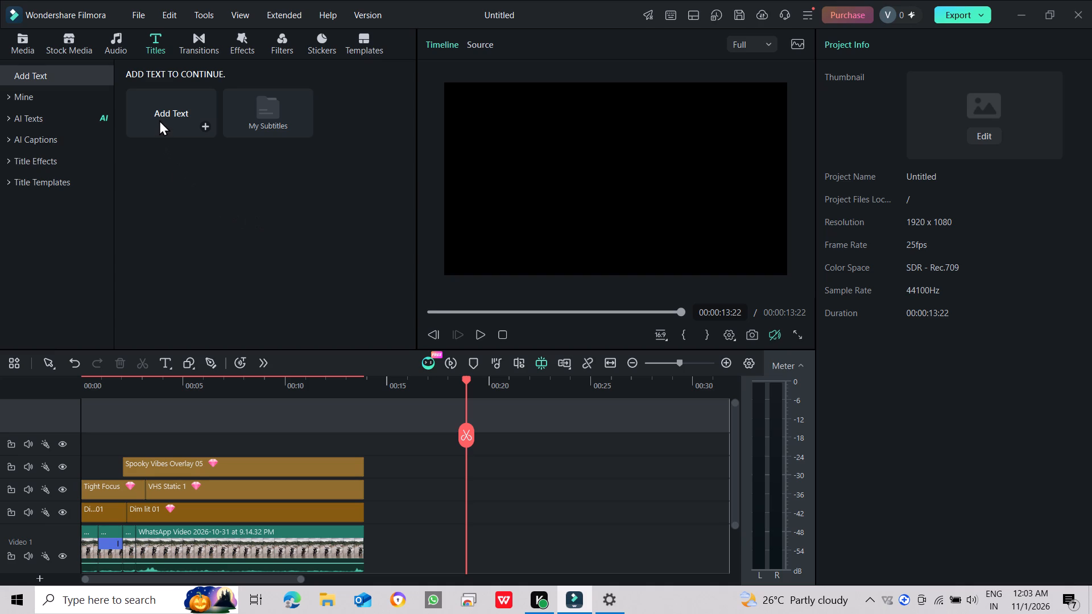
click(207, 123)
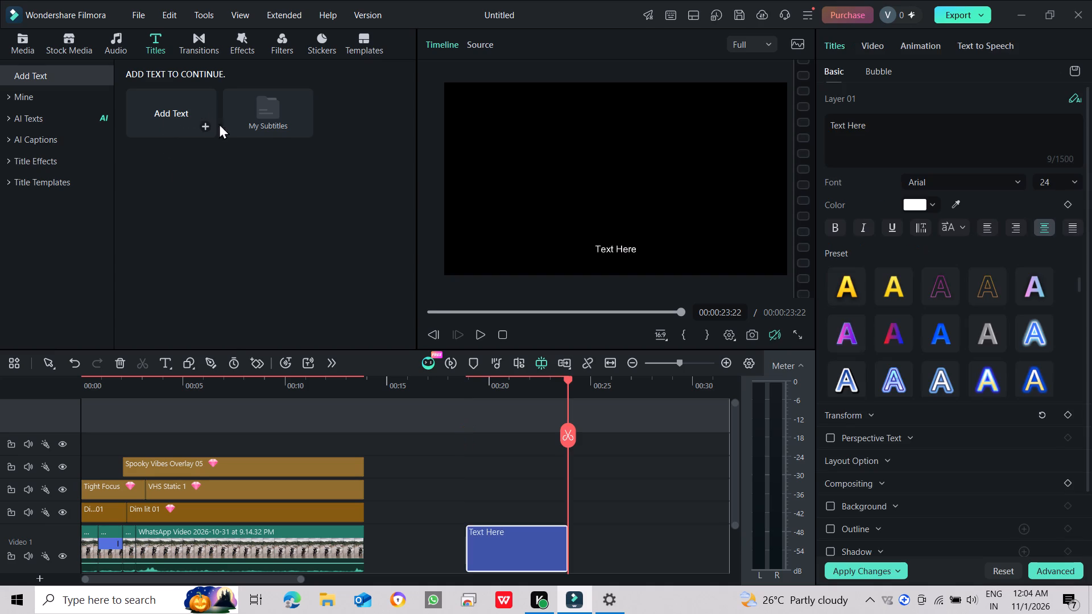
drag(1020, 285, 1018, 306)
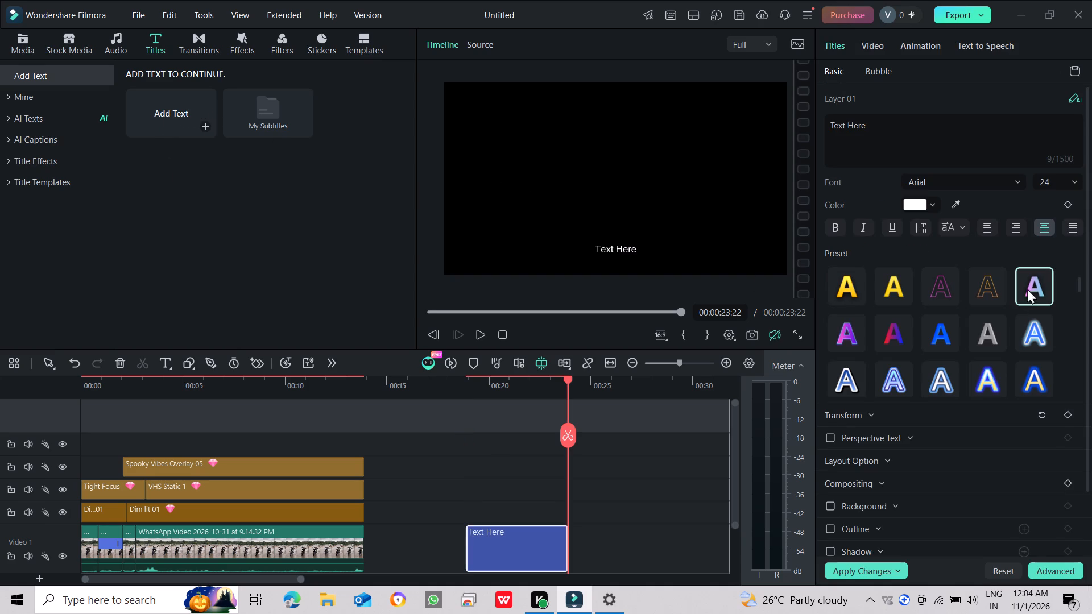
click(1036, 277)
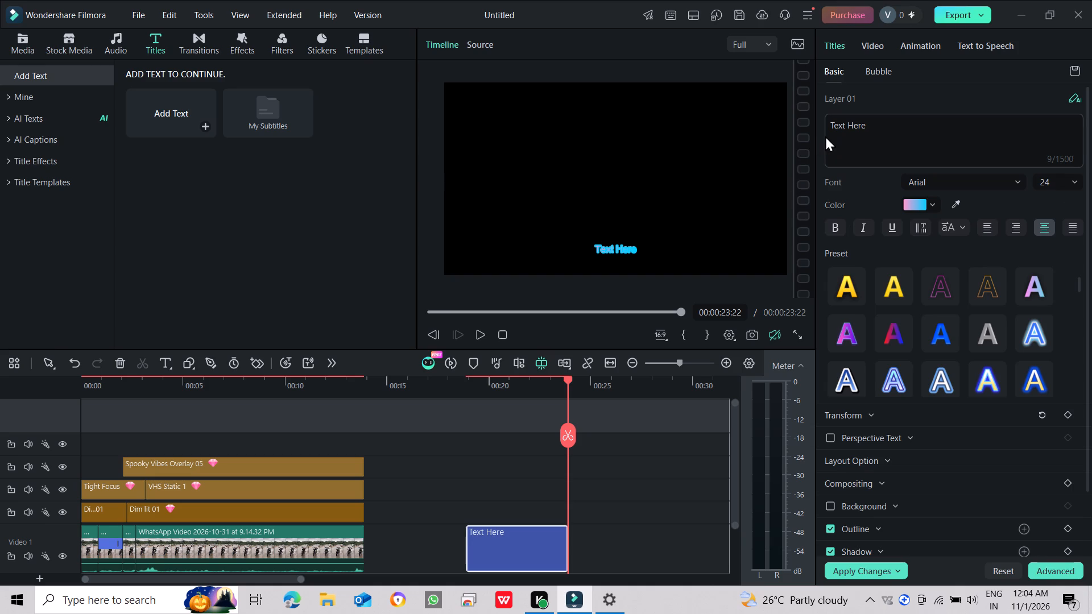
Replace the title's placeholder text with NS160 AIRLINE, followed by a line break.
click(825, 136)
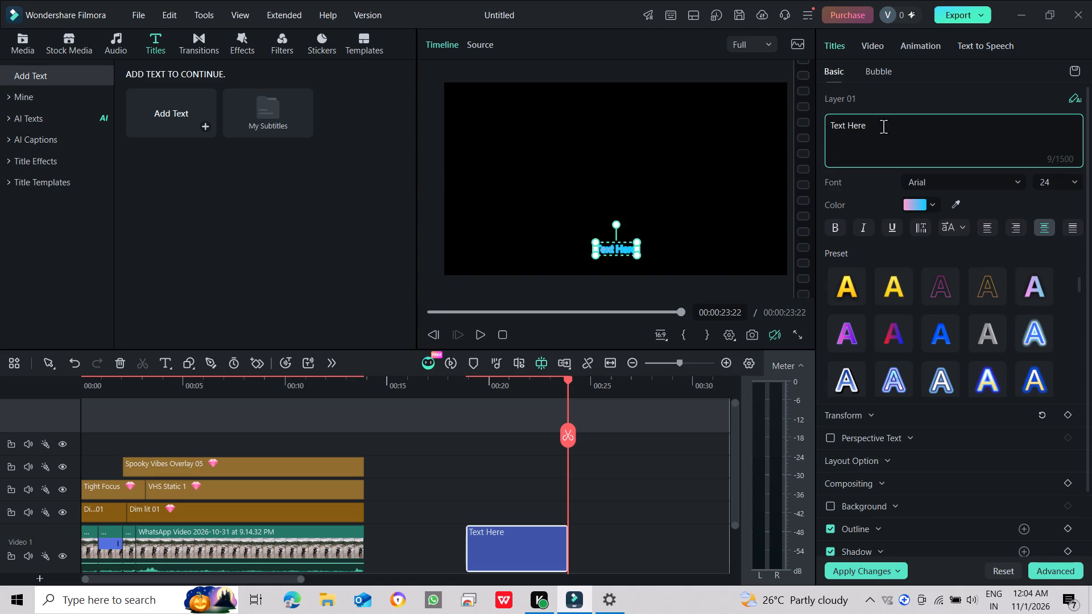
drag(879, 128, 863, 121)
drag(870, 118, 847, 127)
drag(847, 127, 792, 135)
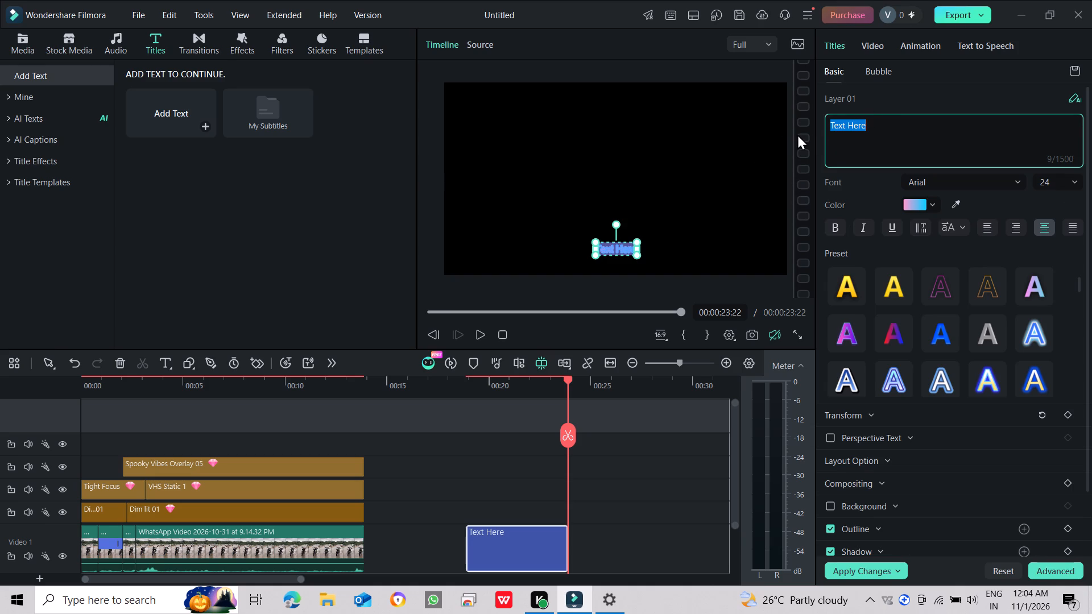
key(BackSpace)
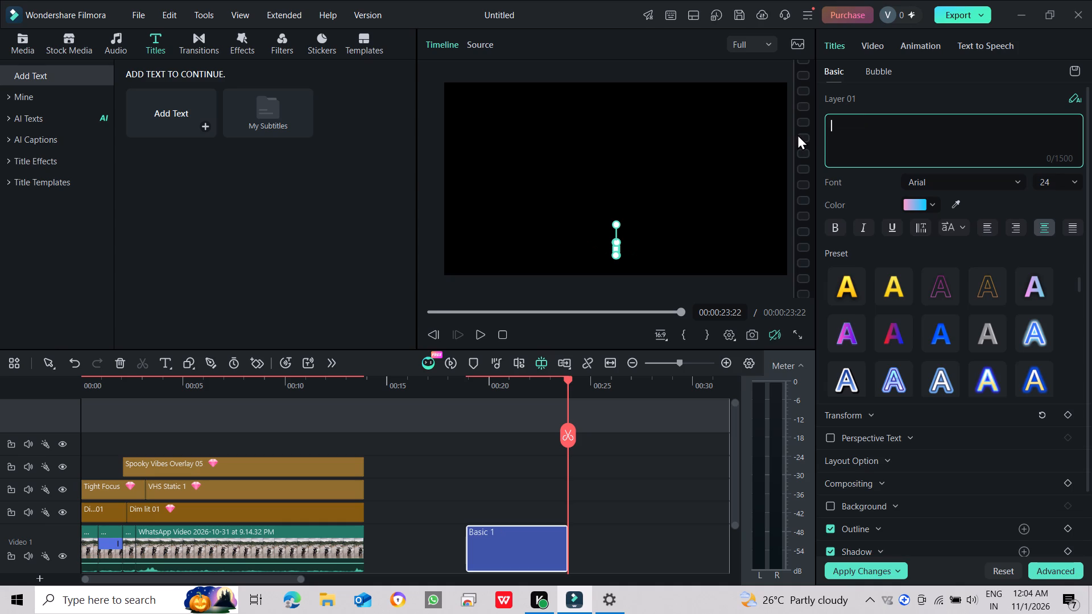
text(NS)
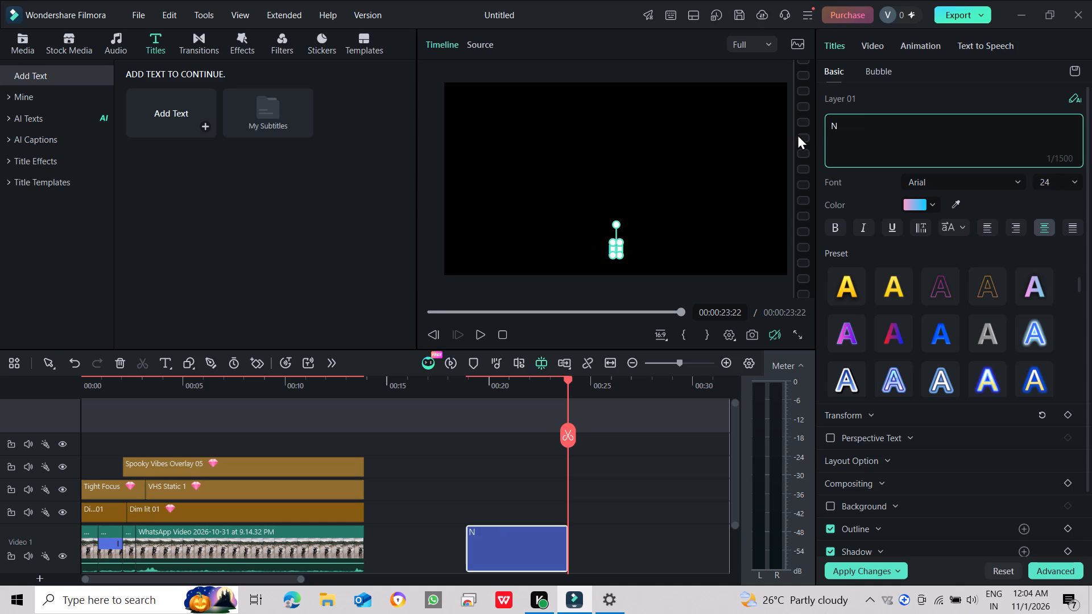
key(1)
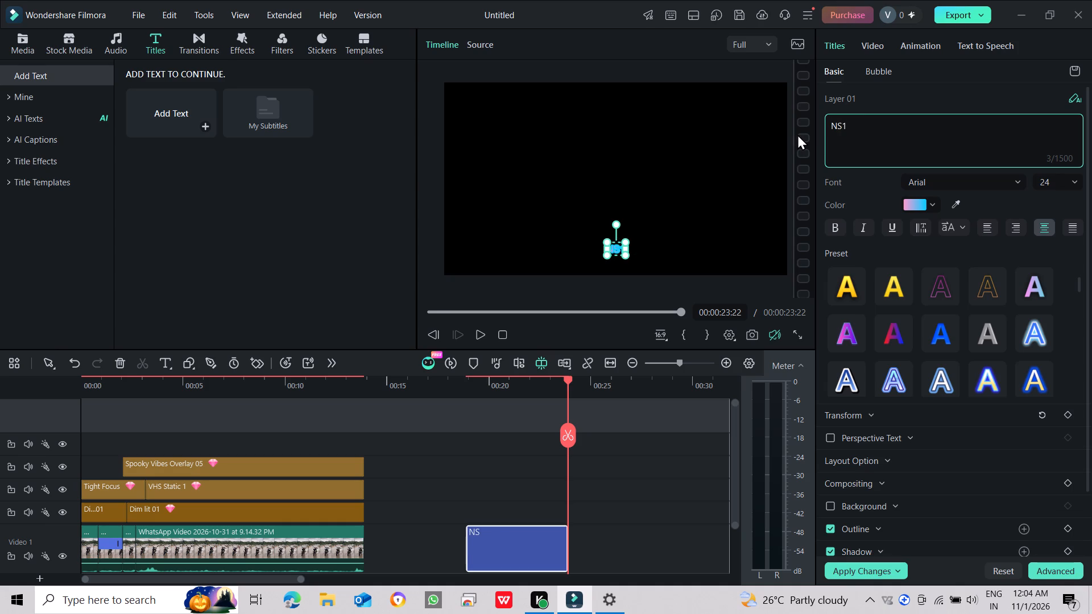
text(60)
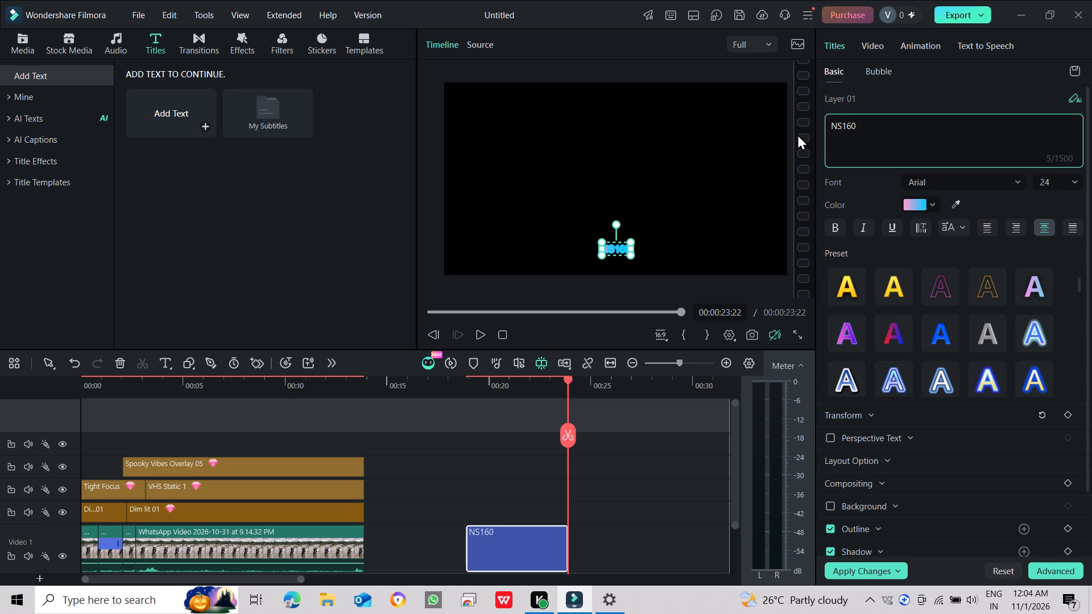
key(space)
key(shift+a)
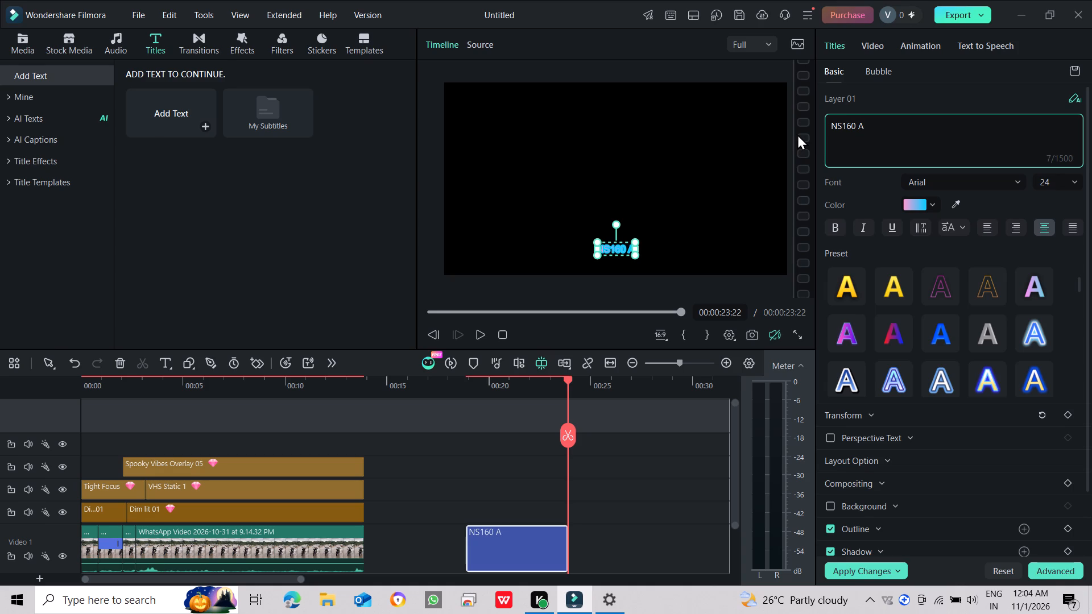
text(IRL)
key(shift+i)
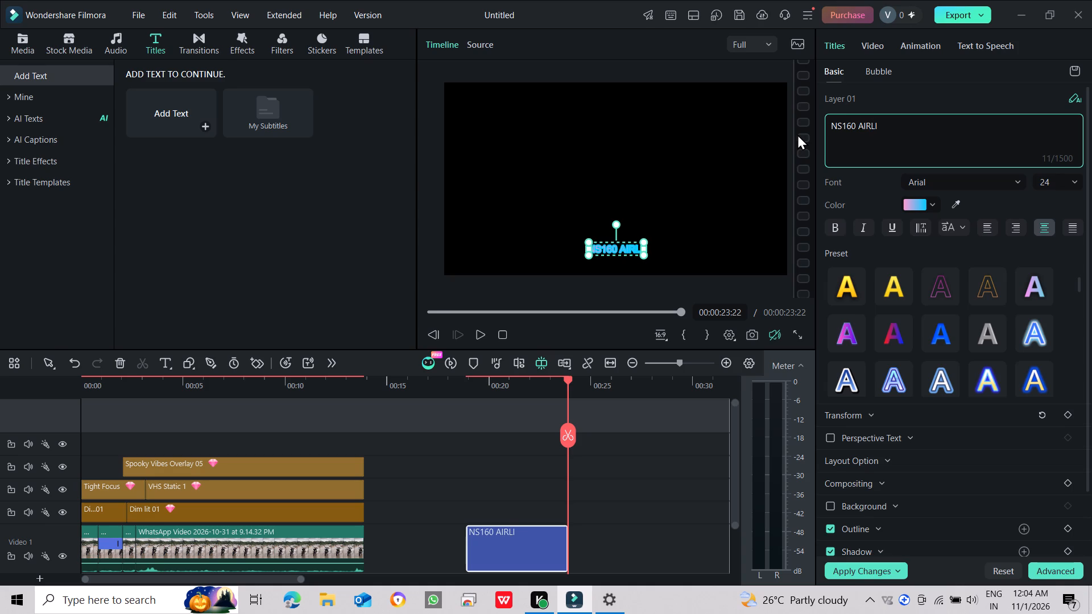
text(NE)
key(Return)
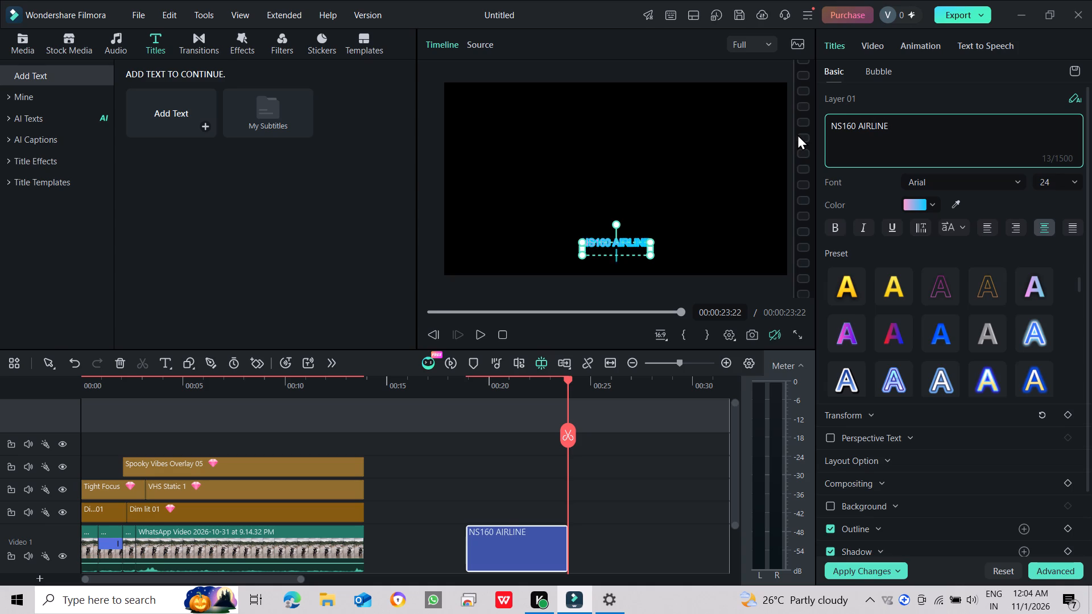
click(708, 202)
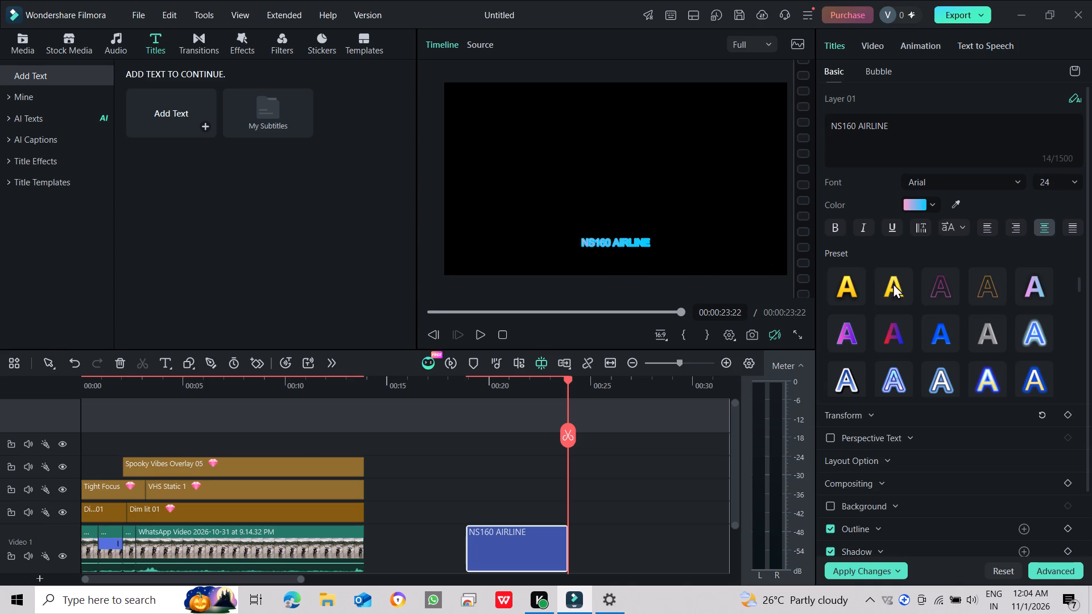
Try the orange and pink outline presets on the NS160 AIRLINE title, settling on the pink-to-yellow gradient preset with a white outline.
click(986, 291)
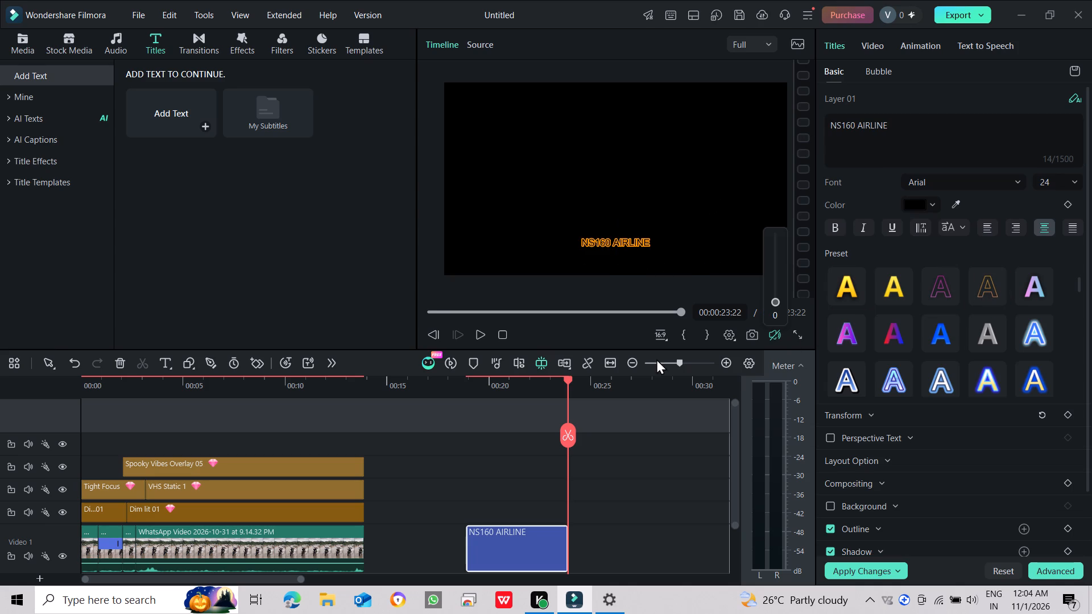
click(924, 284)
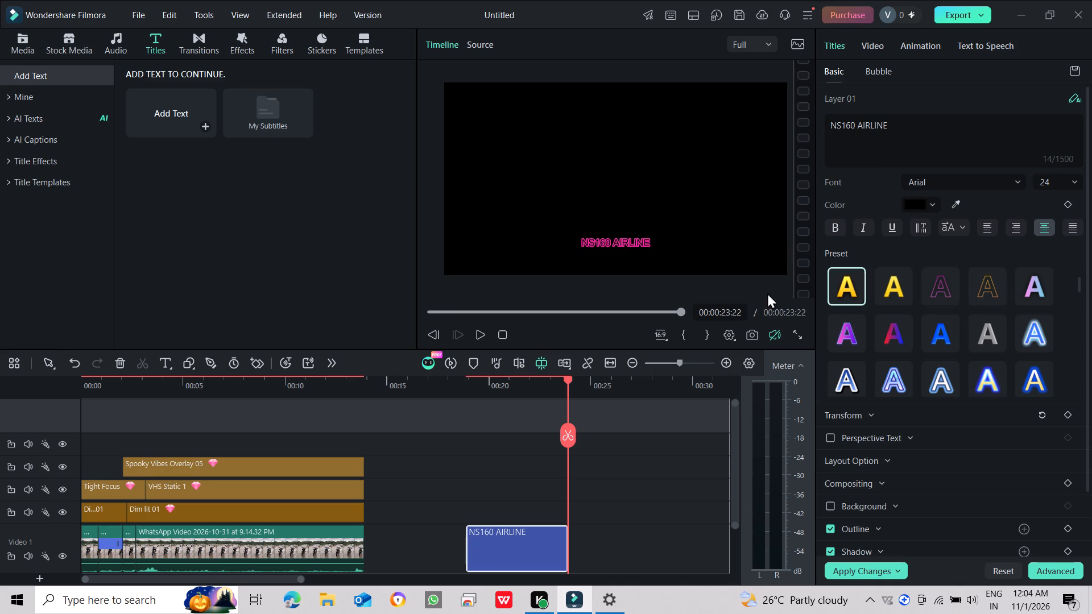
scroll(922, 313, down, 3)
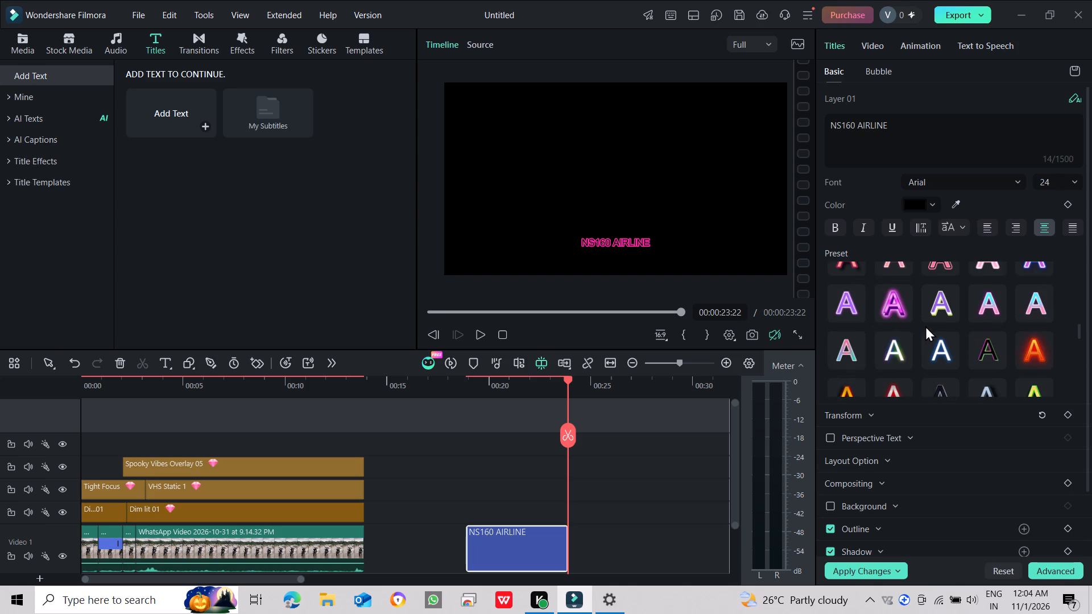
scroll(925, 326, up, 1)
click(857, 351)
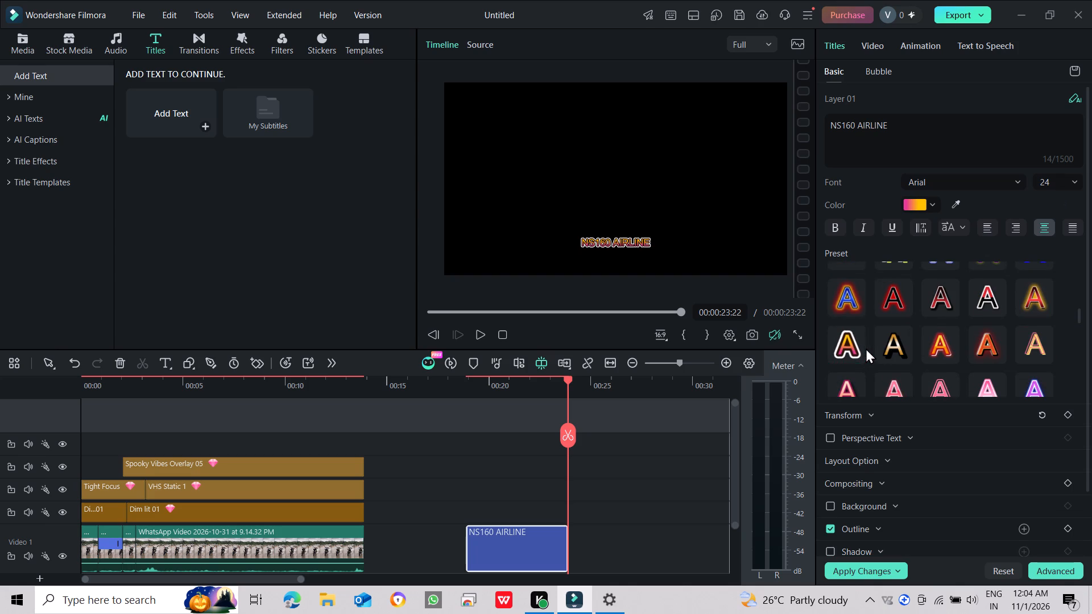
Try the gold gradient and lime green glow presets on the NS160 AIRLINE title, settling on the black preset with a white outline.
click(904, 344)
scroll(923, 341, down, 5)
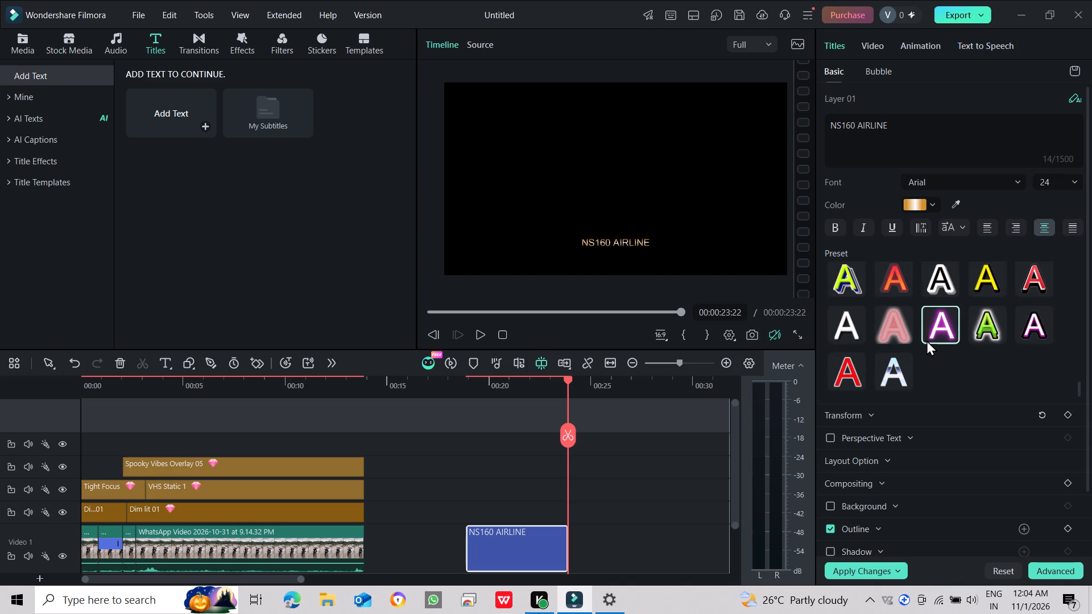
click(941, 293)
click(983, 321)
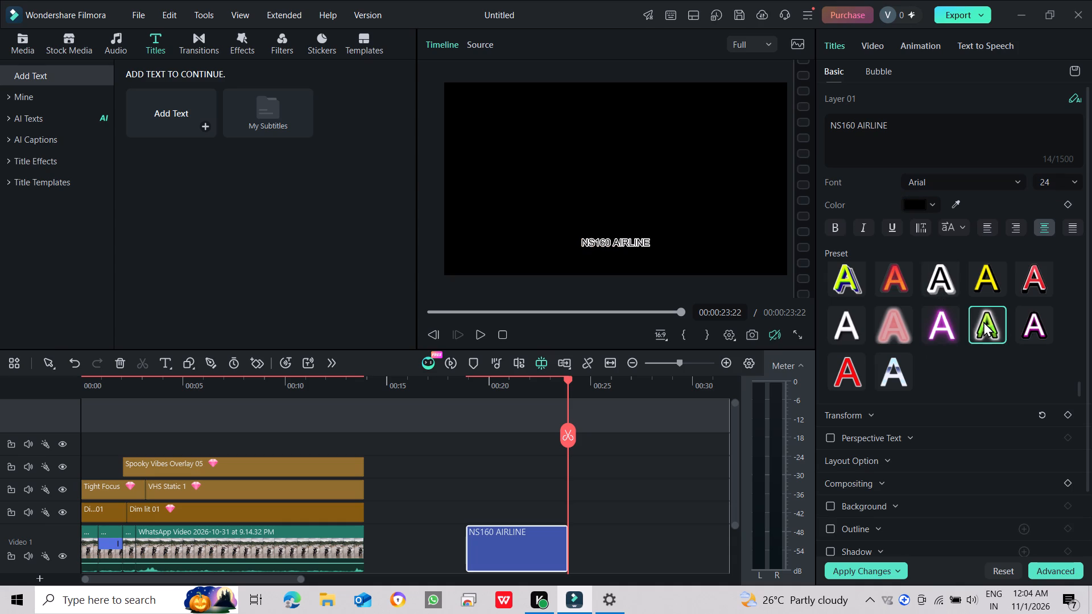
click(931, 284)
Move the NS160 AIRLINE title to slightly above the middle of the frame and enlarge it to about font size 69.
drag(591, 245, 532, 167)
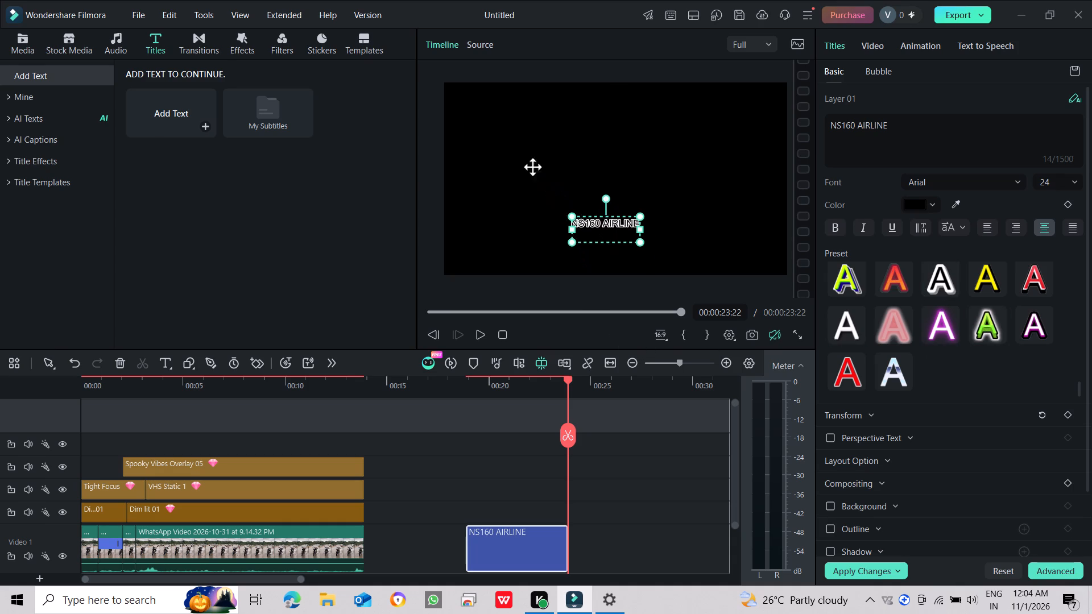
drag(532, 167, 556, 152)
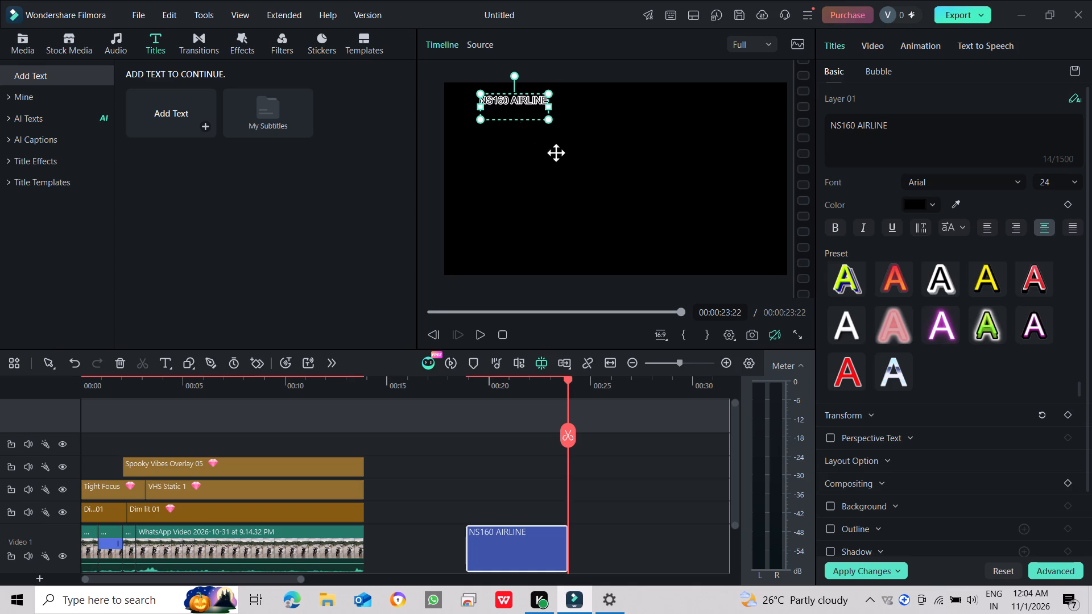
drag(556, 152, 565, 171)
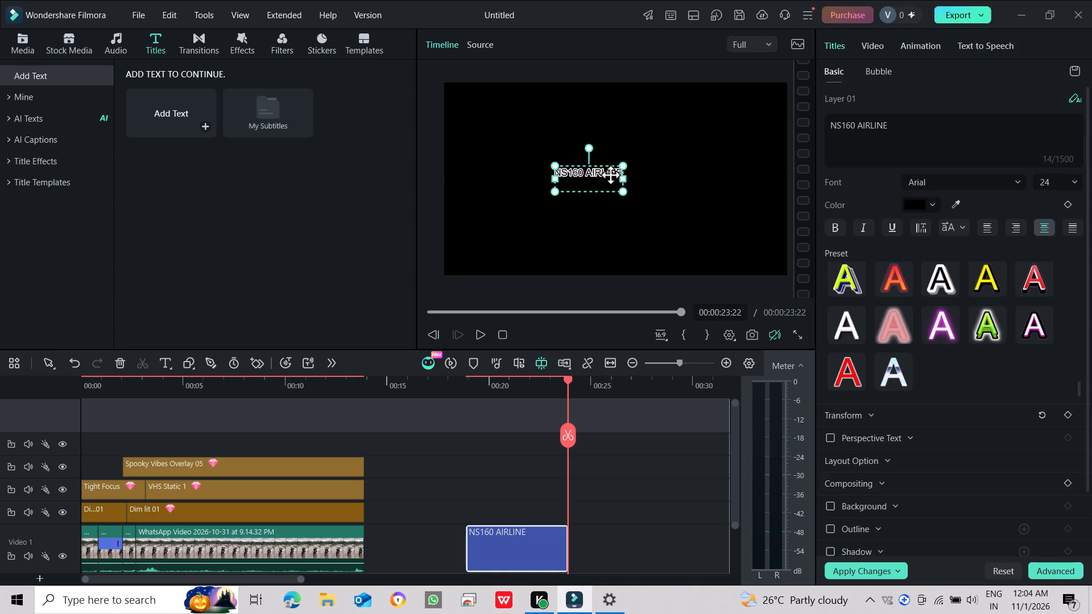
click(627, 194)
click(616, 177)
drag(622, 192, 751, 231)
drag(664, 211, 636, 209)
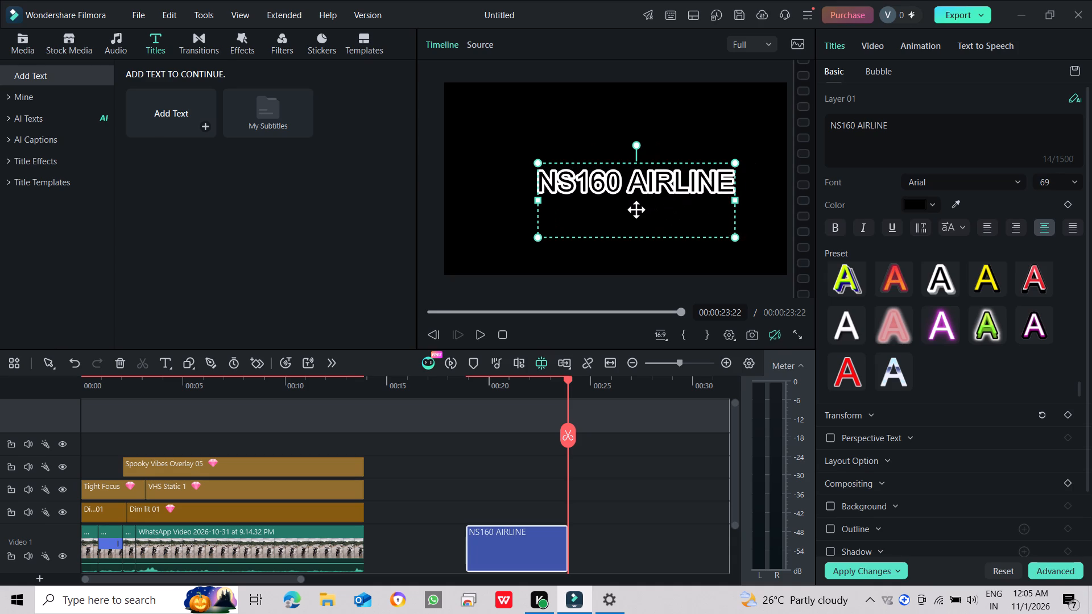
drag(636, 209, 628, 189)
click(630, 215)
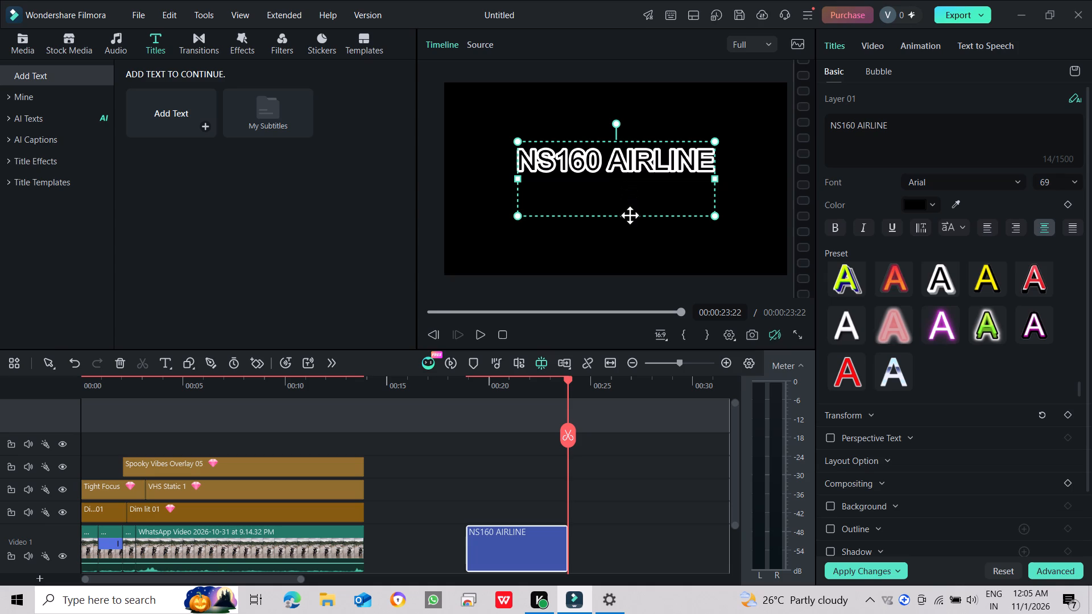
click(631, 227)
click(598, 248)
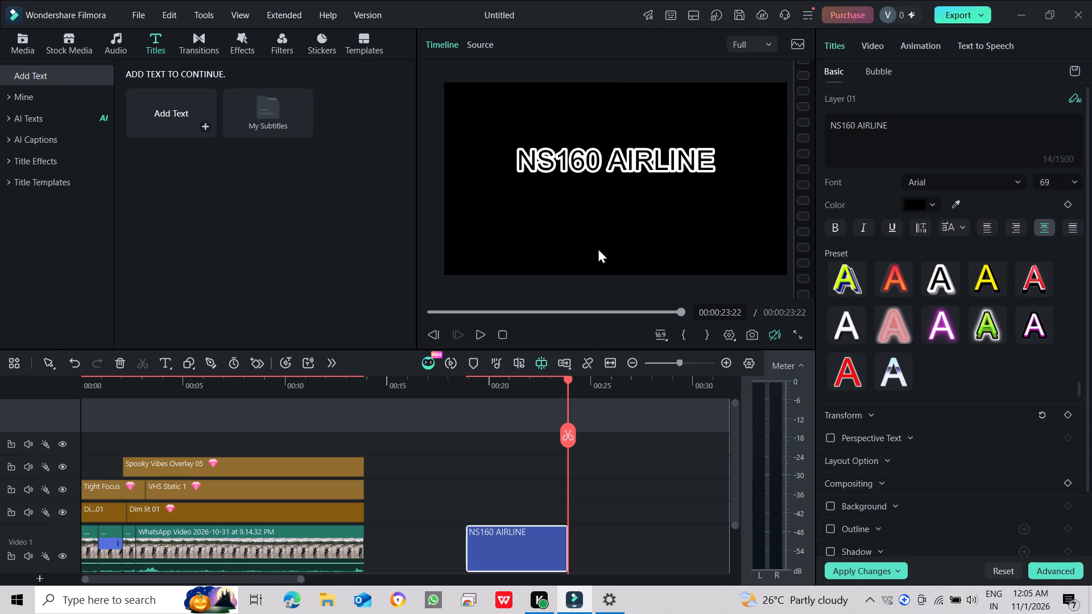
Move the title clip from Video 1 up to the Dim lit 01 track and shorten it to about 2 seconds.
drag(519, 549, 442, 557)
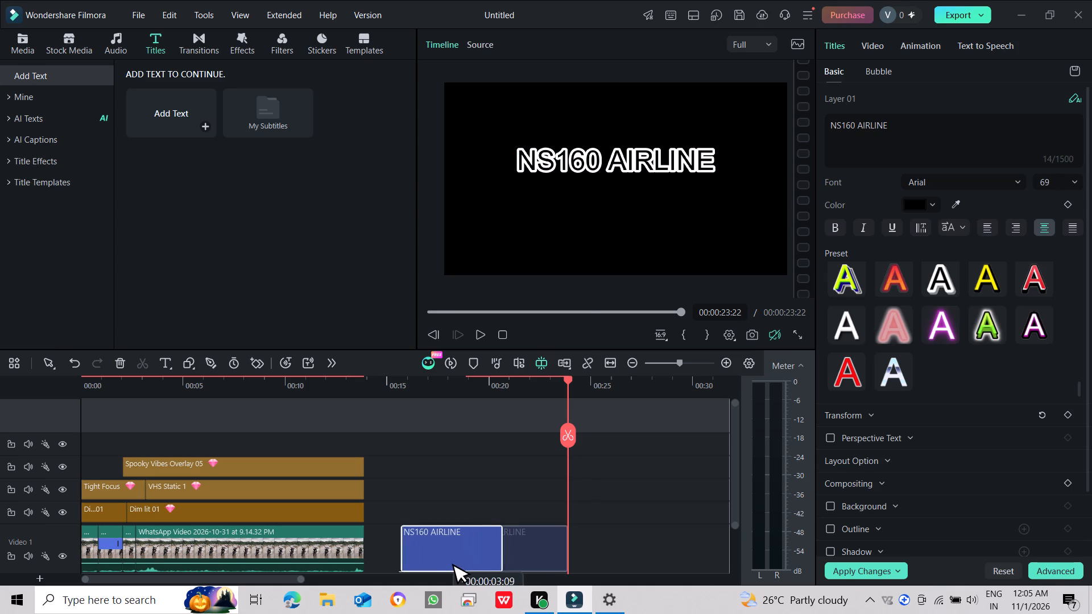
drag(442, 557, 90, 456)
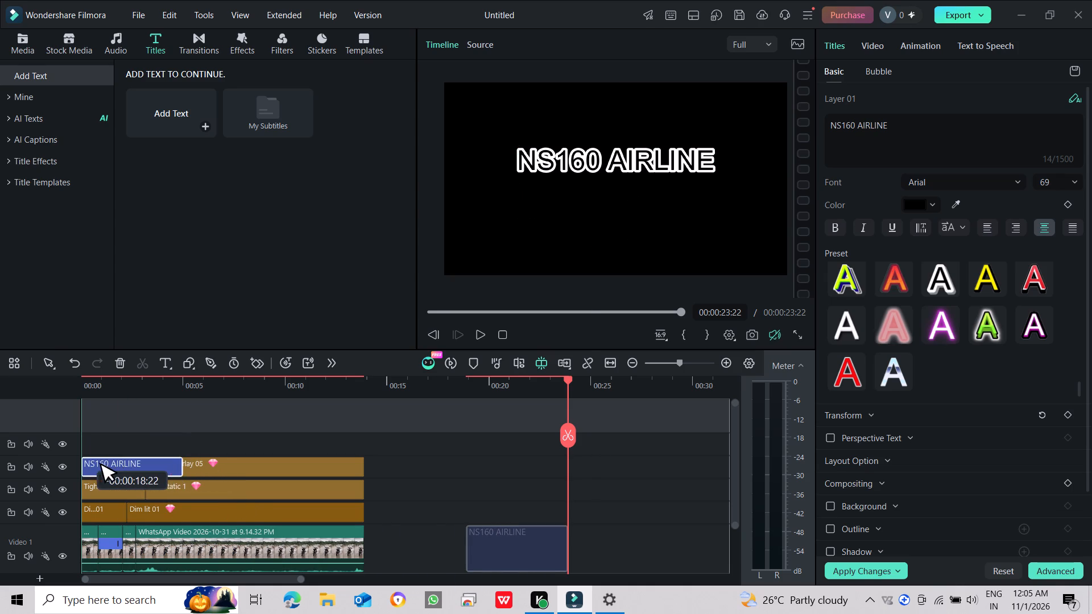
drag(90, 456, 446, 465)
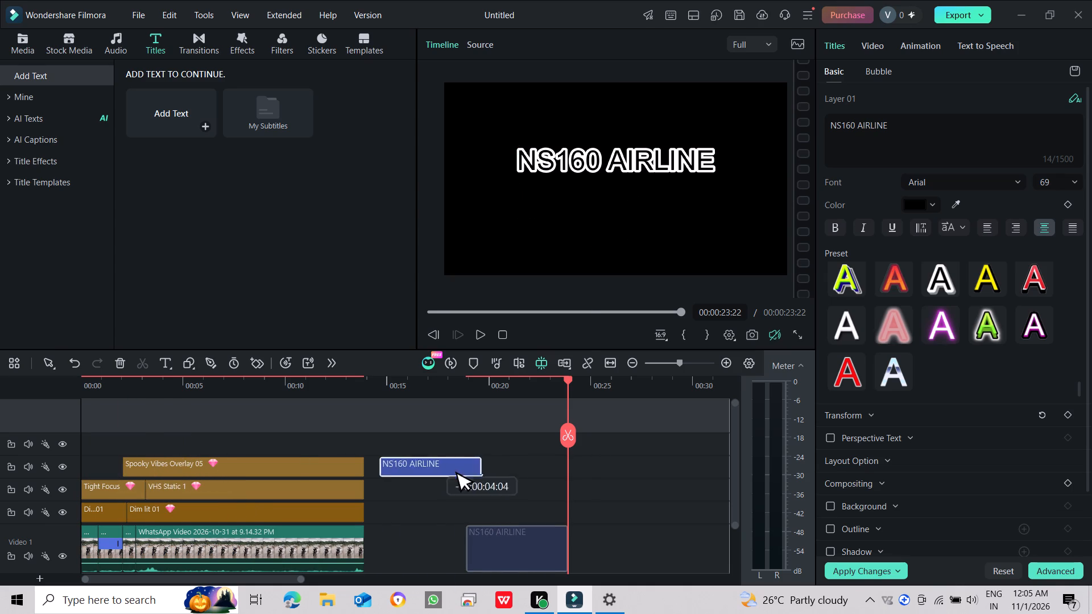
drag(446, 465, 471, 521)
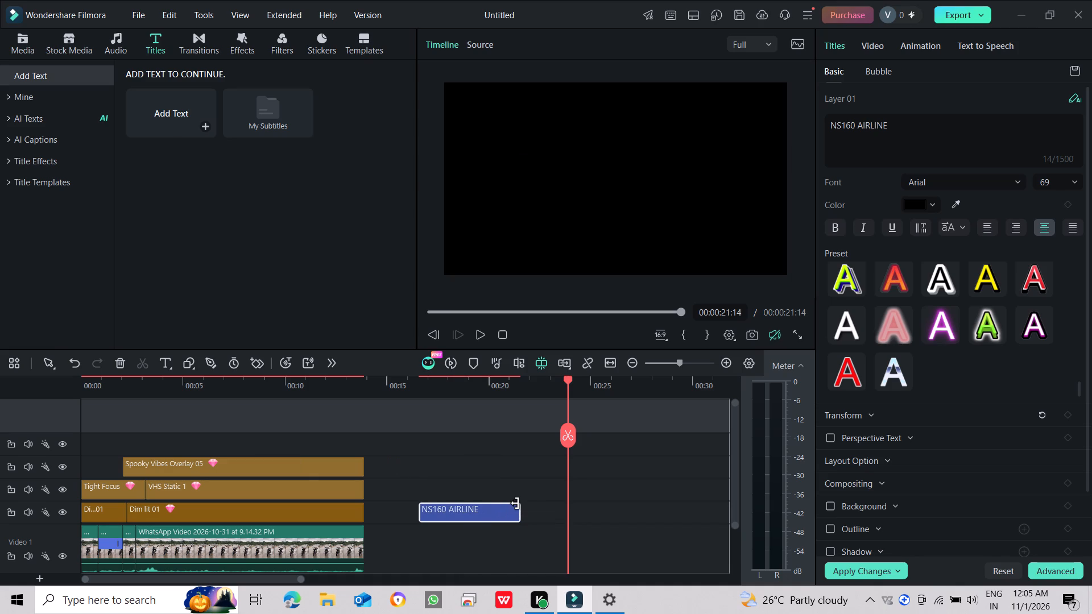
drag(520, 504, 481, 501)
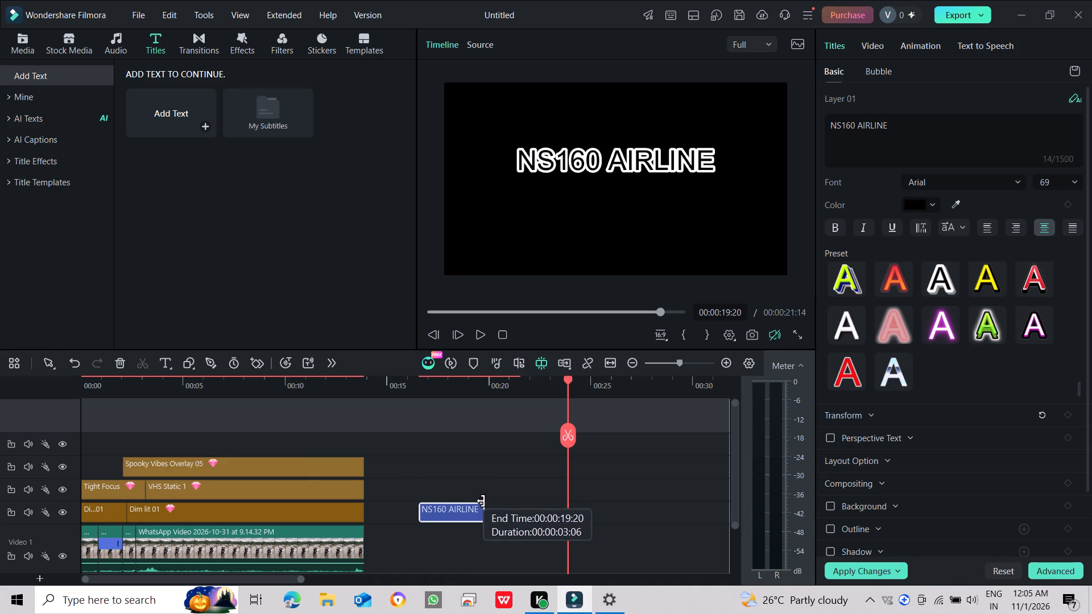
drag(481, 501, 458, 501)
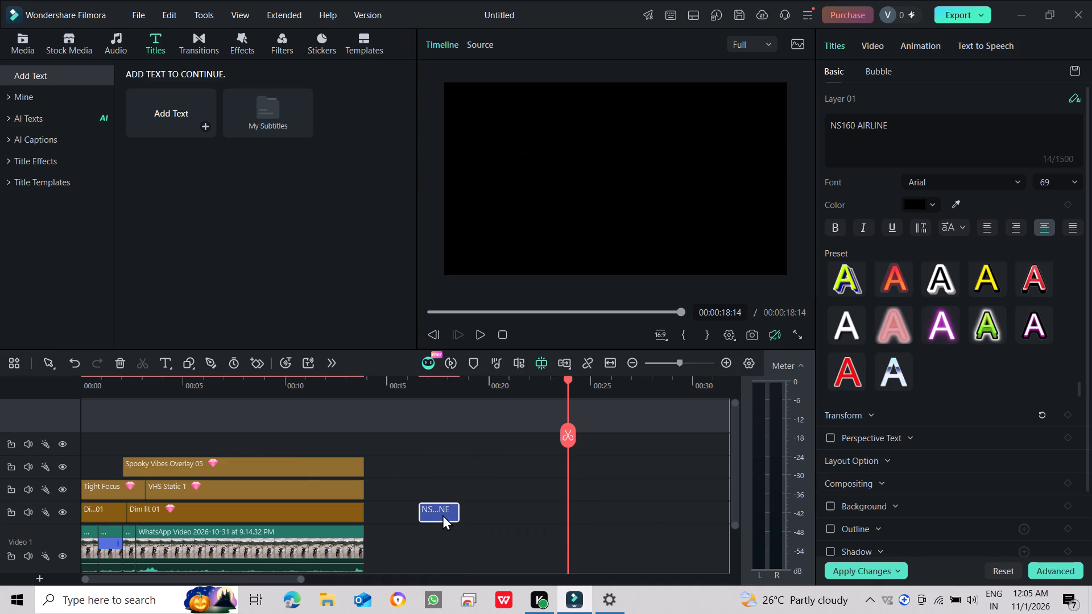
Place the title clip at the start of the Spooky Vibes Overlay 05 track, extending its end to meet the overlay.
drag(442, 515, 91, 470)
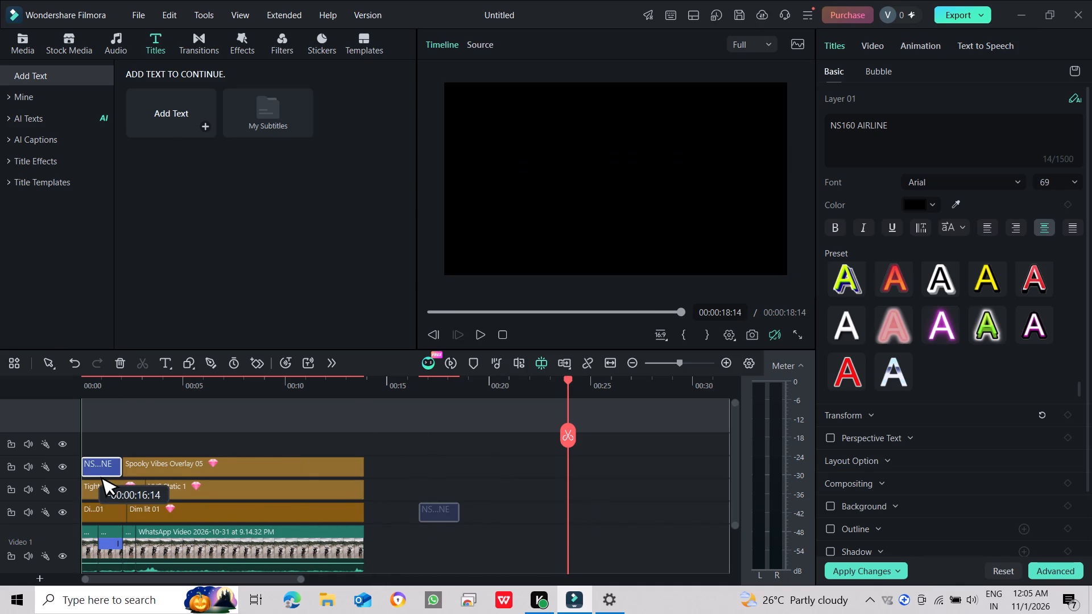
drag(91, 470, 90, 470)
click(412, 484)
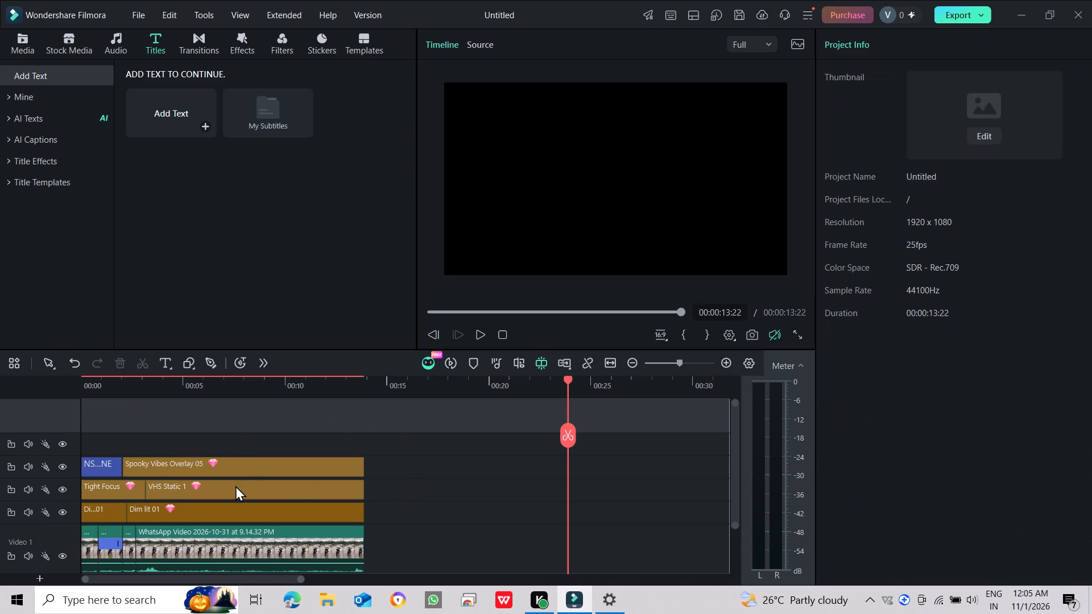
click(213, 461)
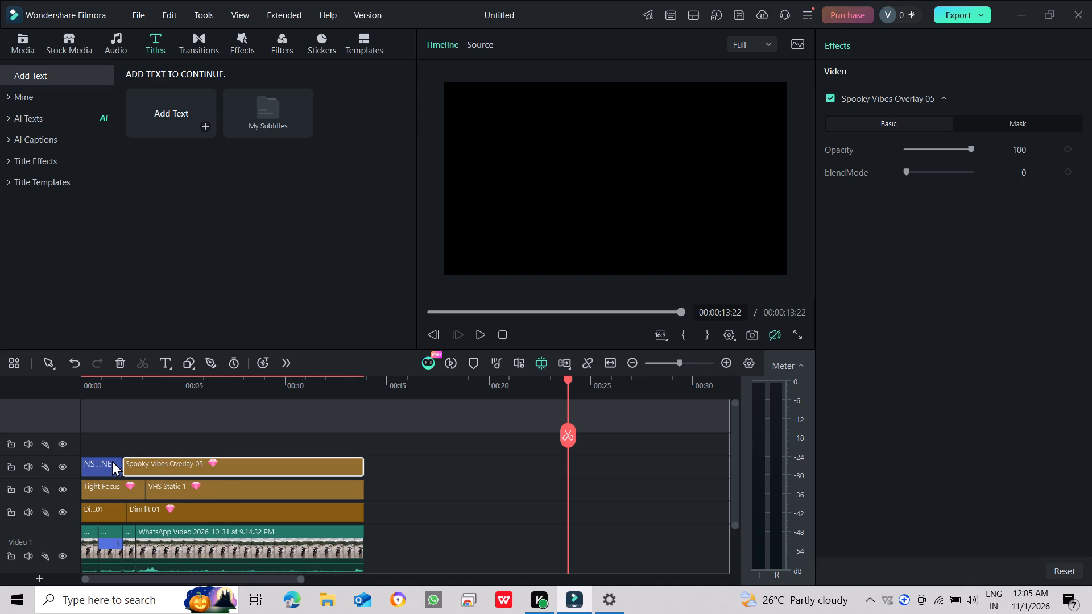
drag(117, 461, 119, 461)
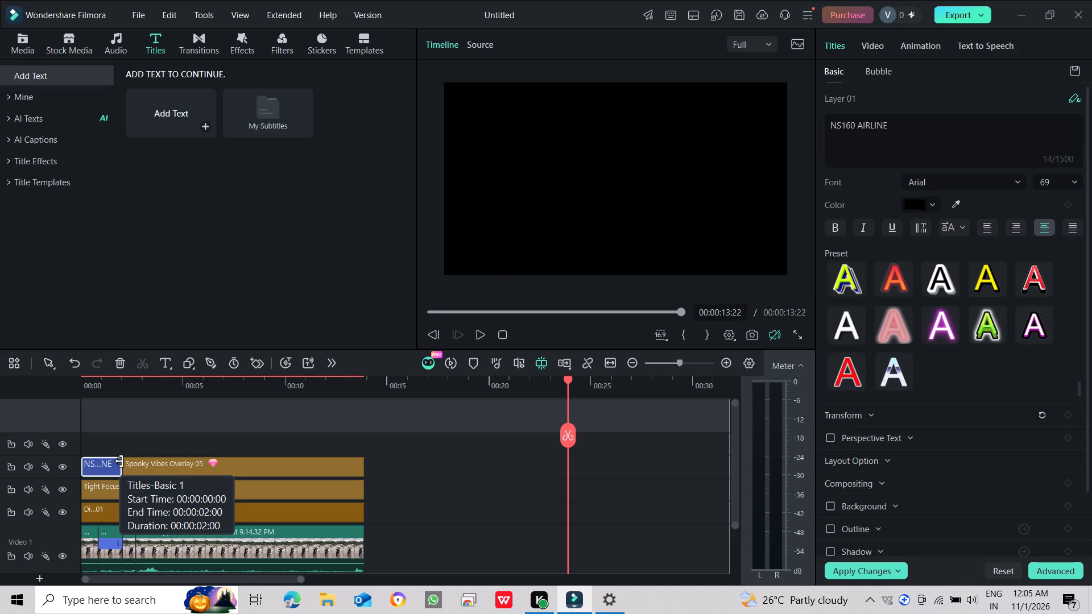
drag(119, 461, 129, 461)
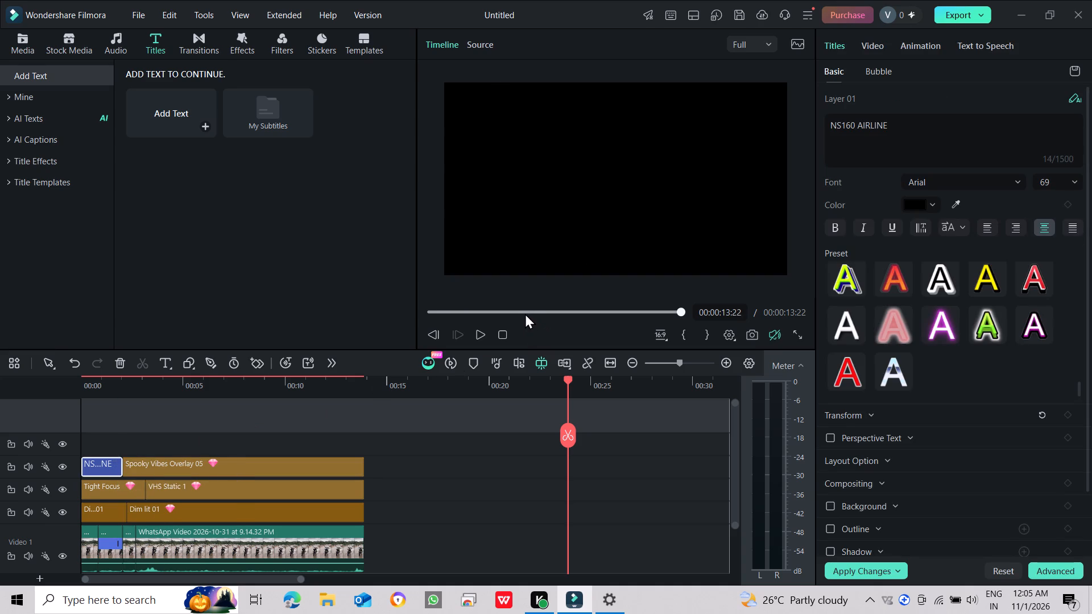
Play the edit from the beginning to check the NS160 AIRLINE title over the motorcycle video.
drag(504, 308, 398, 308)
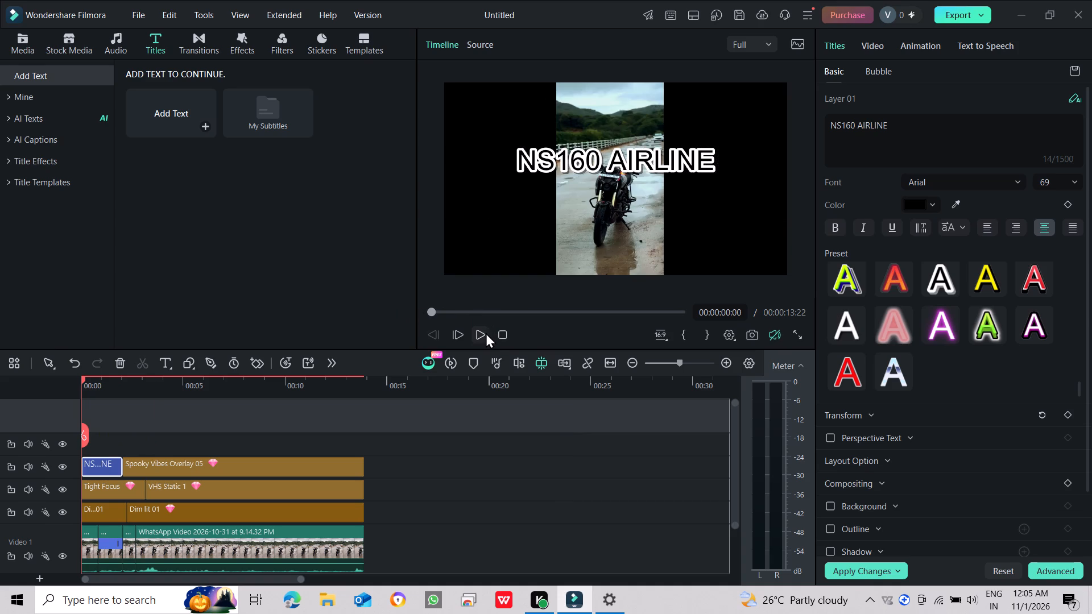
click(483, 333)
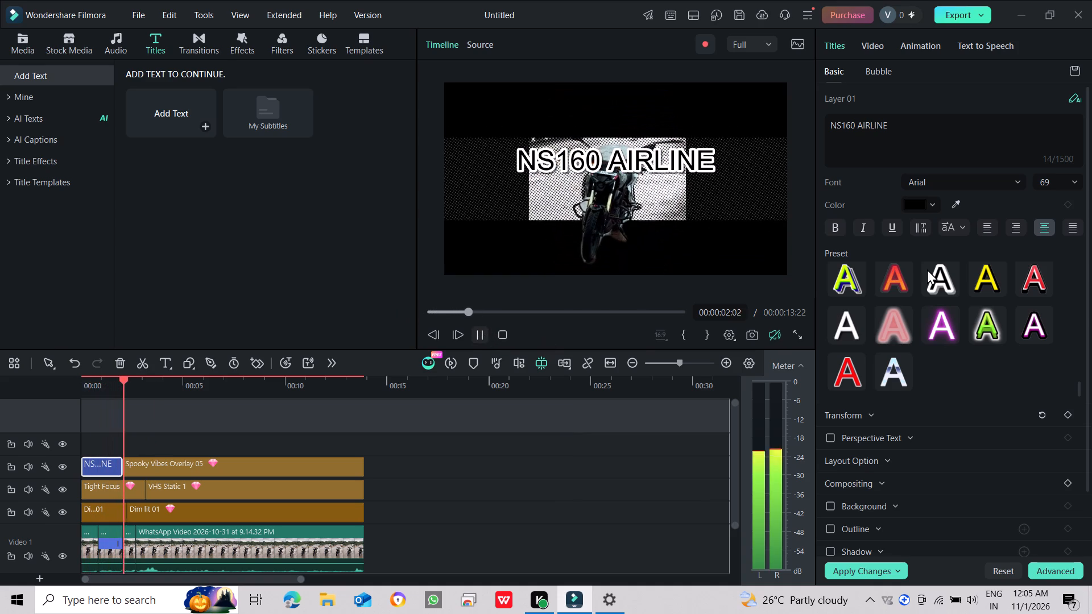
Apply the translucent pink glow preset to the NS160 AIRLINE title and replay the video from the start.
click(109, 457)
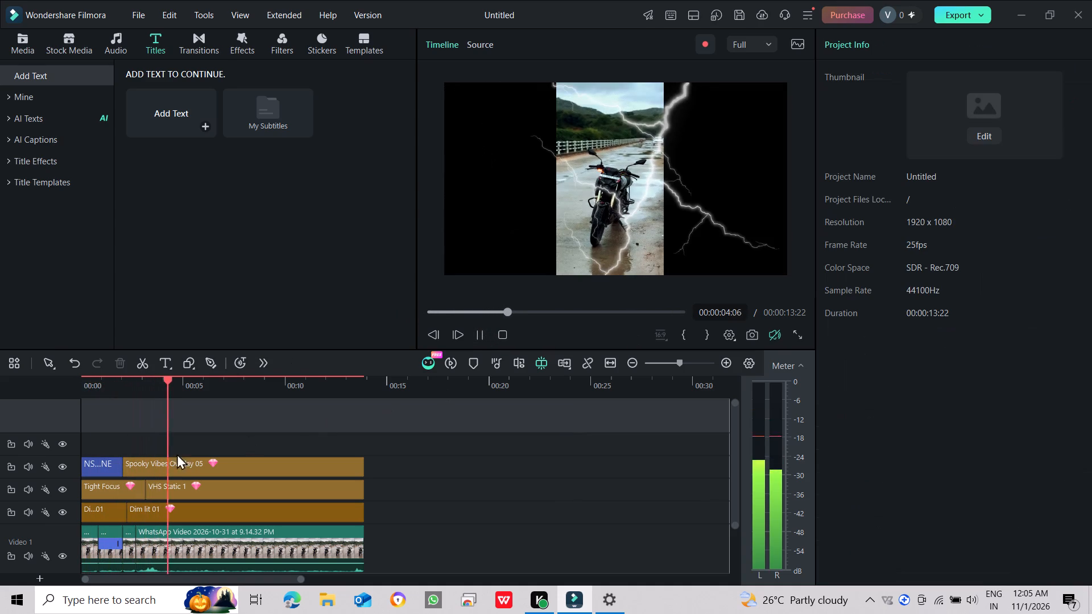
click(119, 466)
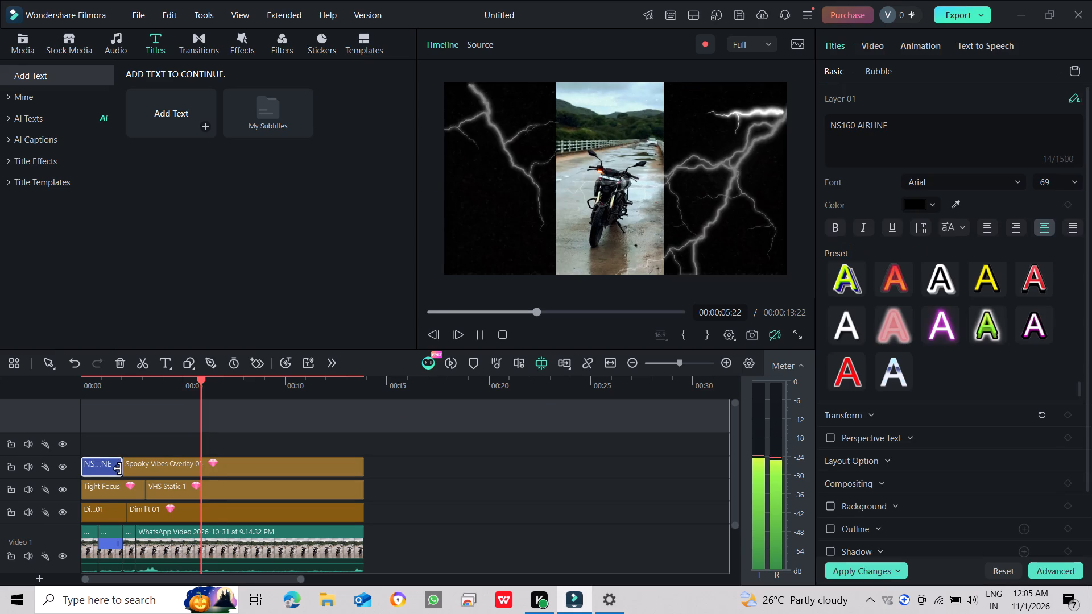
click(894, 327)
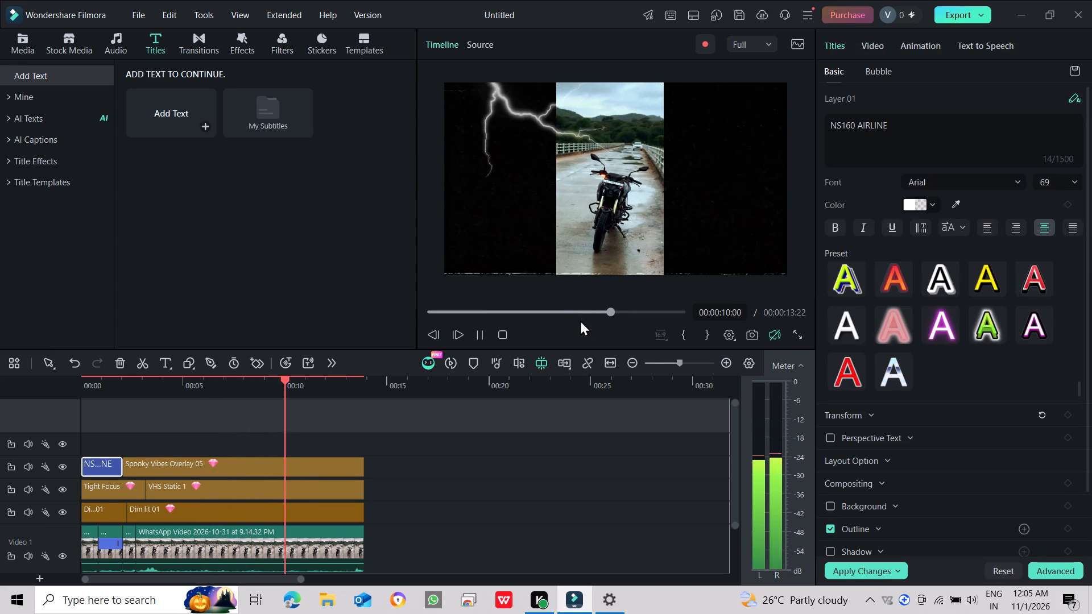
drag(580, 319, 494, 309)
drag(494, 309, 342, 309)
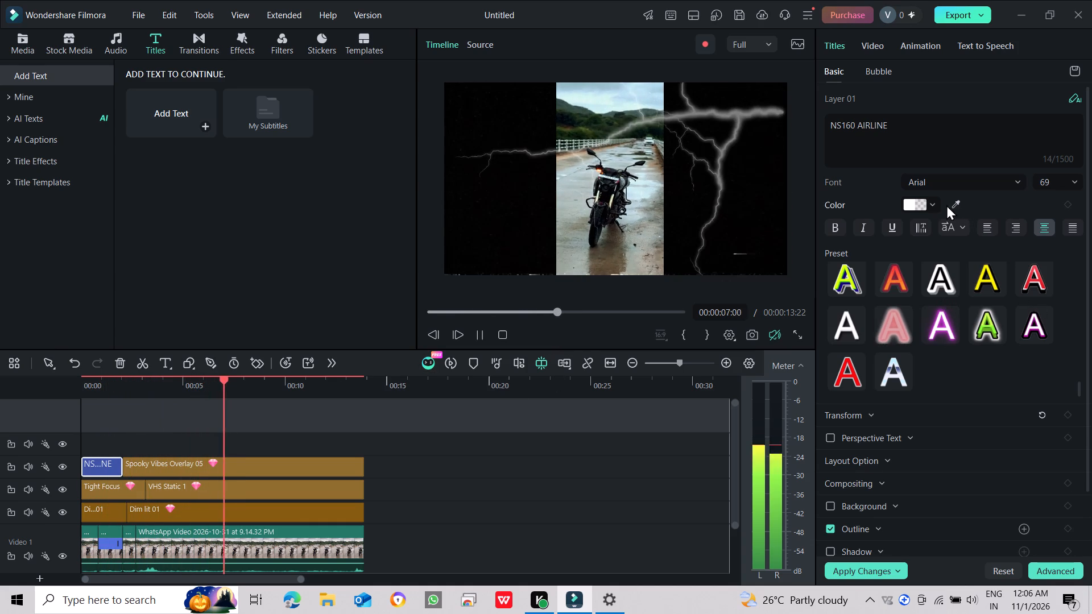
Set the NS160 AIRLINE title's font to Archivo Black and apply the pale blue preset with a dark band.
click(935, 186)
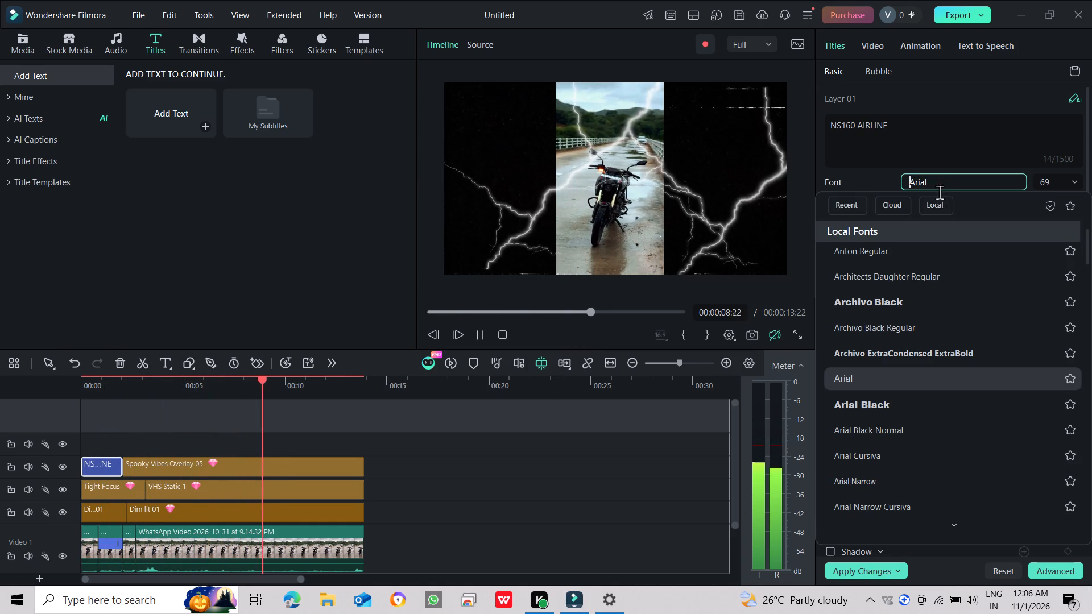
click(965, 183)
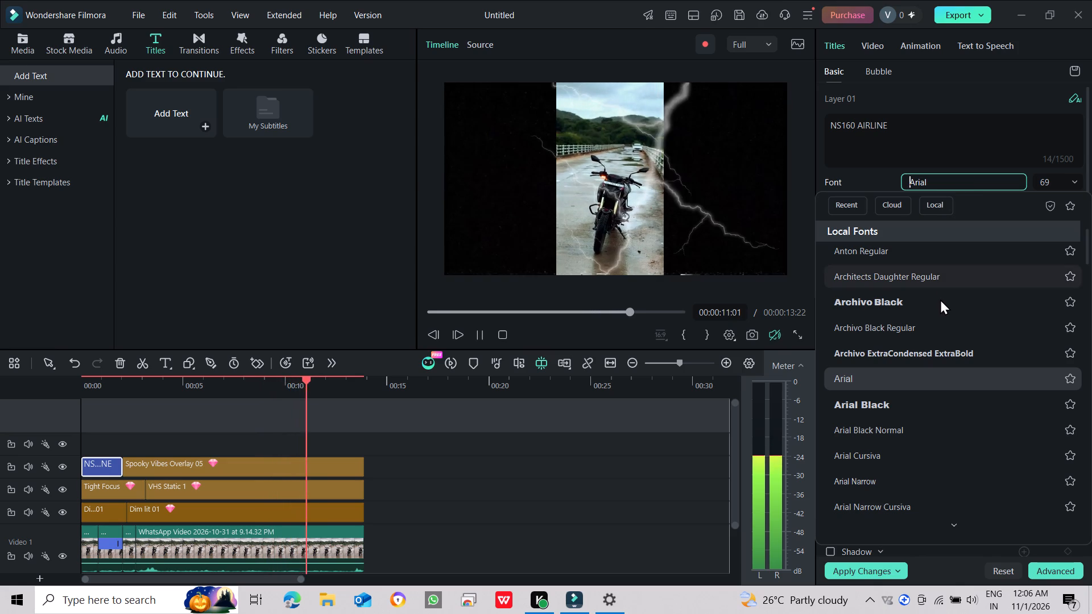
click(938, 301)
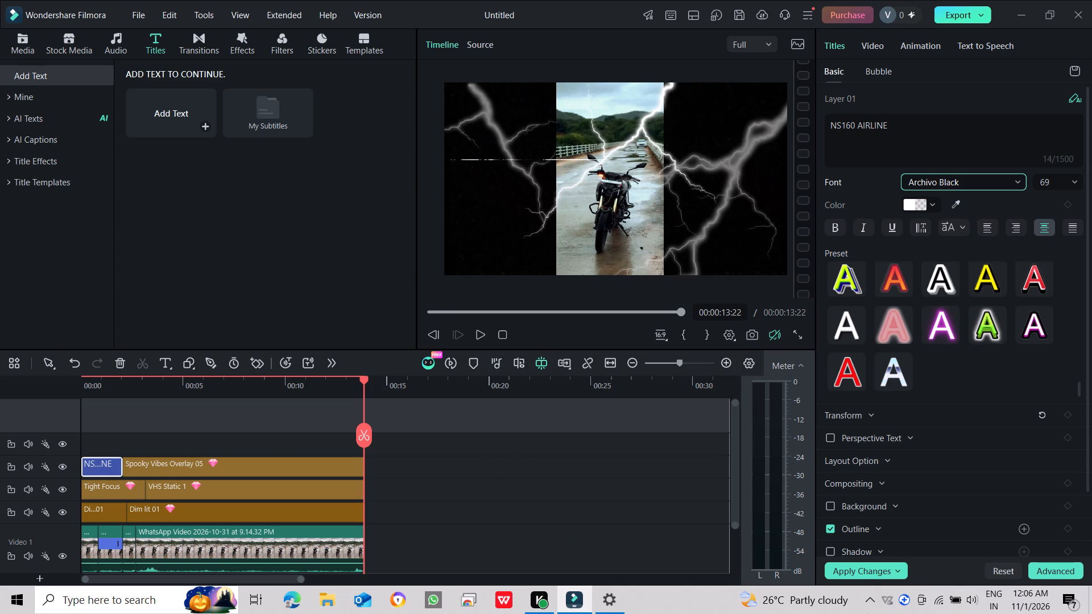
click(888, 371)
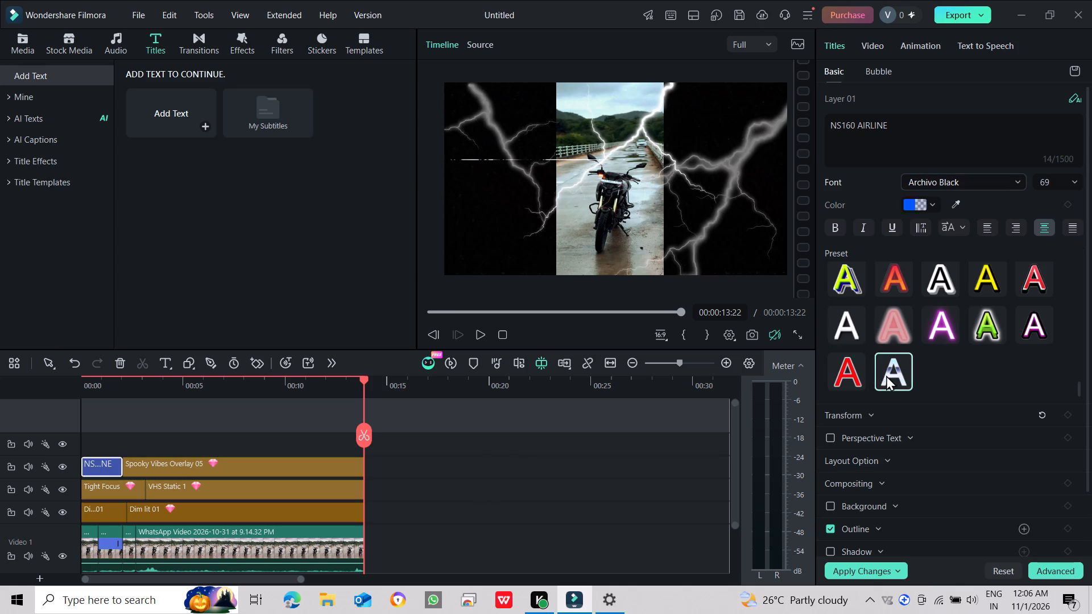
Play the edit from the beginning to check the restyled NS160 AIRLINE title.
click(473, 330)
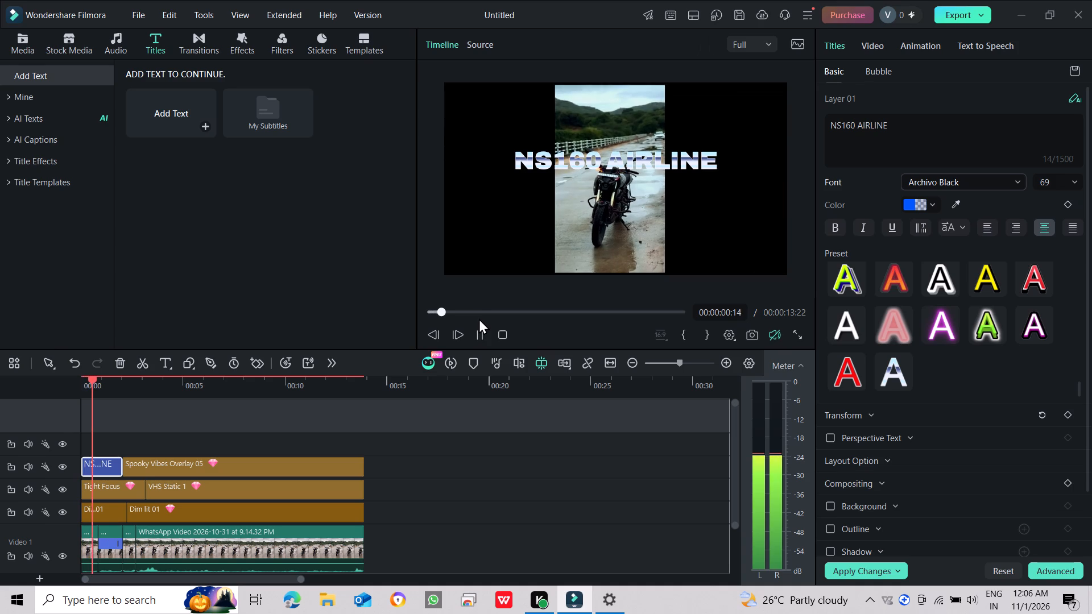
click(574, 153)
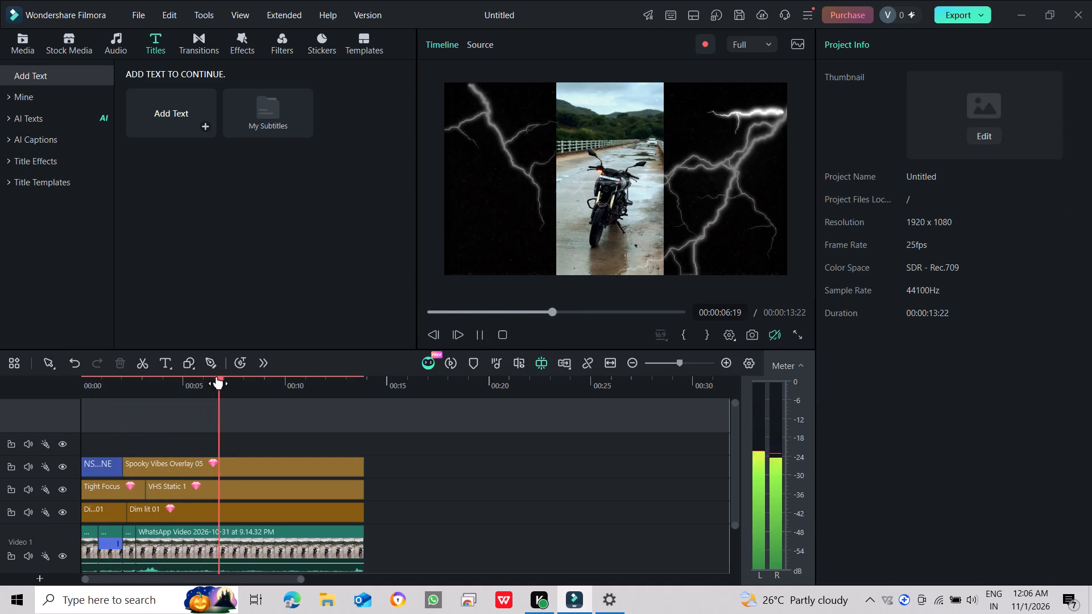
Replay the edit from the beginning and scrub through the opening NS160 AIRLINE title section.
drag(217, 376, 81, 377)
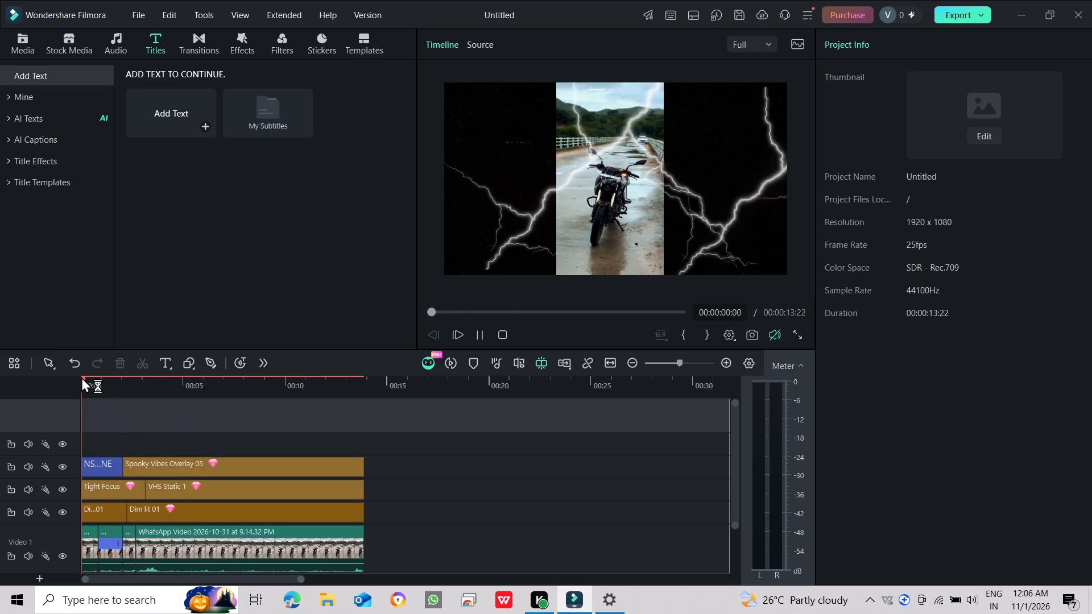
drag(81, 377, 107, 379)
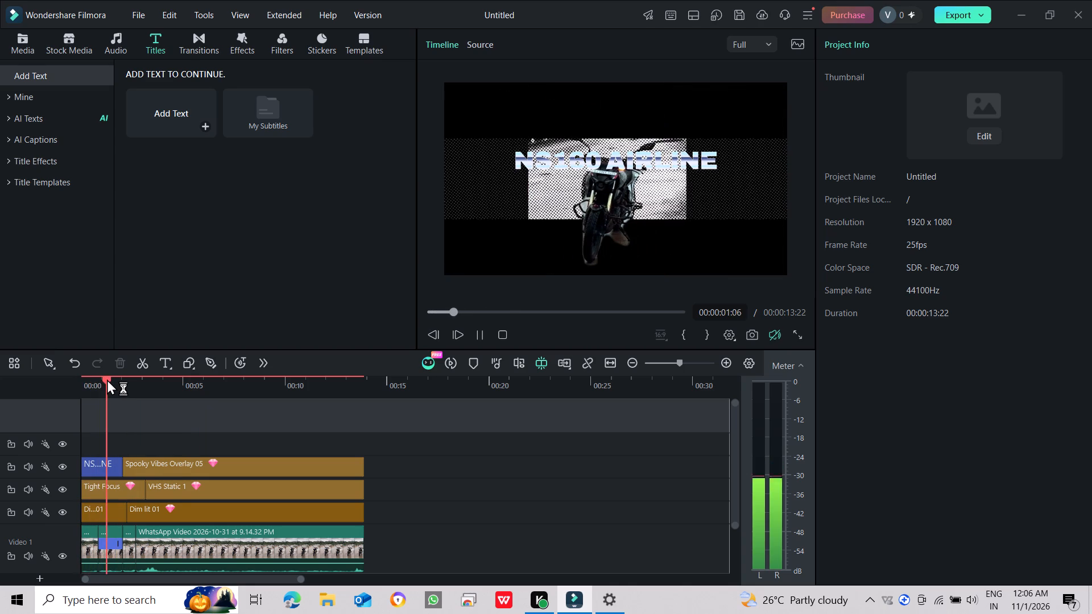
drag(107, 379, 121, 380)
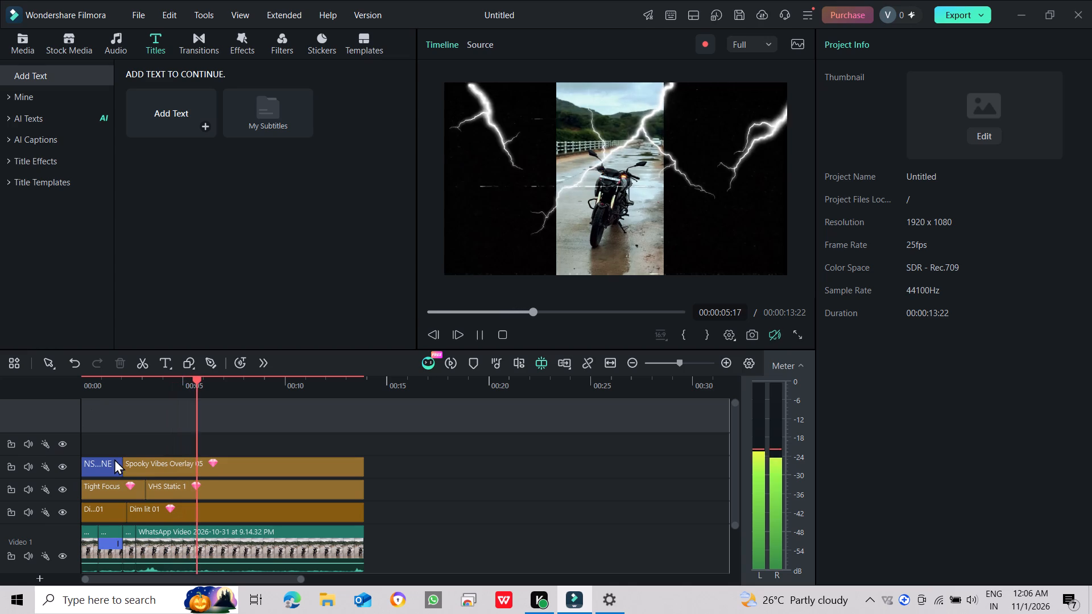
Lengthen the NS160 AIRLINE title clip slightly into the start of Spooky Vibes Overlay 05, with the title still starting at 00:00.
drag(120, 459, 129, 459)
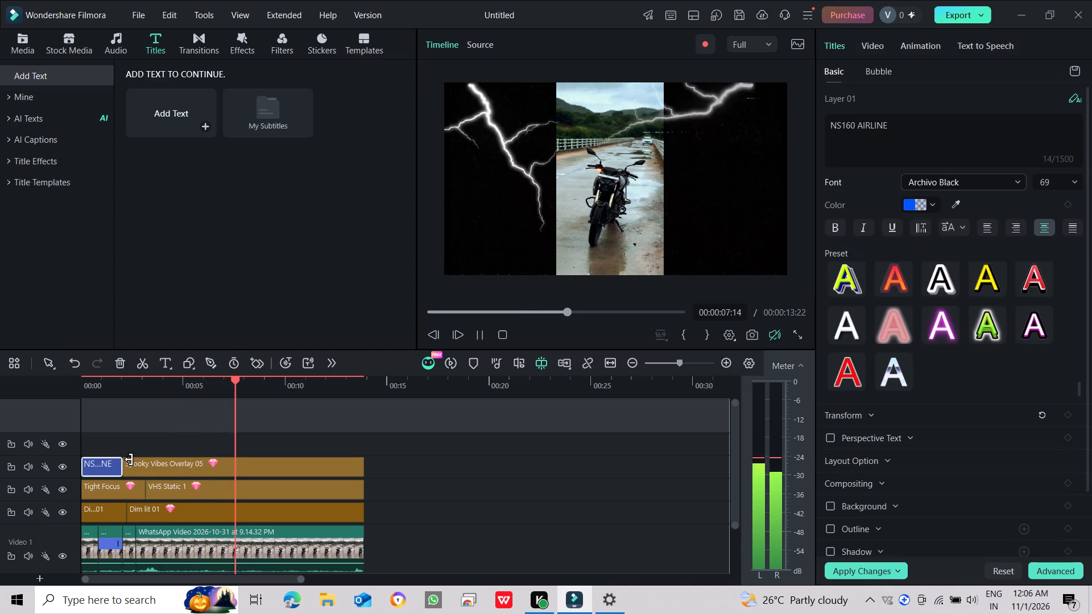
drag(129, 459, 147, 458)
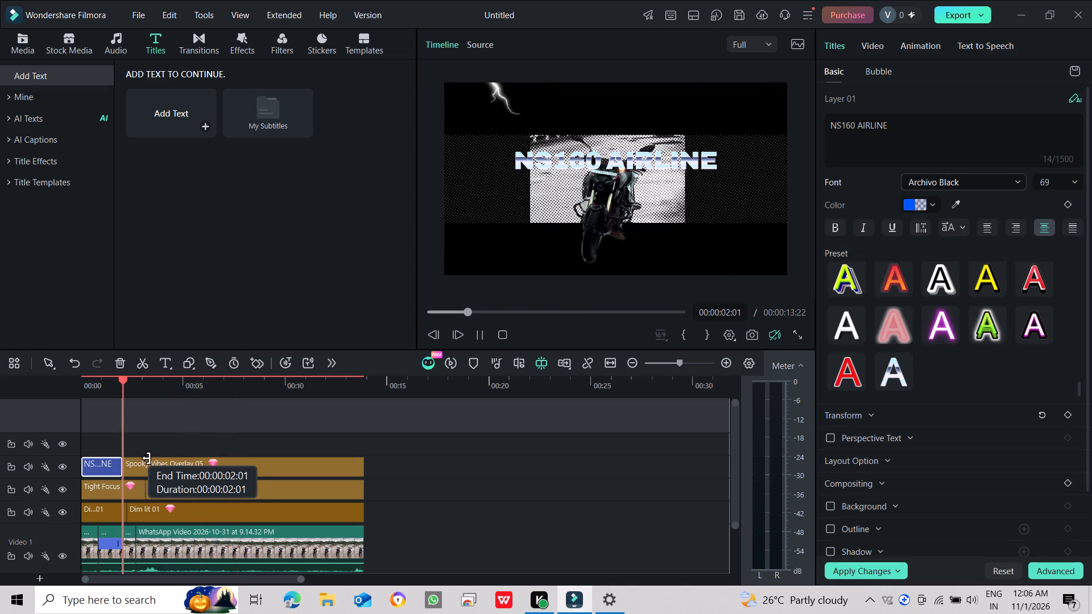
drag(147, 458, 141, 458)
drag(117, 460, 124, 460)
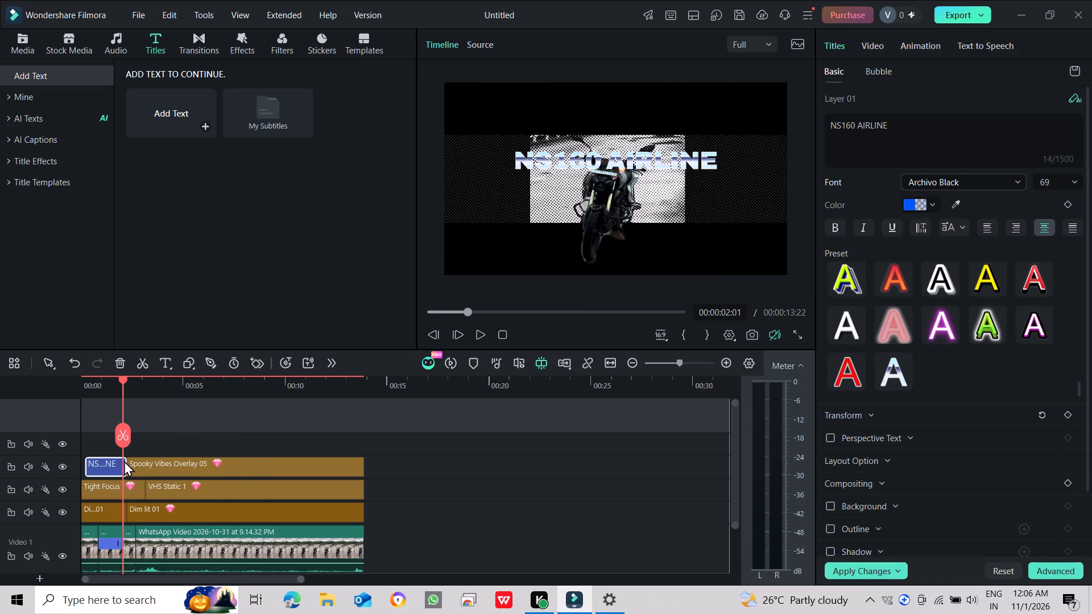
click(116, 460)
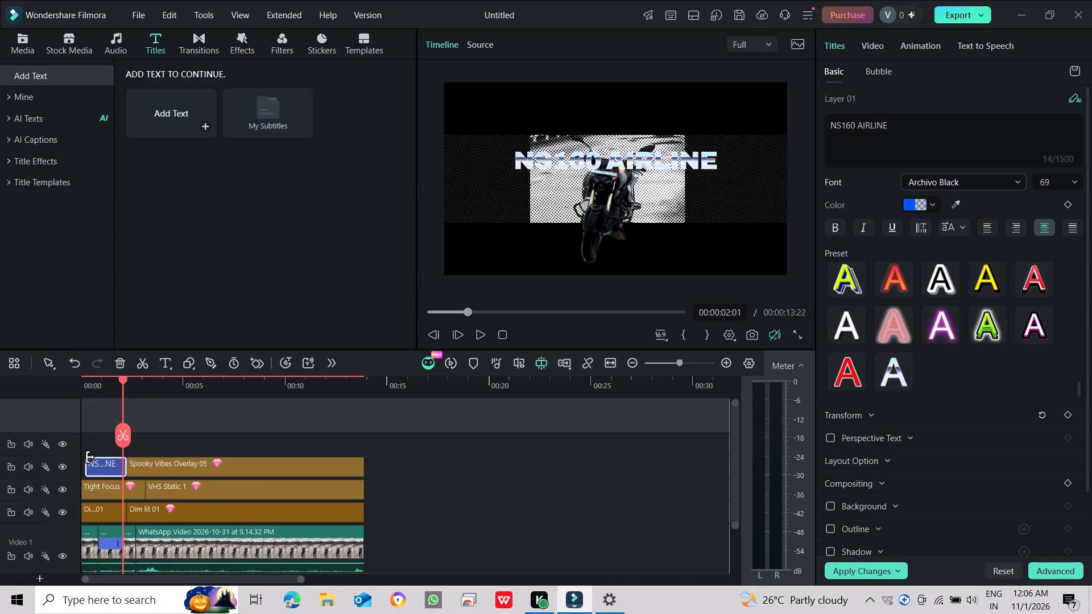
click(92, 460)
drag(90, 460, 72, 458)
Play the edit from the beginning to check the lengthened NS160 AIRLINE title.
drag(443, 314, 435, 310)
click(475, 337)
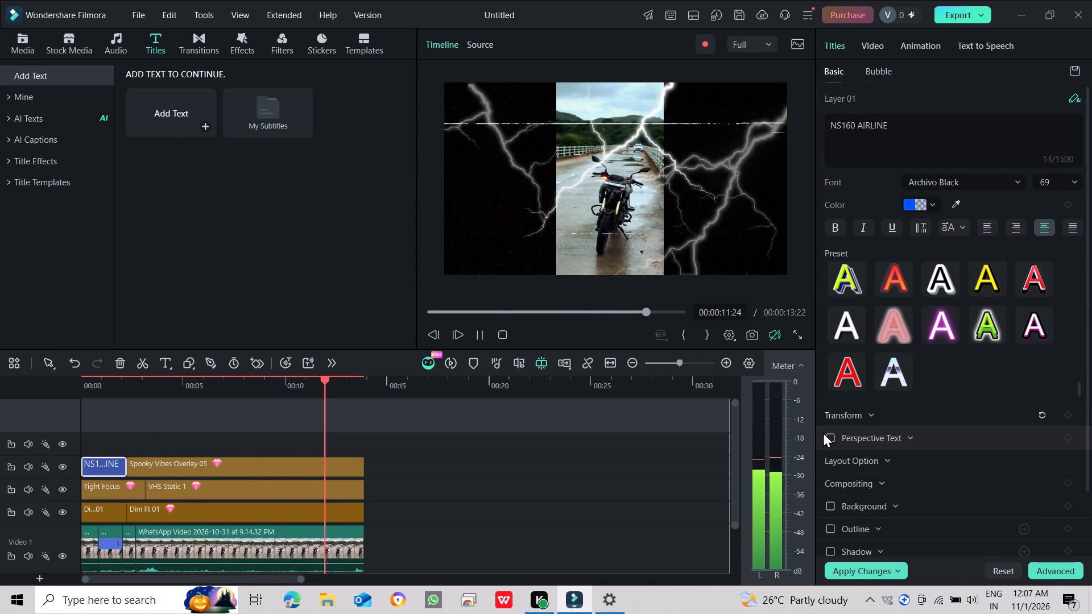
Enable the background on the NS160 AIRLINE title and set its opacity to 0% at the start of the edit.
click(831, 506)
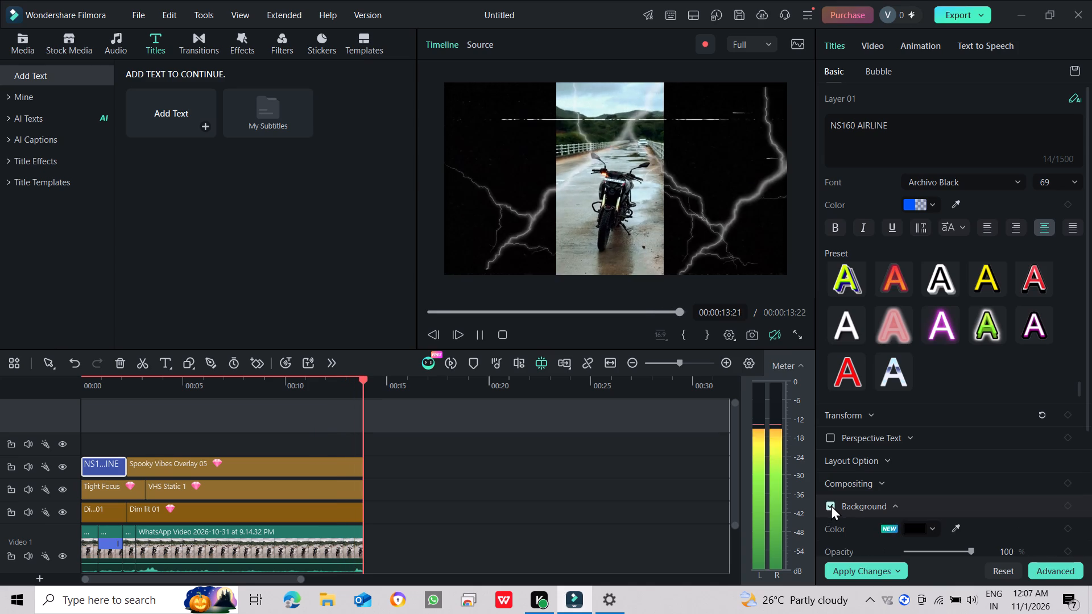
scroll(907, 512, down, 2)
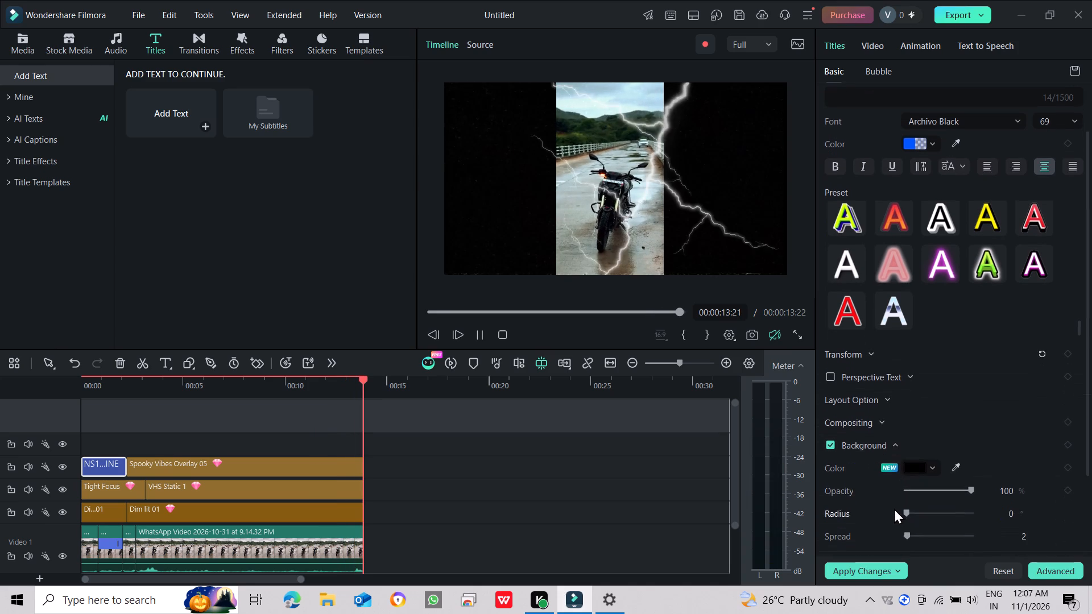
scroll(894, 508, down, 1)
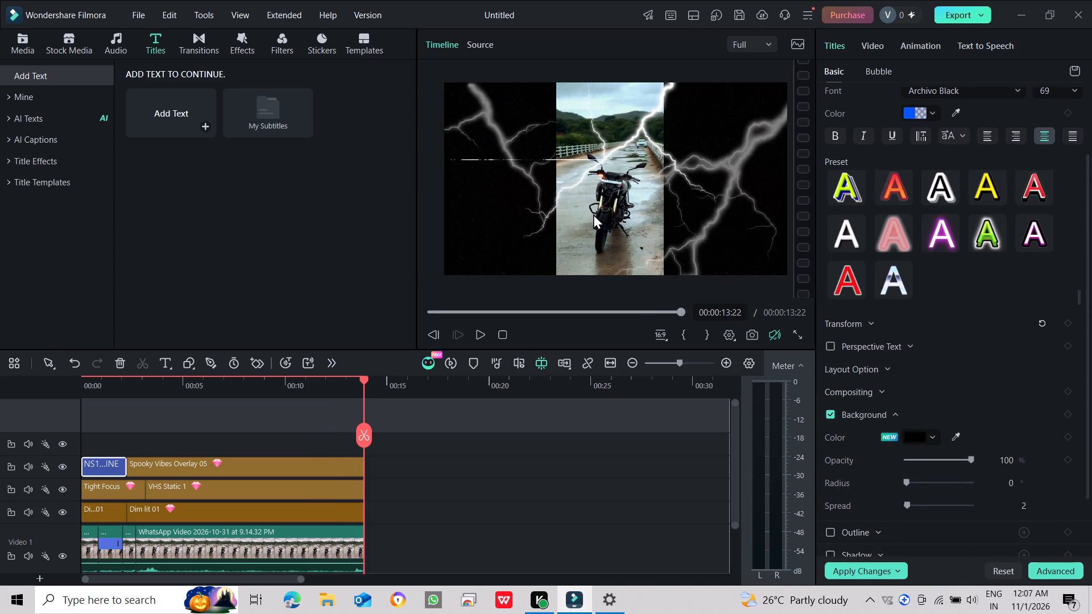
drag(551, 306, 490, 305)
drag(490, 305, 489, 305)
drag(481, 311, 414, 311)
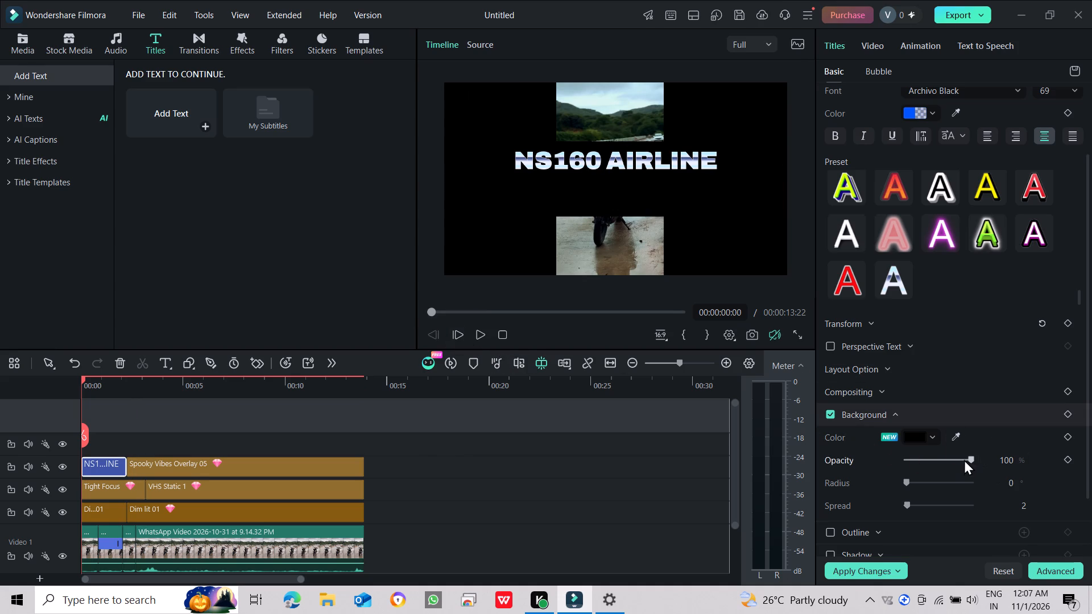
drag(953, 457, 851, 450)
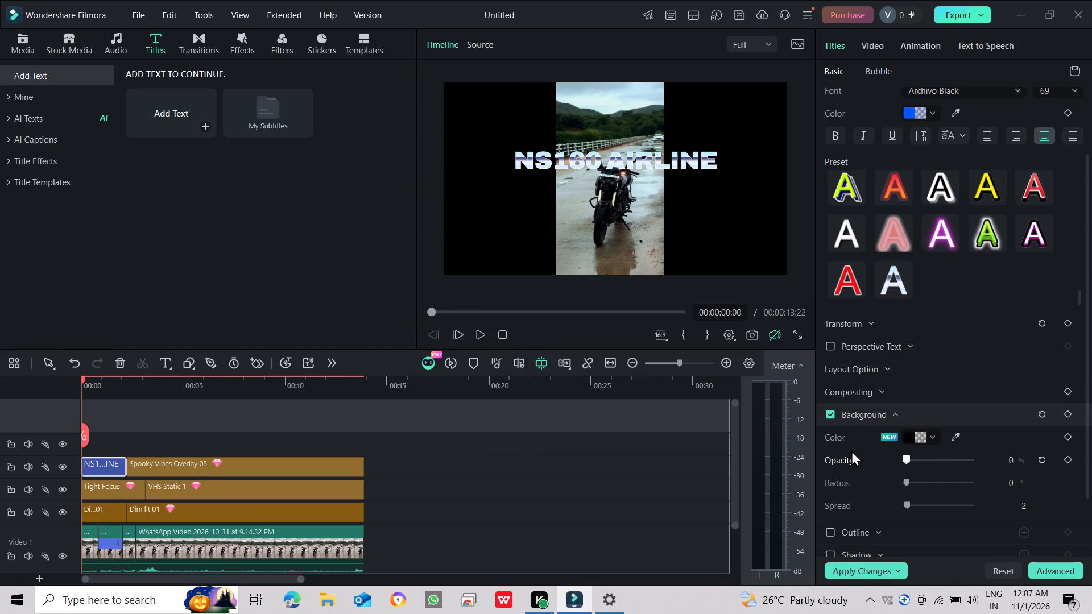
drag(851, 450, 824, 450)
Set the title background's radius to 23° and its spread to 100.
drag(905, 482, 969, 485)
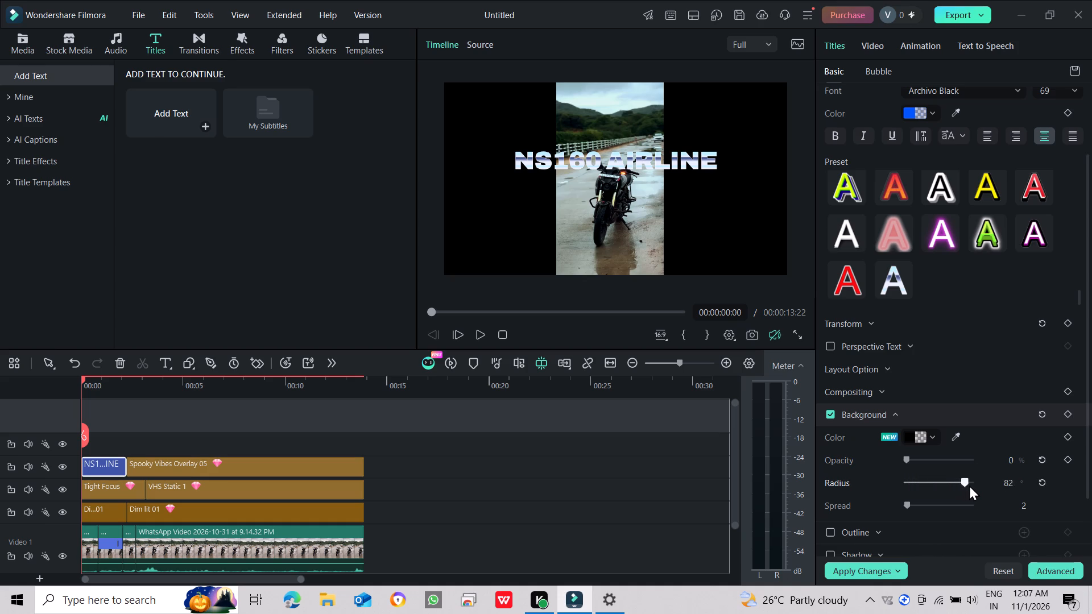
drag(969, 485, 988, 488)
drag(988, 488, 983, 477)
drag(983, 477, 923, 505)
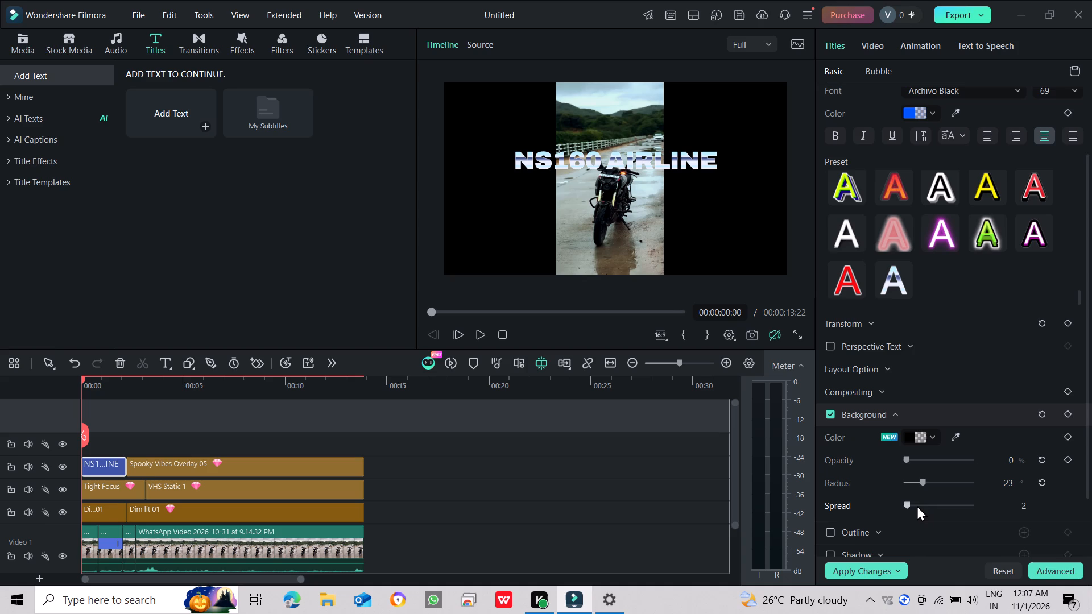
drag(917, 505, 949, 506)
drag(949, 506, 1091, 511)
Enable the title's pink outline and set its opacity to 0%, blur to 10 and thickness to 50.
scroll(905, 543, down, 1)
click(826, 502)
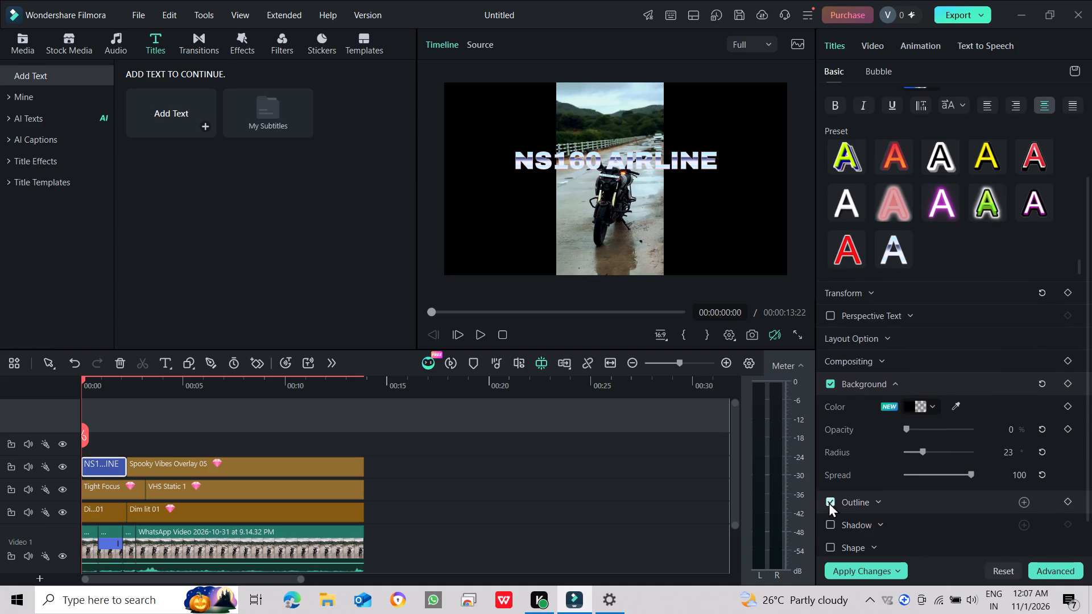
scroll(947, 501, down, 2)
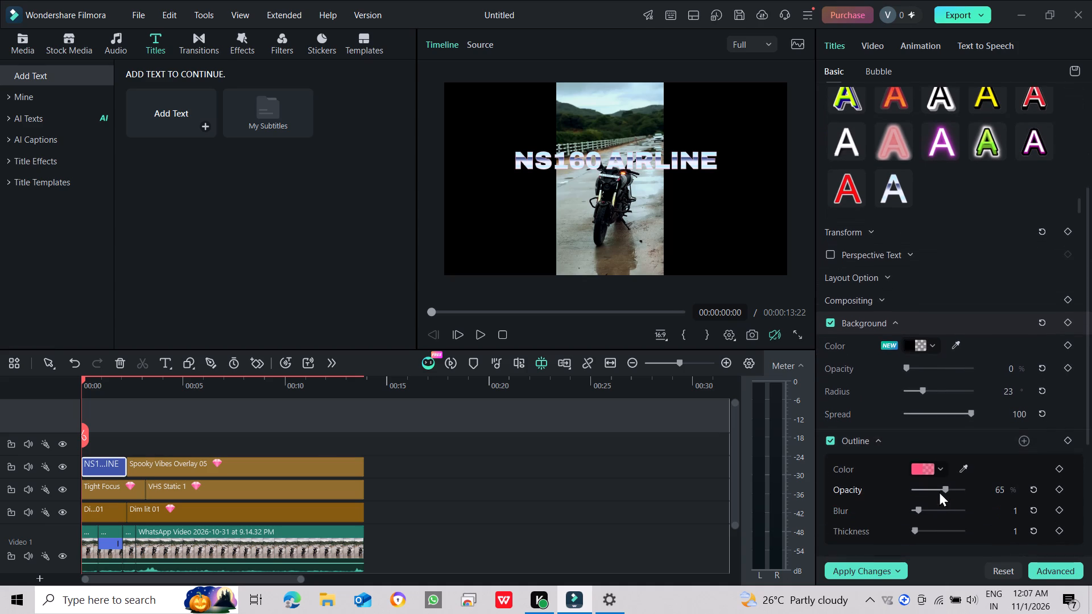
drag(943, 486, 1091, 485)
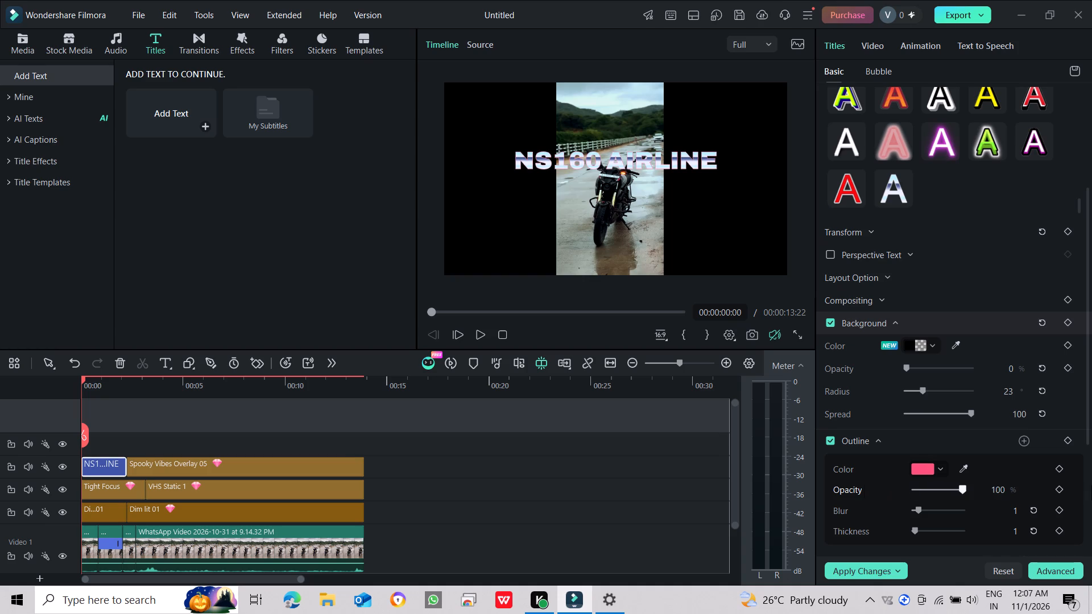
drag(1091, 485, 1081, 492)
drag(1081, 492, 635, 499)
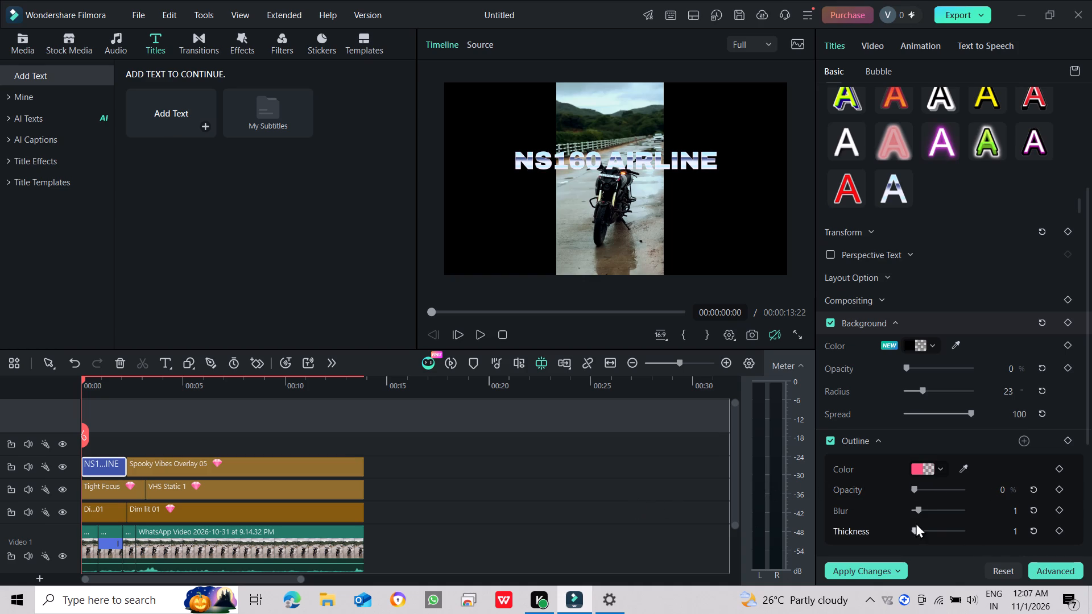
drag(923, 506, 1036, 510)
drag(1036, 510, 1091, 513)
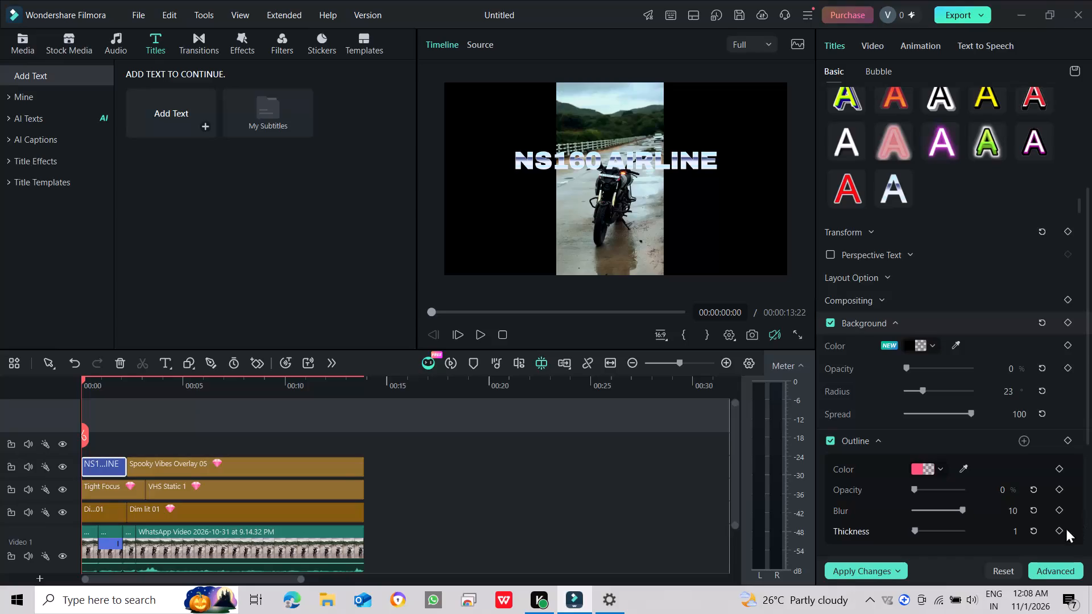
drag(917, 532, 1076, 532)
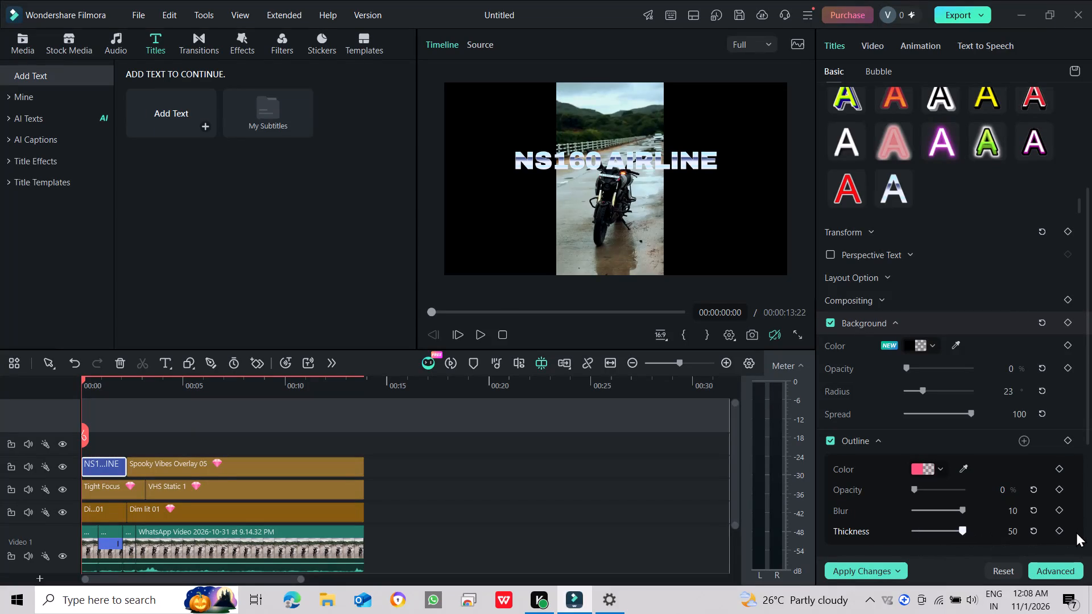
drag(1076, 532, 1091, 538)
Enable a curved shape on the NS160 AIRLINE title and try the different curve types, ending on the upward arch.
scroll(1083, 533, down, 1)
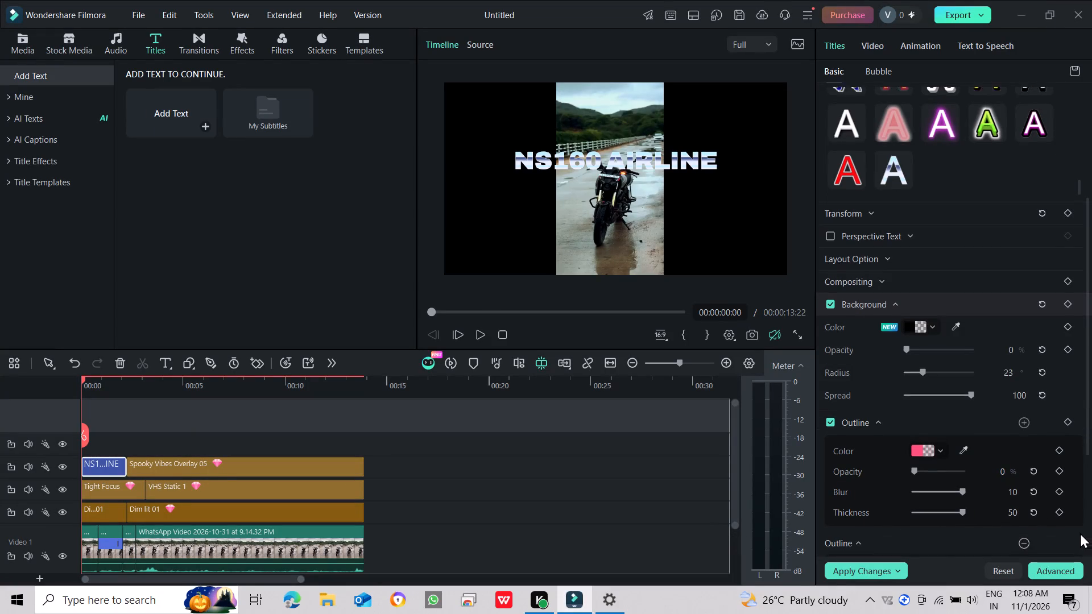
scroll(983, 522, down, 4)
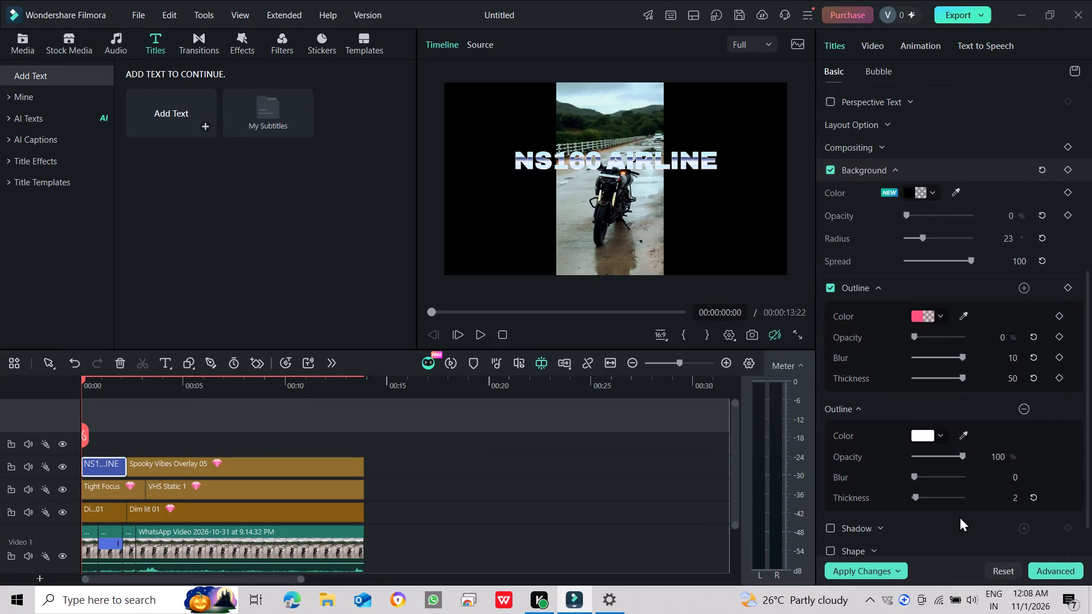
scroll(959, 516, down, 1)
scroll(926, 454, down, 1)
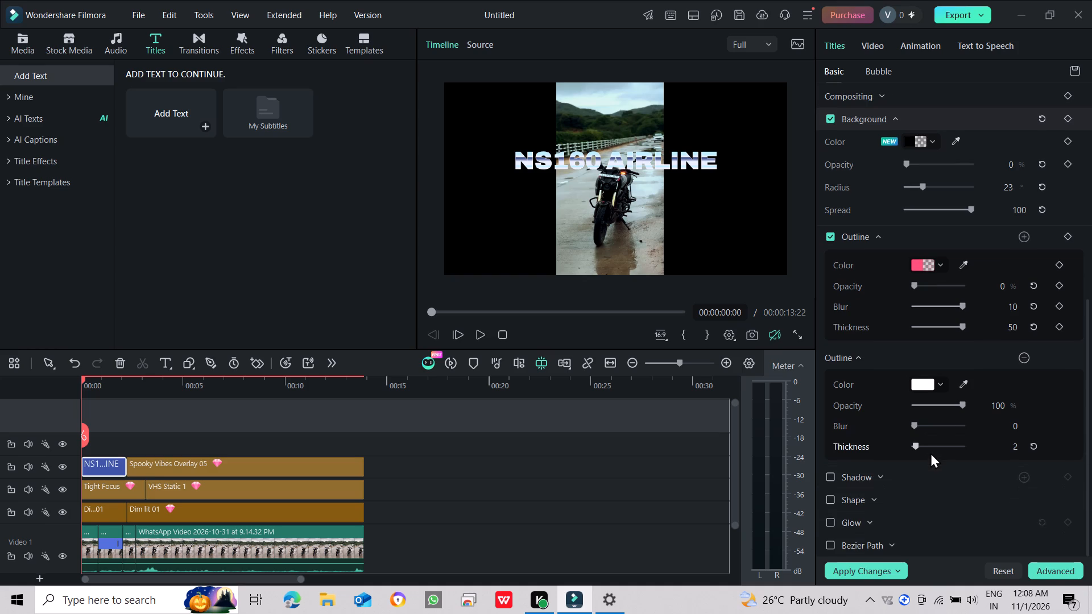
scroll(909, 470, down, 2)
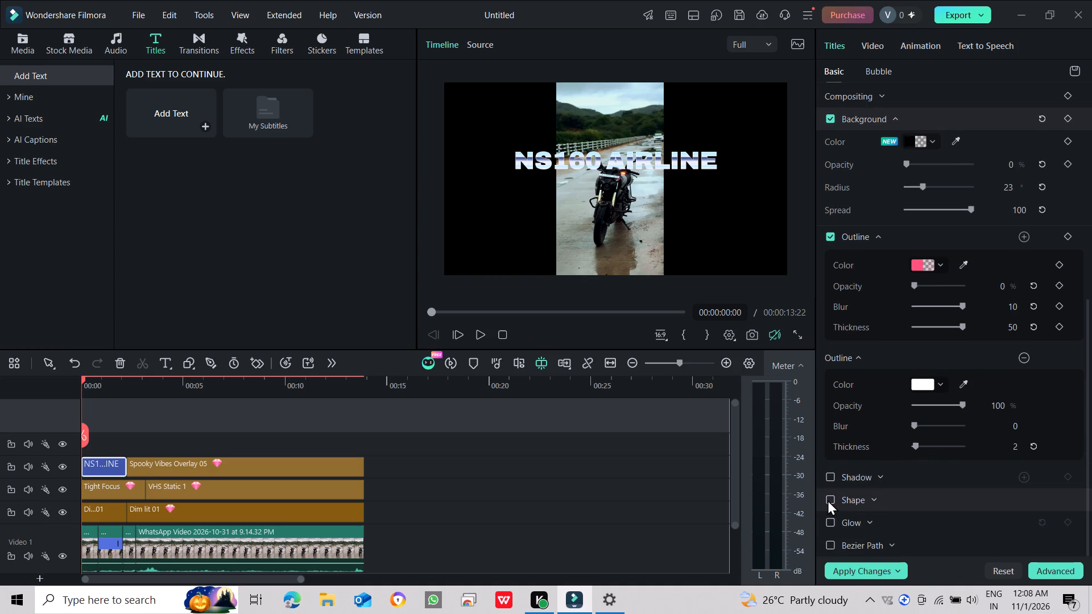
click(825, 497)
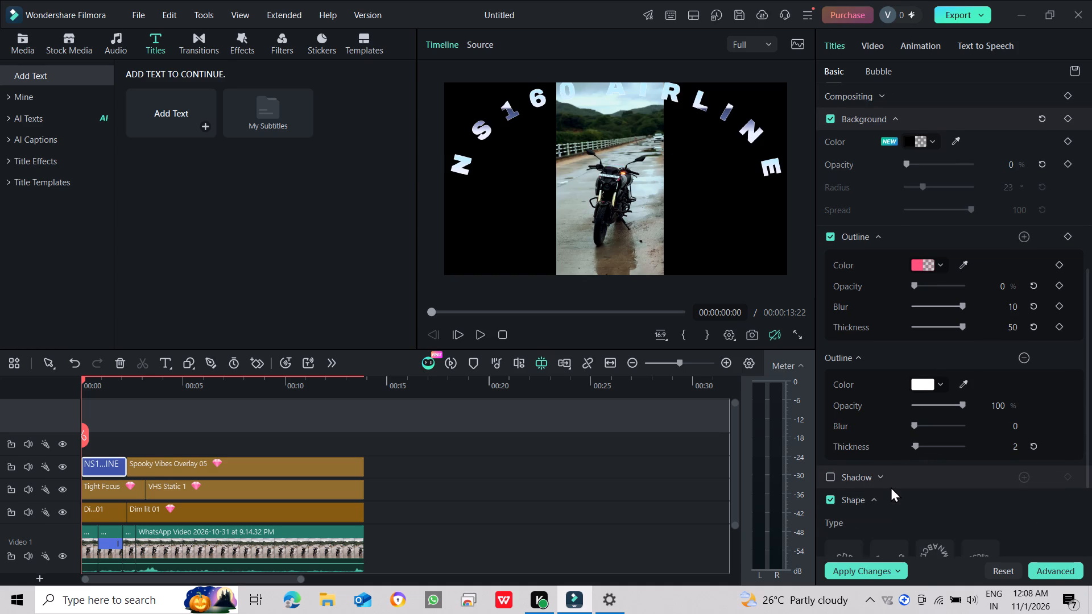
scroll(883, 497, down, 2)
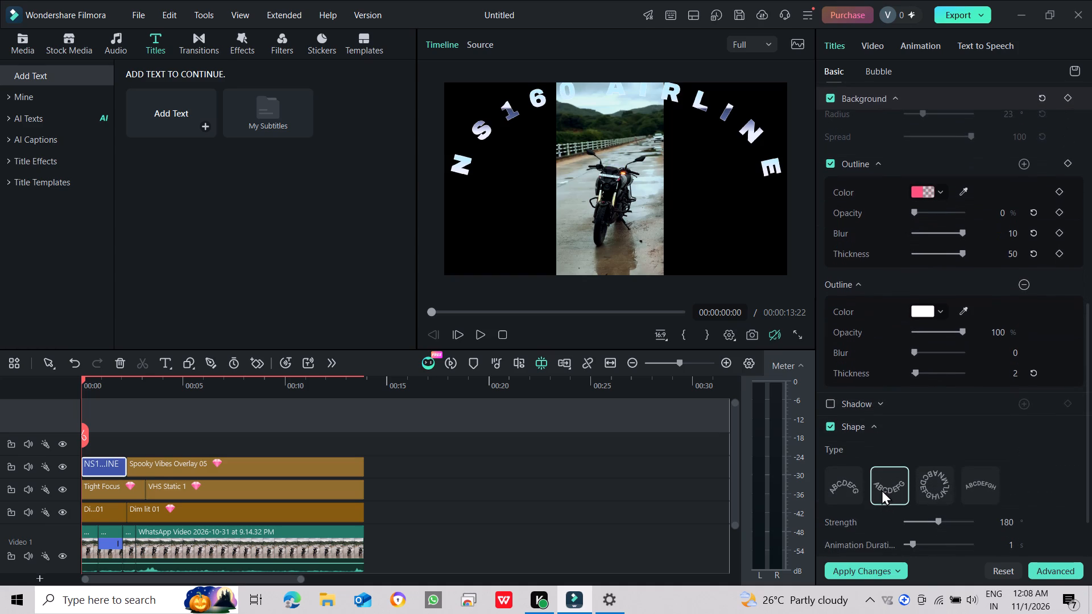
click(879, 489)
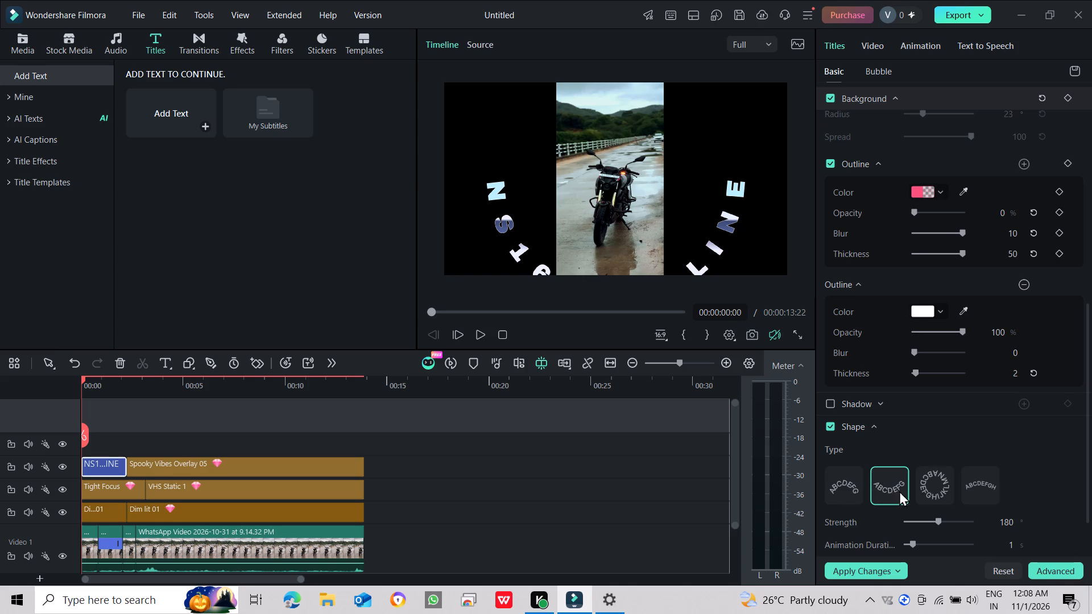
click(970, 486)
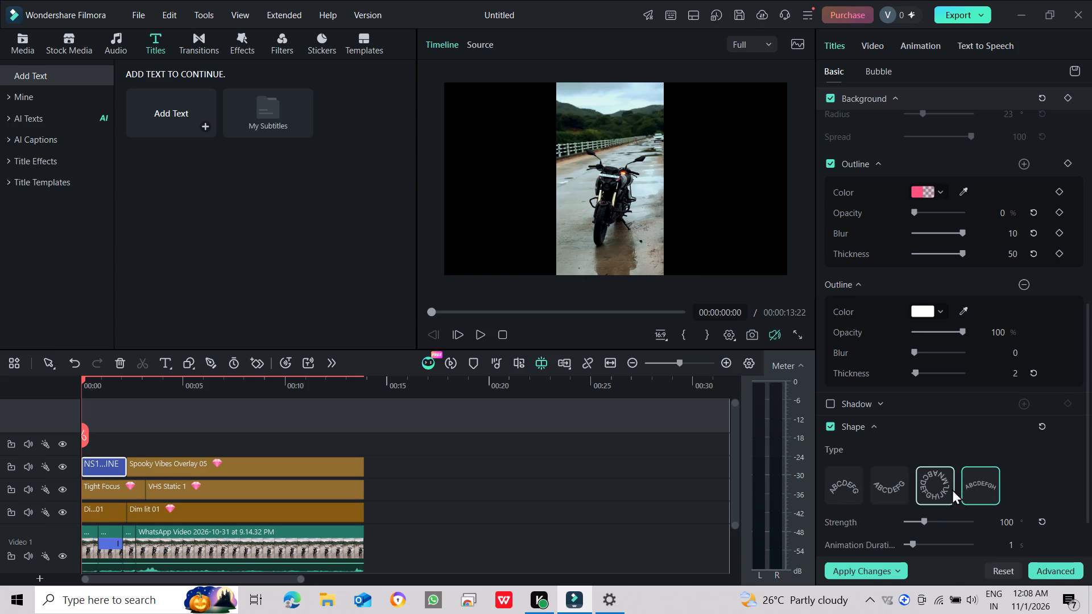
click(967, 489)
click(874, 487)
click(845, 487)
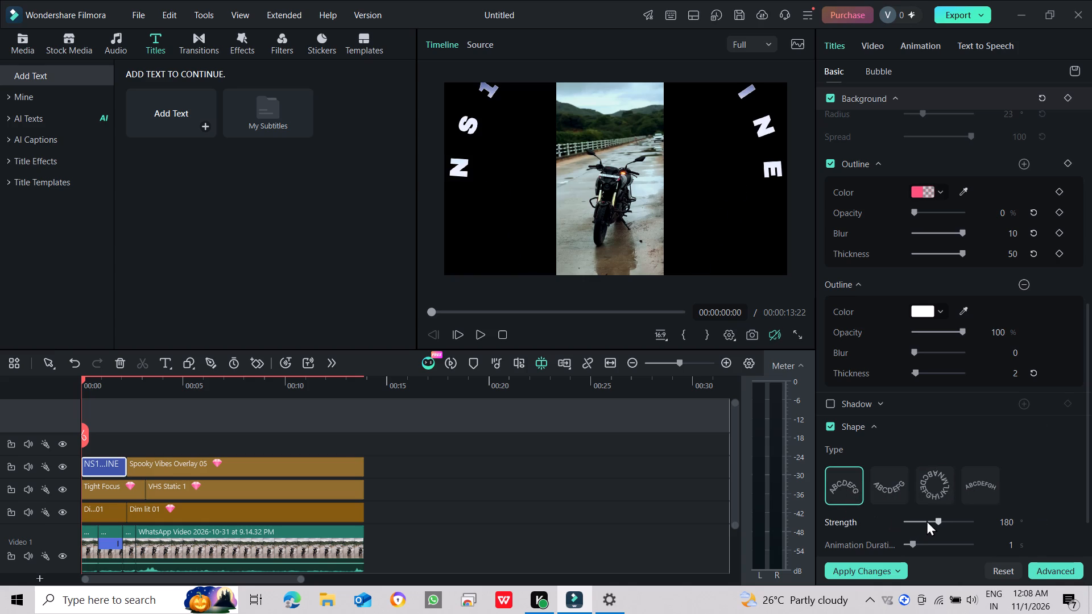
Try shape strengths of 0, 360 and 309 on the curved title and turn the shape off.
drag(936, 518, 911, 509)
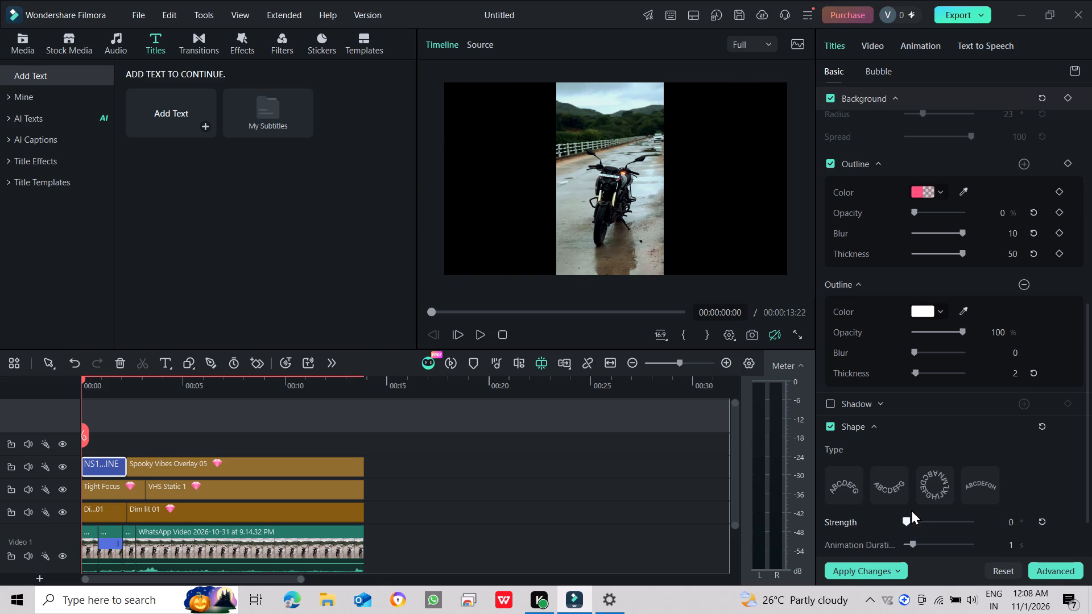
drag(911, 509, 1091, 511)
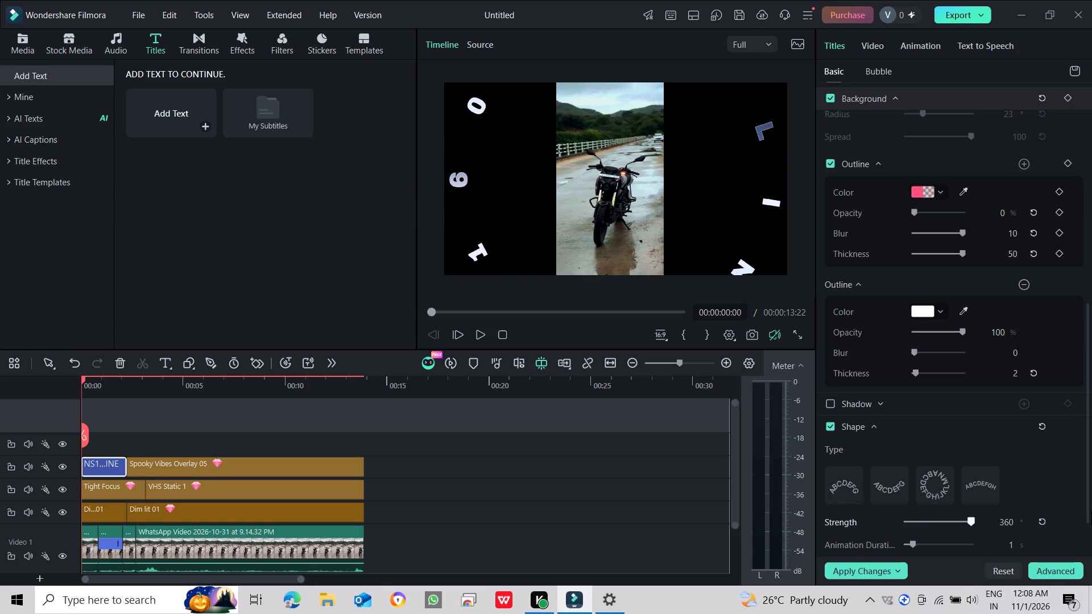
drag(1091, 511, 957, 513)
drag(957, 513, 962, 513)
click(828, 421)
Enable a Glowing Edges glow on the title and set both its intensity and range to 10.
scroll(843, 422, down, 1)
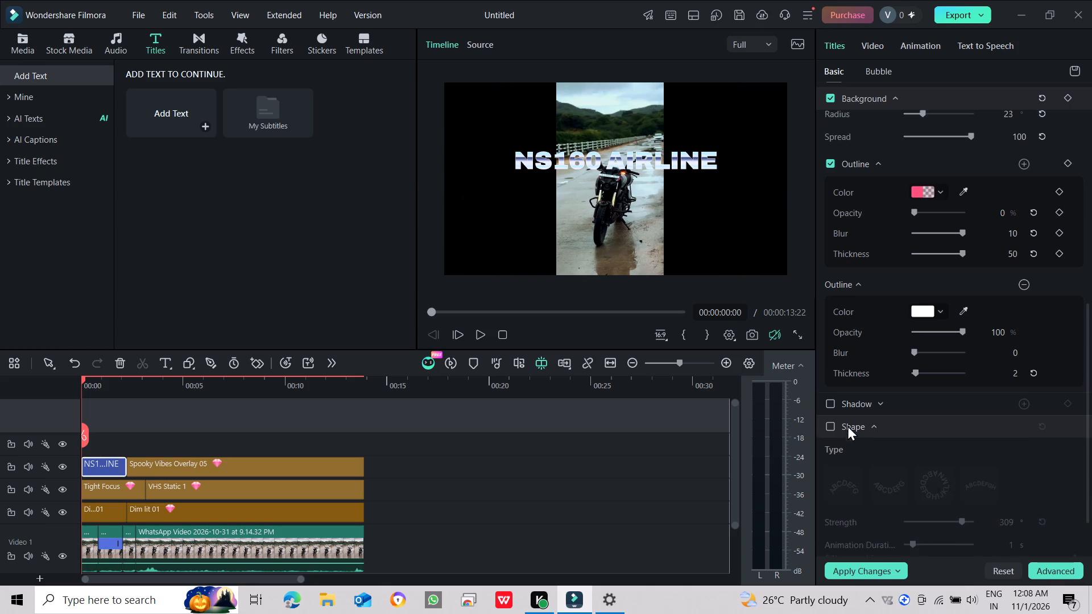
scroll(853, 432, down, 4)
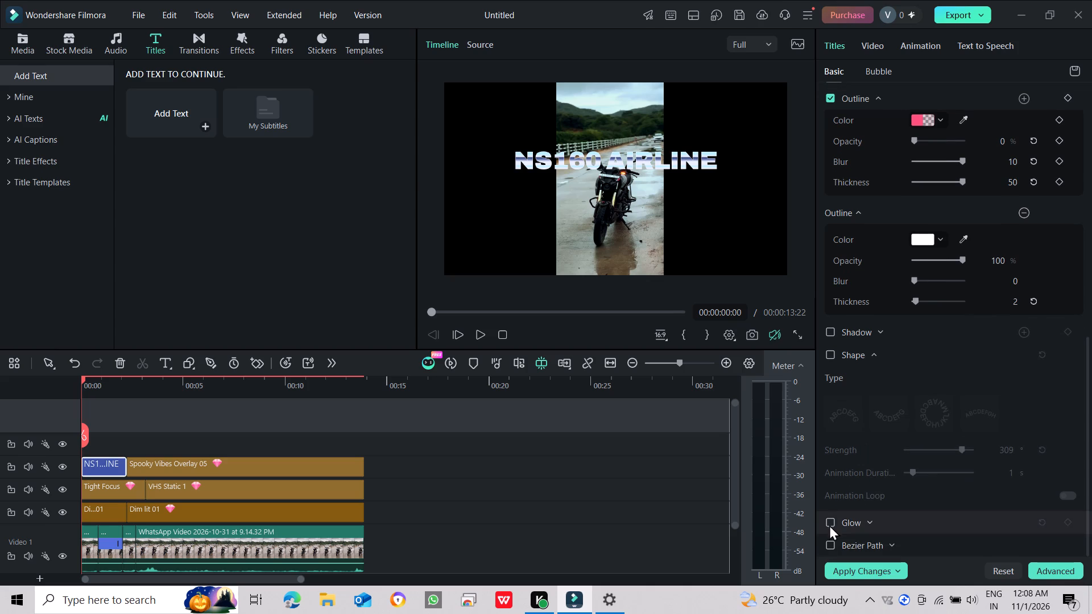
click(832, 514)
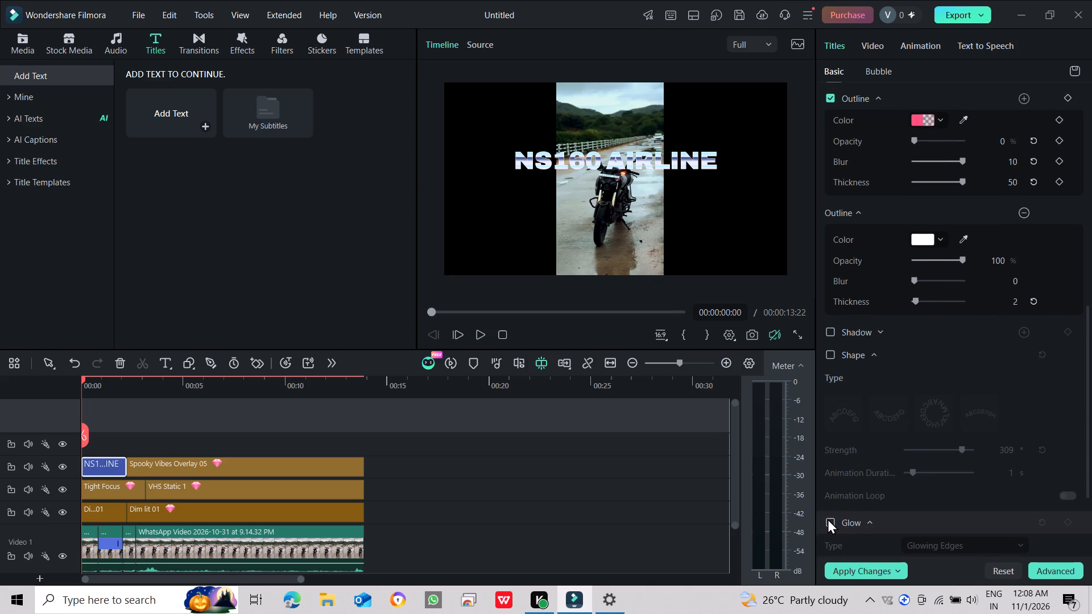
click(828, 518)
scroll(832, 513, down, 2)
scroll(896, 508, down, 2)
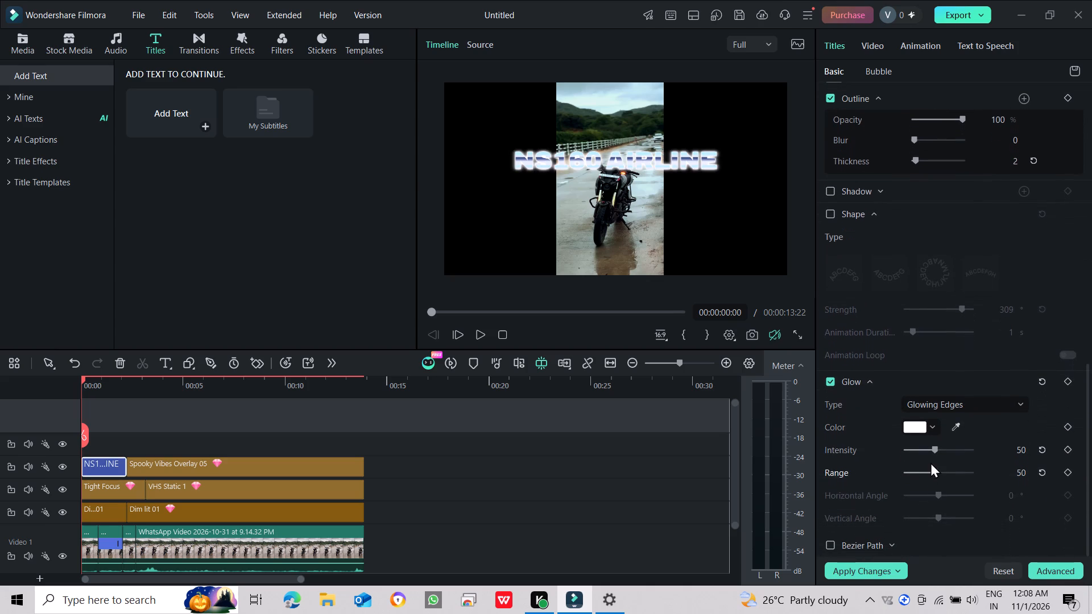
drag(933, 447, 904, 445)
drag(904, 445, 815, 444)
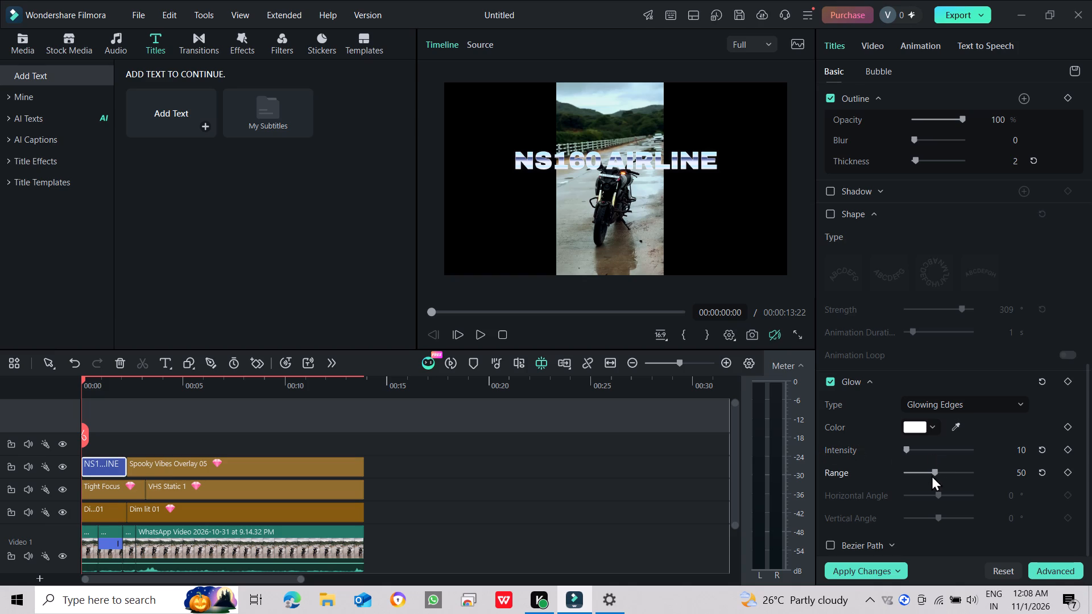
drag(922, 470, 1065, 470)
drag(1065, 470, 711, 472)
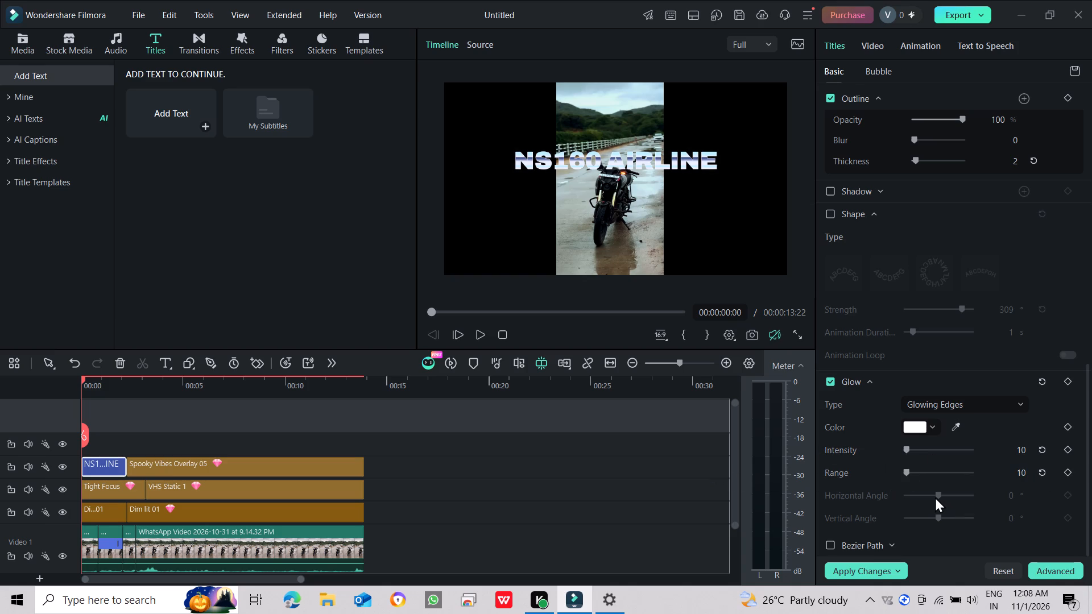
click(934, 496)
Enable a Bezier path on the title in place of its background, try path offsets between 0 and 100%, and turn the path off.
scroll(922, 493, down, 2)
click(829, 540)
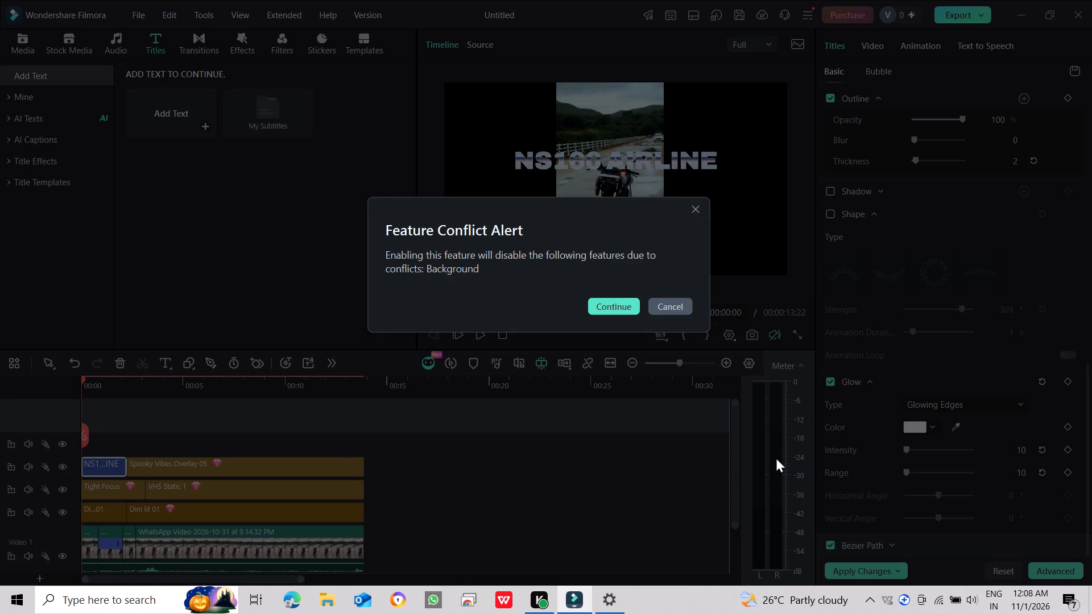
click(628, 310)
scroll(924, 501, down, 1)
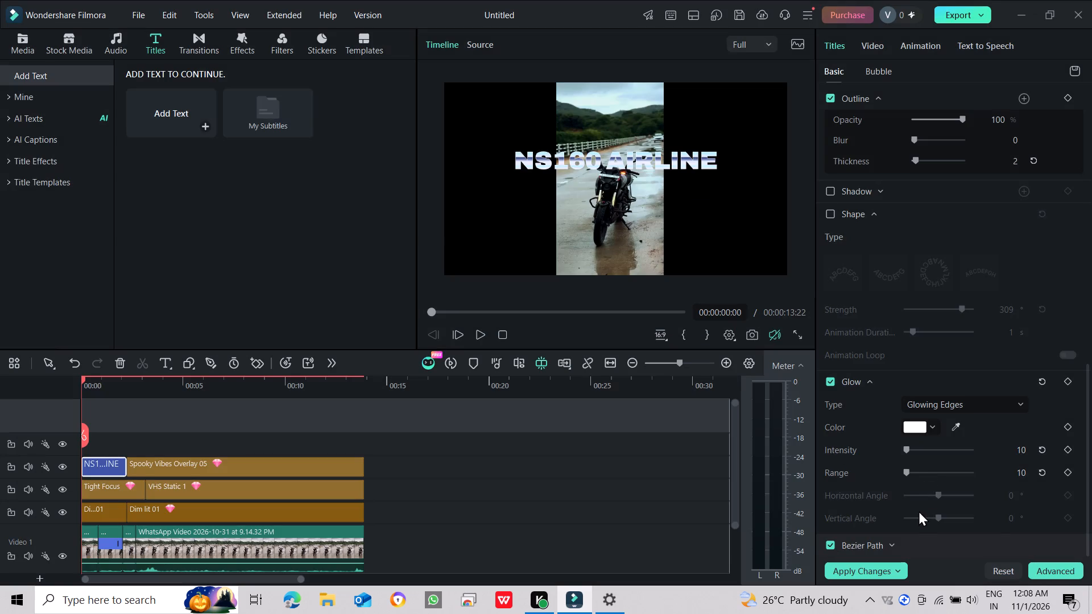
scroll(919, 511, down, 3)
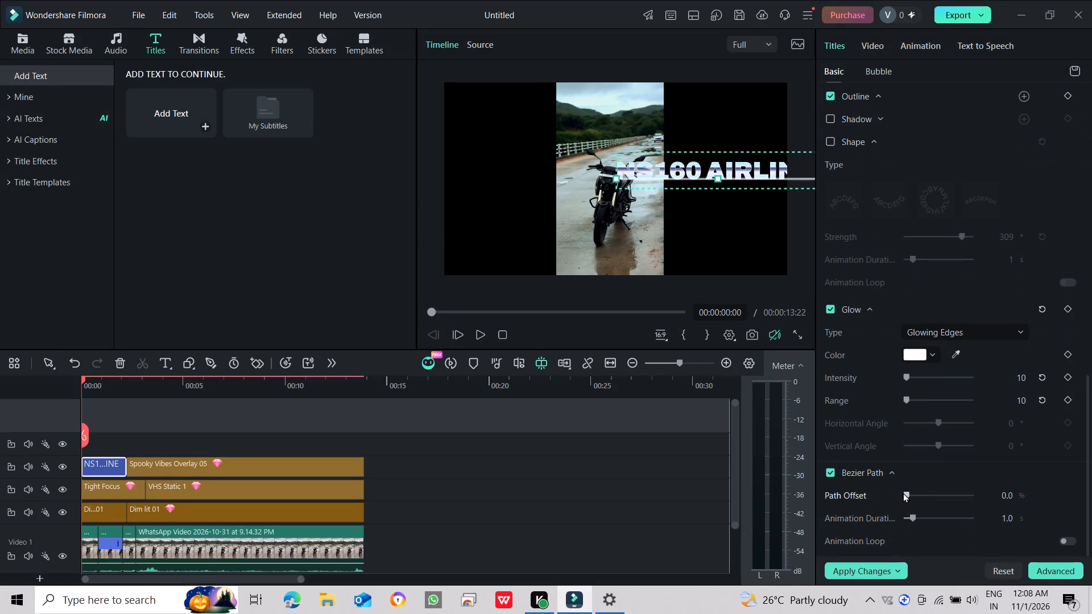
drag(902, 492, 923, 497)
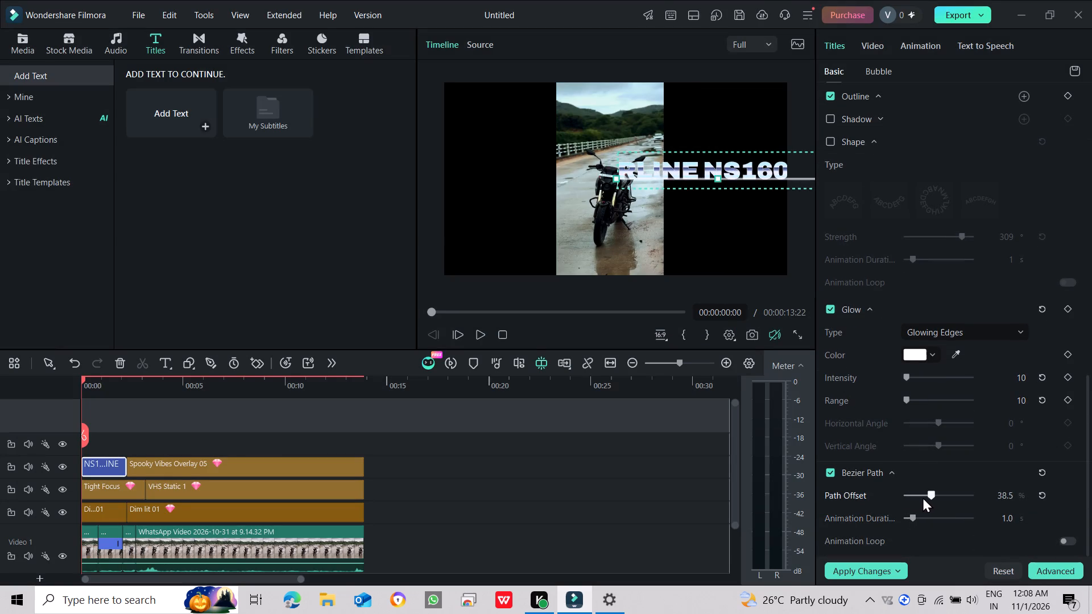
drag(923, 497, 701, 496)
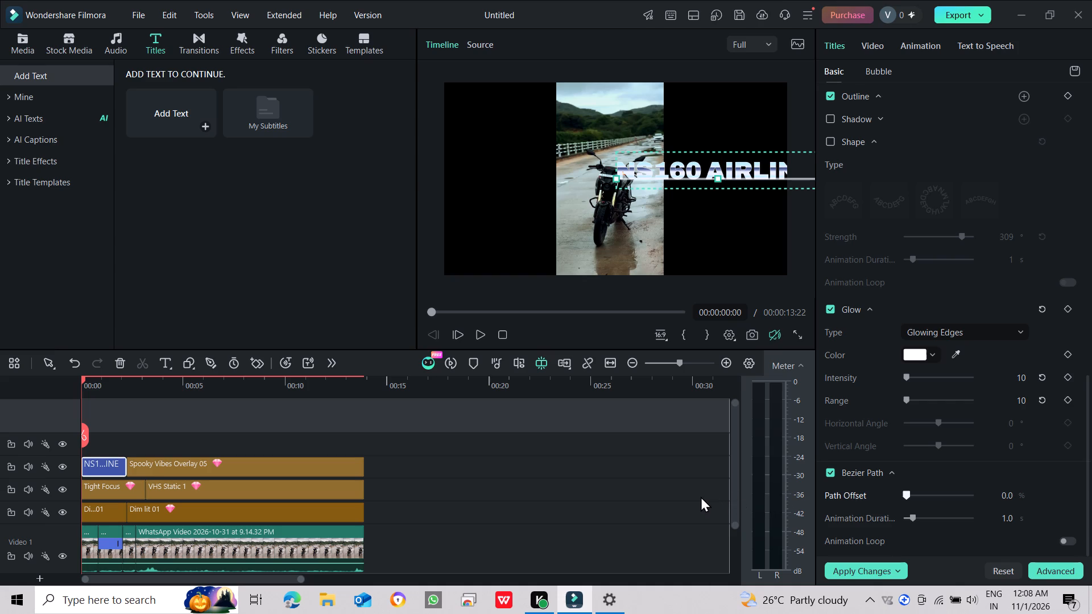
drag(701, 496, 1091, 509)
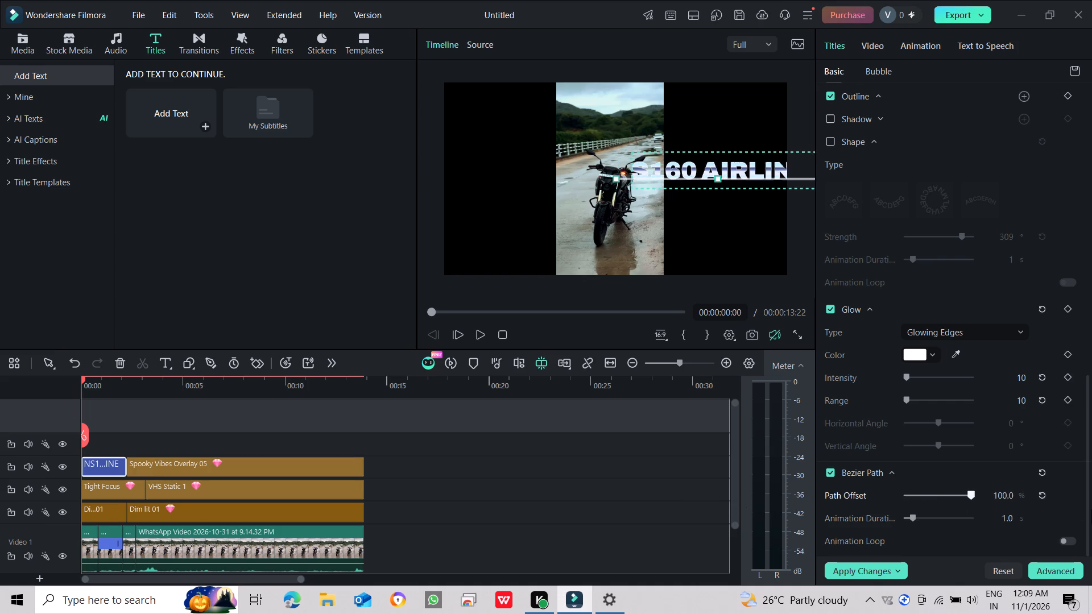
drag(1091, 509, 596, 516)
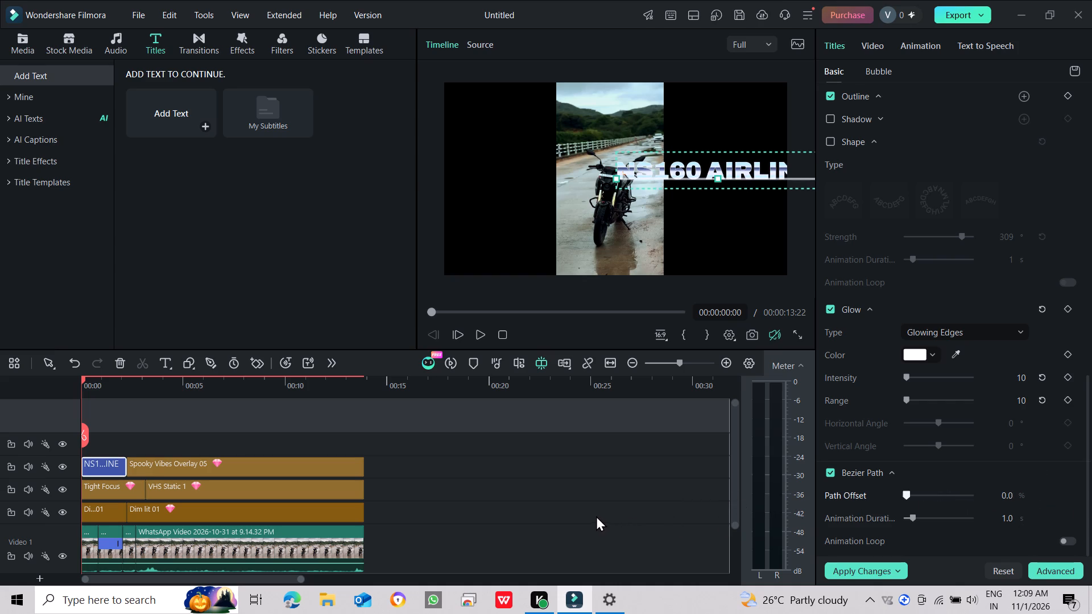
click(834, 471)
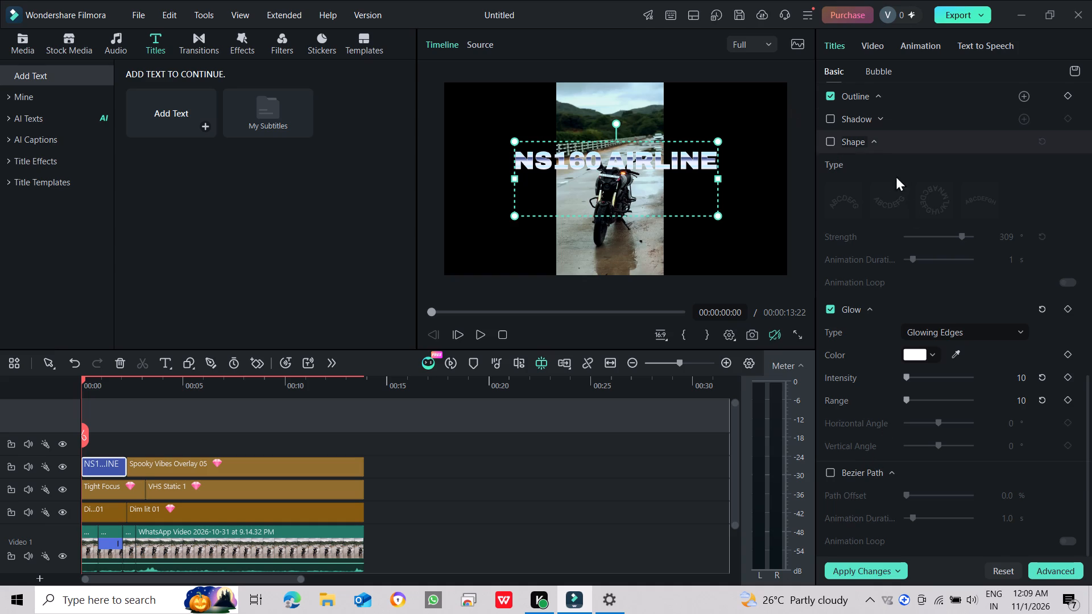
Align the NS160 AIRLINE title to the bottom centre of the frame using the layout alignment options.
scroll(905, 185, up, 5)
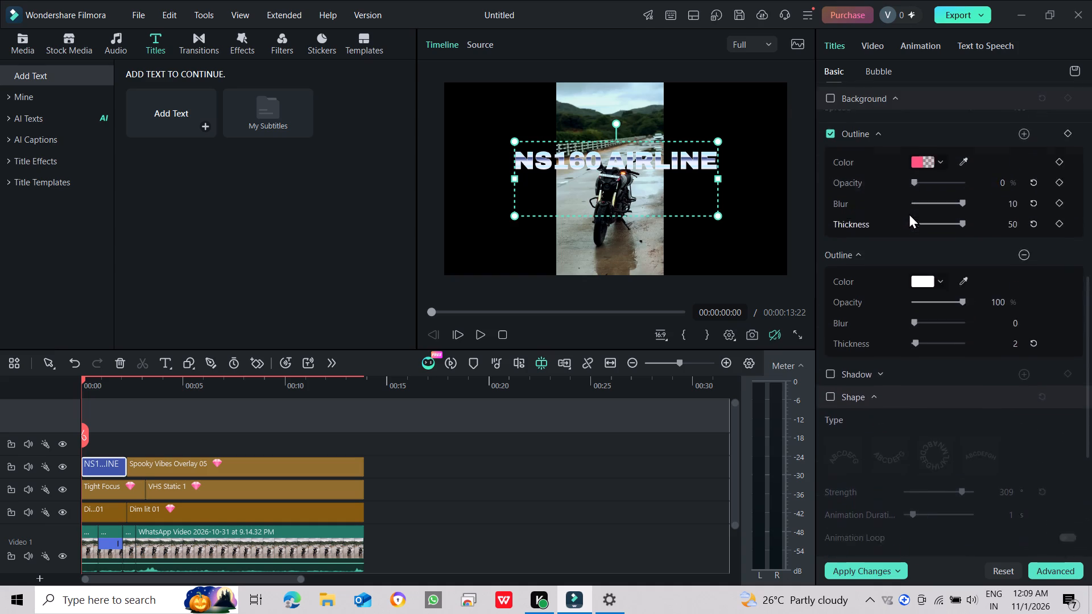
scroll(906, 217, up, 1)
scroll(886, 265, up, 2)
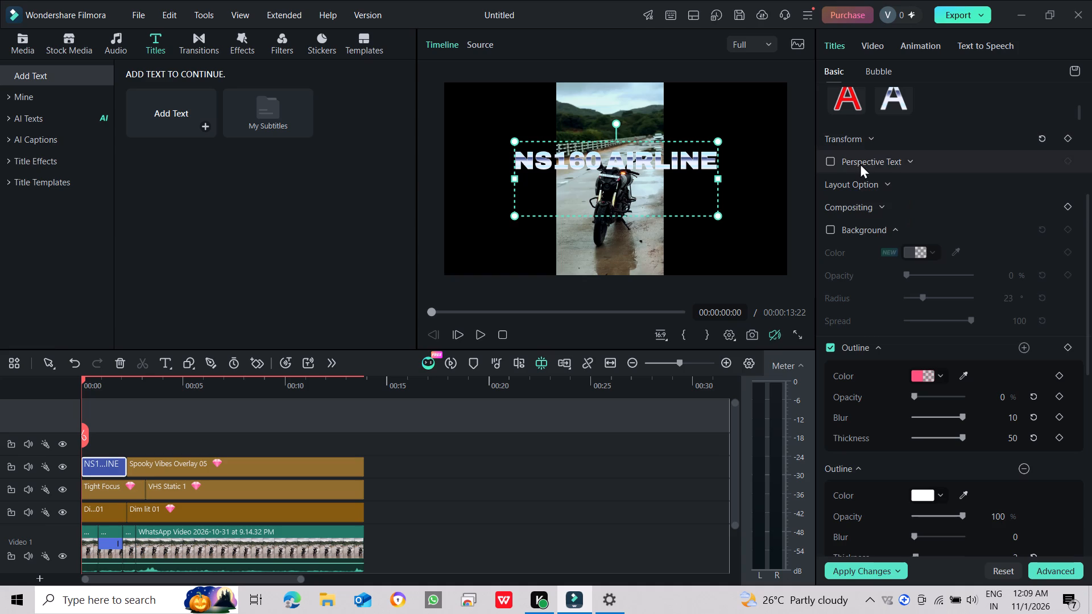
click(859, 187)
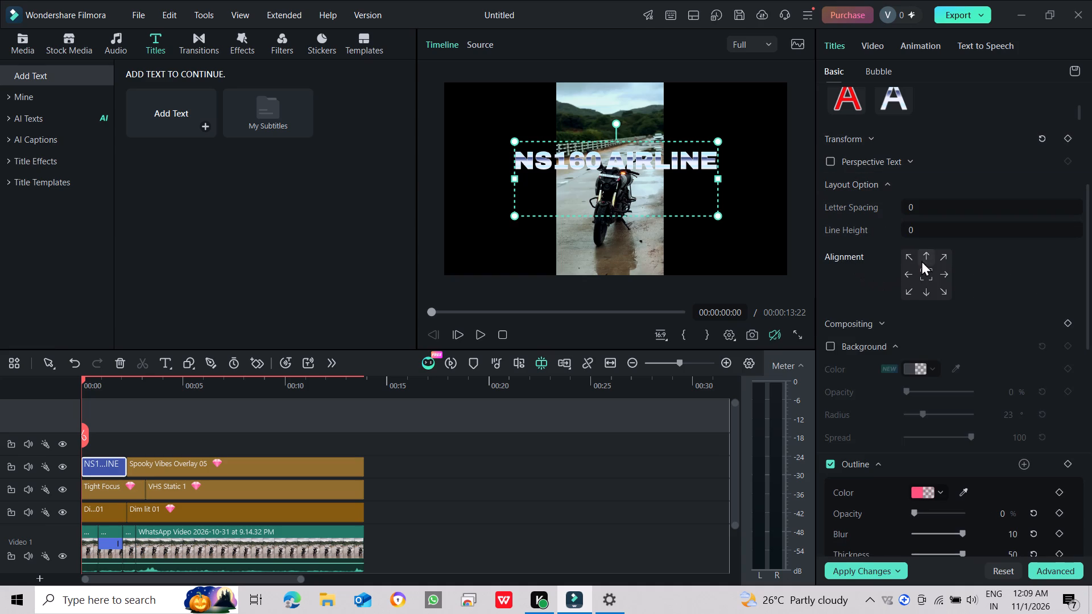
drag(921, 265, 923, 272)
triple_click(924, 267)
double_click(923, 293)
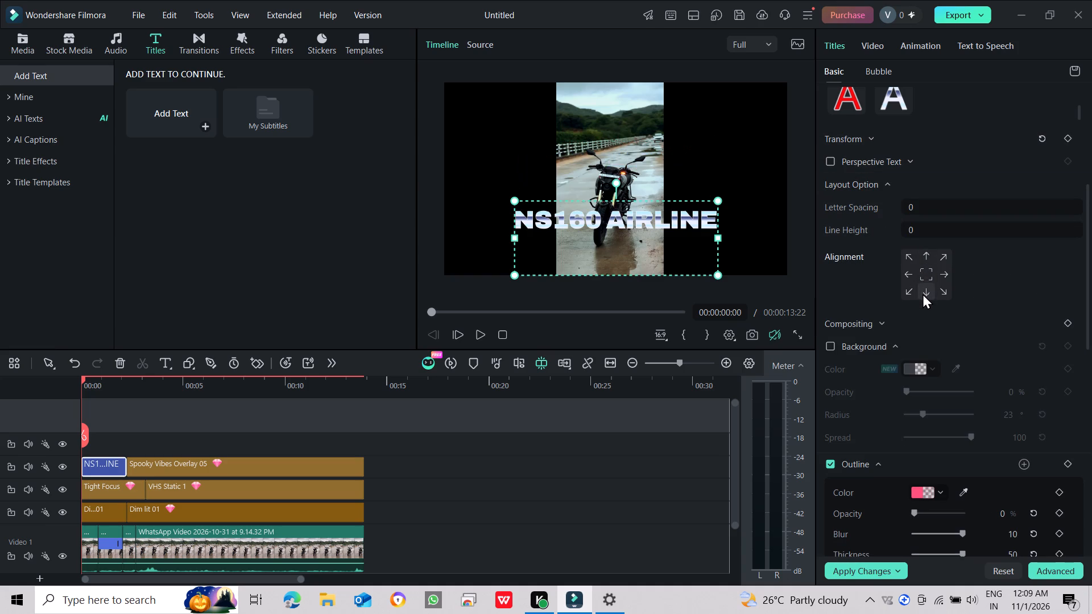
Align the NS160 AIRLINE title to the top centre and settle on the centre of the frame.
click(925, 253)
click(928, 269)
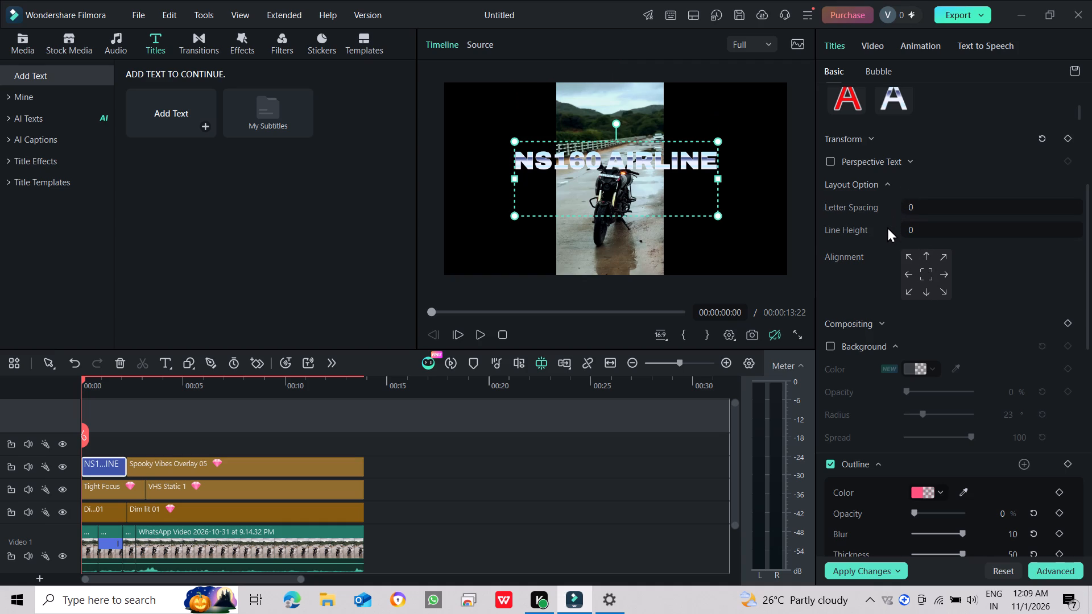
click(849, 186)
click(849, 186)
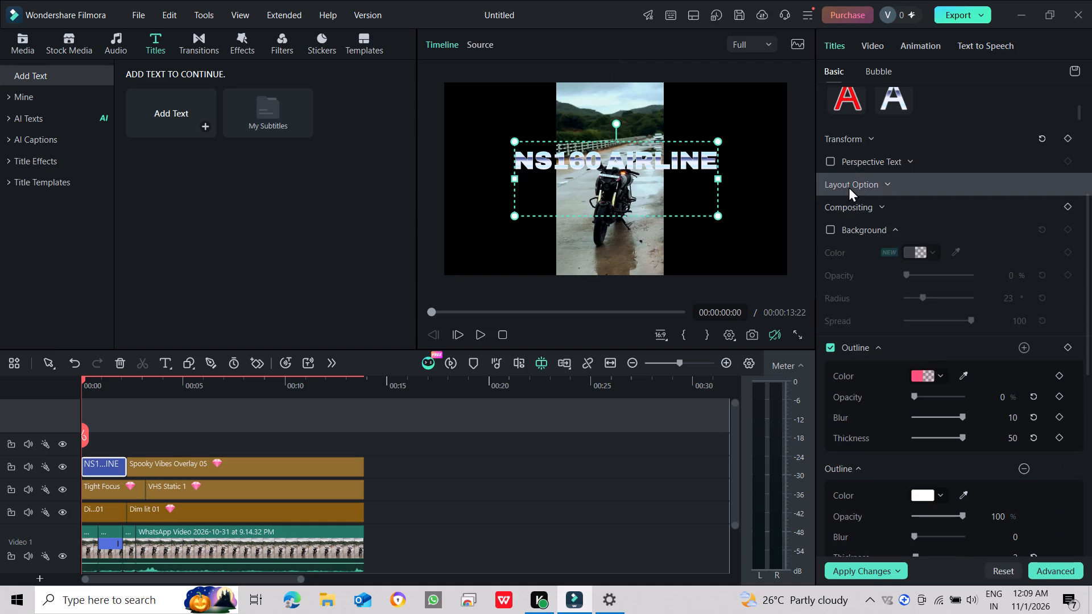
click(849, 186)
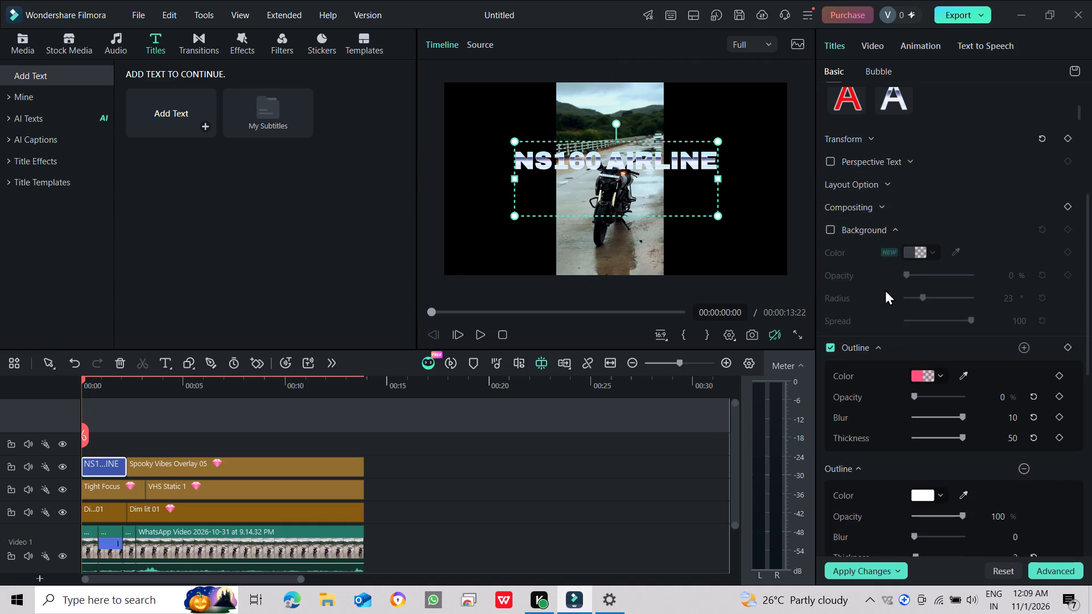
Try several opacities on the title's pink outline and set it to 6%.
click(844, 227)
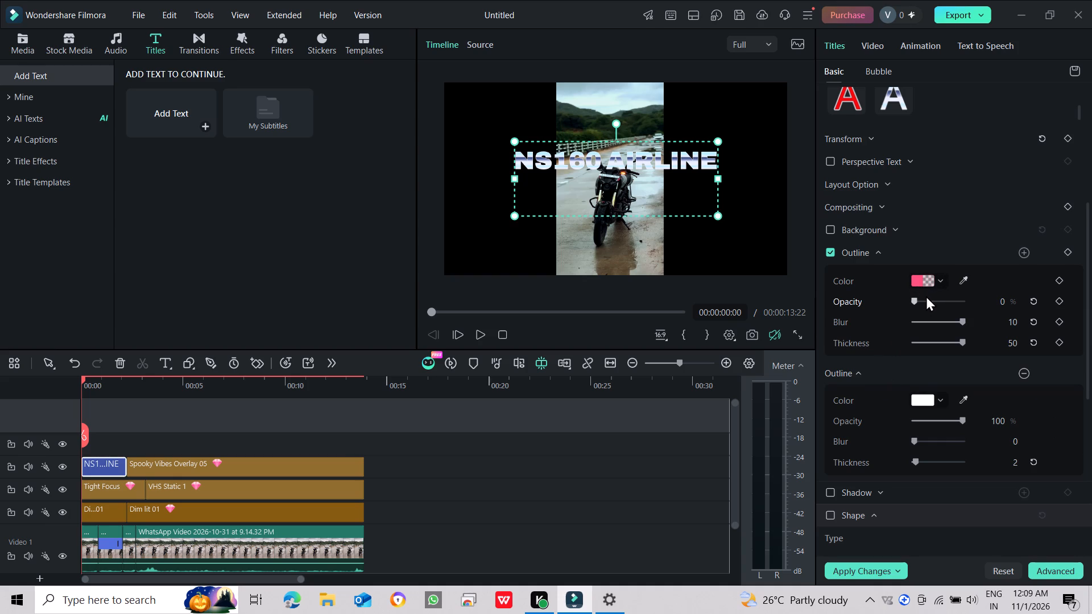
drag(925, 298, 910, 312)
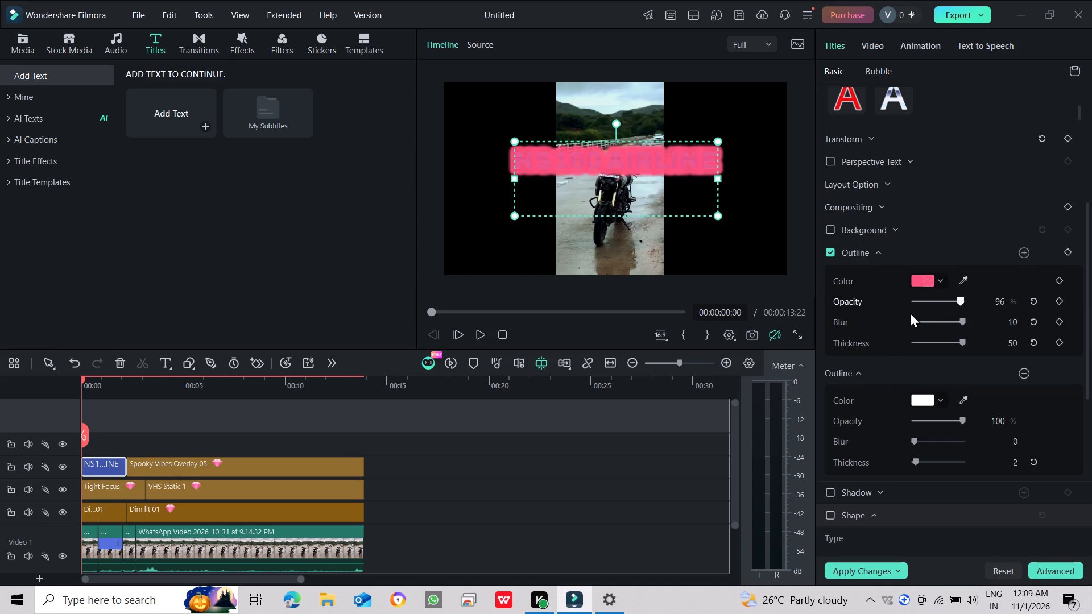
drag(910, 312, 900, 317)
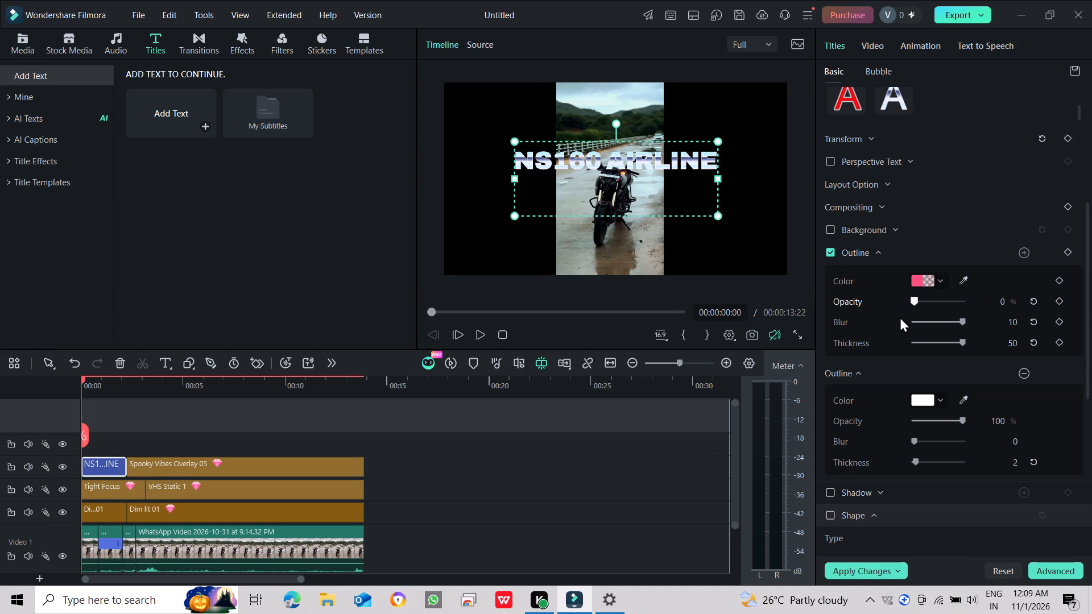
drag(900, 317, 921, 319)
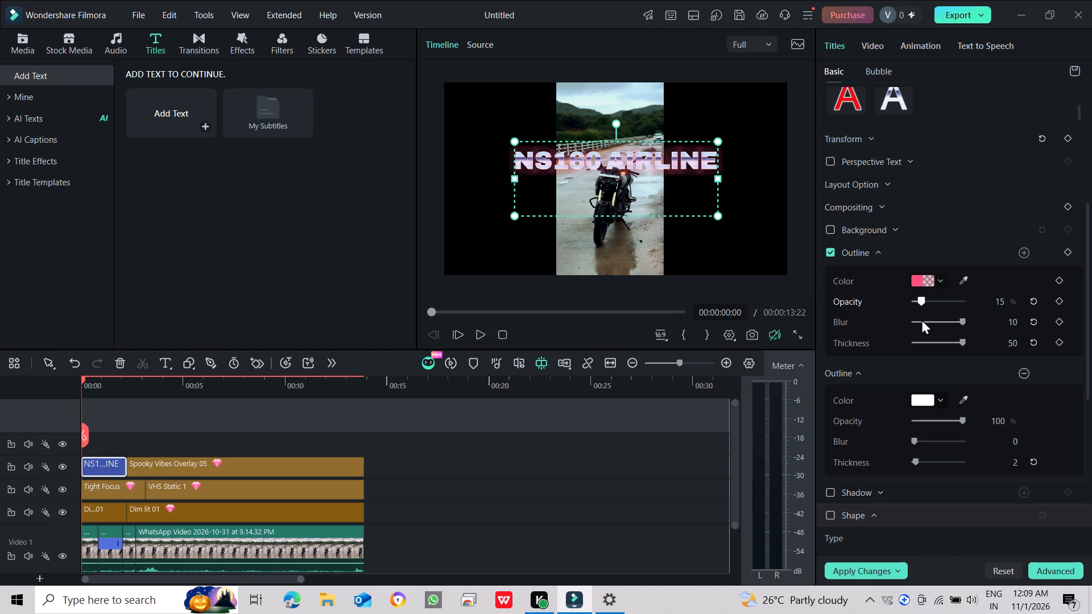
drag(921, 319, 917, 322)
scroll(880, 498, down, 1)
scroll(880, 499, up, 2)
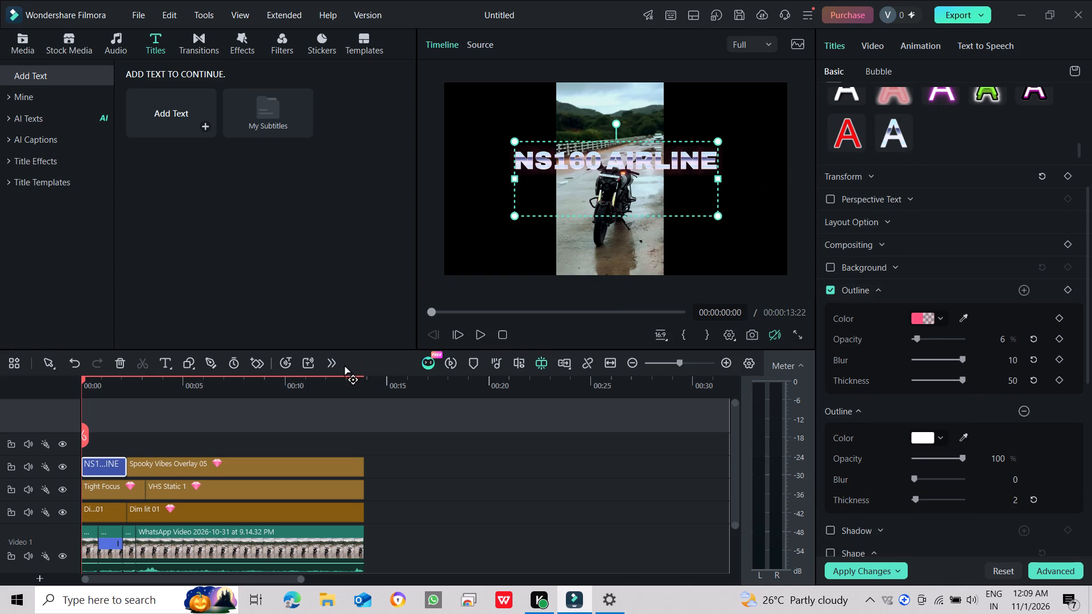
Play the video to check the title and effects, and return the playhead to the start.
click(478, 335)
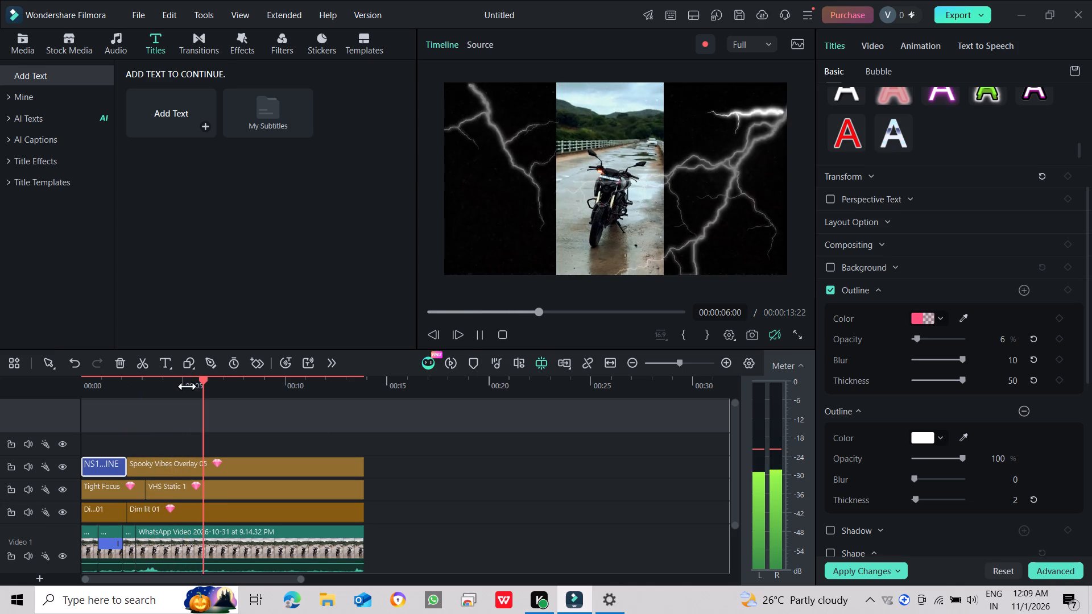
click(228, 374)
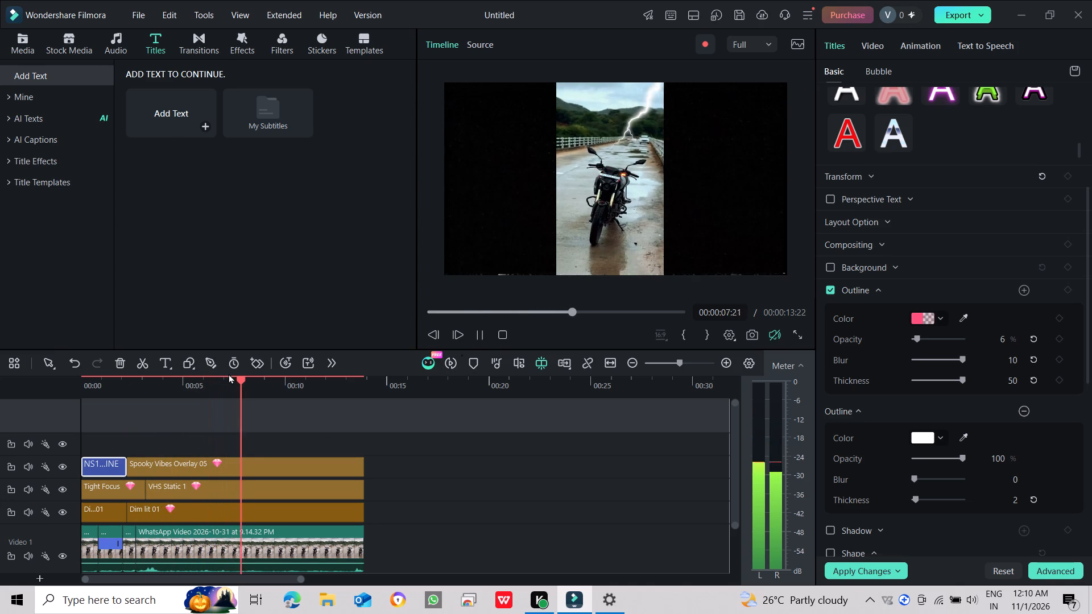
click(474, 326)
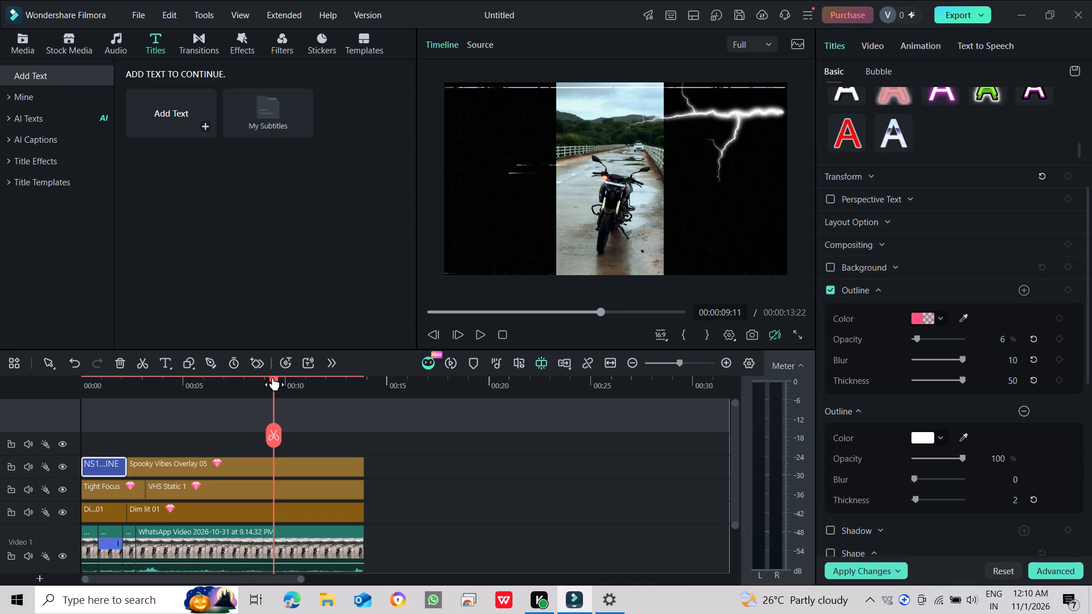
drag(274, 380, 156, 384)
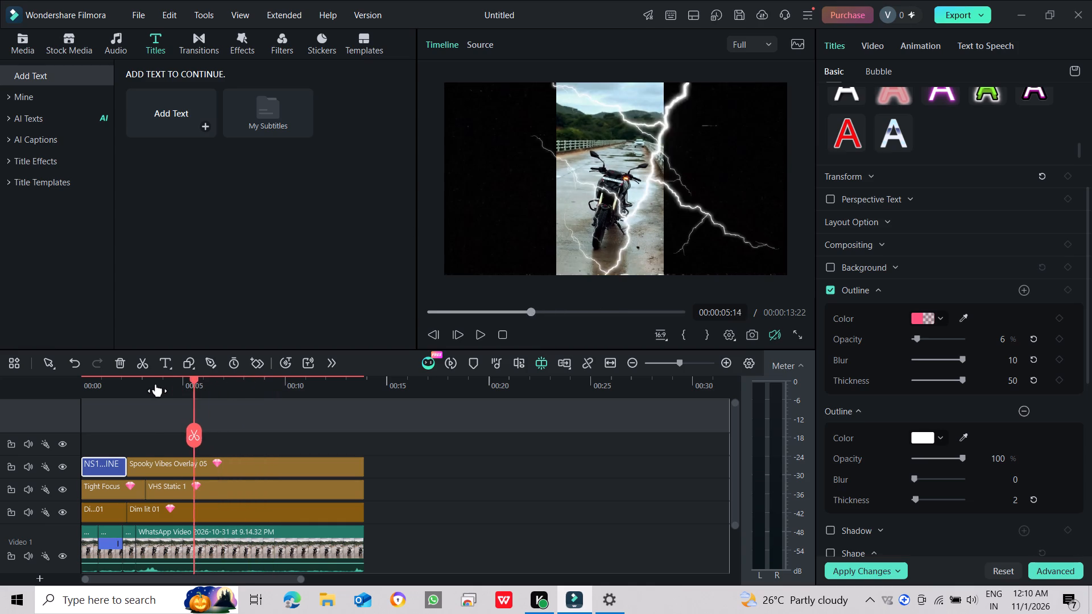
drag(156, 384, 106, 388)
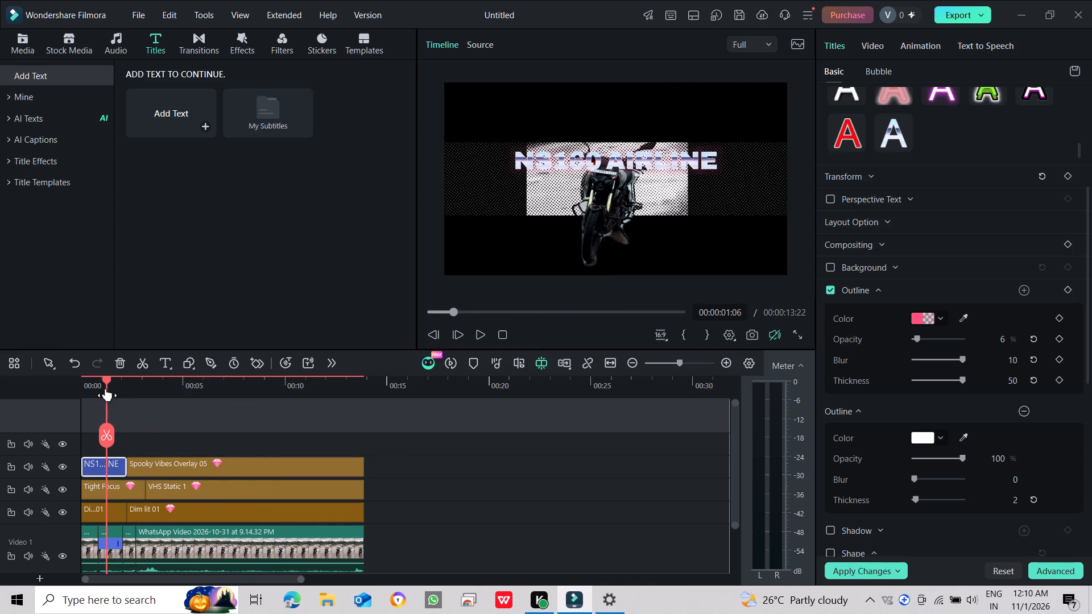
drag(106, 388, 69, 401)
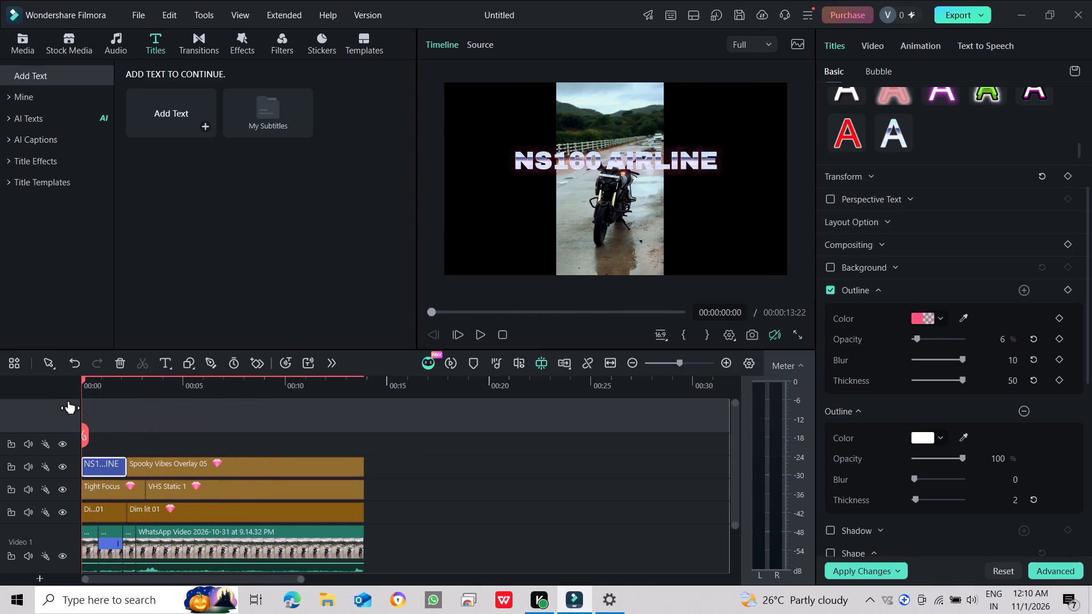
Trim the start of the NS160 AIRLINE title clip to 00:00:00:21, where the second video clip begins.
drag(69, 401, 82, 403)
drag(82, 403, 103, 404)
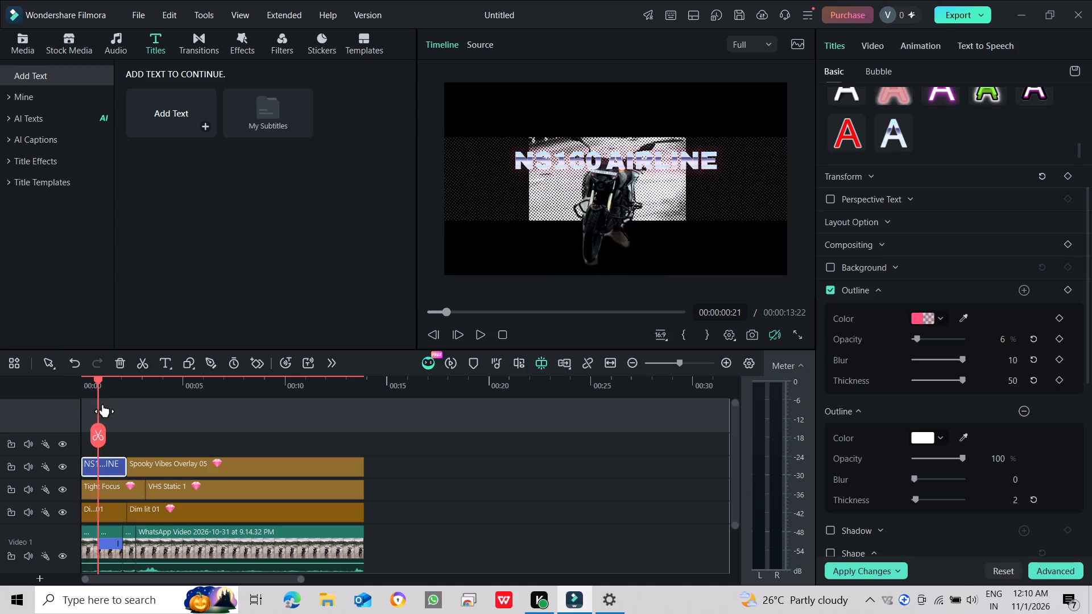
drag(103, 404, 98, 404)
drag(98, 404, 93, 404)
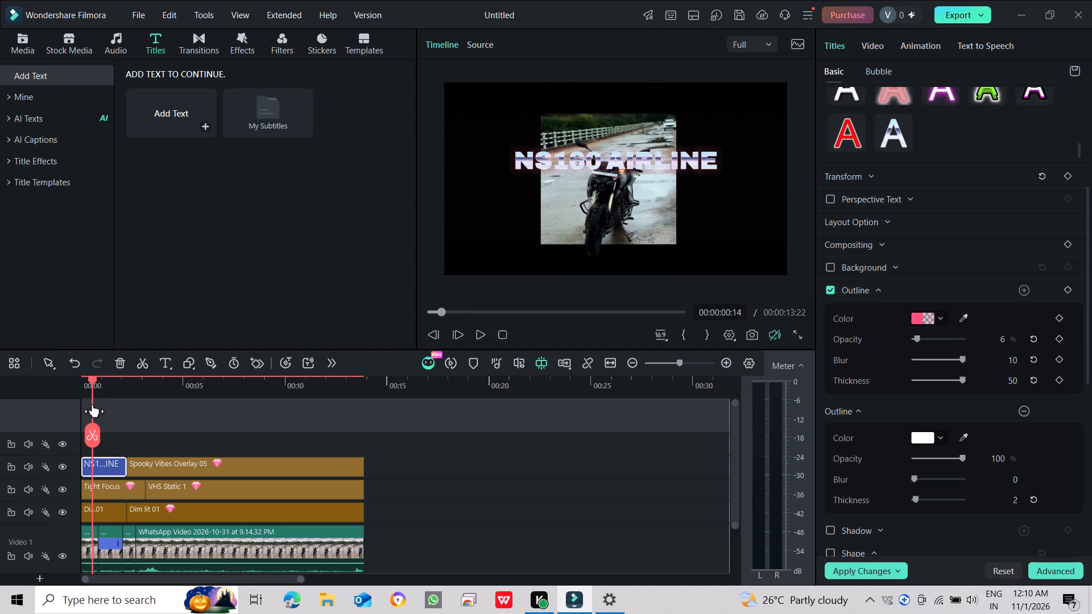
drag(93, 404, 94, 404)
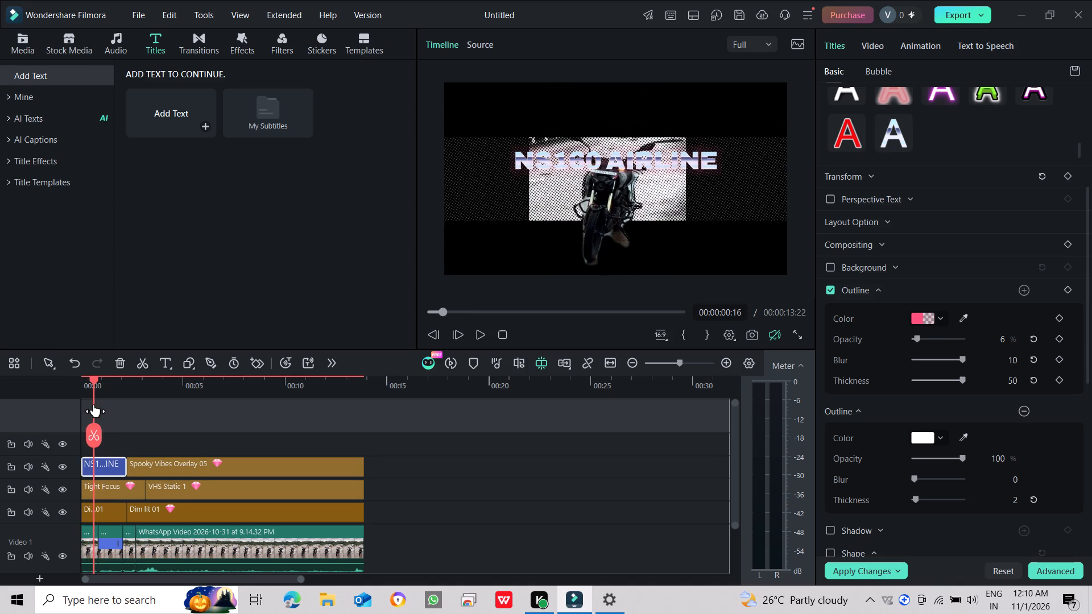
drag(94, 404, 98, 404)
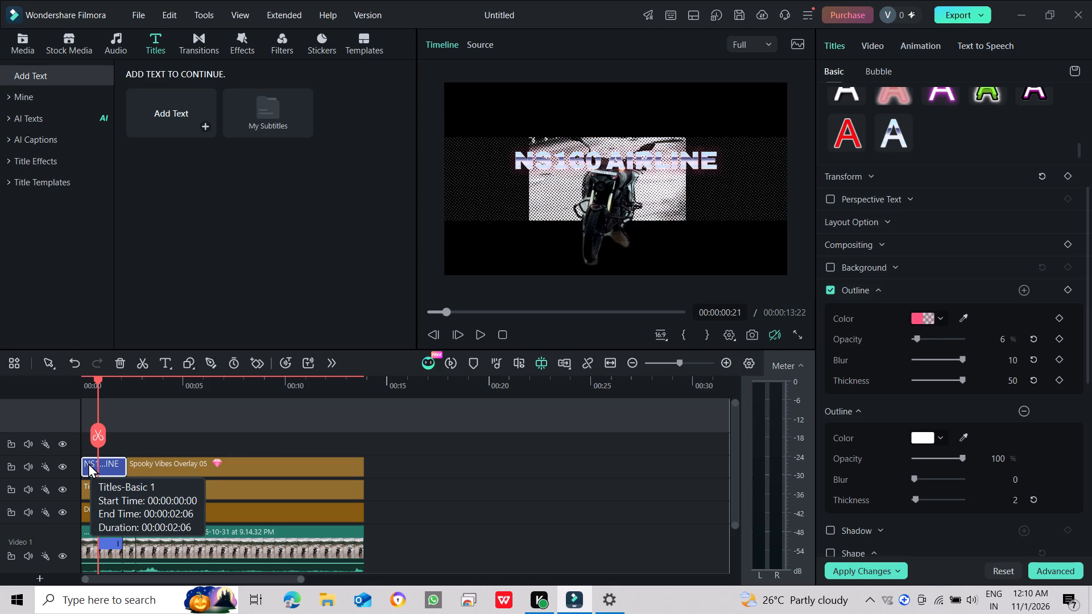
drag(85, 463, 88, 463)
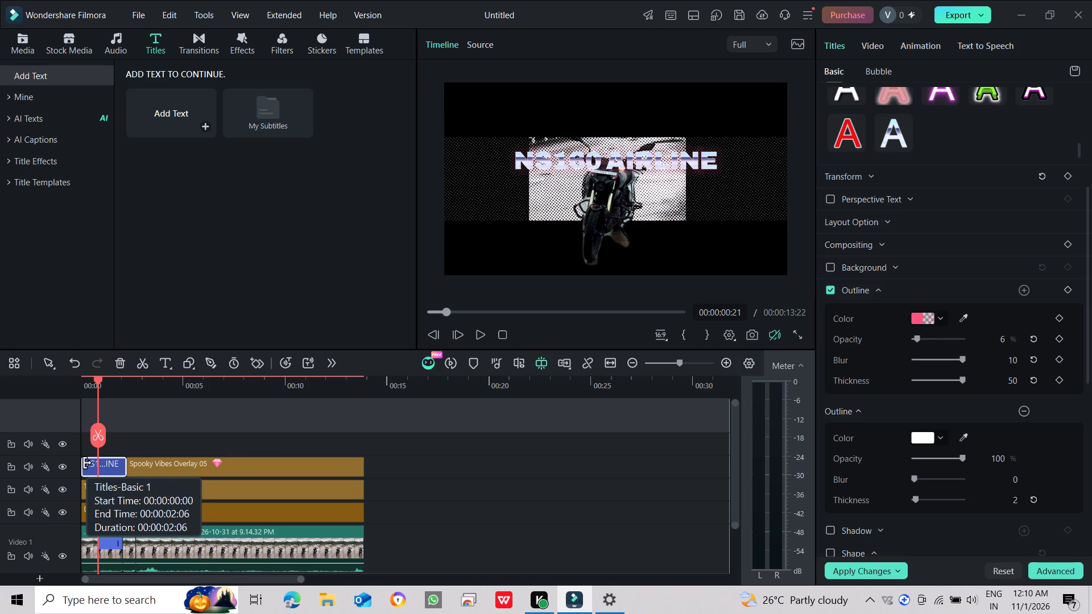
drag(88, 463, 99, 464)
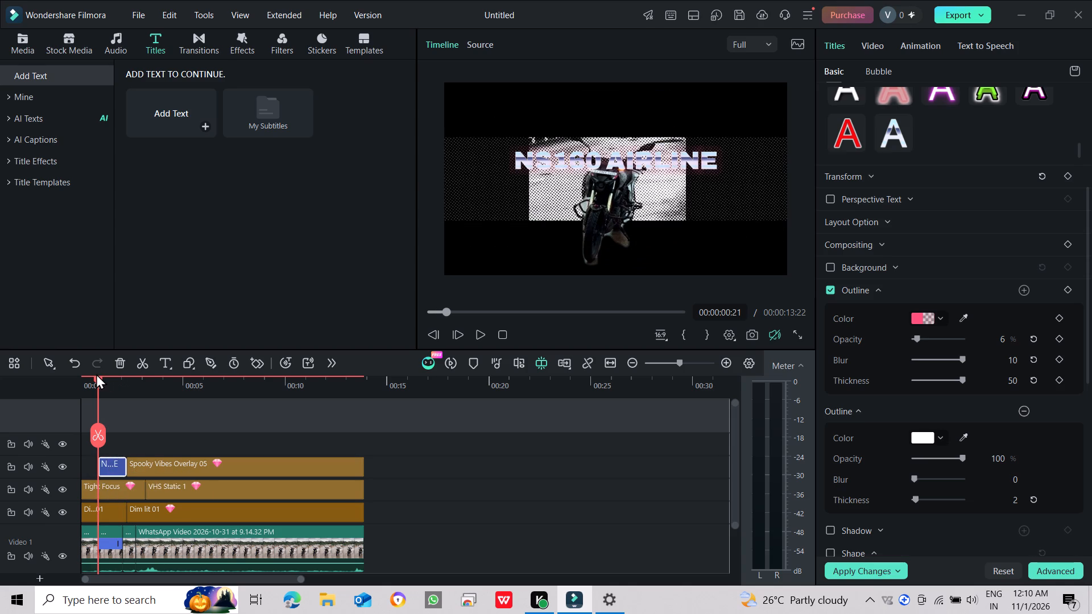
Trim the end of the NS160 AIRLINE title clip to 00:00:02:01, matching the end of the second video clip.
drag(96, 374, 109, 381)
drag(102, 379, 119, 380)
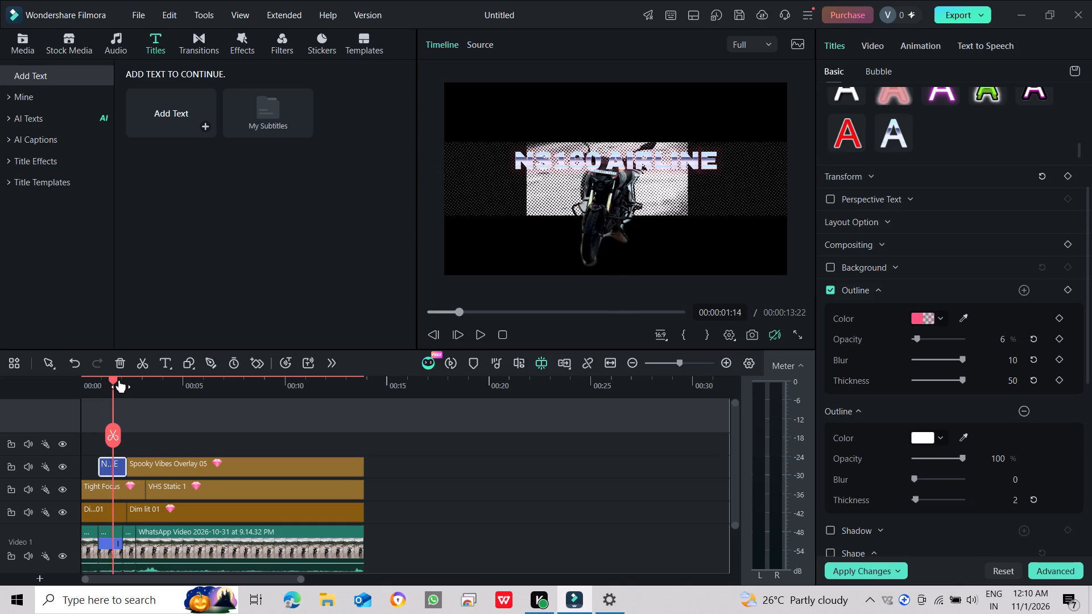
drag(119, 380, 123, 381)
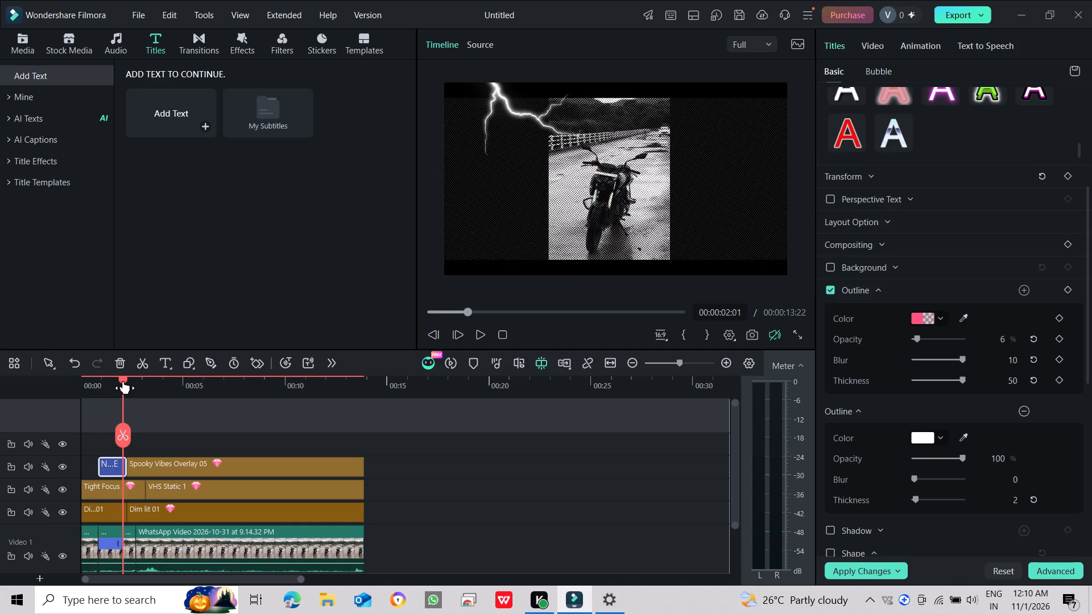
drag(123, 381, 121, 381)
drag(122, 464, 118, 459)
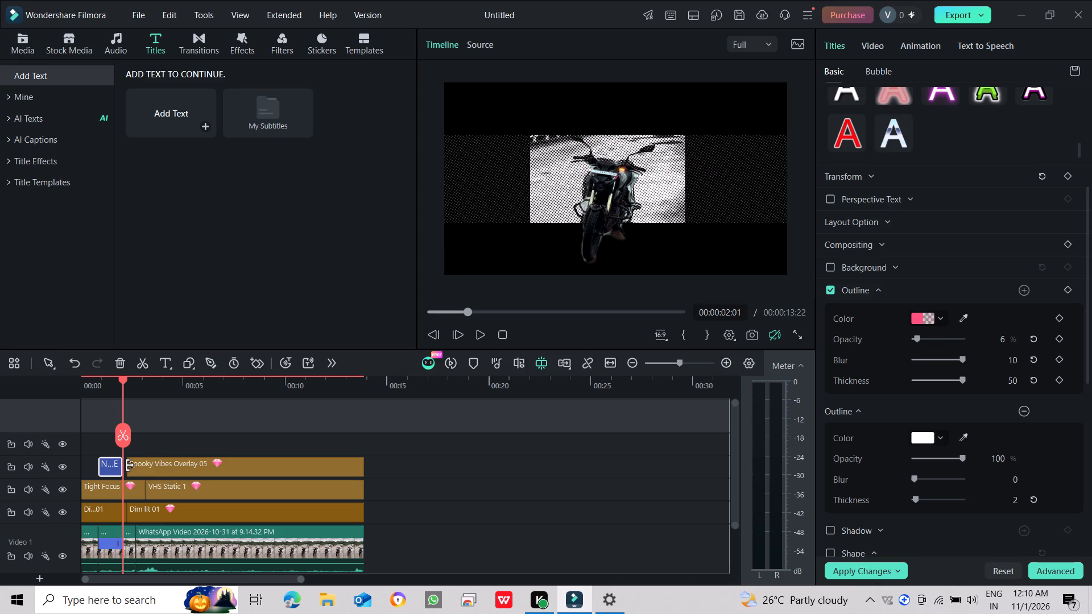
Extend the start of the Spooky Vibes Overlay 05 clip back to the title's end at 00:00:02:01.
drag(133, 465, 124, 463)
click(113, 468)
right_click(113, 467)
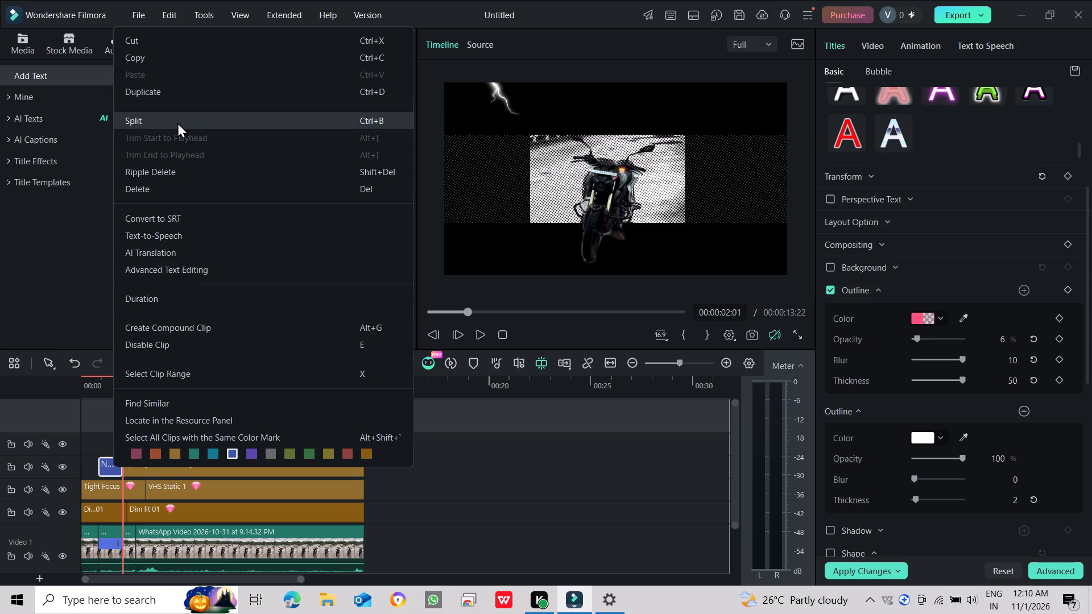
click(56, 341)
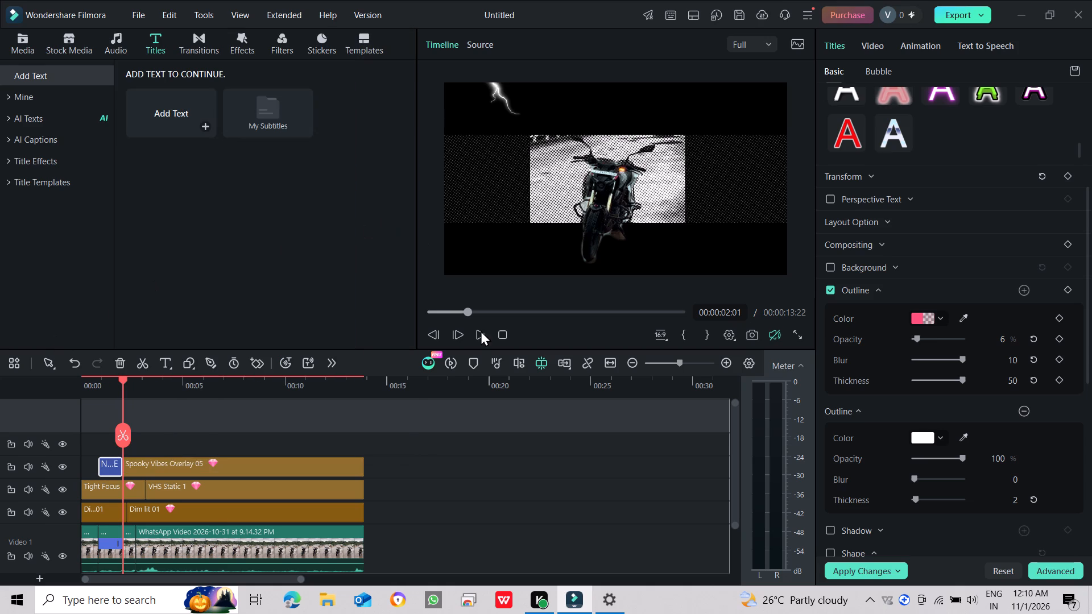
Play the video from the start to check the title's new timing.
drag(462, 305, 402, 307)
drag(457, 308, 420, 305)
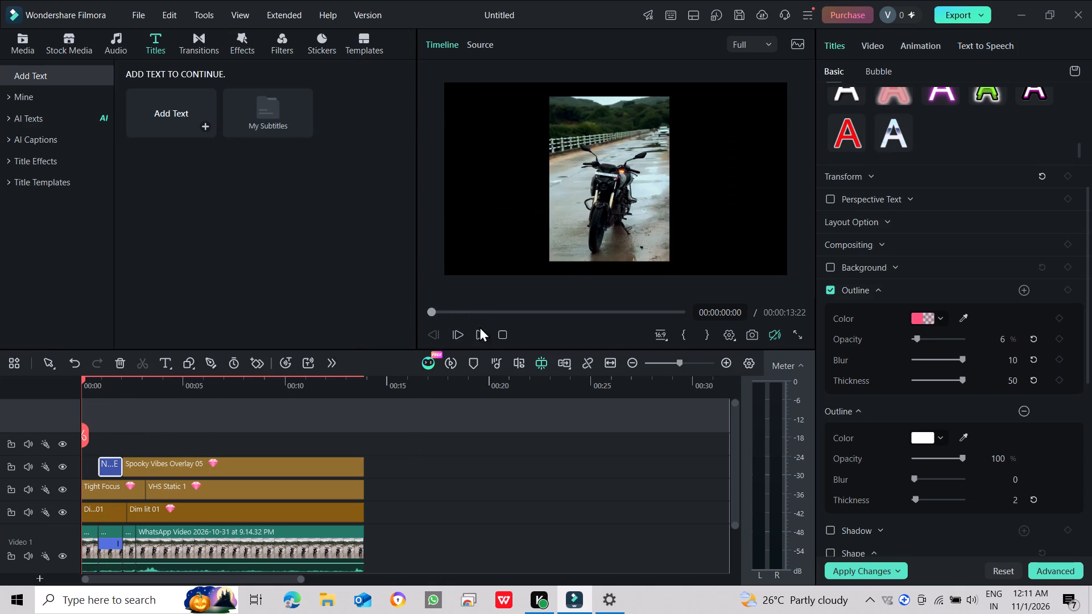
click(481, 330)
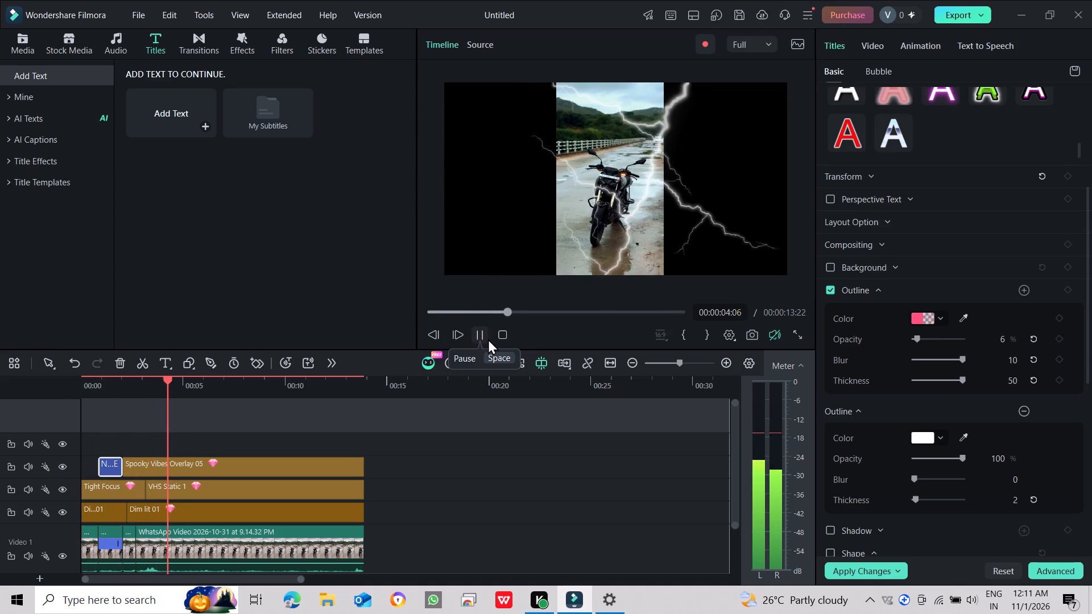
Set the uniform speed of the second video clip, beneath the title, to 0.39.
click(107, 528)
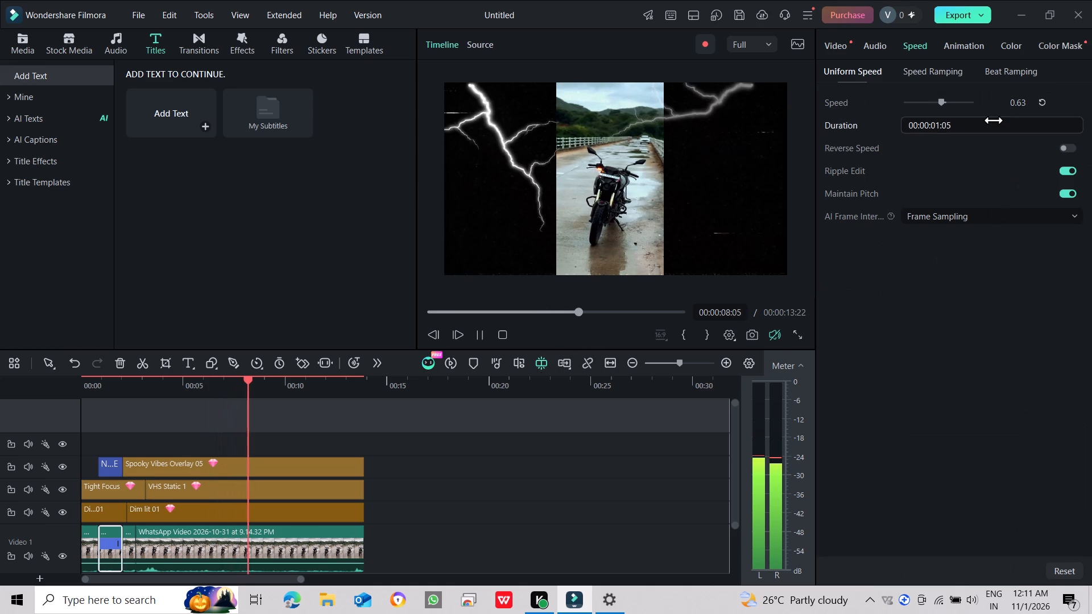
drag(936, 97, 937, 101)
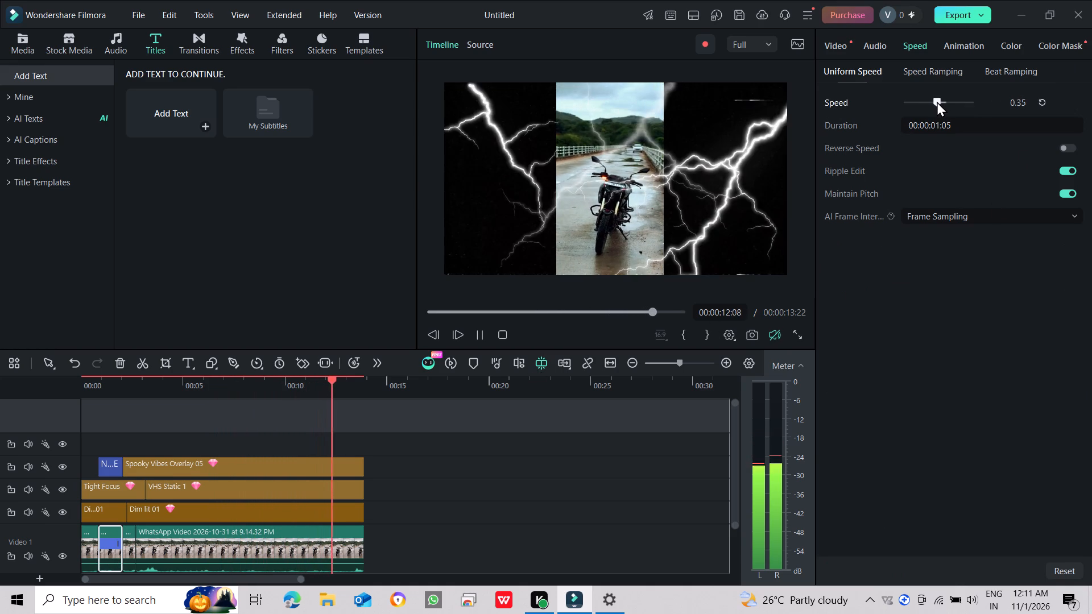
drag(937, 101, 938, 102)
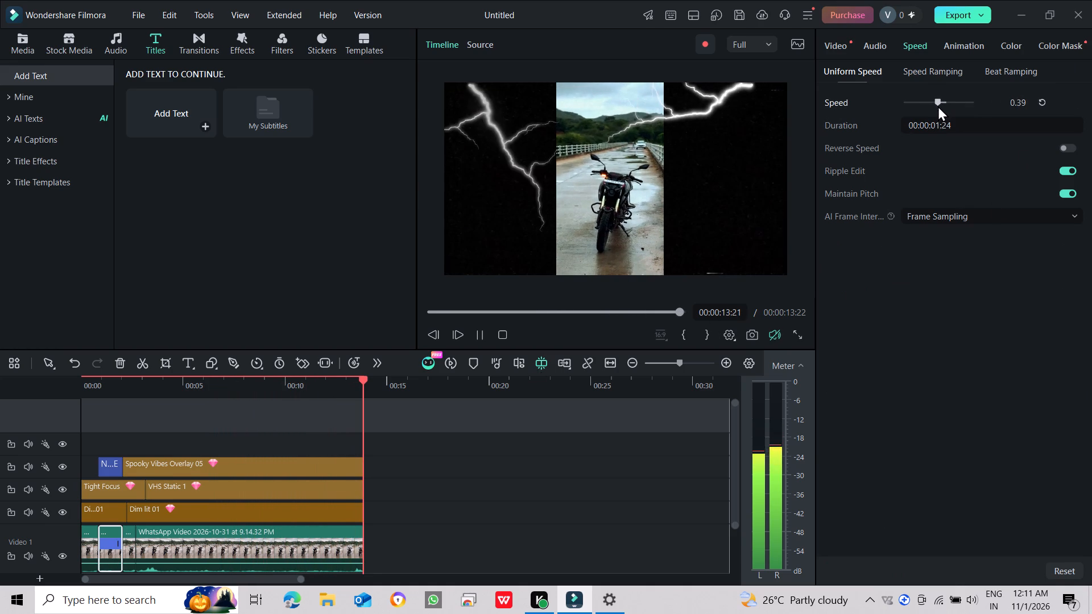
Play the video from near the start to check the slowed second clip against the title and effects.
drag(540, 313, 437, 320)
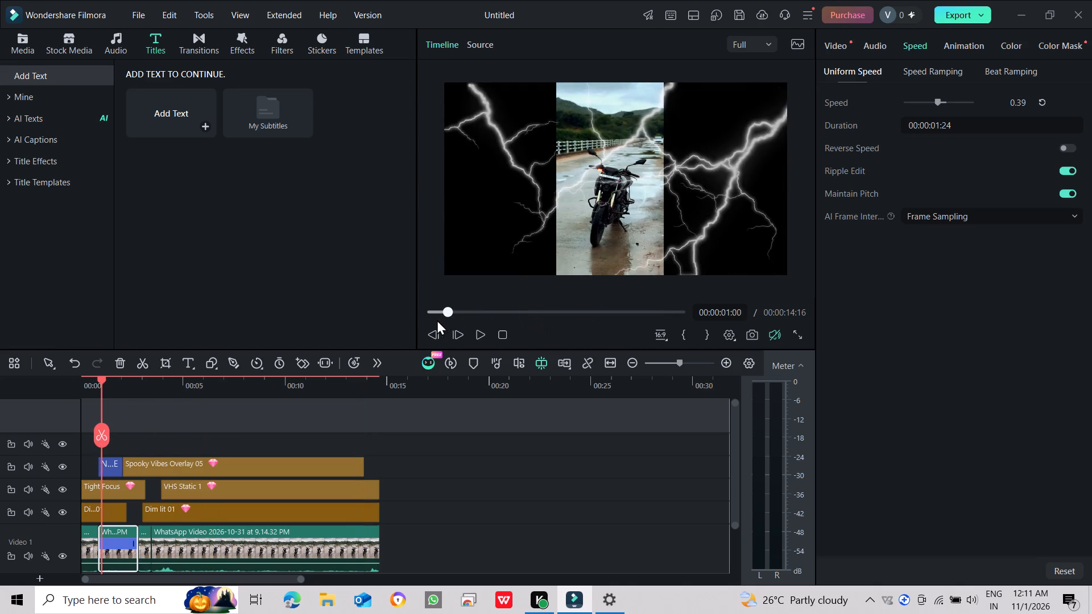
drag(437, 320, 437, 321)
click(475, 329)
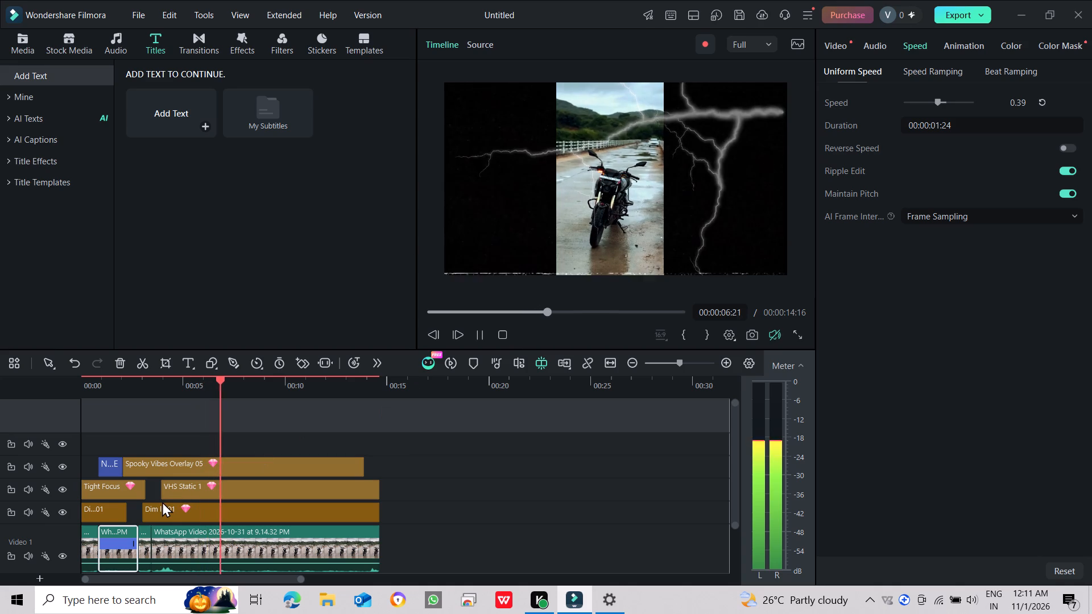
Move the second Dim lit 01 clip earlier to close the gap after the first Dim lit 01 clip.
drag(162, 501, 143, 511)
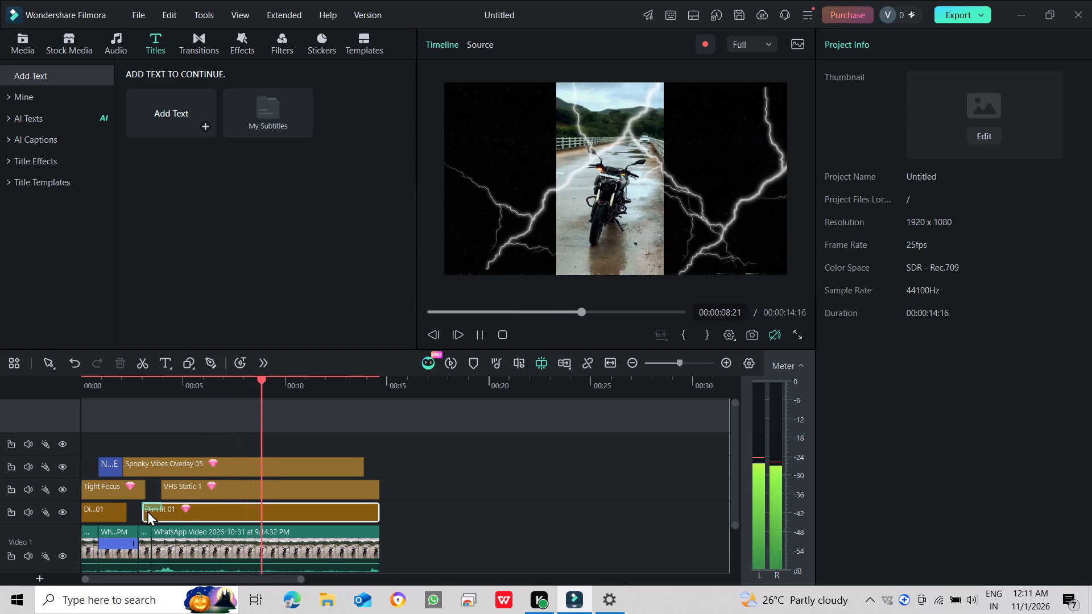
drag(183, 515, 163, 515)
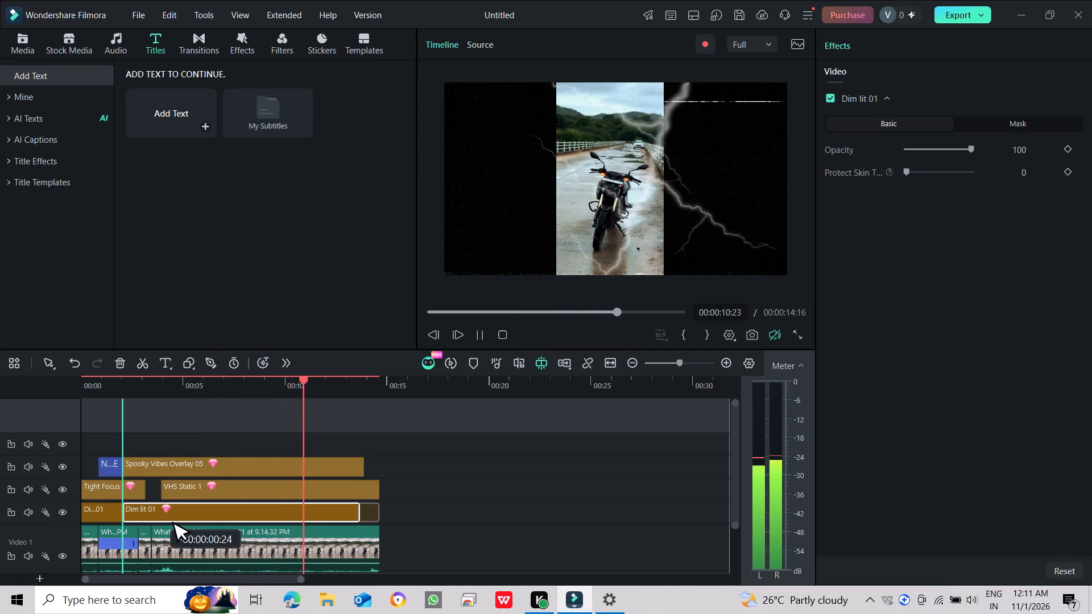
drag(163, 515, 169, 520)
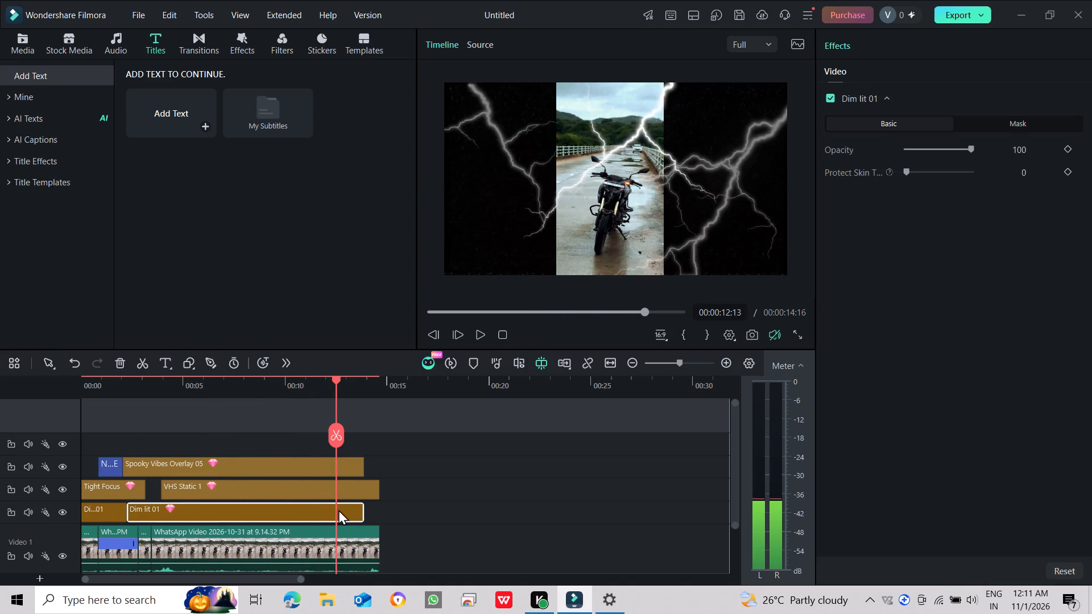
Move VHS Static 1 earlier to start at the slowed video clip's end, and extend its end to 00:00:14:16.
drag(286, 487, 263, 487)
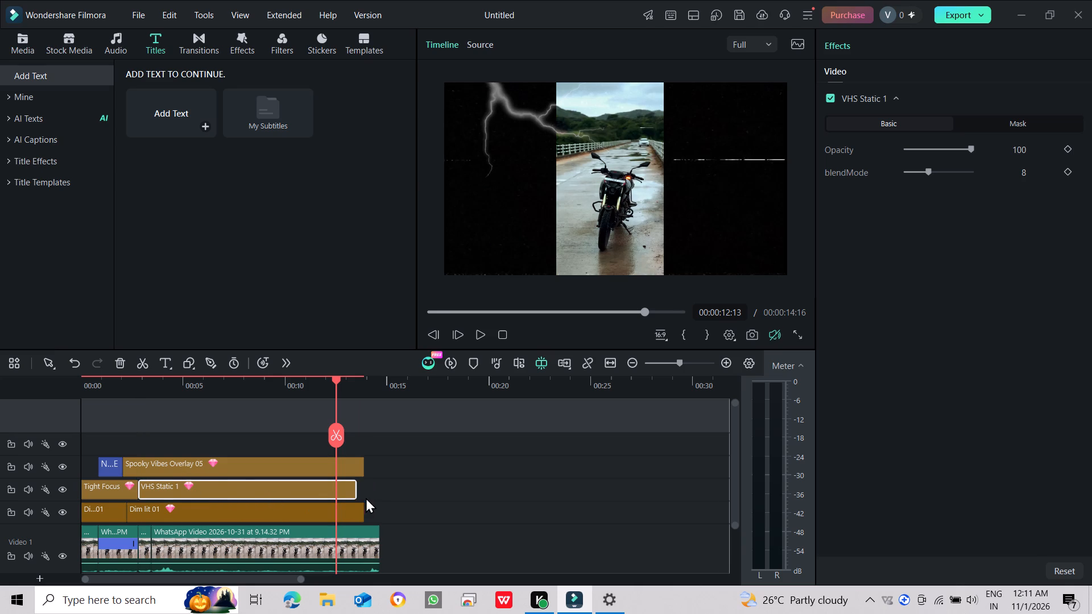
drag(354, 491, 365, 492)
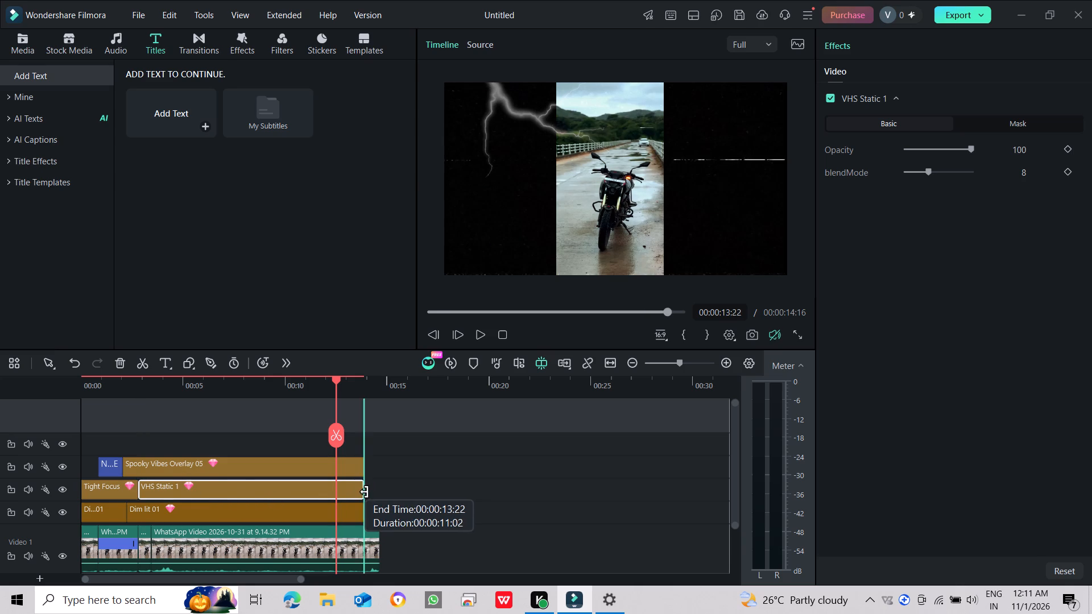
drag(365, 492, 378, 495)
Extend the end of the second Dim lit 01 clip to the video's end at 00:00:14:16.
click(358, 510)
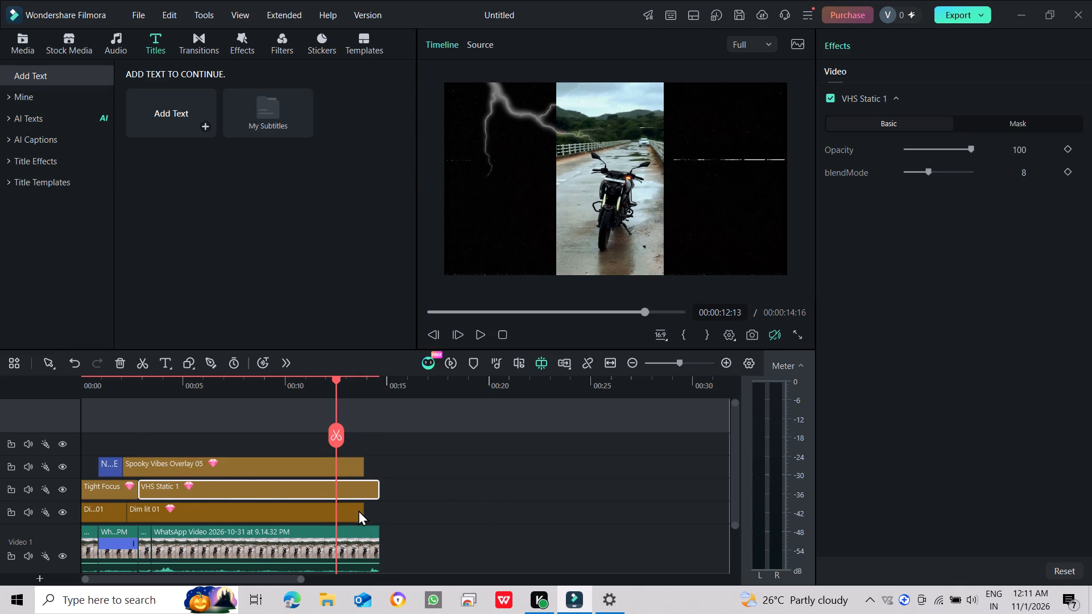
drag(361, 511, 375, 515)
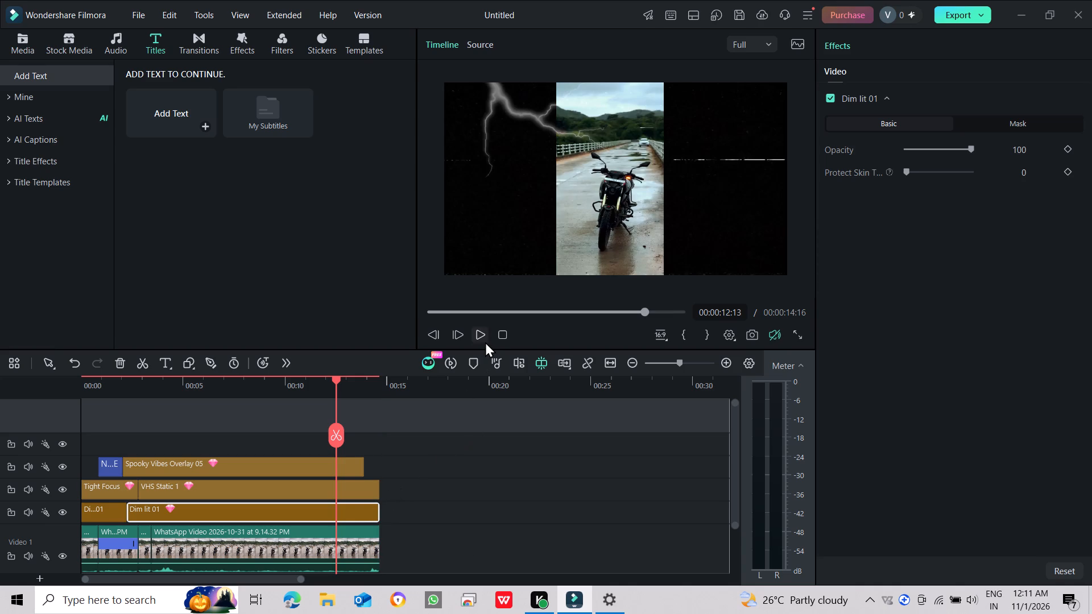
Play the last part of the video to check the extended effect layers.
click(484, 342)
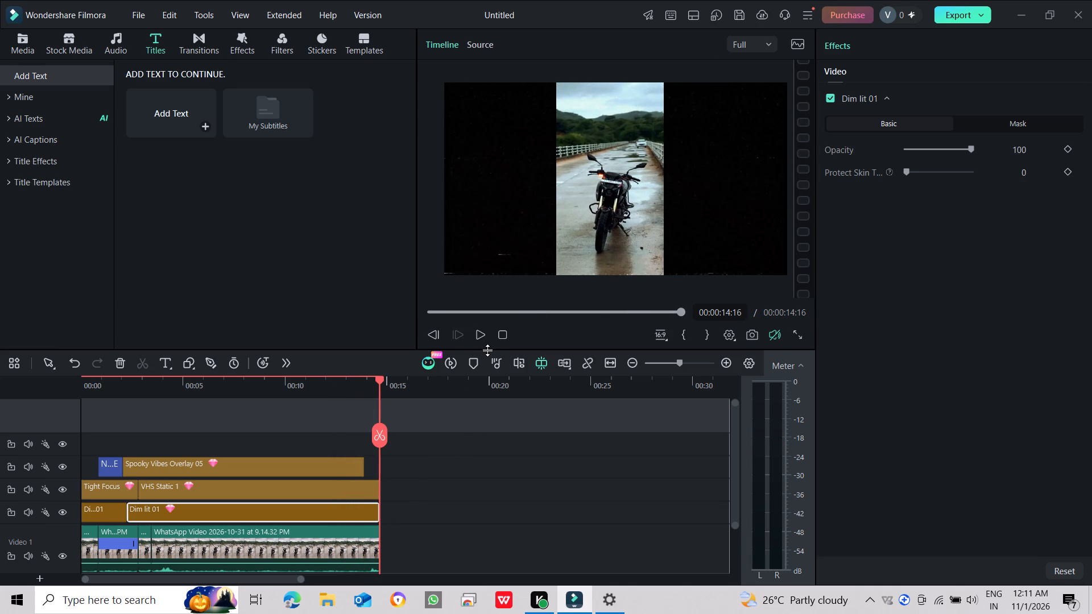
Narrow the asset library and its category list to give the preview more width.
drag(487, 350, 486, 287)
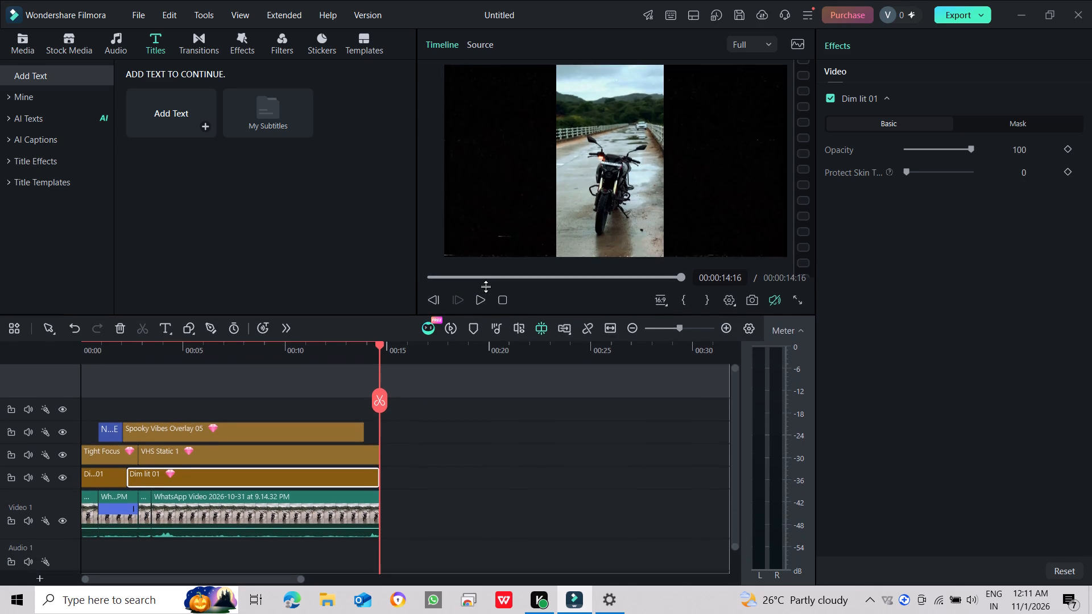
drag(486, 287, 504, 360)
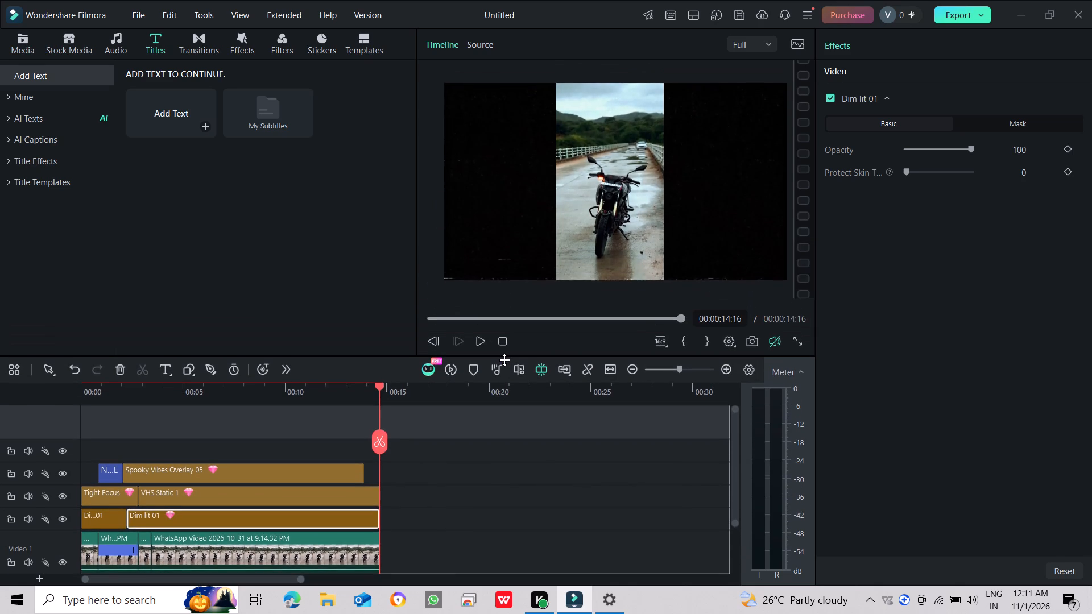
drag(504, 360, 499, 352)
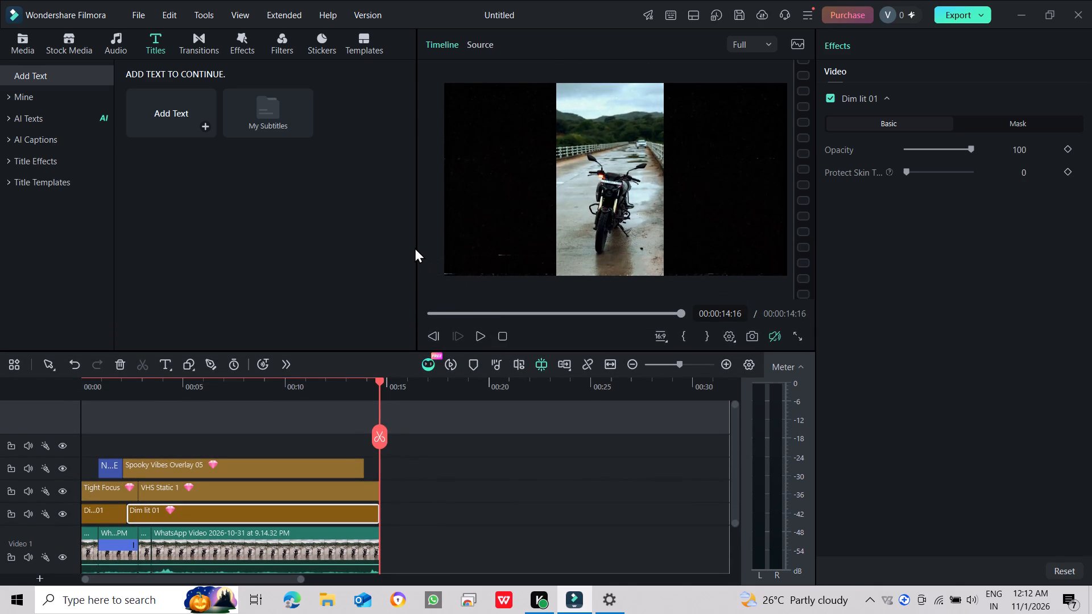
drag(416, 247, 272, 235)
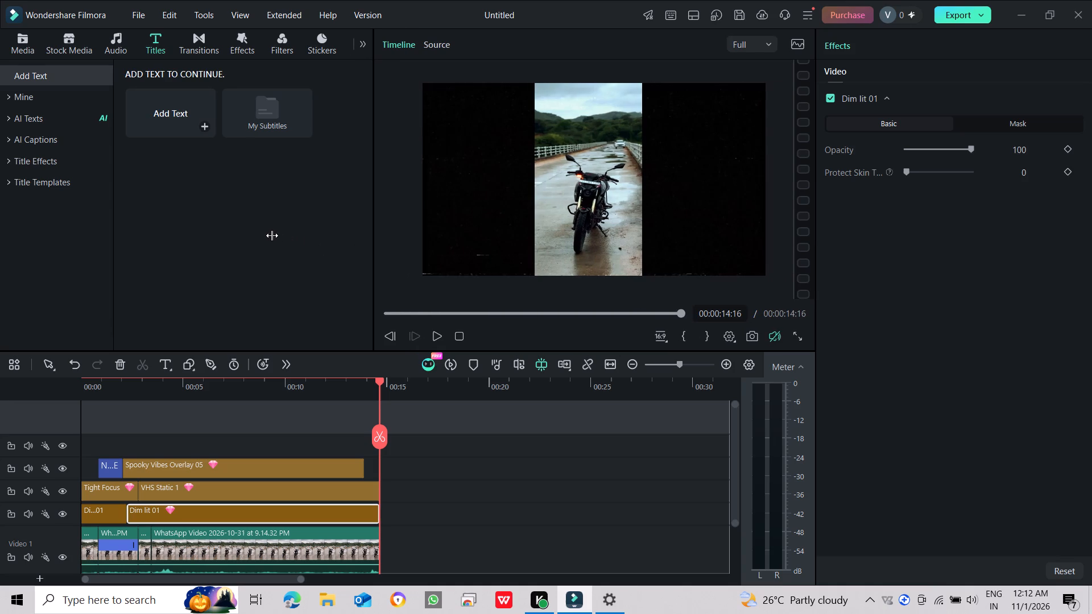
drag(272, 235, 263, 238)
drag(114, 254, 65, 258)
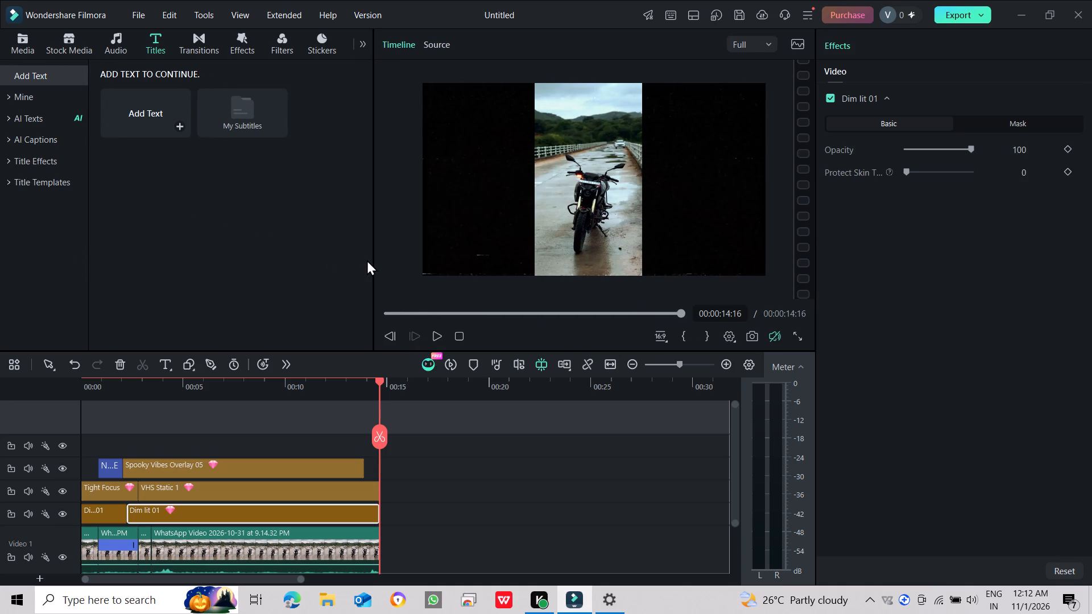
drag(374, 260, 255, 263)
drag(255, 263, 255, 263)
Play the video from the start to check the realigned effect layers.
click(434, 336)
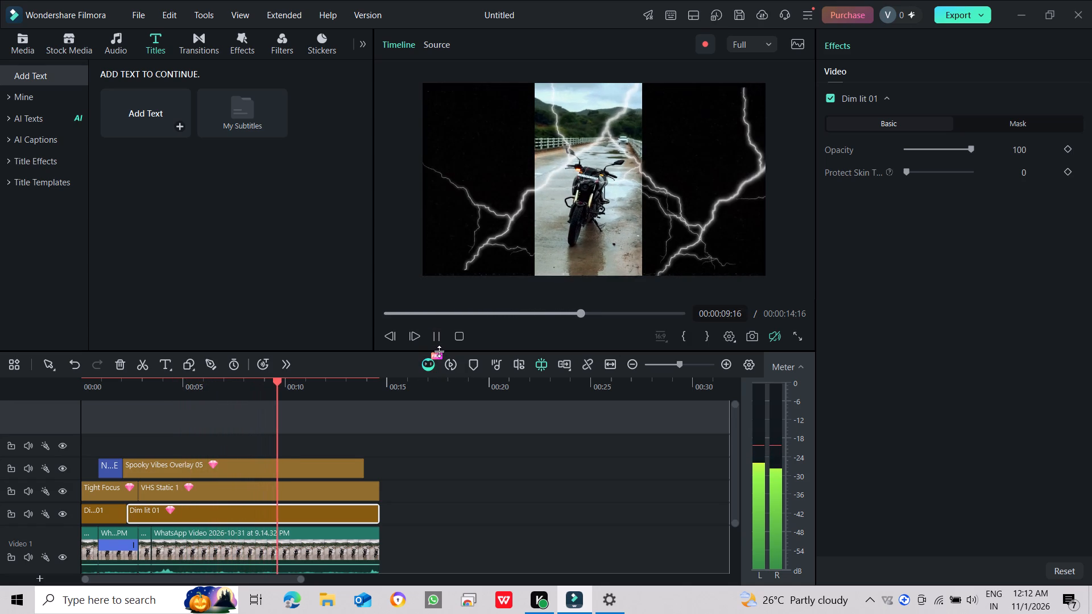
Extend the end of the Spooky Vibes Overlay 05 clip to the video's end at 00:00:14:16.
drag(364, 462, 381, 466)
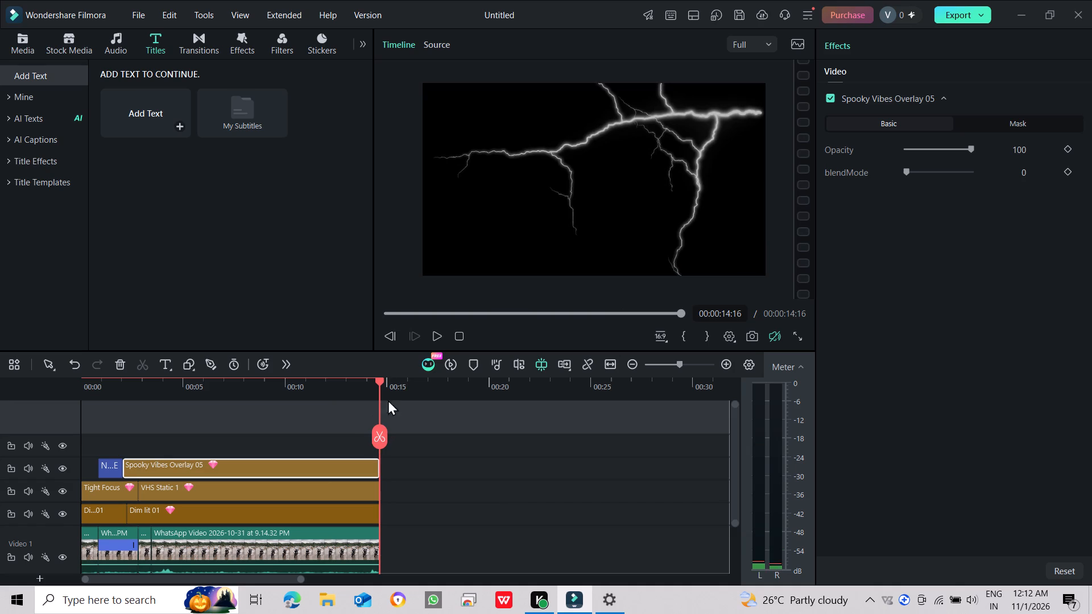
Play the video from 00:00:00:00 to review the overlay running through to the end.
drag(382, 378, 0, 256)
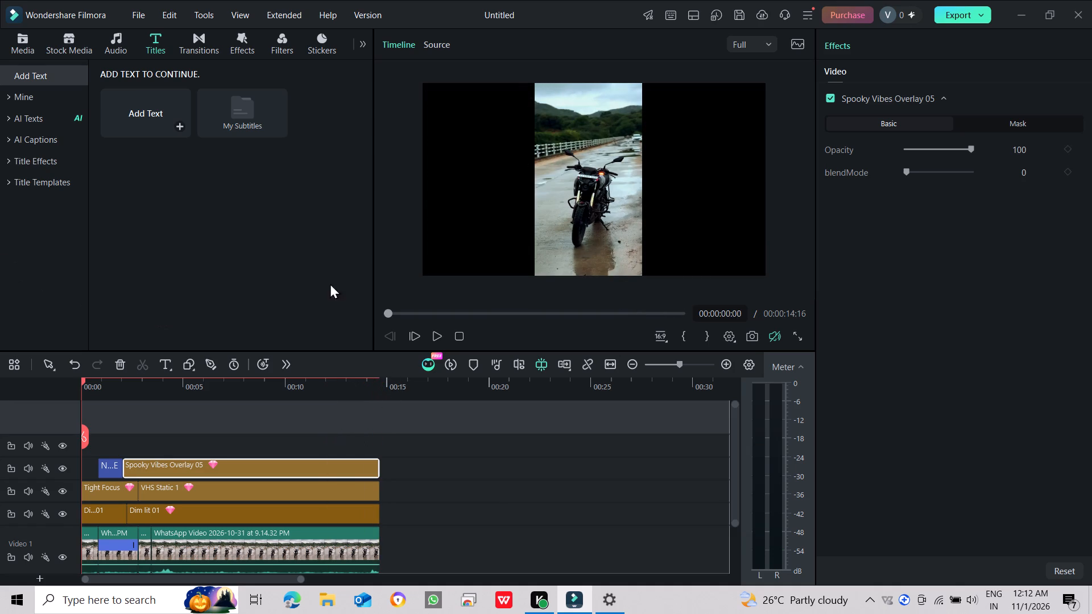
click(439, 341)
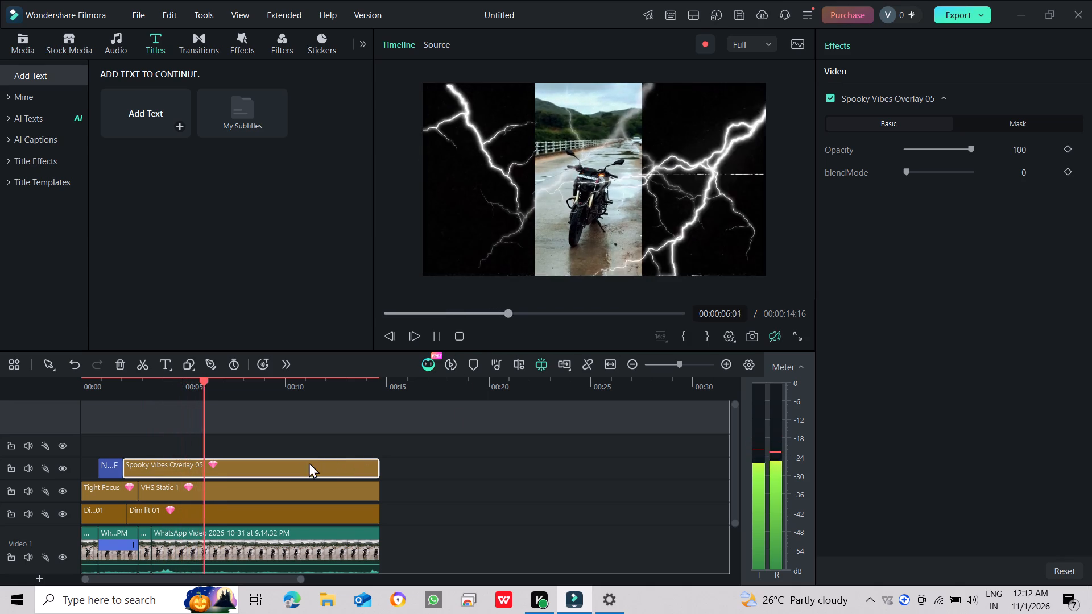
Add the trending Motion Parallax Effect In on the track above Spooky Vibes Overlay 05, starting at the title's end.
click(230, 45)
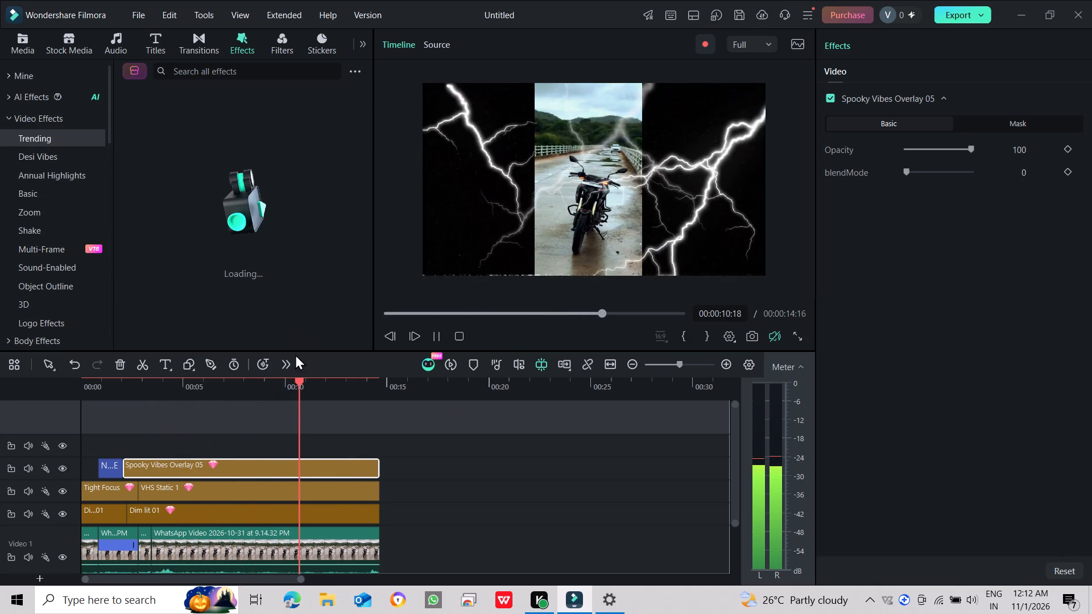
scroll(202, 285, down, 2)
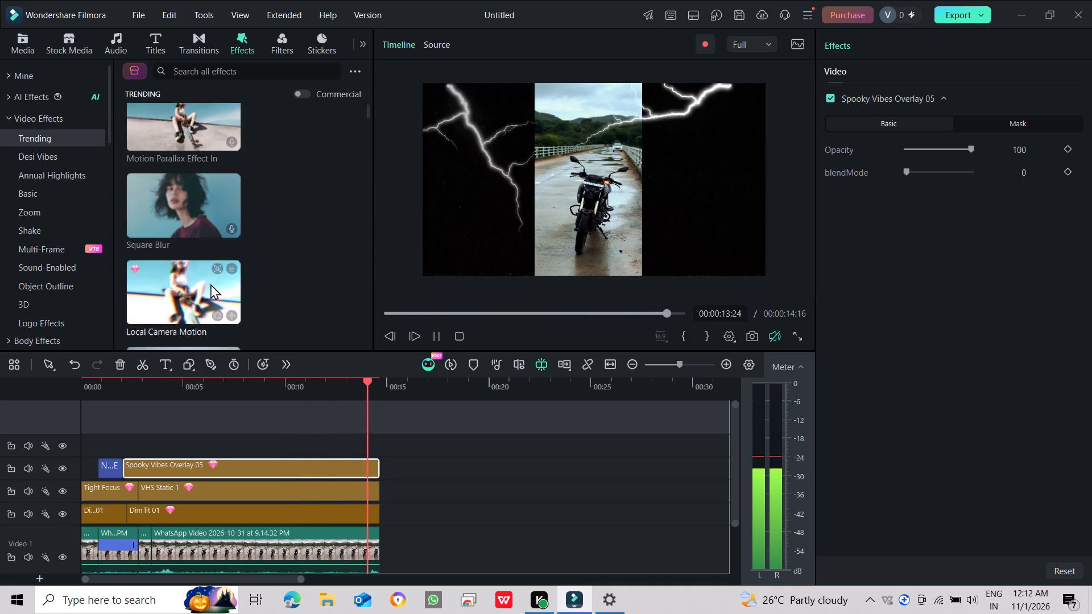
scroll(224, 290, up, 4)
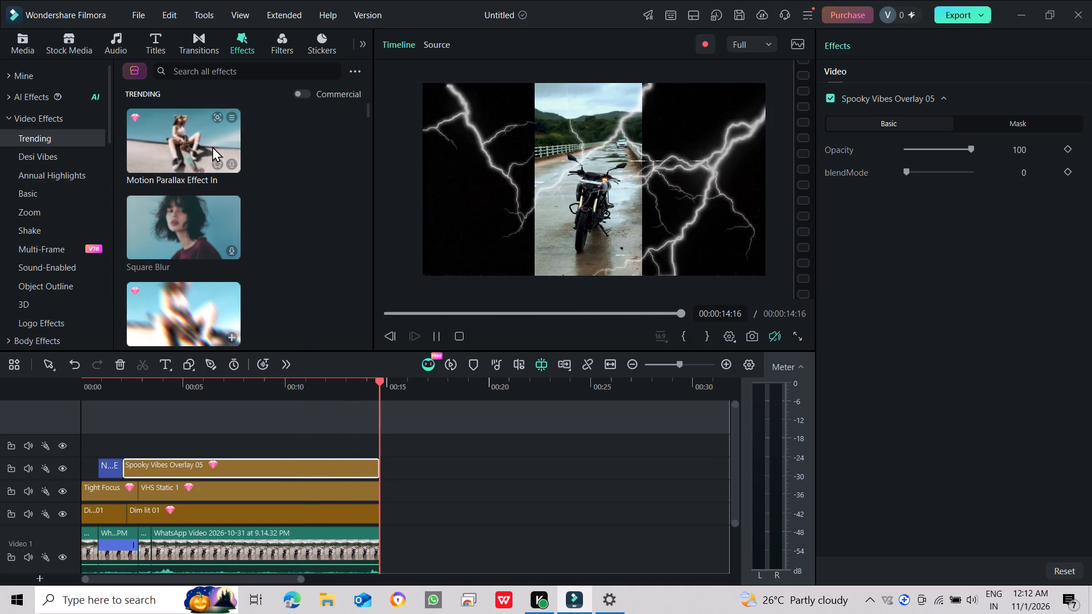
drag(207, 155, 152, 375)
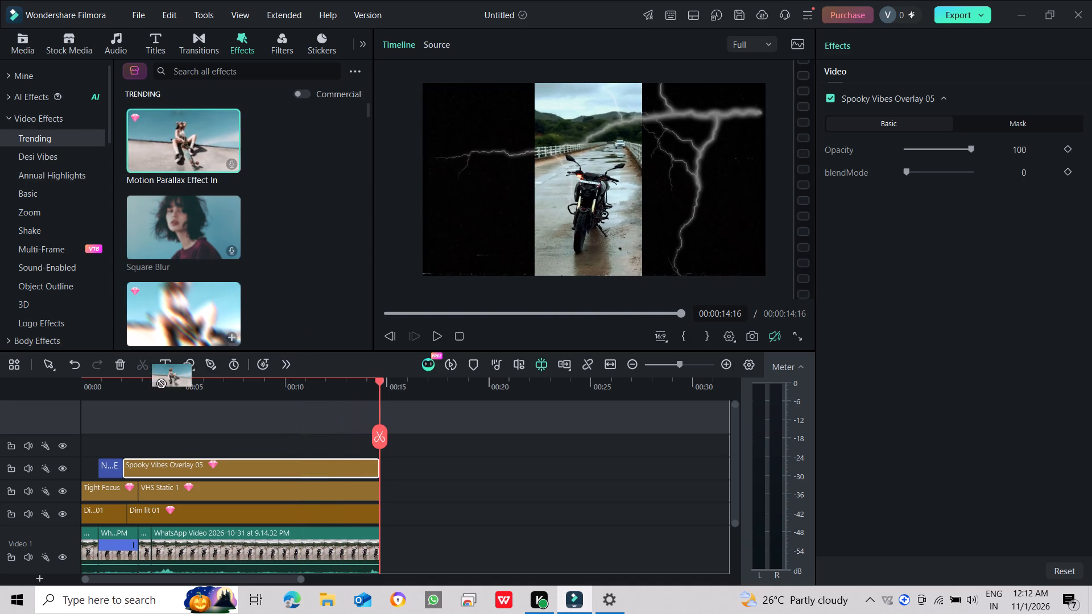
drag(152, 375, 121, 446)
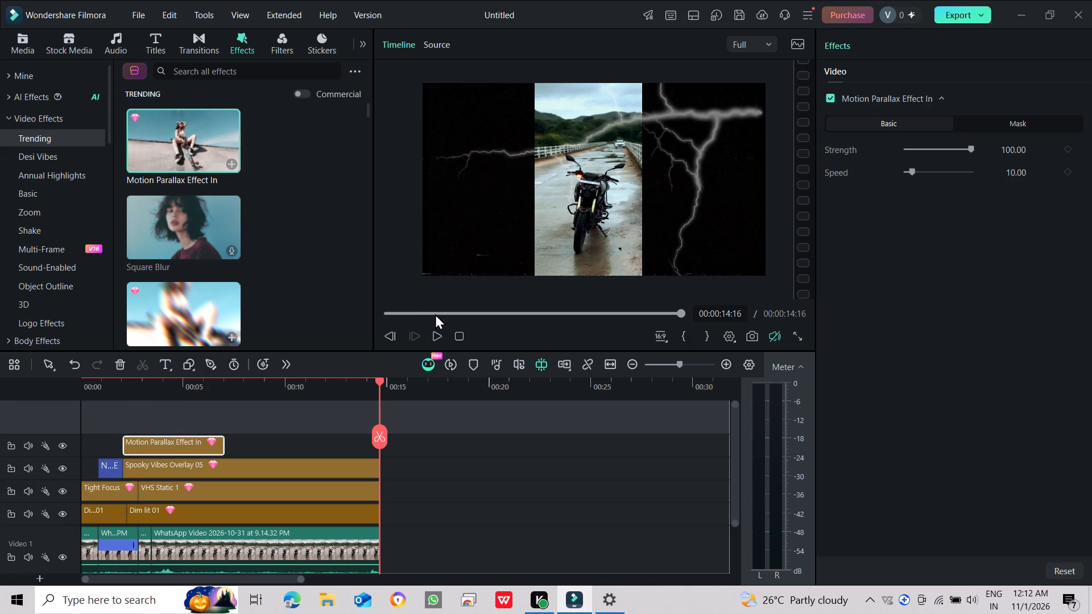
Play the video from the start to preview the Motion Parallax Effect In.
drag(426, 313, 339, 298)
click(441, 331)
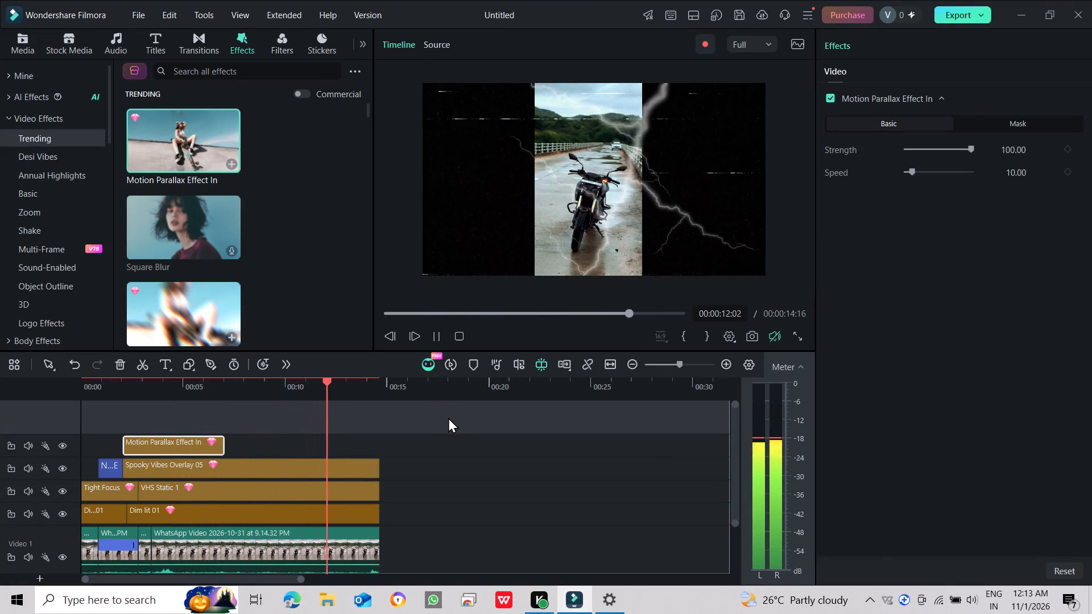
Browse the trending video effects for another effect that suits the motorcycle video.
scroll(315, 279, down, 1)
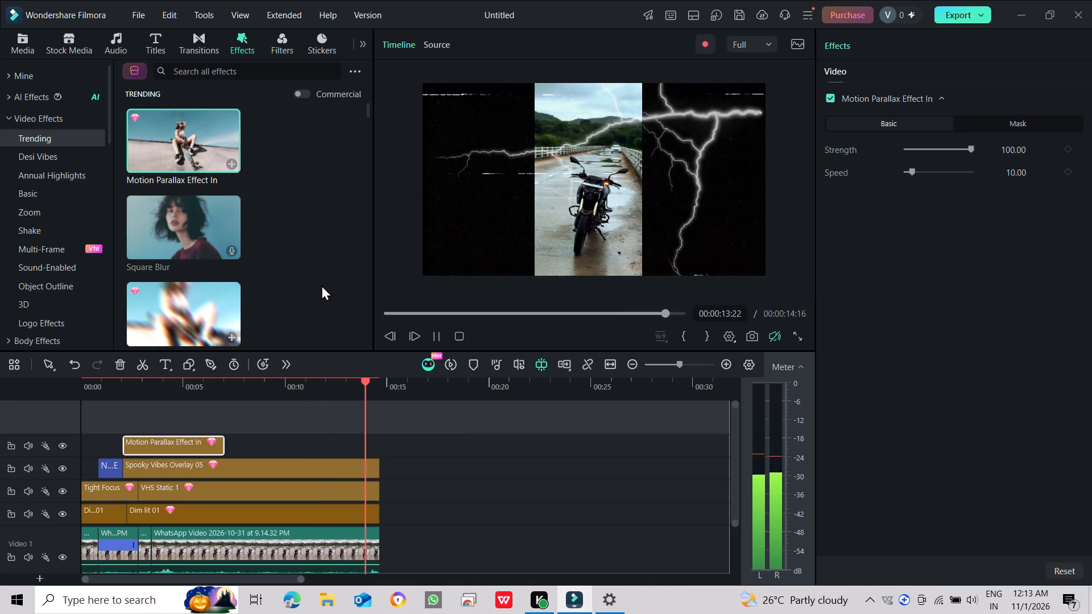
scroll(322, 286, down, 3)
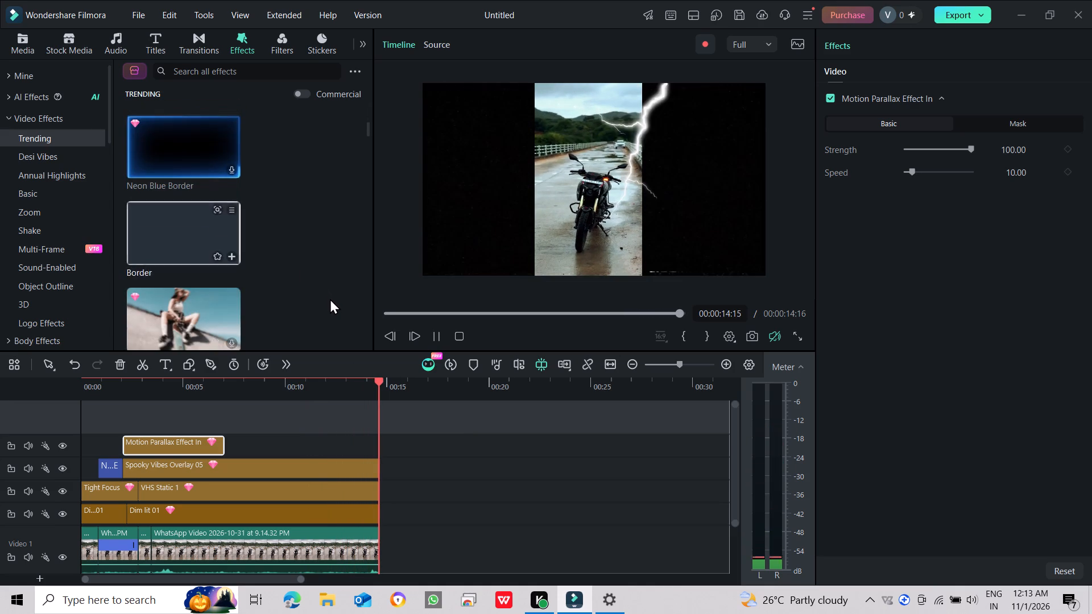
scroll(330, 298, down, 2)
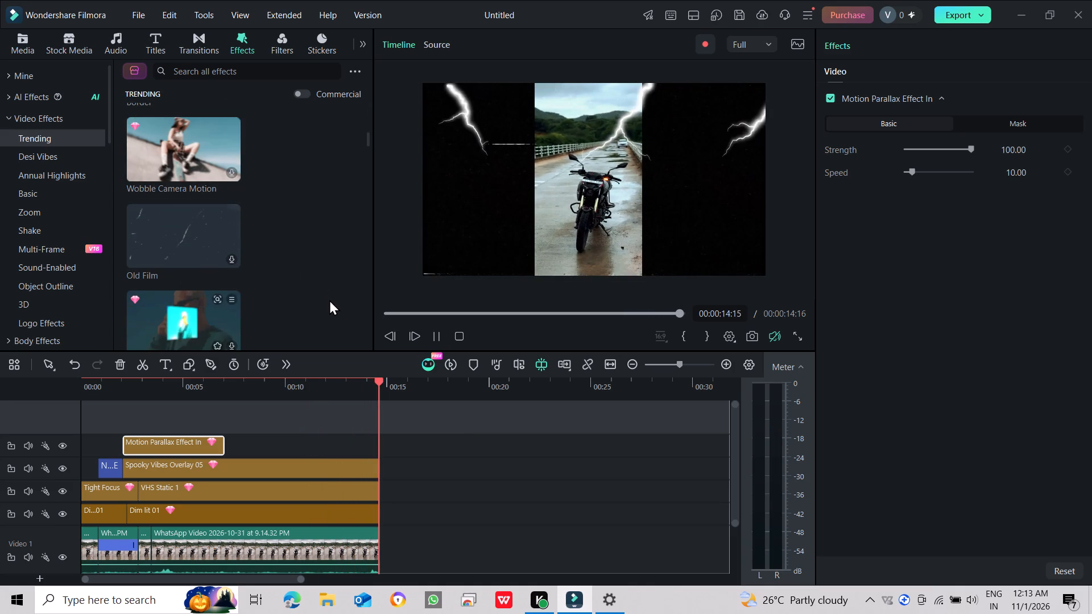
scroll(329, 301, down, 5)
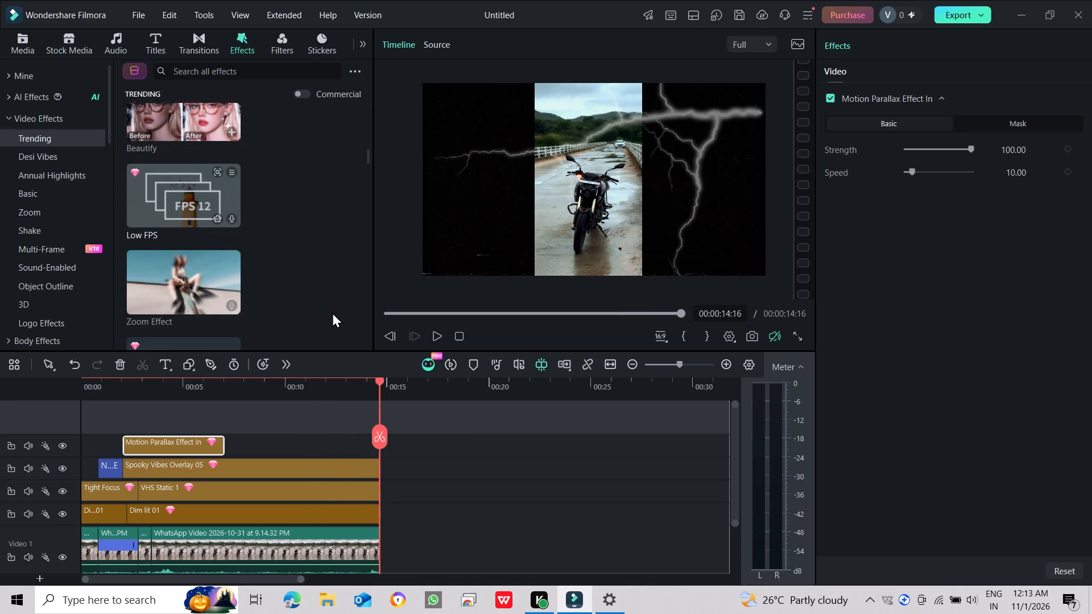
scroll(332, 312, down, 1)
scroll(332, 314, up, 1)
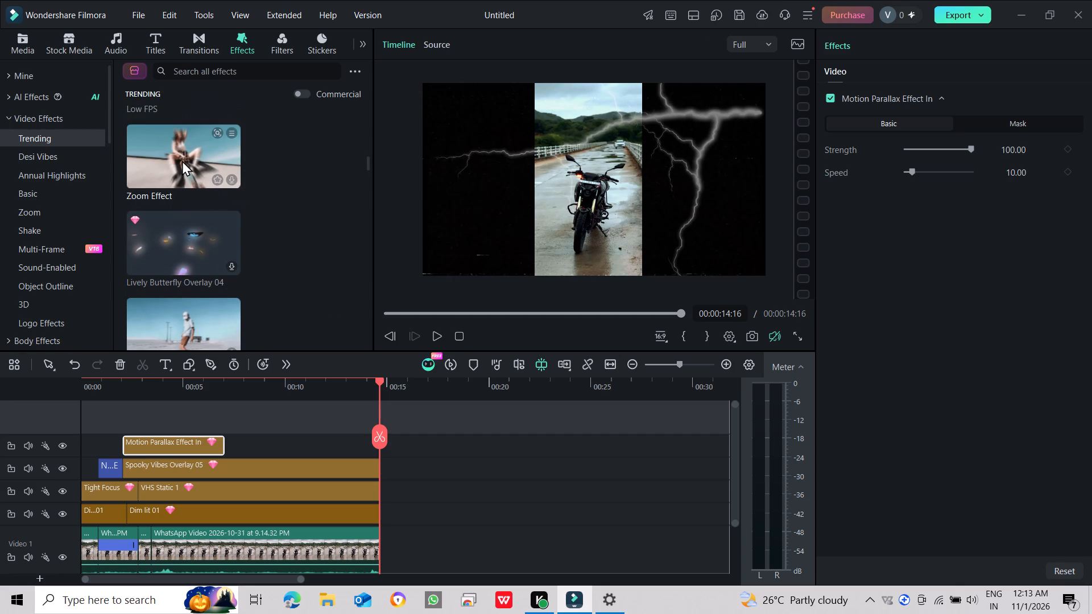
scroll(204, 185, down, 5)
scroll(240, 217, down, 1)
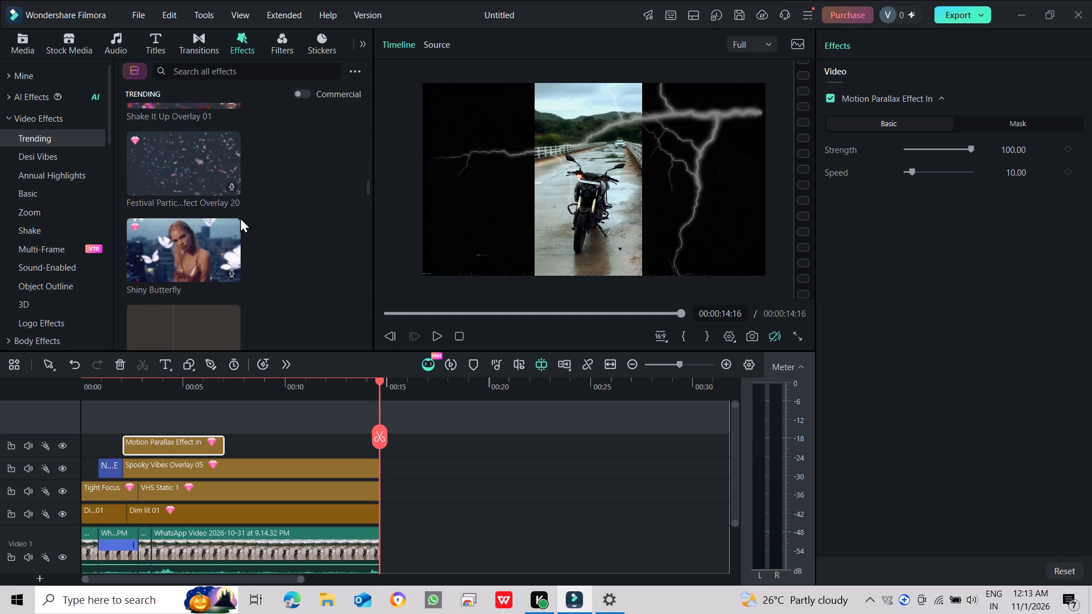
scroll(240, 217, down, 1)
scroll(249, 248, up, 1)
scroll(249, 251, down, 2)
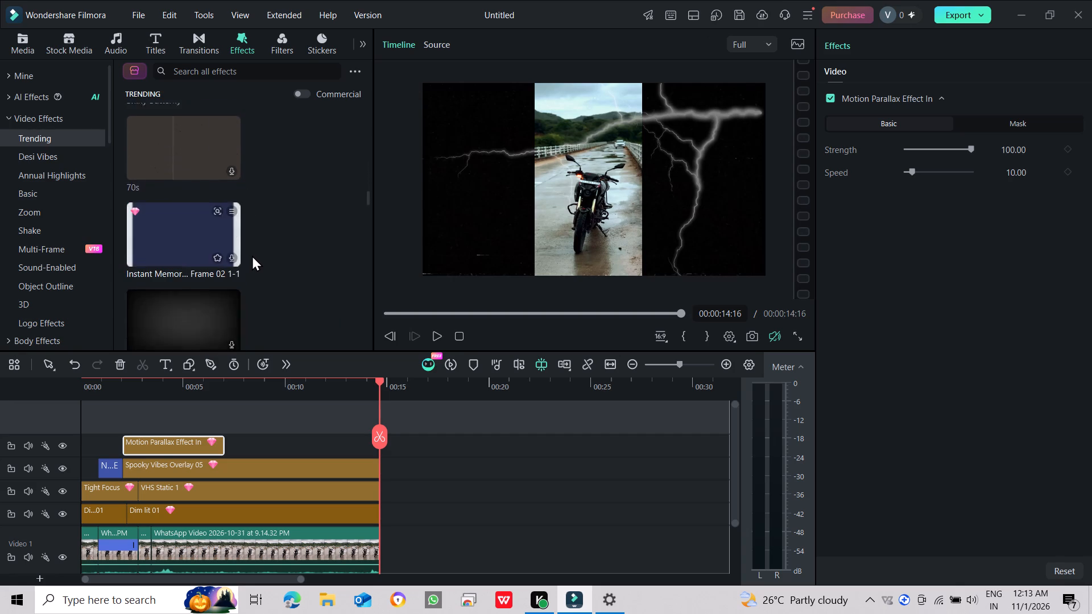
scroll(252, 255, down, 5)
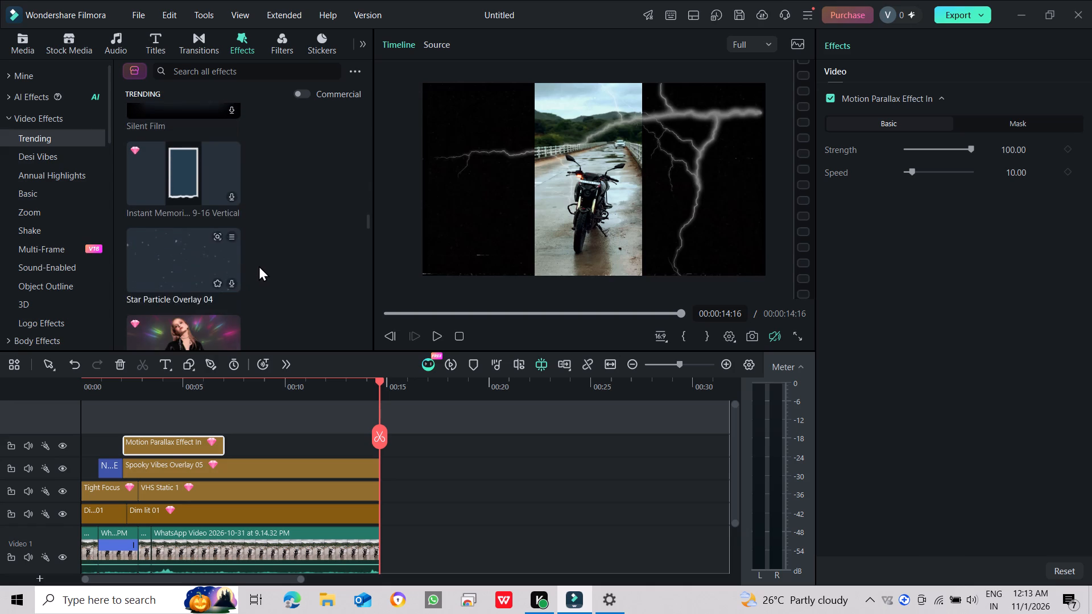
scroll(259, 265, down, 1)
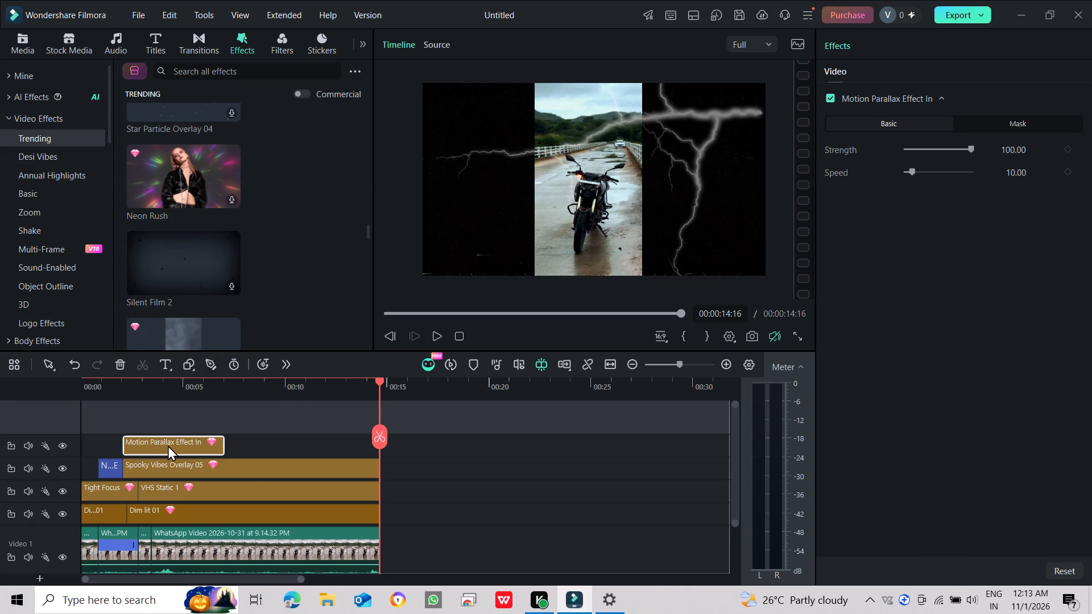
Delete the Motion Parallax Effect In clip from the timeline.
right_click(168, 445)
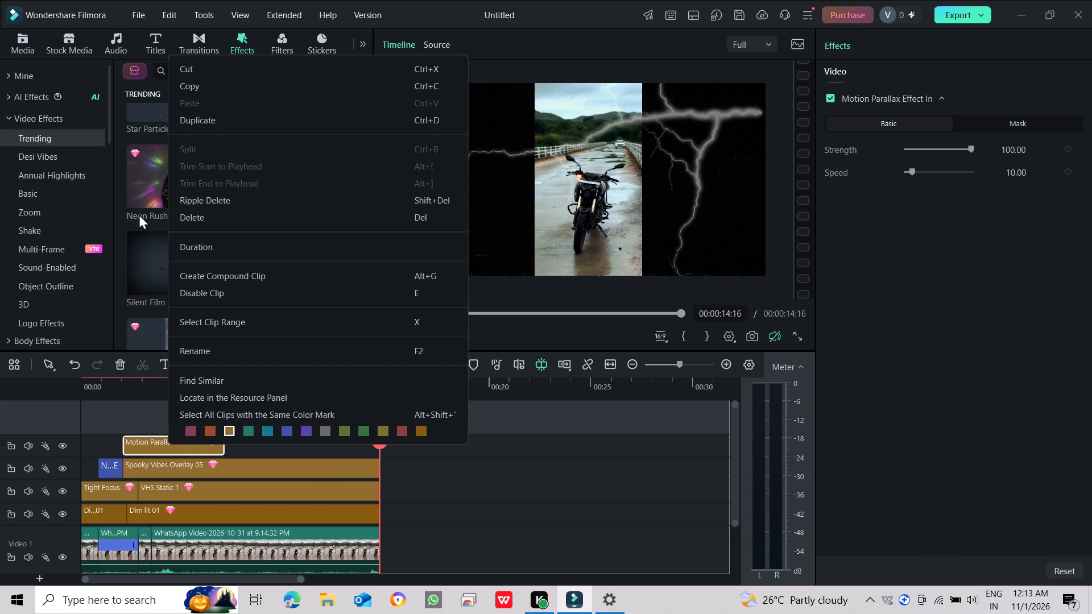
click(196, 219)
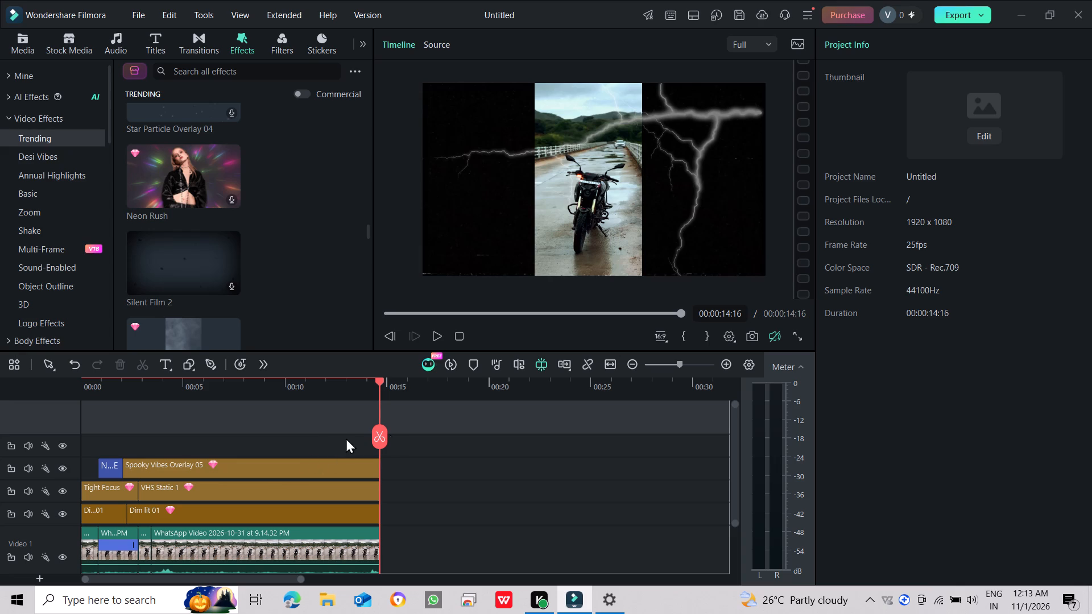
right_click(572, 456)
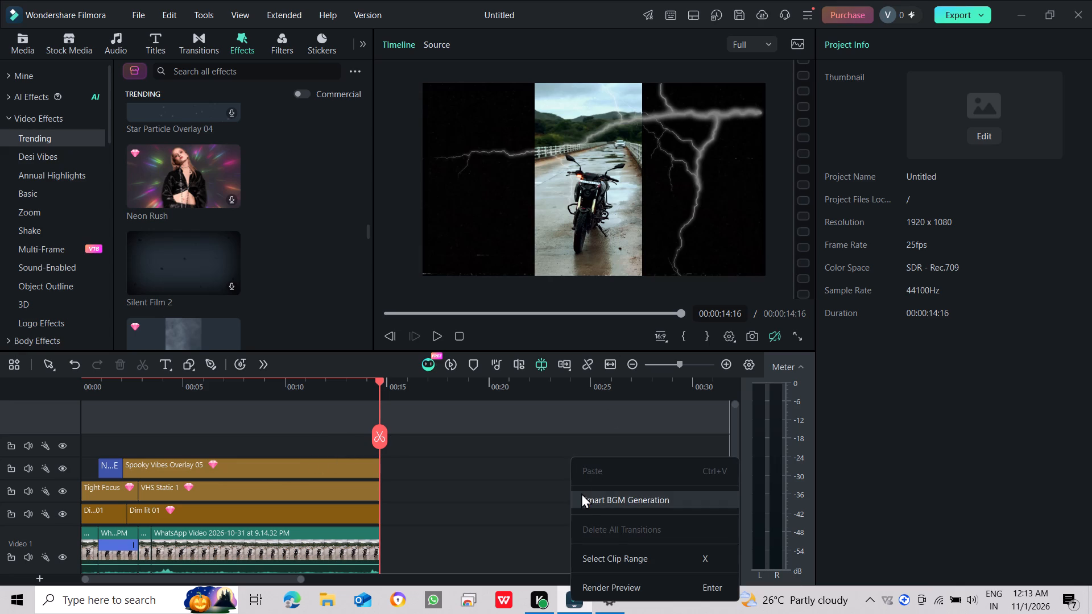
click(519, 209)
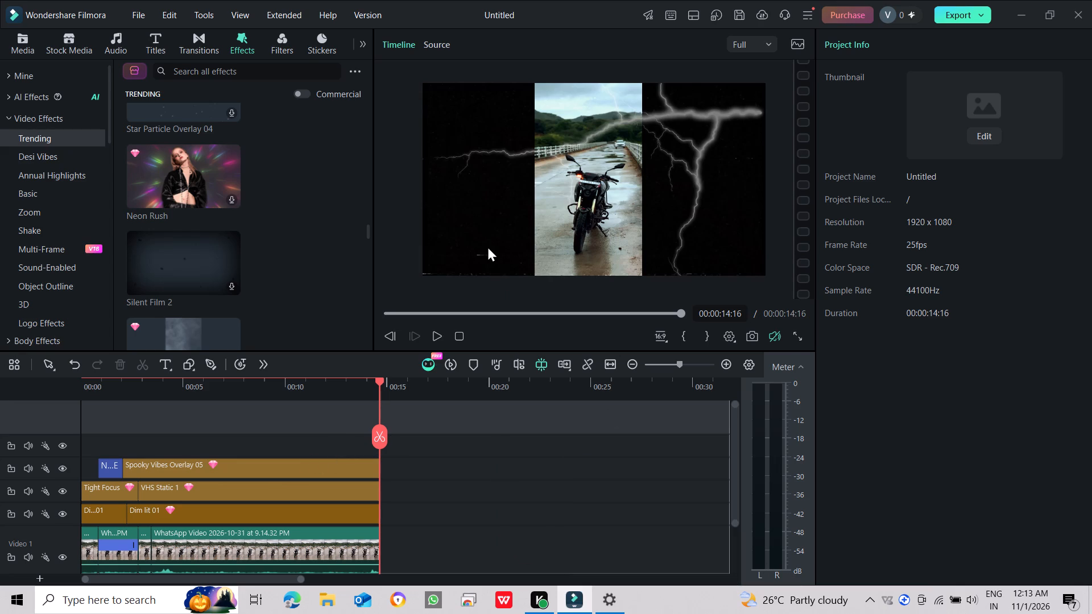
Save the project to the Desktop as Untitled in the Project Files (*.wfp) format.
key(ctrl+s)
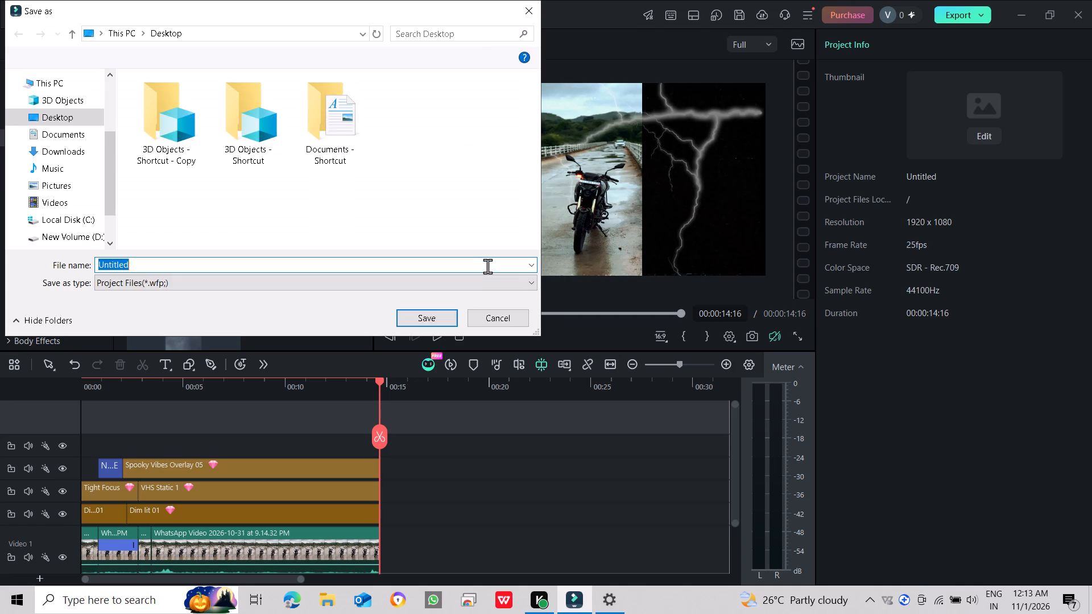
drag(433, 278, 305, 309)
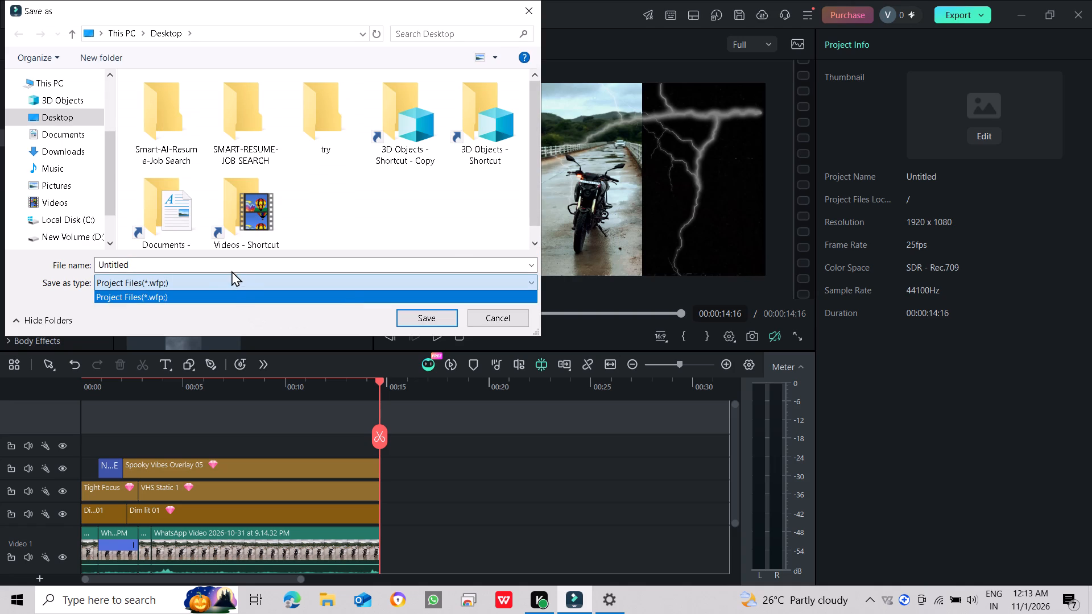
click(530, 277)
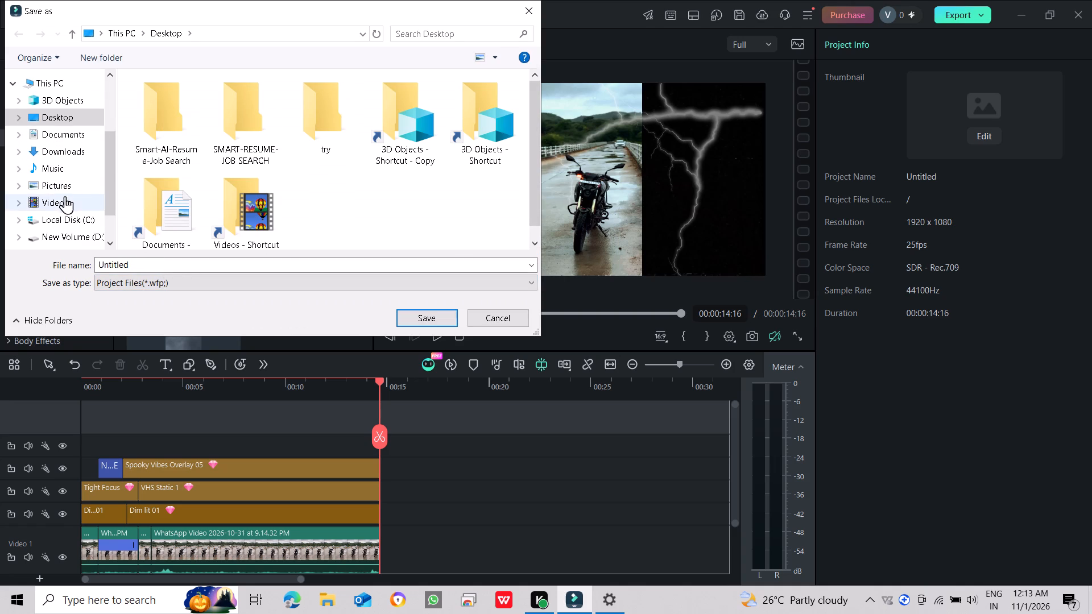
click(416, 321)
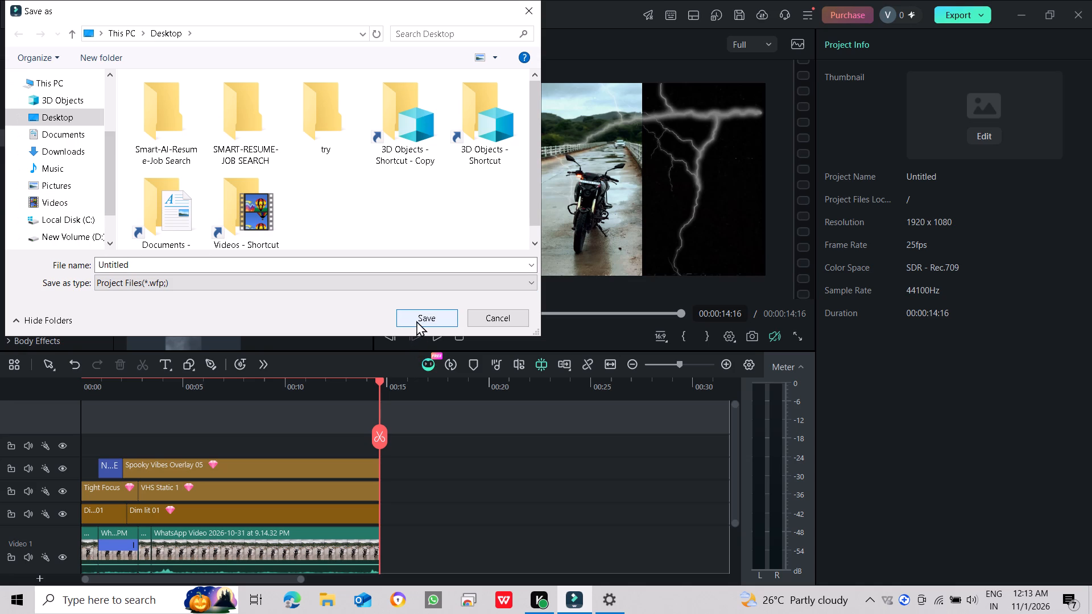
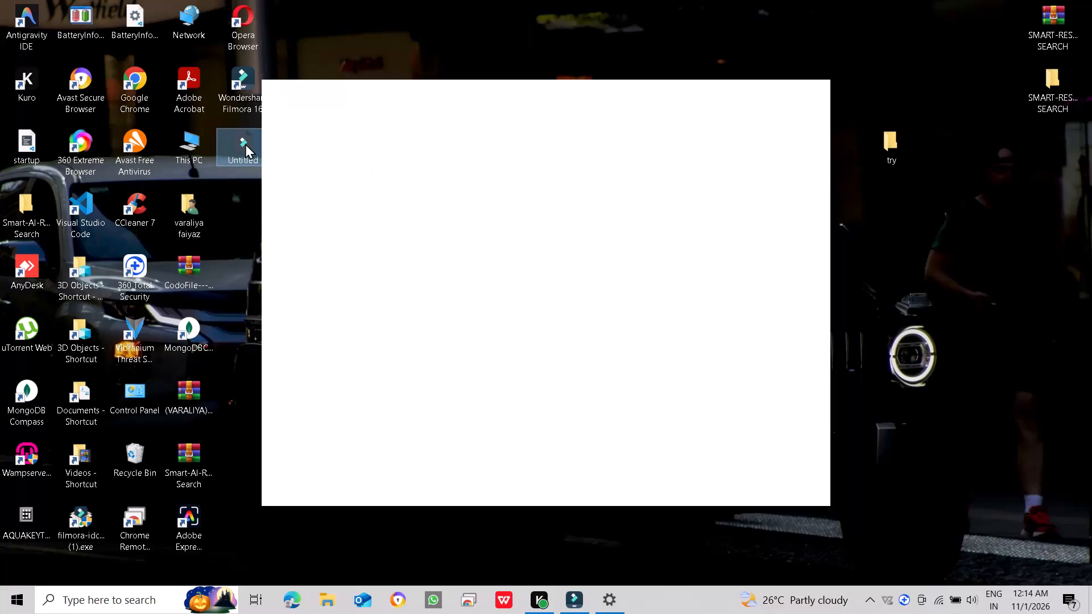
Open the saved Untitled project file from the desktop in Filmora.
double_click(245, 143)
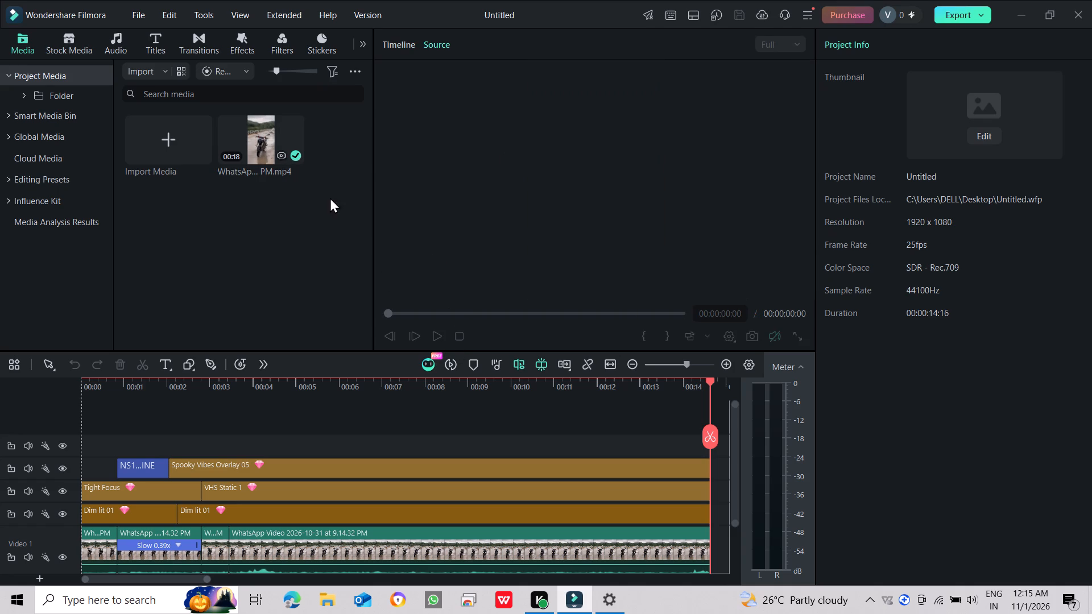
Preview the original WhatsApp motorcycle video from the project media.
click(266, 128)
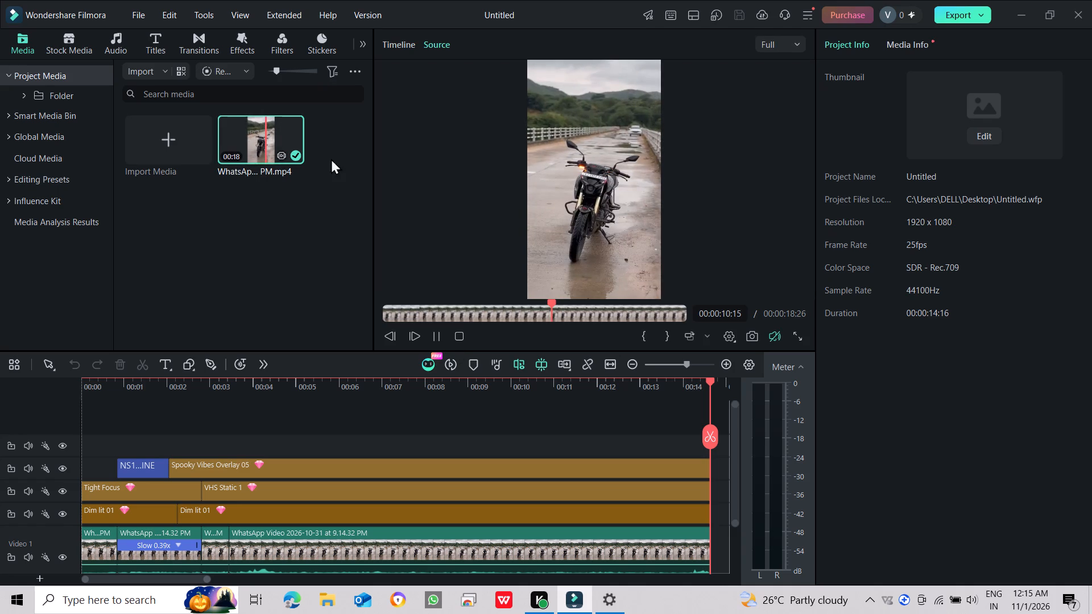
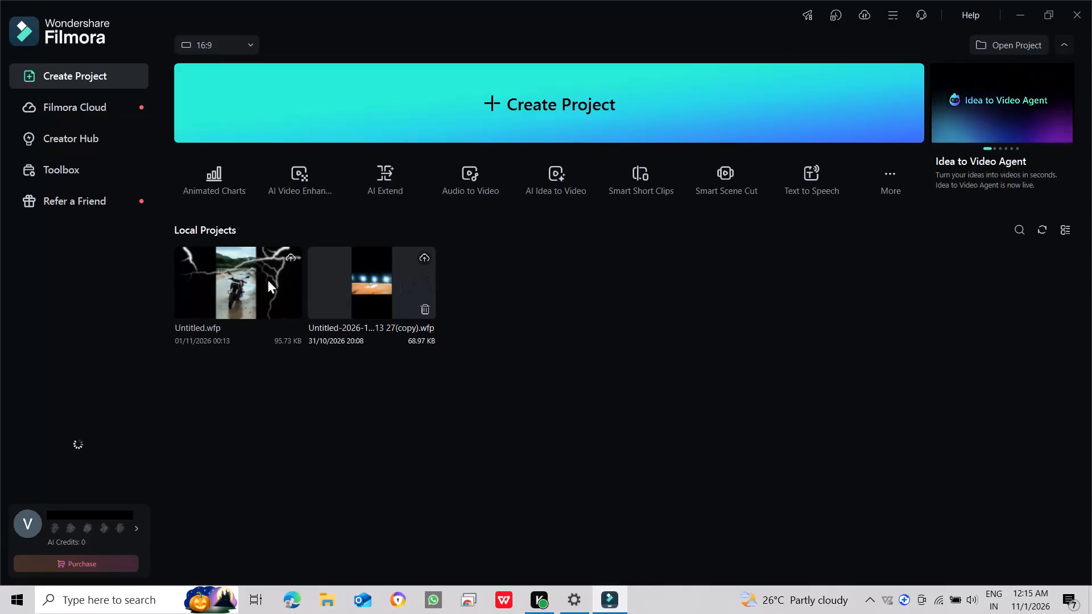
Upload the Untitled.wfp project to Filmora Cloud, accepting the privacy policy and license agreement to activate the free cloud storage.
click(256, 279)
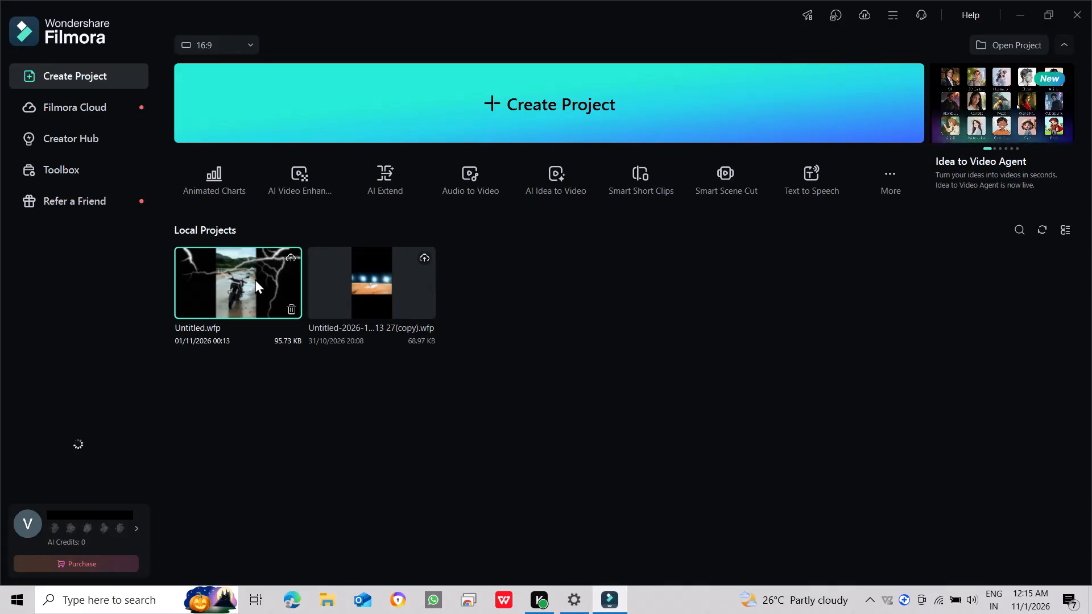
right_click(240, 276)
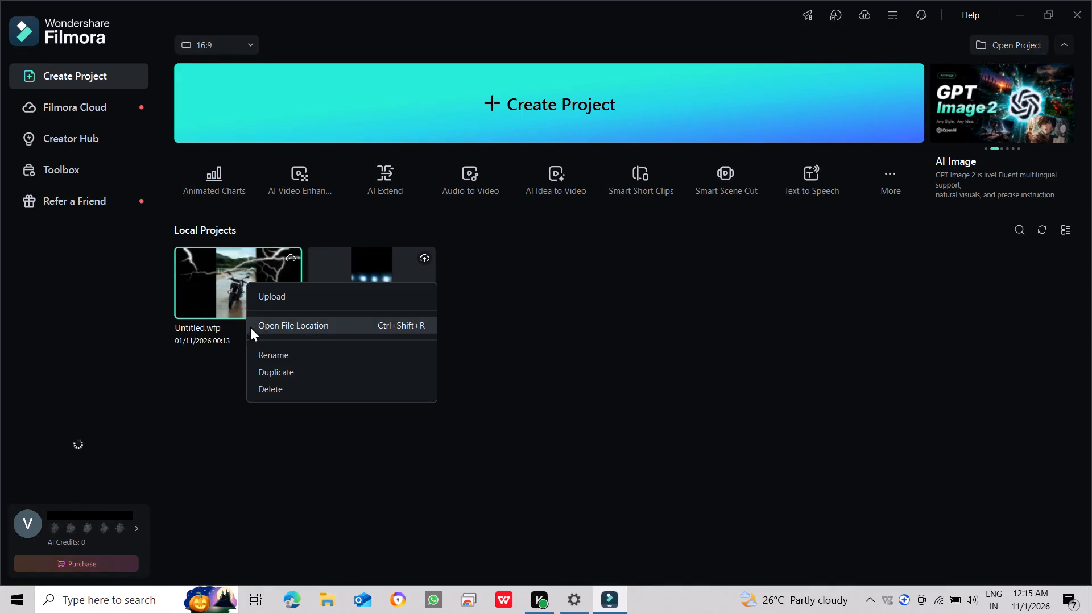
click(270, 301)
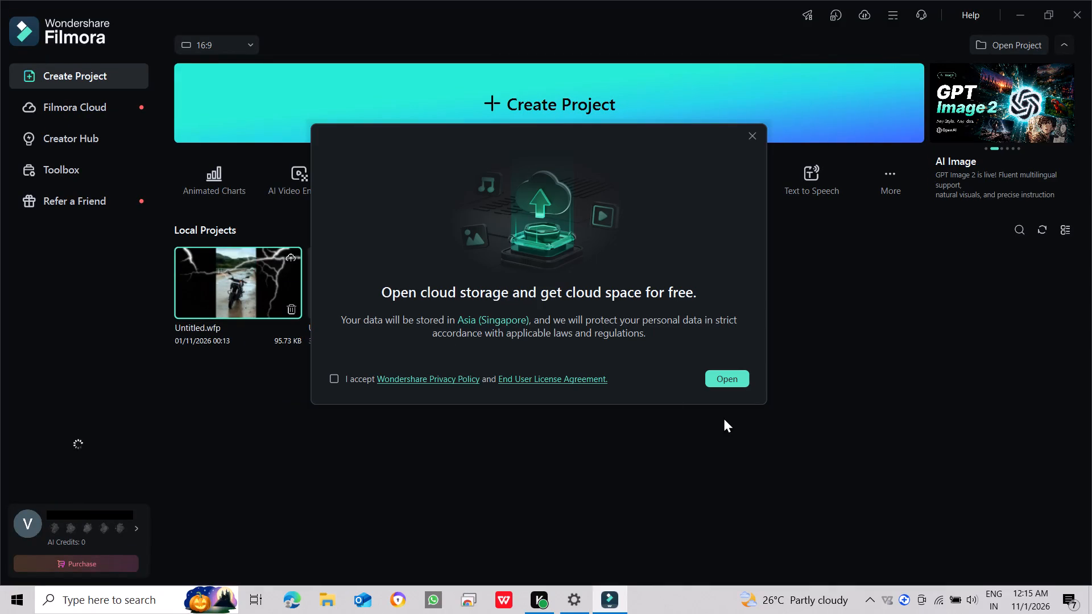
click(725, 381)
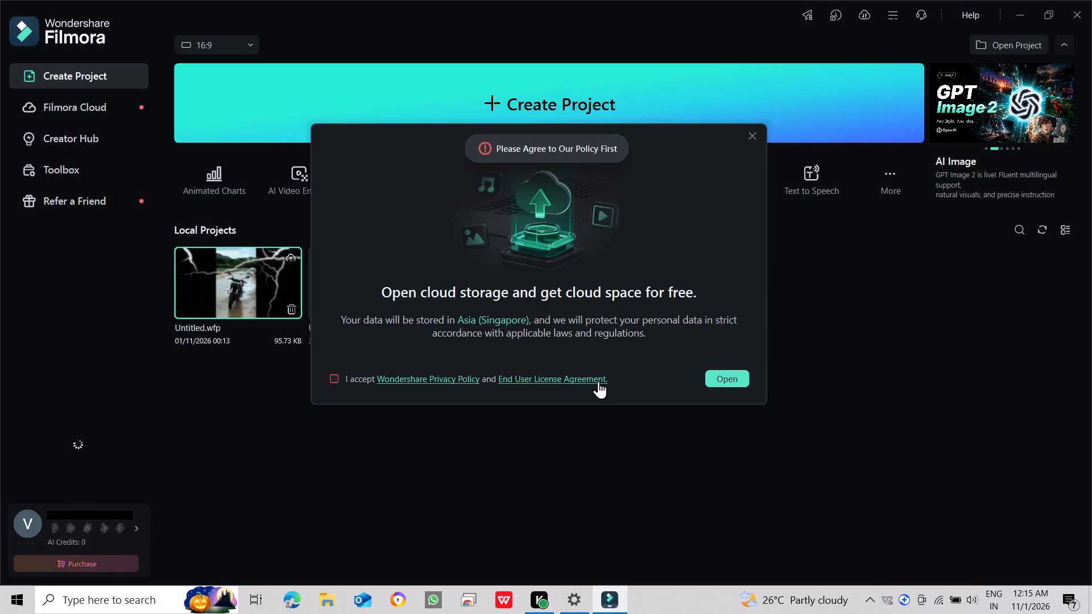
click(338, 379)
click(727, 374)
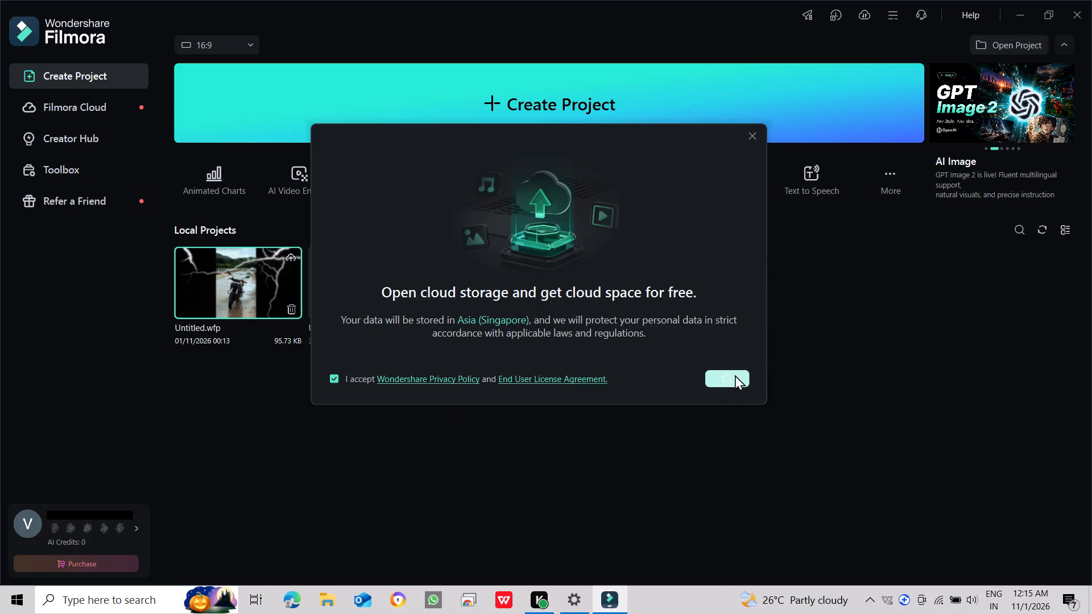
click(551, 376)
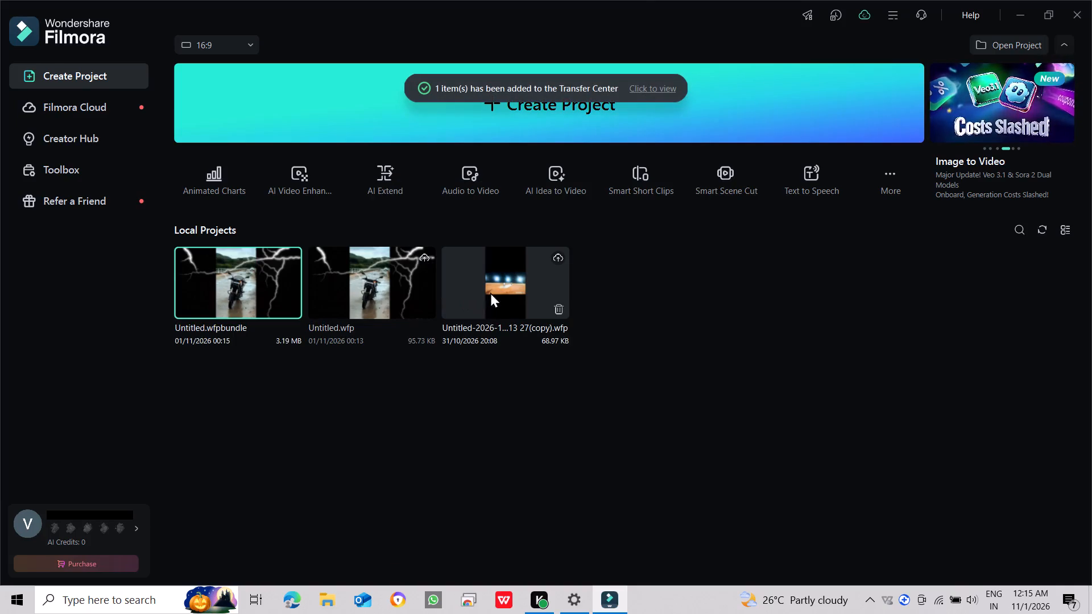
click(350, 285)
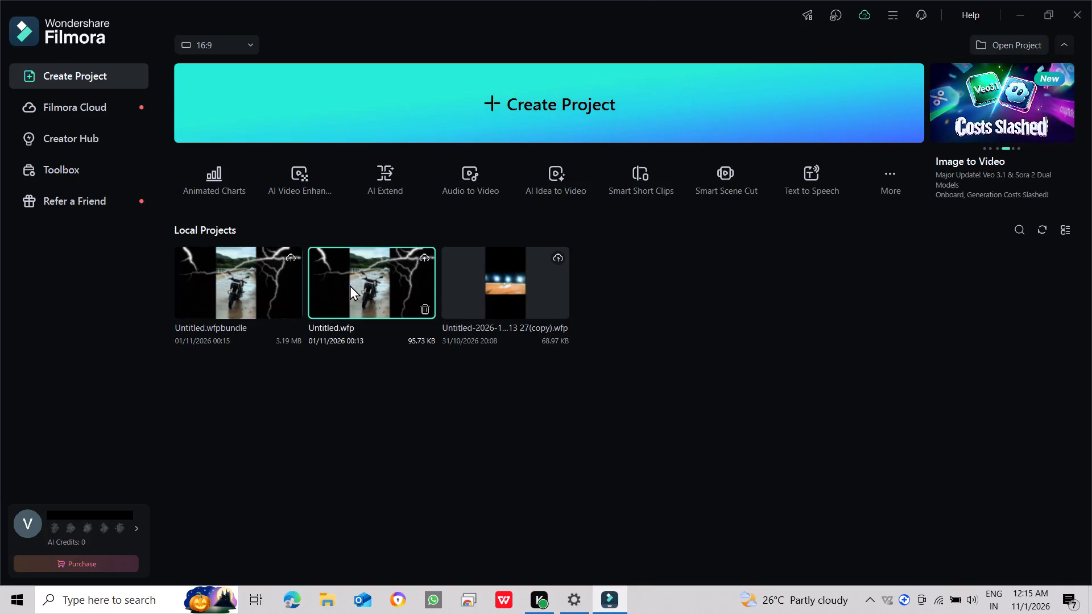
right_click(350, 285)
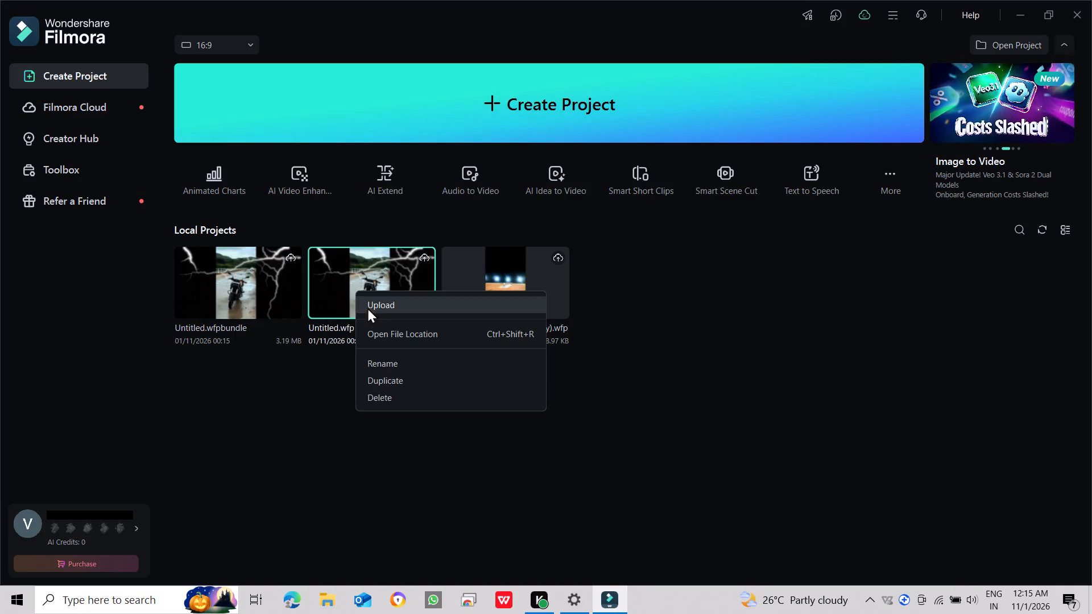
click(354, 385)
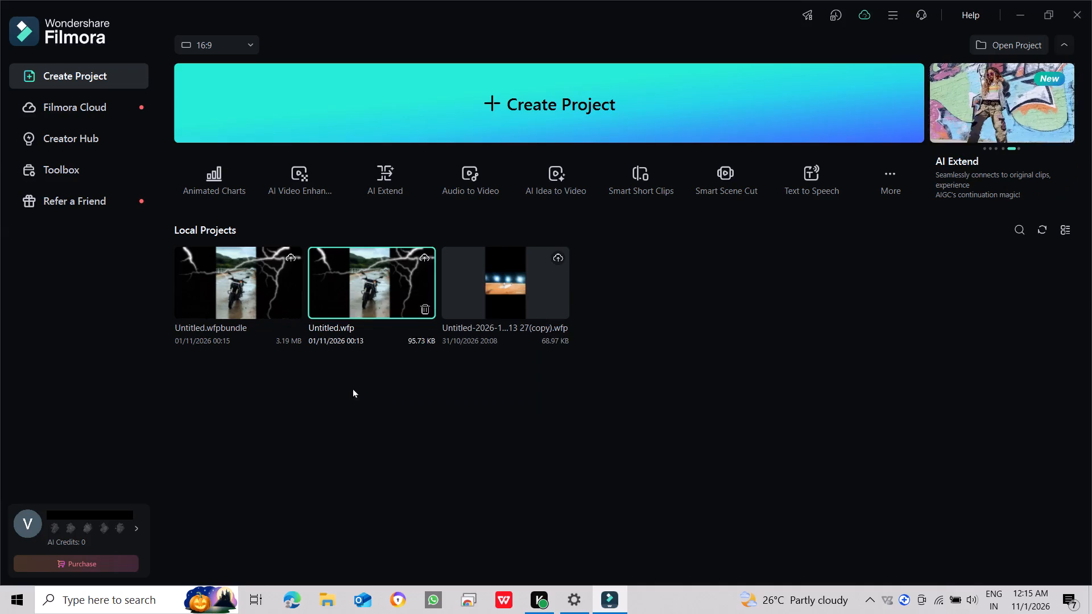